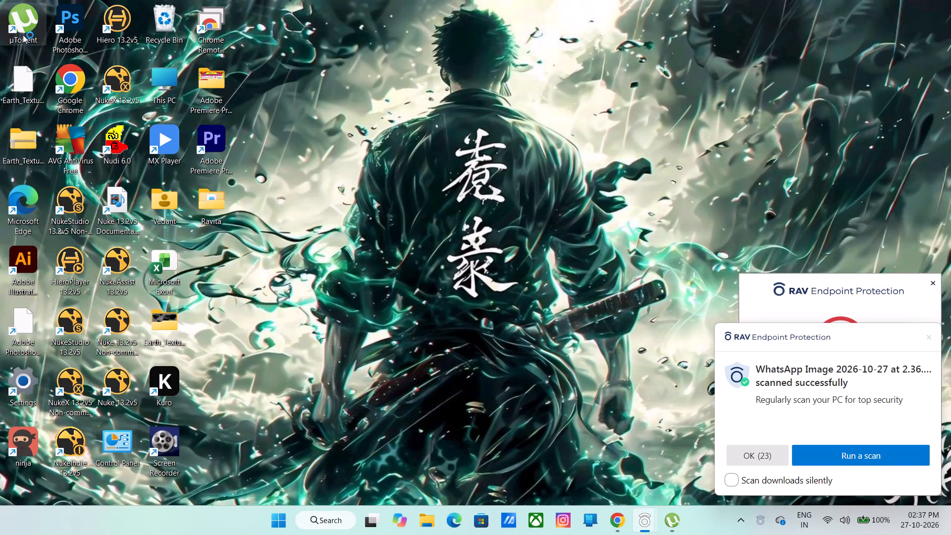
Dismiss both RAV Endpoint Protection notifications covering the desktop.
{"action": "left_click", "coordinate": [55, 25]}
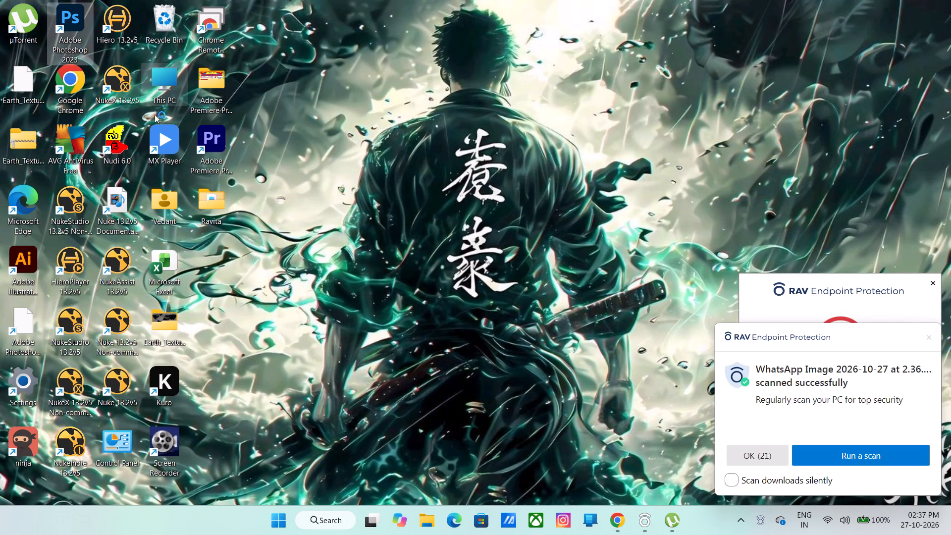
{"action": "left_click", "coordinate": [932, 338]}
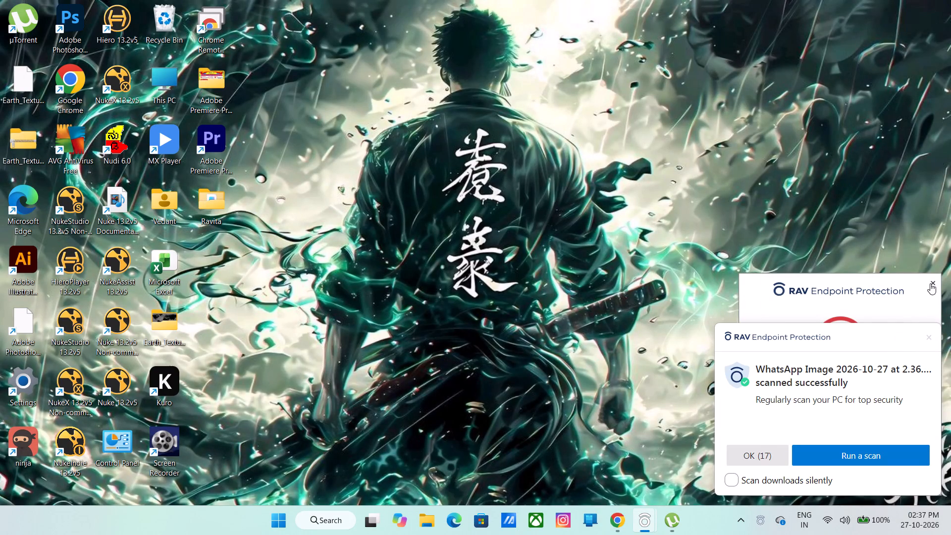
{"action": "left_click", "coordinate": [930, 283]}
{"action": "left_click", "coordinate": [927, 335]}
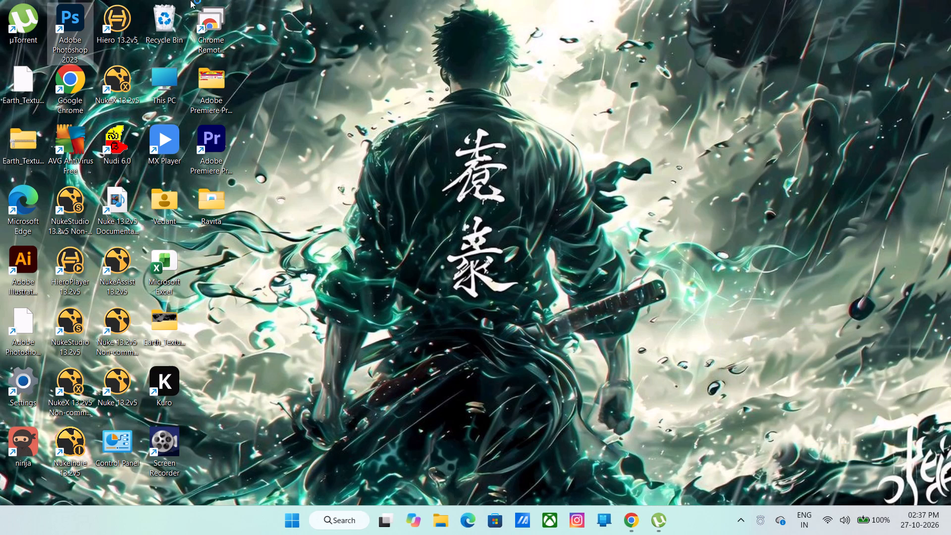
Launch Adobe Photoshop 2023 from the desktop.
{"action": "double_click", "coordinate": [73, 0]}
{"action": "double_click", "coordinate": [66, 14]}
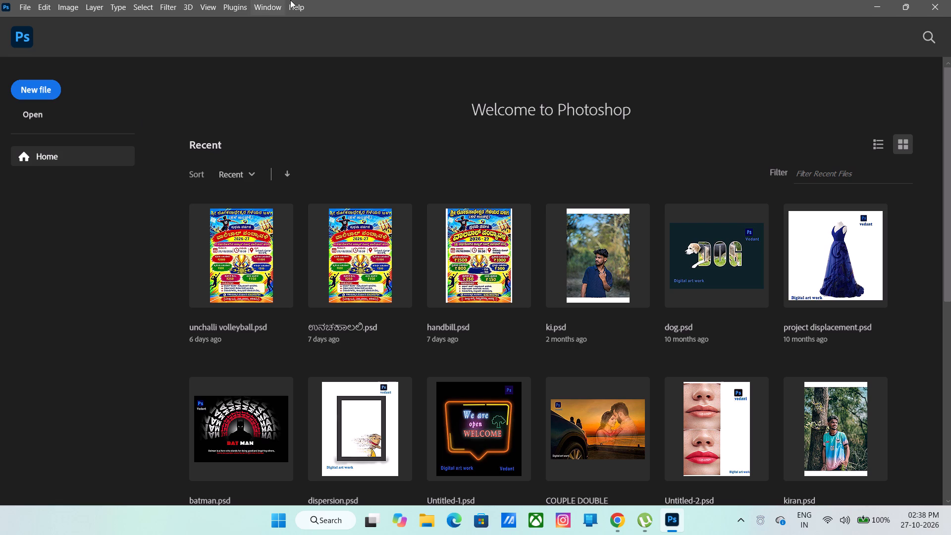
Create a new A4 portrait document, 210 x 297 mm at 300 ppi, in RGB Color with a white background.
{"action": "left_click", "coordinate": [46, 87]}
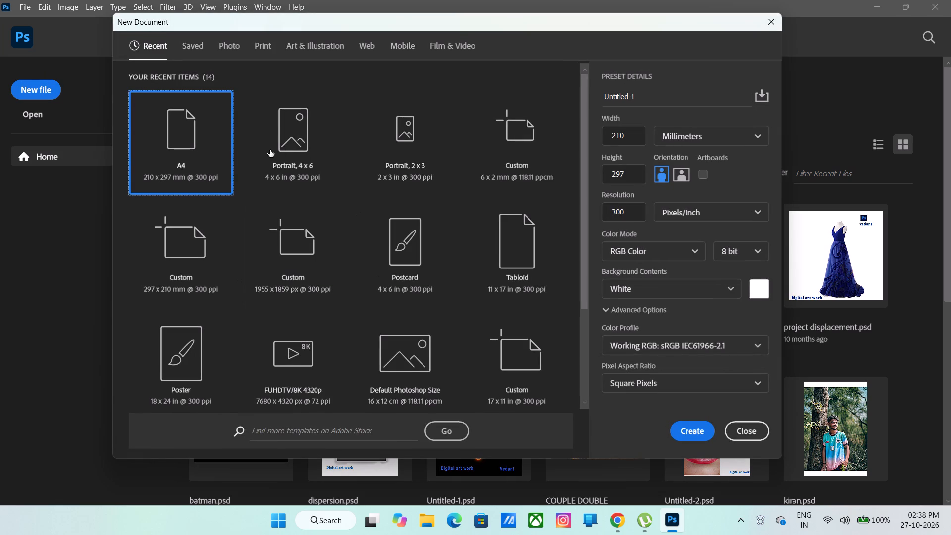
{"action": "left_click_drag", "start_coordinate": [192, 148], "coordinate": [197, 154]}
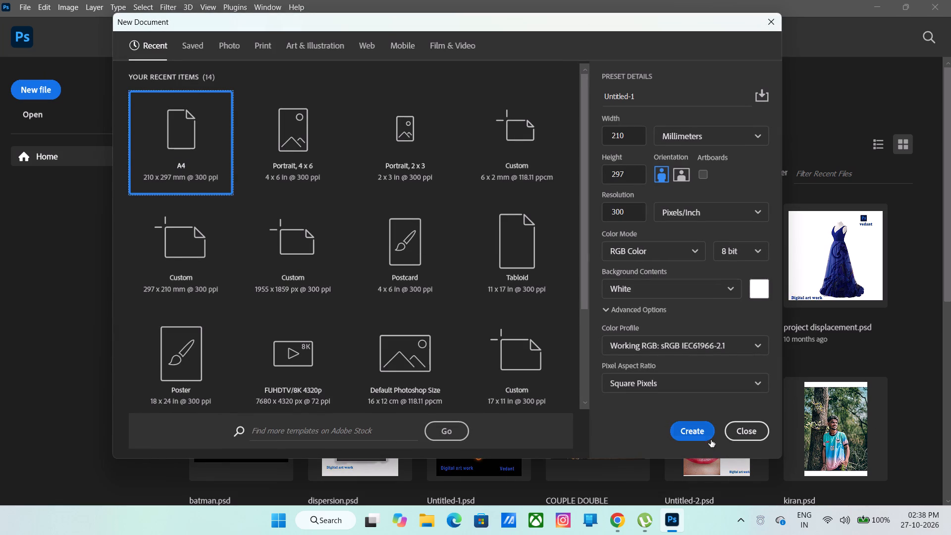
{"action": "left_click", "coordinate": [702, 420]}
{"action": "left_click", "coordinate": [701, 437]}
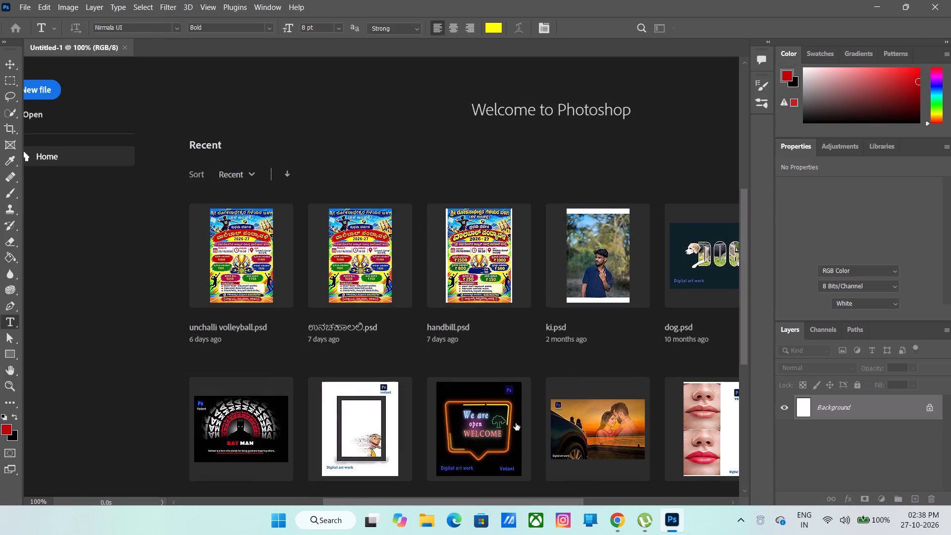
Switch to File Explorer to bring the engagement-party sign photo into the new document.
{"action": "left_click", "coordinate": [435, 521]}
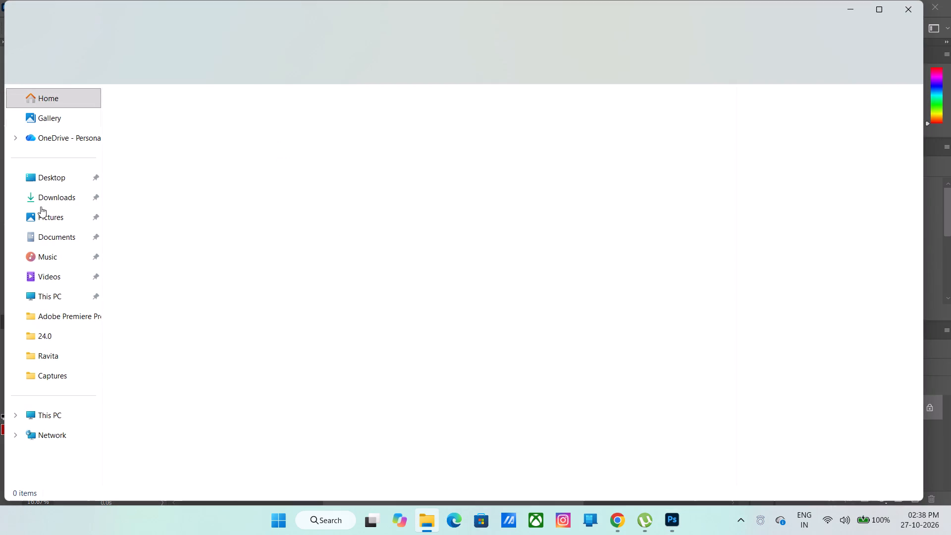
Find the engagement-party sign photo "WhatsApp Image 2026-10-27 at 2.36.13 PM" in Downloads and place it in the blank A4 Photoshop document.
{"action": "left_click", "coordinate": [49, 178]}
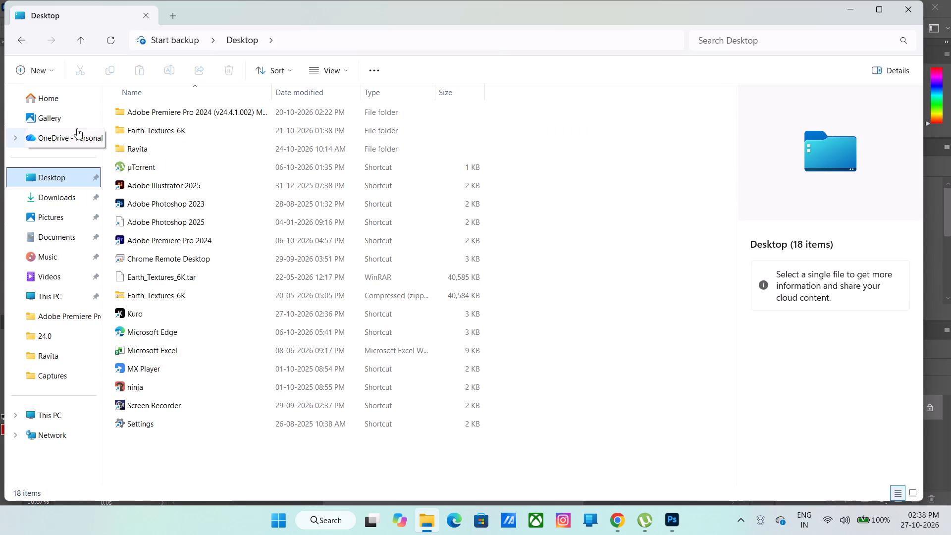
{"action": "left_click", "coordinate": [77, 128]}
{"action": "left_click", "coordinate": [80, 116]}
{"action": "left_click", "coordinate": [91, 130]}
{"action": "left_click", "coordinate": [86, 115]}
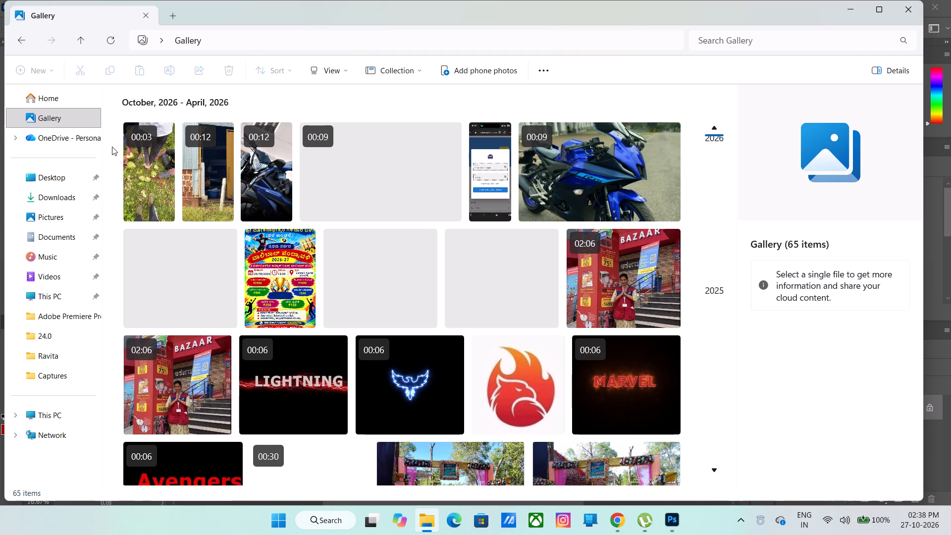
{"action": "left_click", "coordinate": [89, 276]}
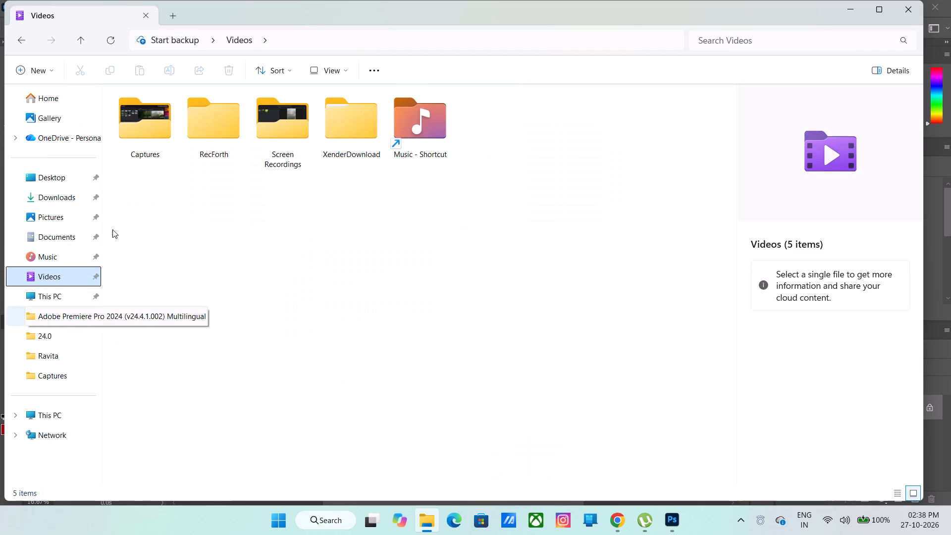
{"action": "left_click", "coordinate": [86, 205]}
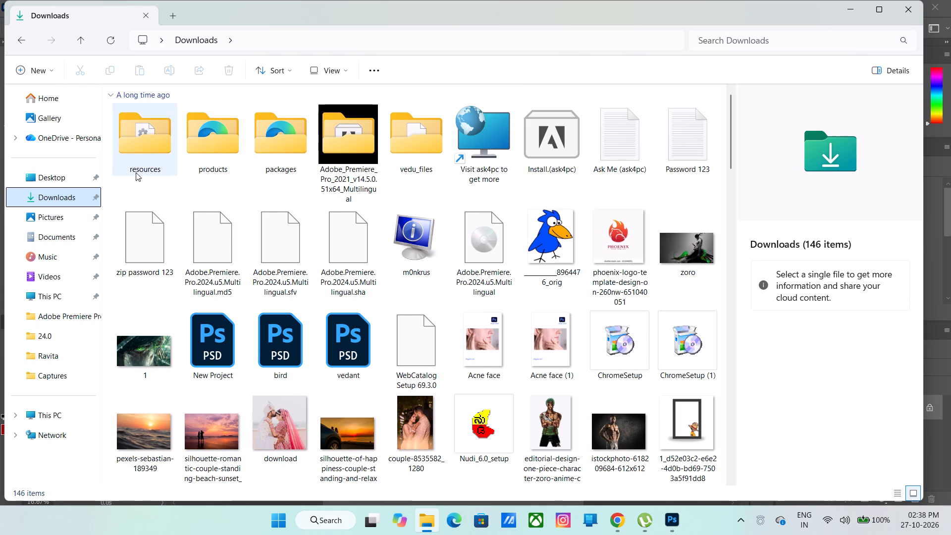
{"action": "scroll", "coordinate": [227, 284], "scroll_direction": "down", "scroll_amount": 10}
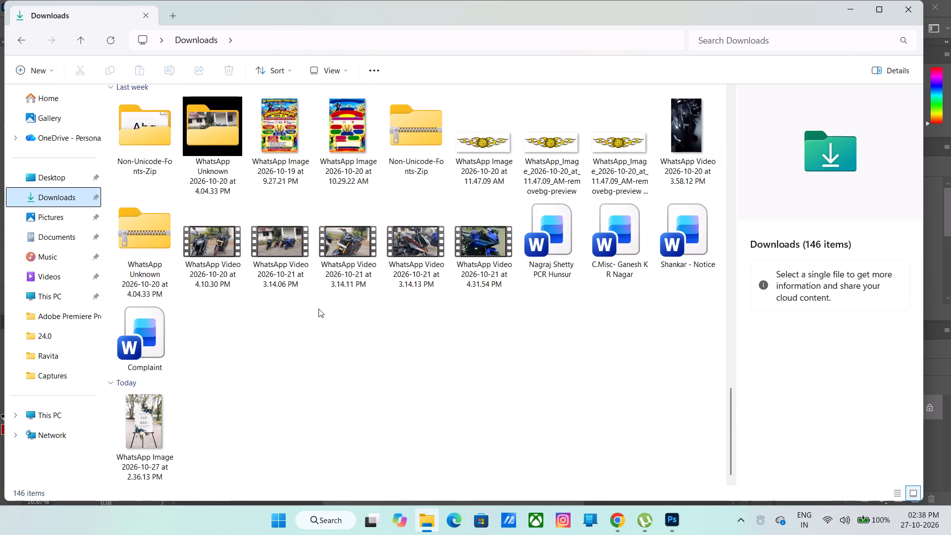
{"action": "scroll", "coordinate": [318, 309], "scroll_direction": "down", "scroll_amount": 2}
{"action": "left_click_drag", "start_coordinate": [142, 407], "coordinate": [591, 524]}
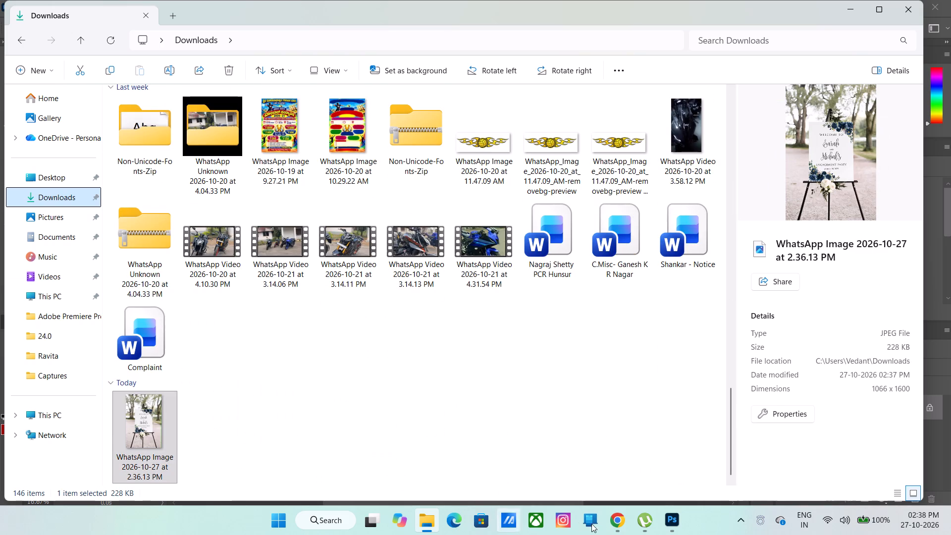
{"action": "left_click_drag", "start_coordinate": [591, 524], "coordinate": [455, 363]}
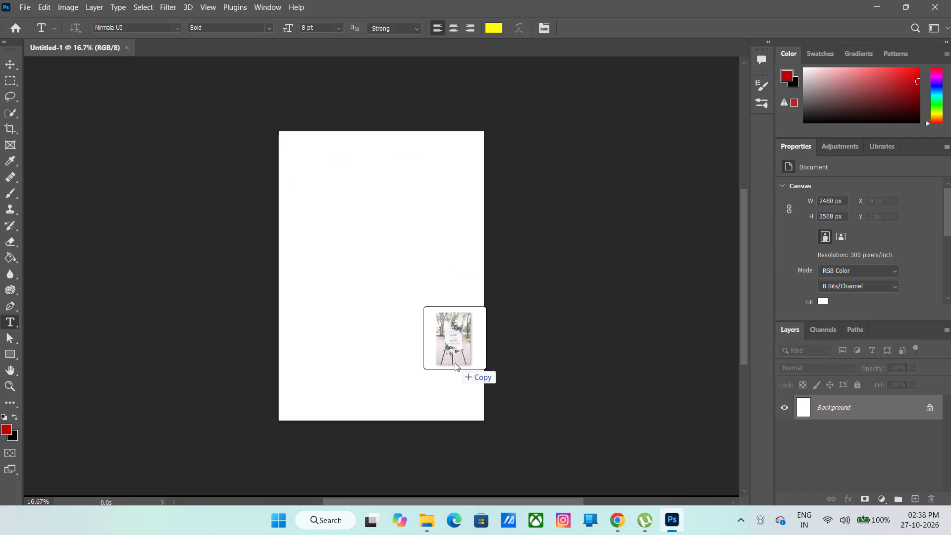
{"action": "left_click_drag", "start_coordinate": [455, 363], "coordinate": [419, 342]}
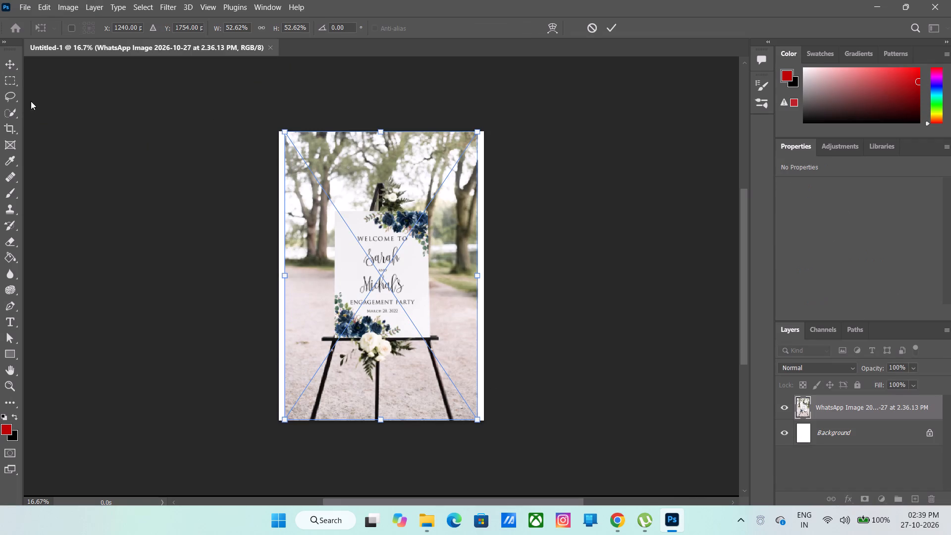
Crop the canvas around the welcome sign, bringing the crop's upper-right corner in to the board's corner, about 1820 px wide.
{"action": "left_click", "coordinate": [7, 125]}
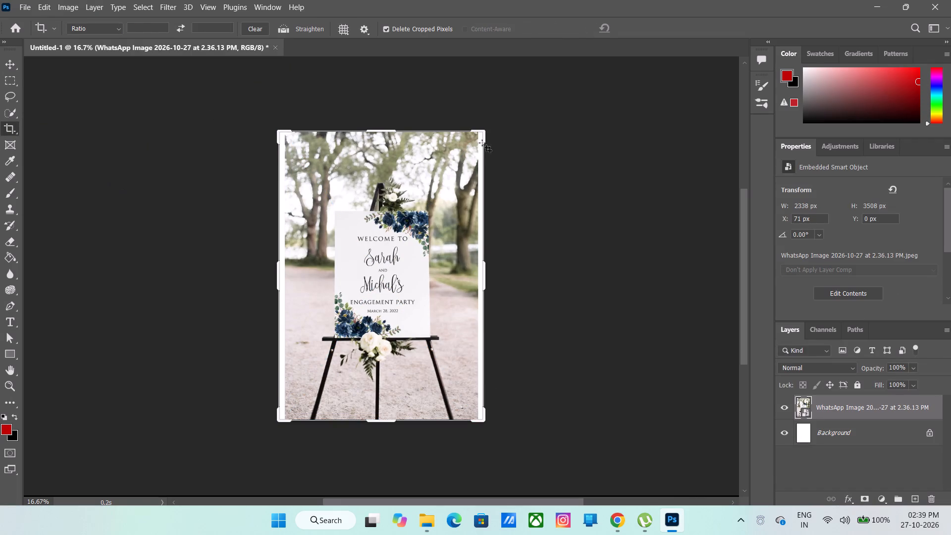
{"action": "left_click_drag", "start_coordinate": [483, 134], "coordinate": [458, 172]}
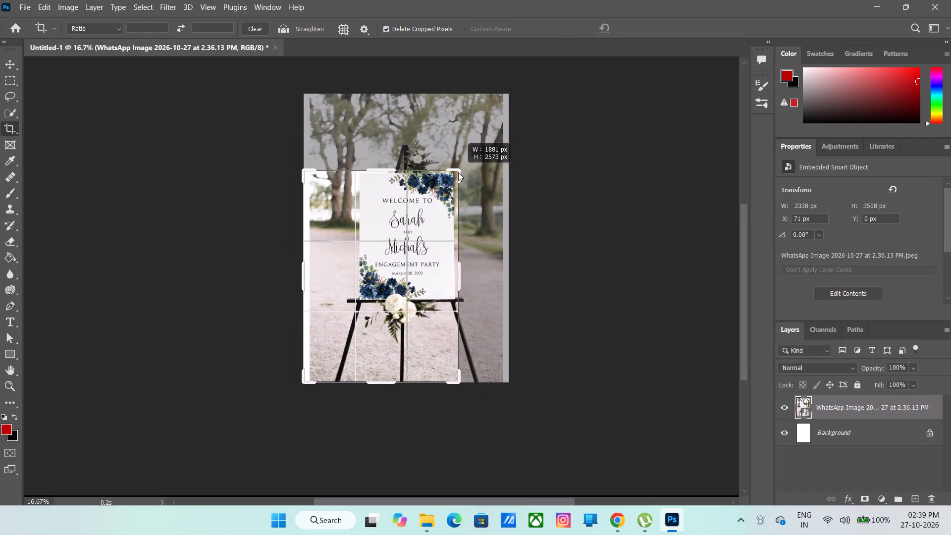
{"action": "left_click_drag", "start_coordinate": [458, 172], "coordinate": [456, 172]}
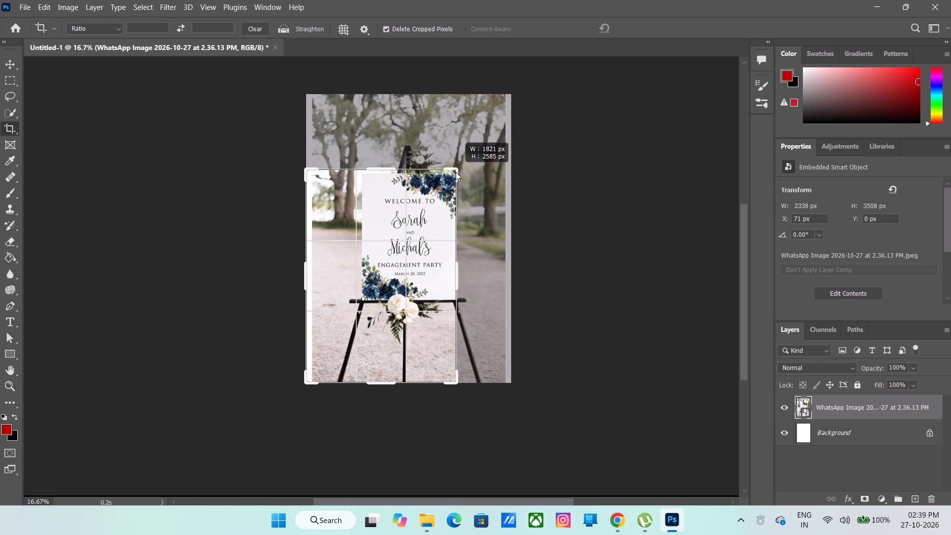
{"action": "left_click_drag", "start_coordinate": [456, 172], "coordinate": [456, 174]}
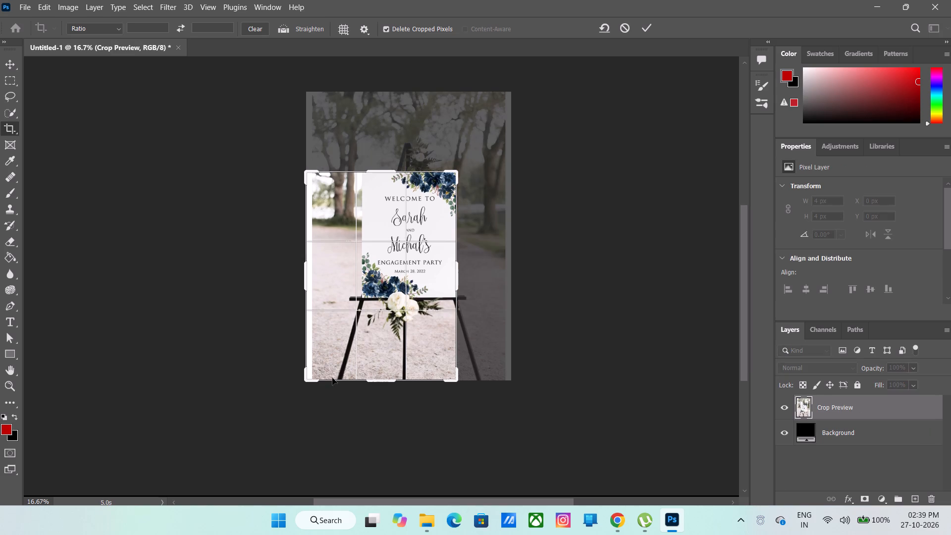
Crop the photo down to the white welcome sign, about 1130 px wide, cutting away the park background and easel.
{"action": "left_click_drag", "start_coordinate": [311, 381], "coordinate": [338, 341]}
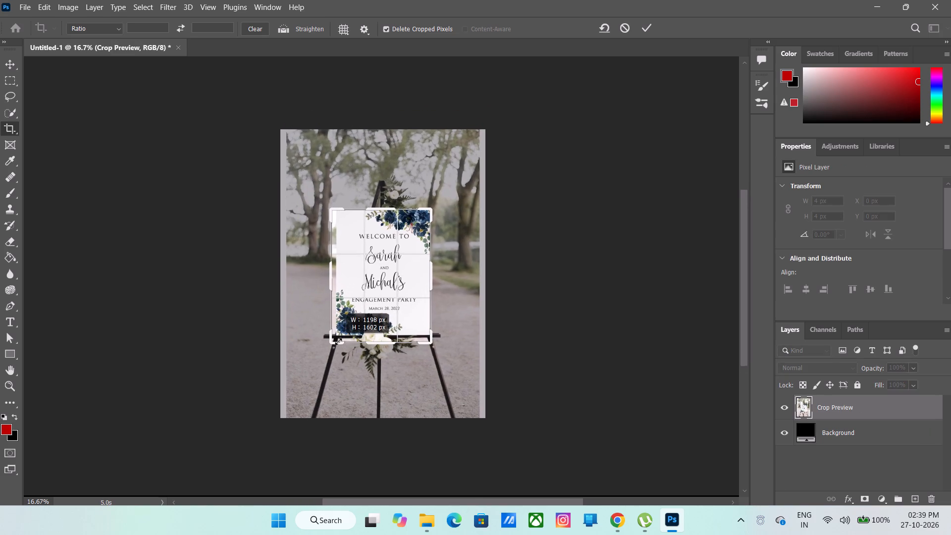
{"action": "left_click_drag", "start_coordinate": [338, 341], "coordinate": [339, 342]}
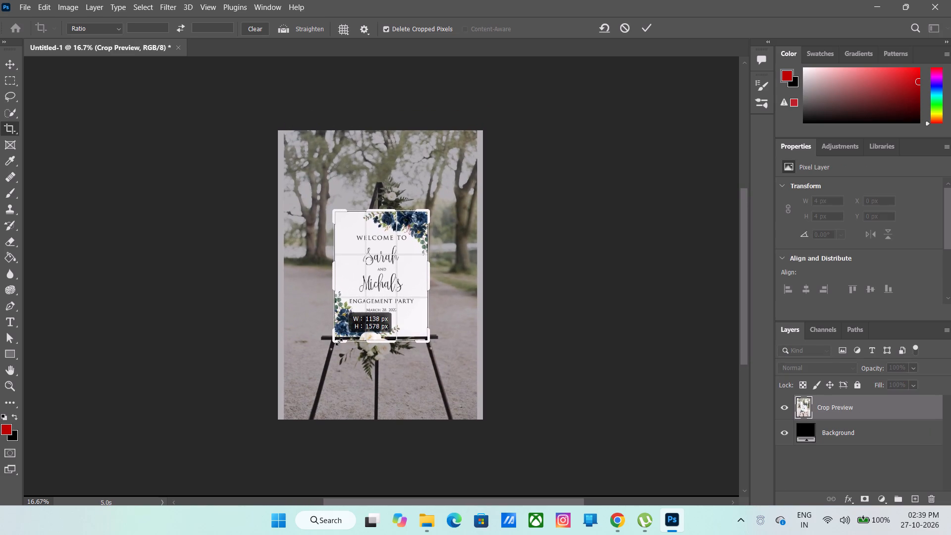
{"action": "left_click_drag", "start_coordinate": [339, 342], "coordinate": [336, 336]}
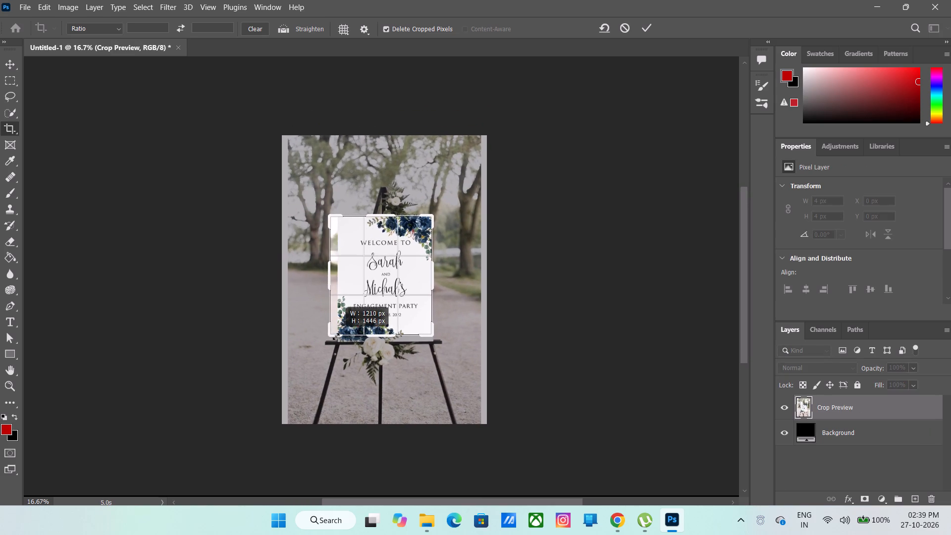
{"action": "left_click_drag", "start_coordinate": [336, 336], "coordinate": [339, 337]}
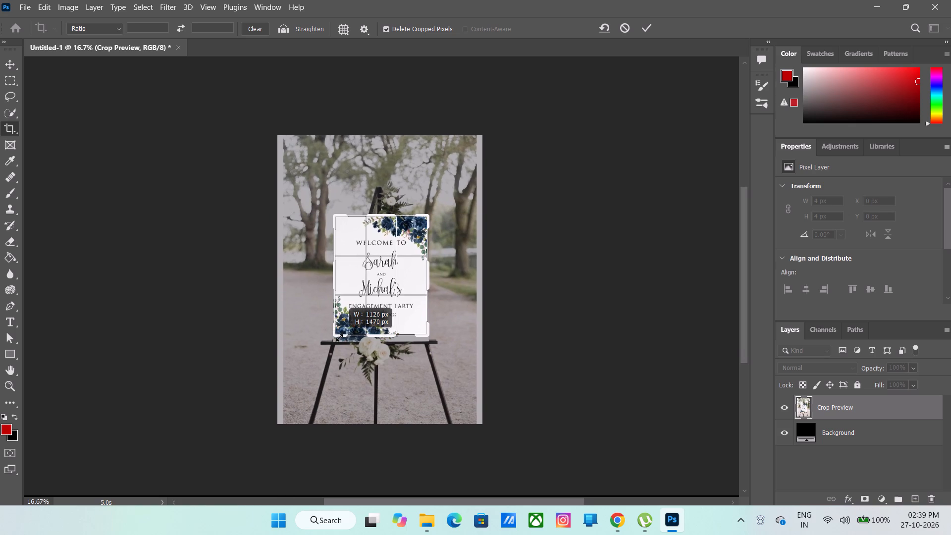
{"action": "left_click_drag", "start_coordinate": [339, 337], "coordinate": [339, 339]}
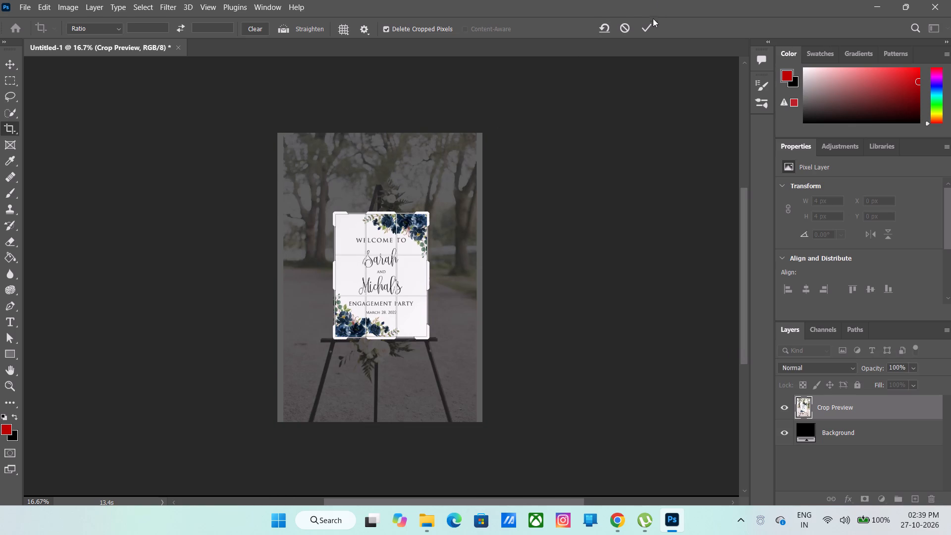
{"action": "left_click", "coordinate": [646, 30]}
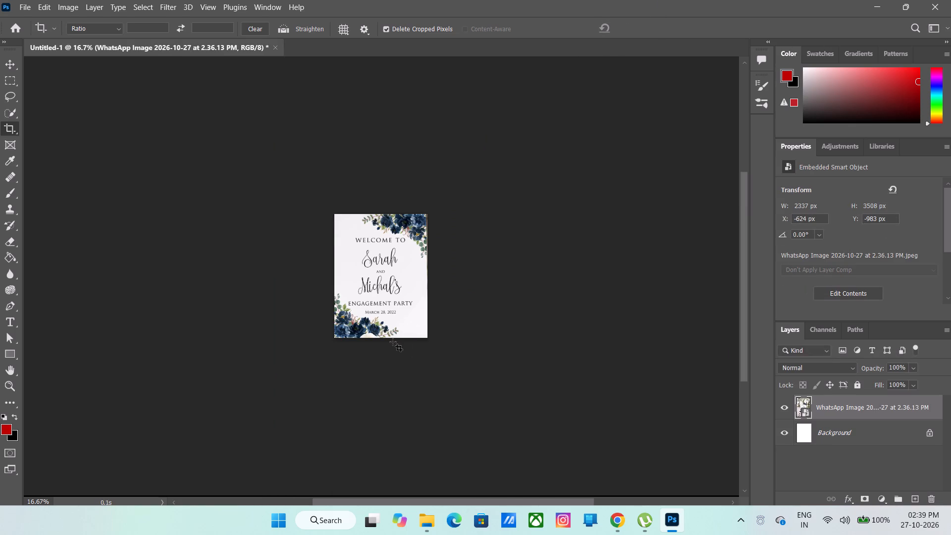
Crop the sign again, adjusting the corners and shifting the image to exclude the background strip along its right edge.
{"action": "scroll", "coordinate": [363, 289], "scroll_direction": "up", "scroll_amount": 13, "text": "alt"}
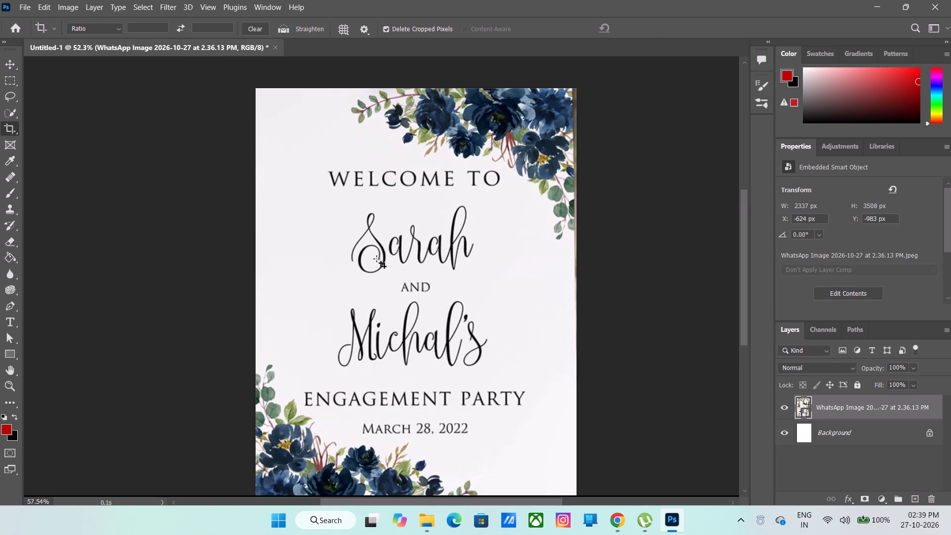
{"action": "scroll", "coordinate": [541, 214], "scroll_direction": "down", "scroll_amount": 3}
{"action": "scroll", "coordinate": [458, 193], "scroll_direction": "down", "scroll_amount": 1}
{"action": "scroll", "coordinate": [477, 232], "scroll_direction": "down", "scroll_amount": 2, "text": "alt"}
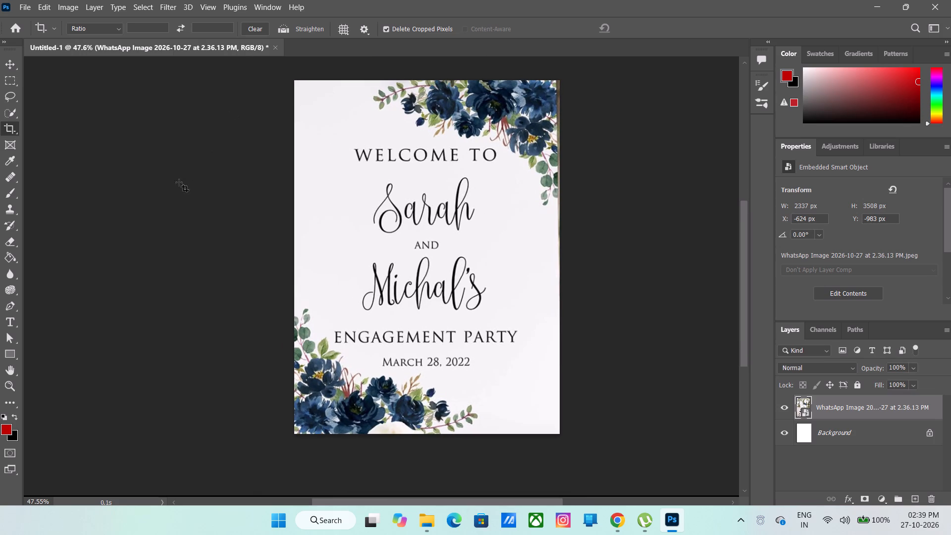
{"action": "left_click", "coordinate": [5, 130]}
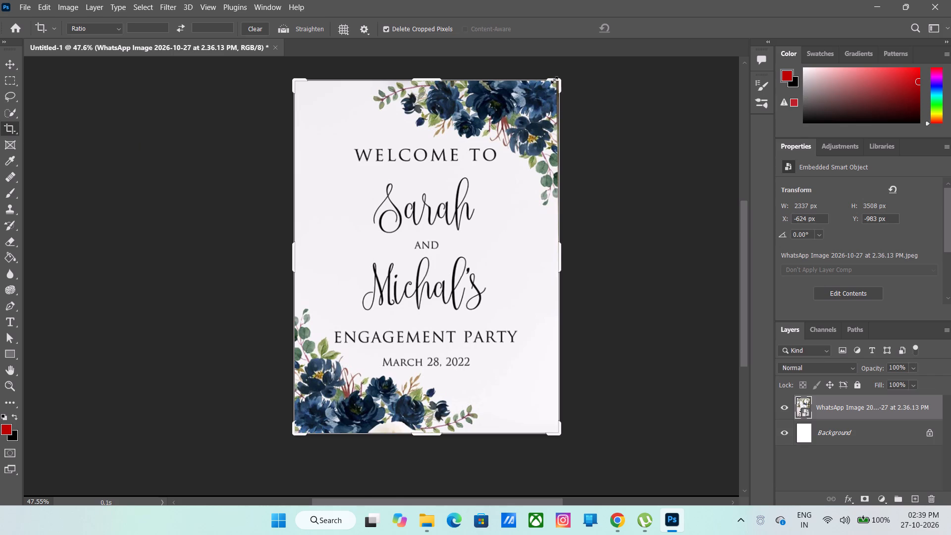
{"action": "left_click", "coordinate": [554, 80]}
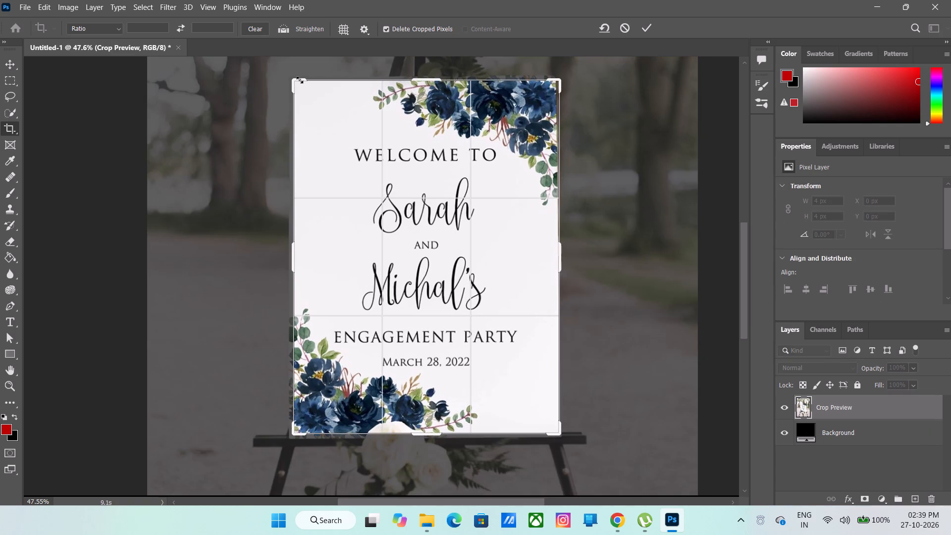
{"action": "left_click", "coordinate": [300, 80]}
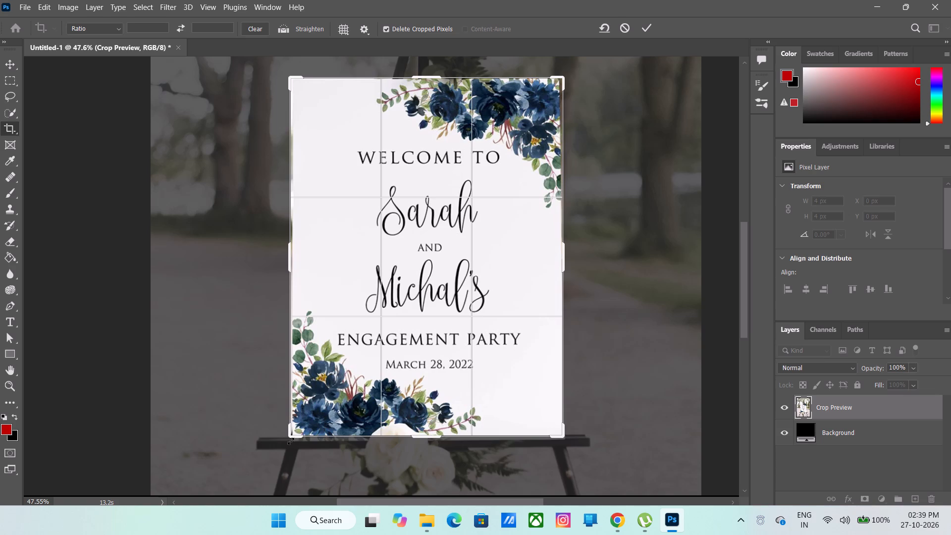
{"action": "left_click", "coordinate": [558, 79]}
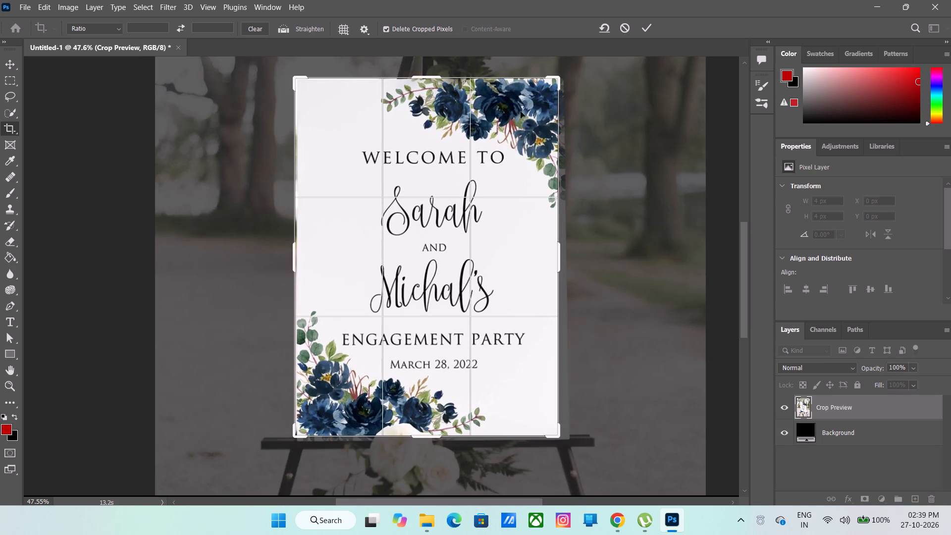
{"action": "left_click", "coordinate": [474, 212]}
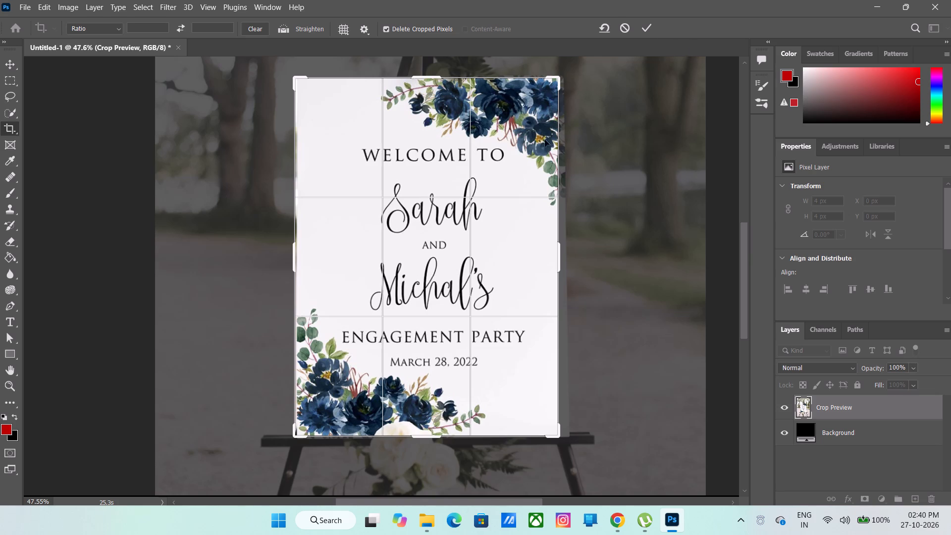
{"action": "left_click", "coordinate": [450, 266]}
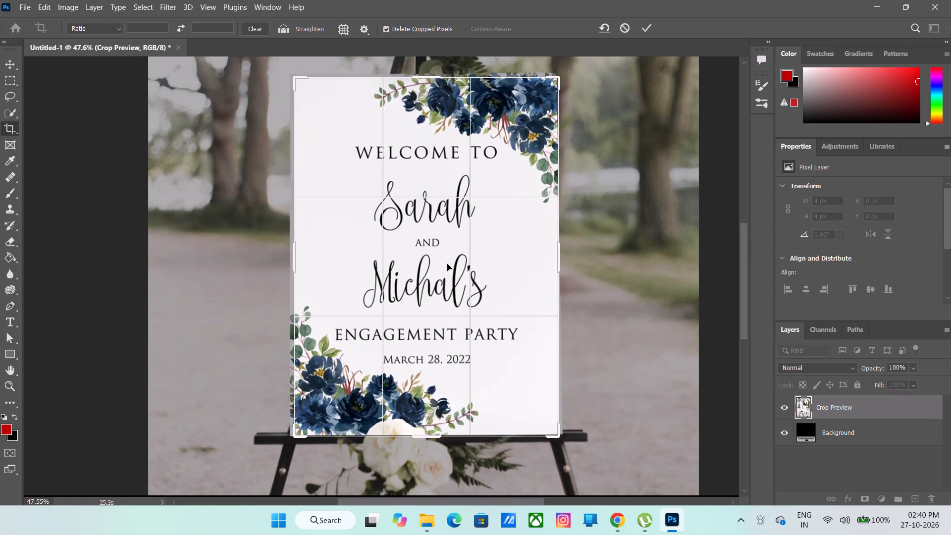
{"action": "left_click", "coordinate": [651, 26]}
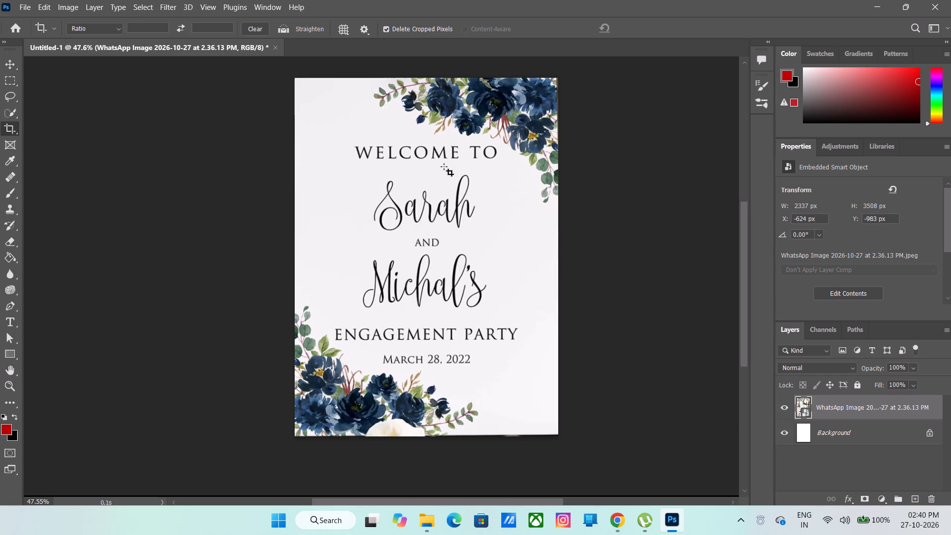
Set a Clone Stamp source on the blank paper beside WELCOME TO and rasterize the sign photo's smart object.
{"action": "left_click", "coordinate": [12, 215]}
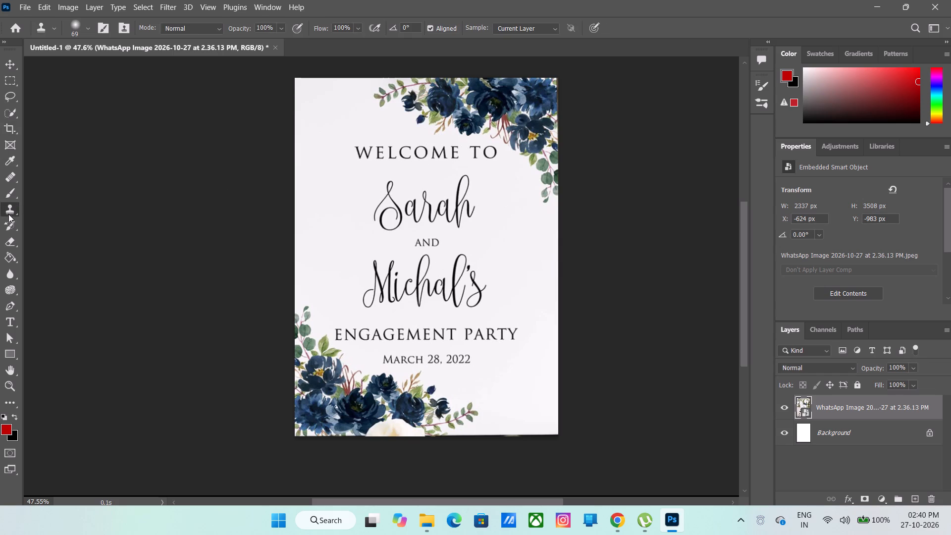
{"action": "left_click", "coordinate": [335, 135]}
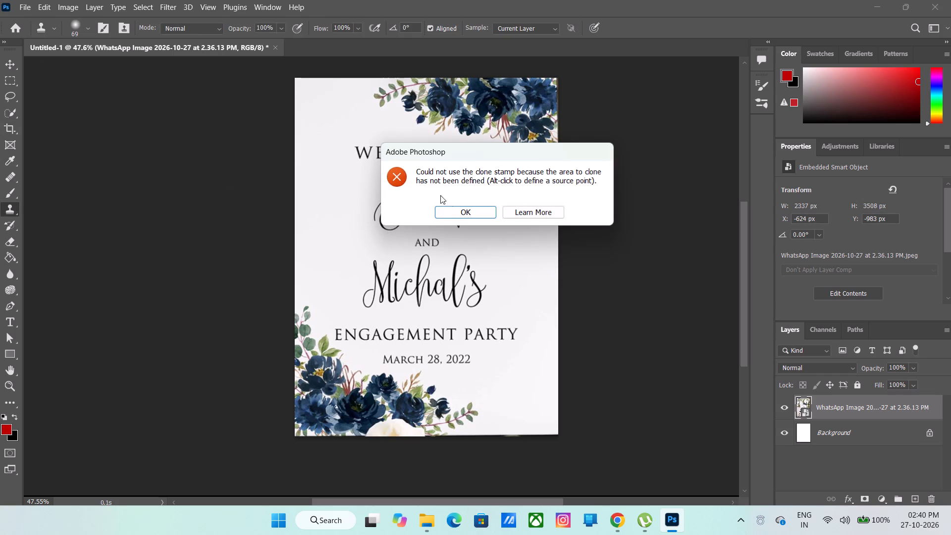
{"action": "left_click", "coordinate": [459, 210]}
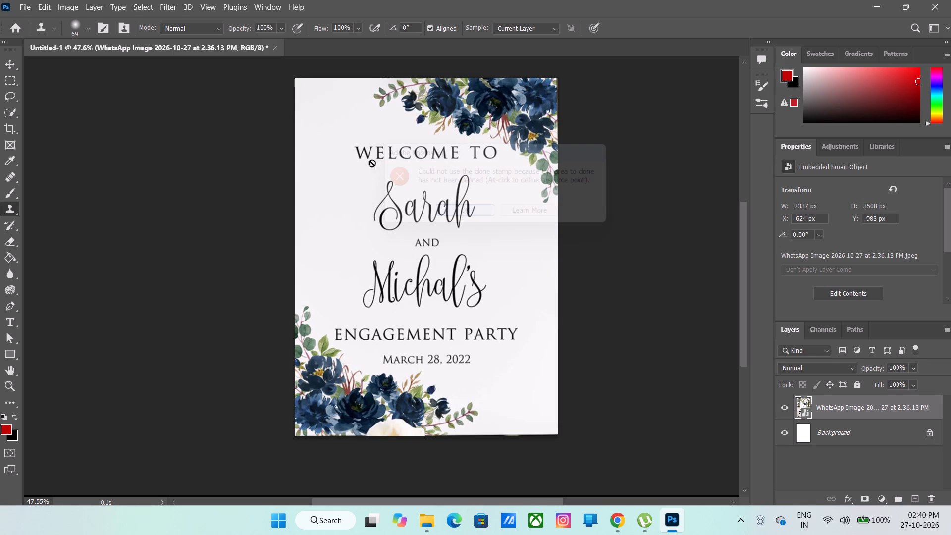
{"action": "right_click_drag", "start_coordinate": [363, 162], "coordinate": [360, 167]}
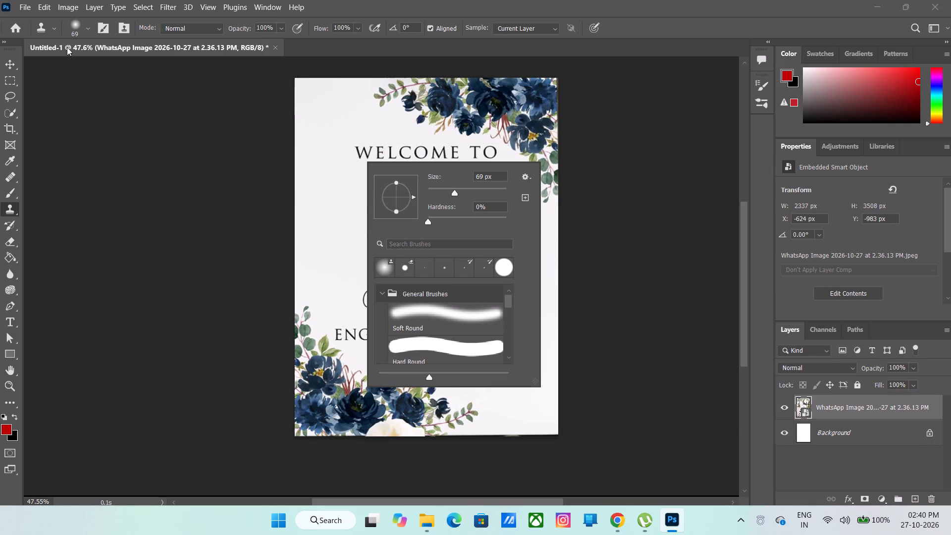
{"action": "left_click", "coordinate": [76, 27]}
{"action": "left_click", "coordinate": [128, 30]}
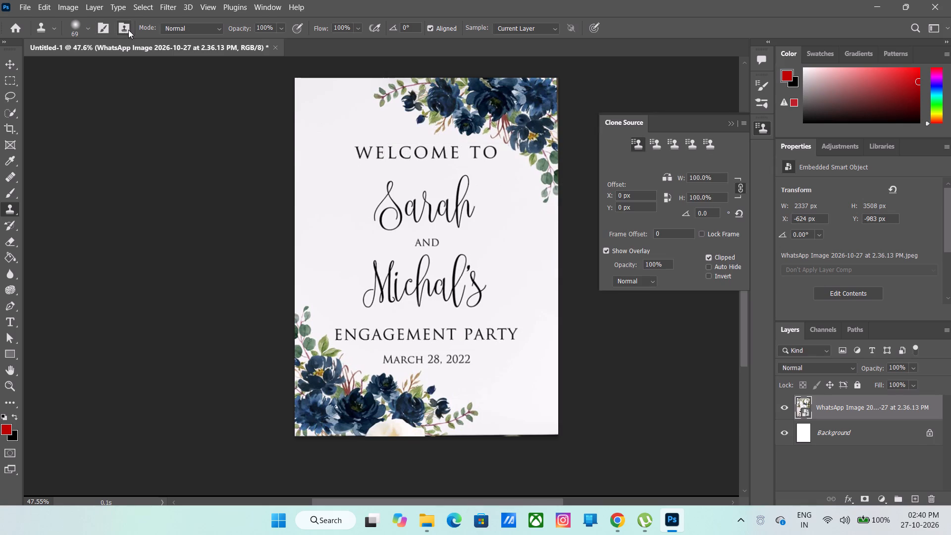
{"action": "left_click", "coordinate": [644, 143]}
{"action": "left_click", "coordinate": [374, 170]}
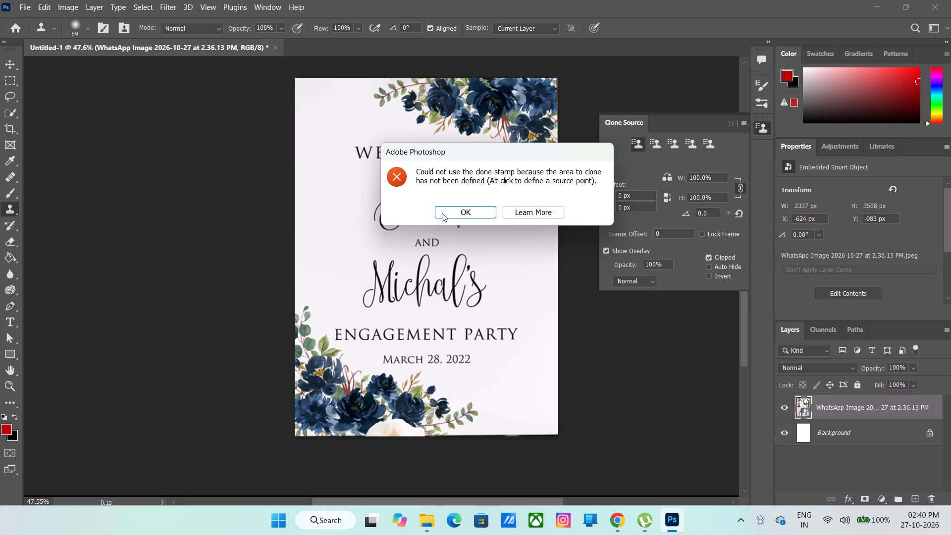
{"action": "left_click", "coordinate": [459, 213]}
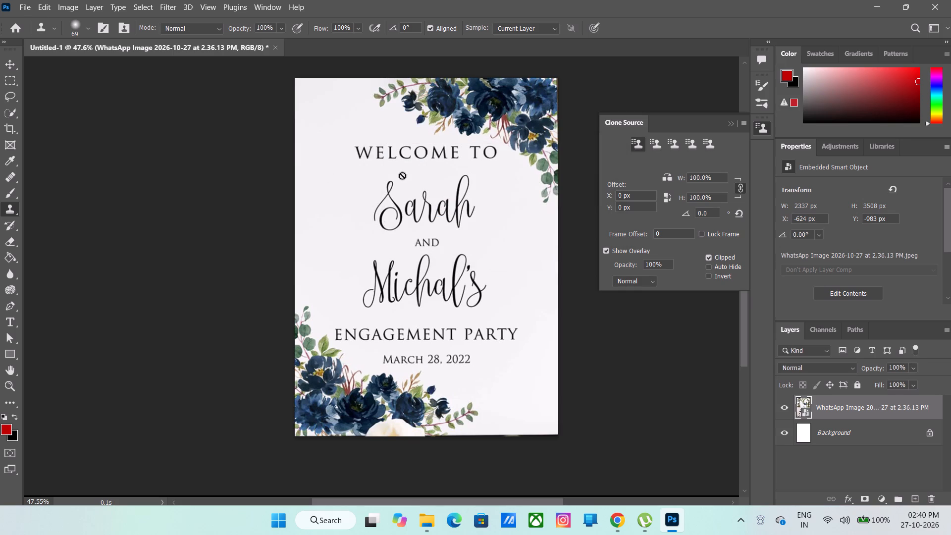
{"action": "left_click_drag", "start_coordinate": [349, 144], "coordinate": [373, 153], "text": "alt"}
{"action": "left_click_drag", "start_coordinate": [351, 147], "coordinate": [360, 154]}
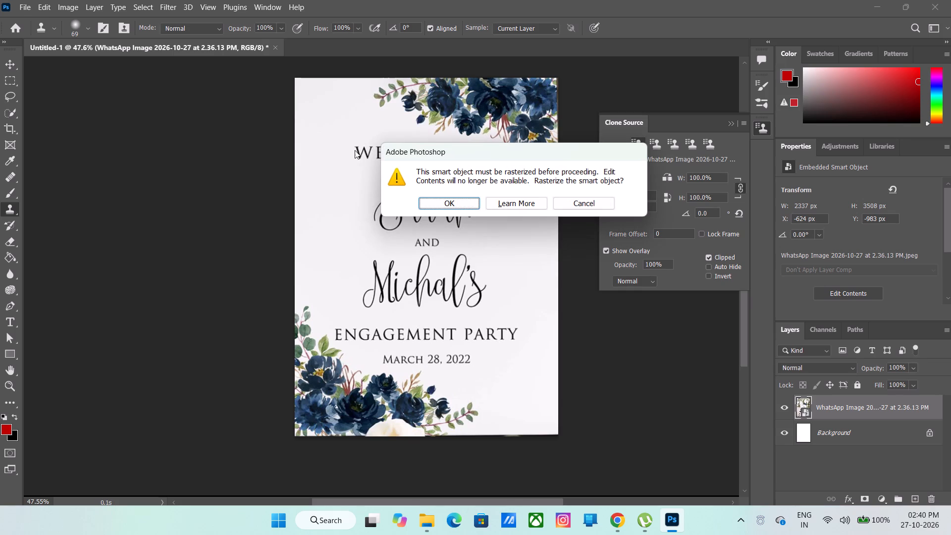
{"action": "left_click", "coordinate": [452, 202]}
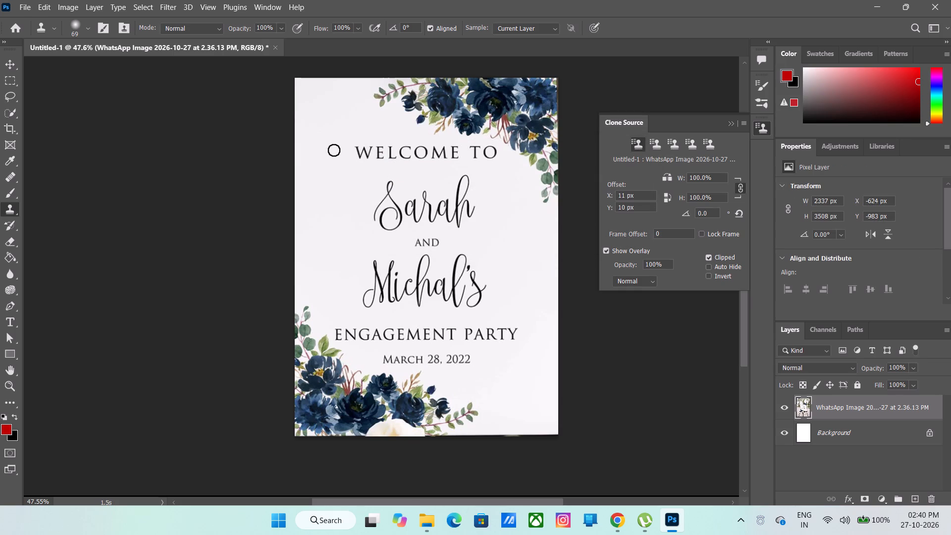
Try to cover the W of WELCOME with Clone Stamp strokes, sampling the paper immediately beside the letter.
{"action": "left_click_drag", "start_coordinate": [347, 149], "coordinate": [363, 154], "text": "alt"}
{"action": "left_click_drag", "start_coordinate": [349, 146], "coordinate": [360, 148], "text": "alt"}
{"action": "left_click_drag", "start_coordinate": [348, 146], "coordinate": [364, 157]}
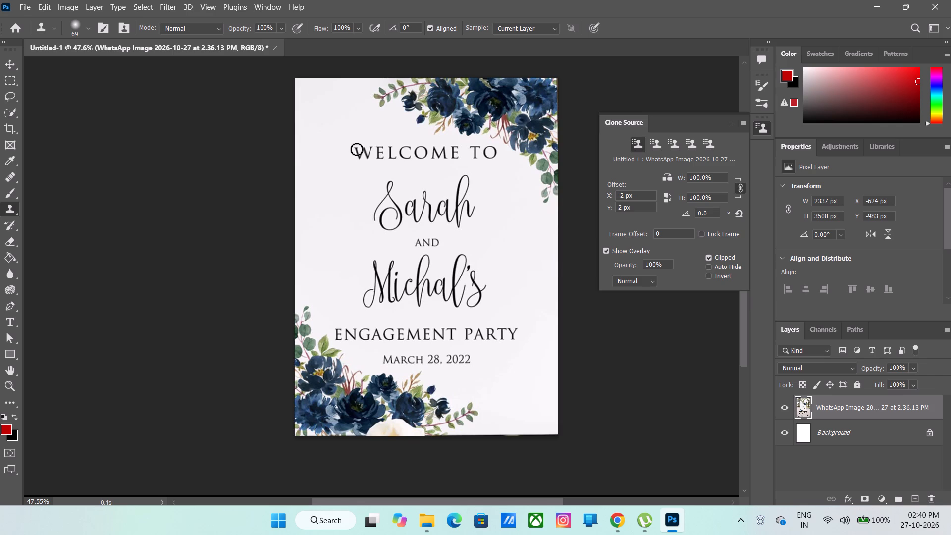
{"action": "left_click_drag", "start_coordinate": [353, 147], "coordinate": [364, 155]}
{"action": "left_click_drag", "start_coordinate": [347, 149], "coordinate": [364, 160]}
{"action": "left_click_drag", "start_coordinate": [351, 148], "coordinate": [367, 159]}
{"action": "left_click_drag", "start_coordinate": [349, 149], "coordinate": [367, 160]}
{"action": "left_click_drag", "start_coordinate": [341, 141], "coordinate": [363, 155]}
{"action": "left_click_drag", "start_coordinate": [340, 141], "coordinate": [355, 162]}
Erase the W of WELCOME with the Clone Stamp, sampling blank paper farther up and left of the heading.
{"action": "left_click_drag", "start_coordinate": [333, 139], "coordinate": [357, 156], "text": "alt"}
{"action": "left_click", "coordinate": [357, 156]}
{"action": "double_click", "coordinate": [355, 152]}
{"action": "left_click_drag", "start_coordinate": [355, 153], "coordinate": [359, 157]}
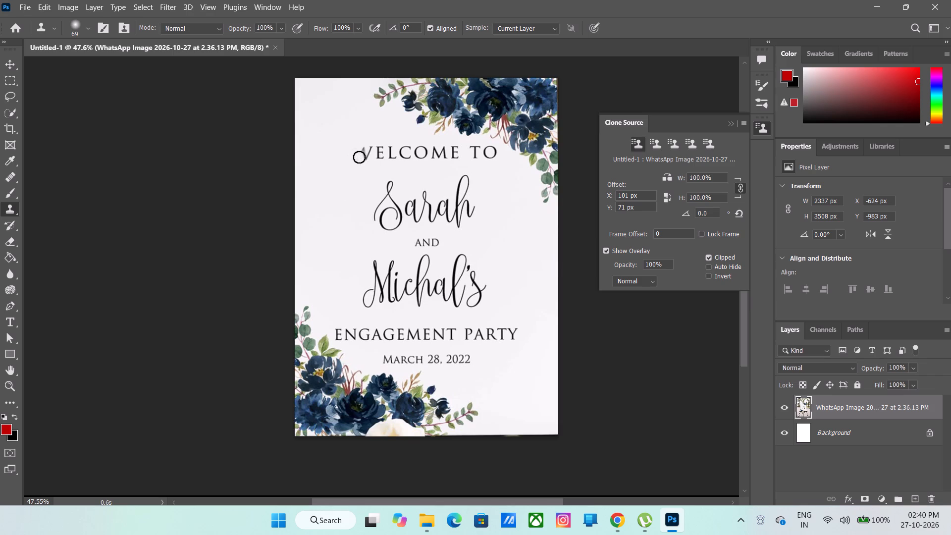
{"action": "left_click", "coordinate": [359, 157]}
{"action": "left_click", "coordinate": [366, 152]}
{"action": "left_click_drag", "start_coordinate": [364, 148], "coordinate": [365, 153]}
{"action": "left_click_drag", "start_coordinate": [365, 153], "coordinate": [367, 162]}
{"action": "left_click", "coordinate": [366, 162]}
{"action": "left_click", "coordinate": [359, 160]}
{"action": "left_click", "coordinate": [355, 154]}
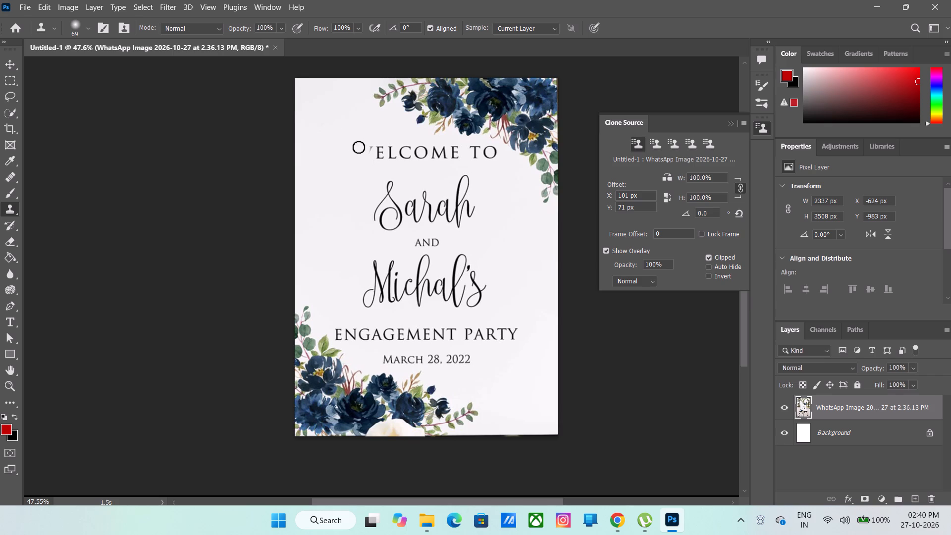
{"action": "left_click", "coordinate": [359, 147]}
{"action": "left_click", "coordinate": [370, 151]}
{"action": "left_click", "coordinate": [372, 152]}
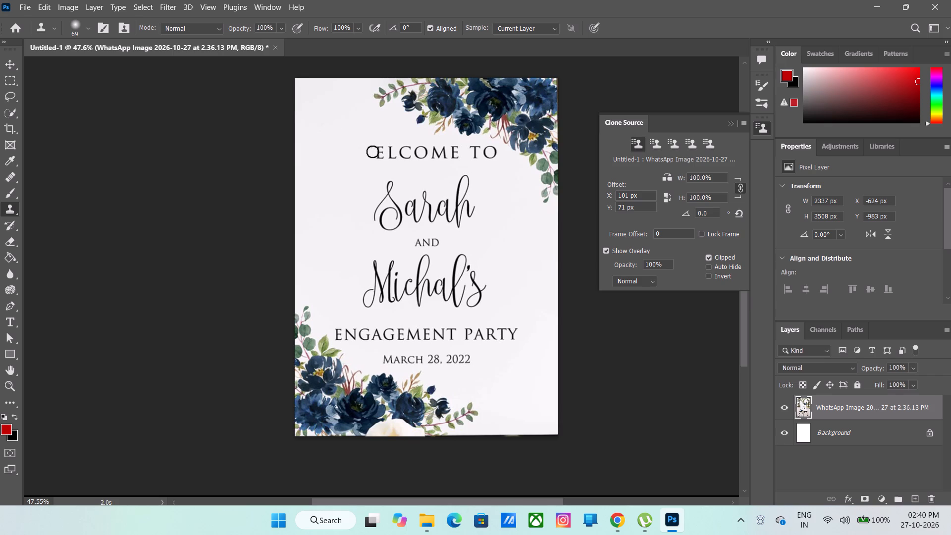
Erase the first E of WELCOME by cloning blank paper over it.
{"action": "double_click", "coordinate": [376, 150]}
{"action": "left_click", "coordinate": [380, 152]}
{"action": "left_click_drag", "start_coordinate": [381, 152], "coordinate": [382, 160]}
{"action": "left_click", "coordinate": [382, 160]}
{"action": "left_click", "coordinate": [382, 156]}
{"action": "double_click", "coordinate": [381, 147]}
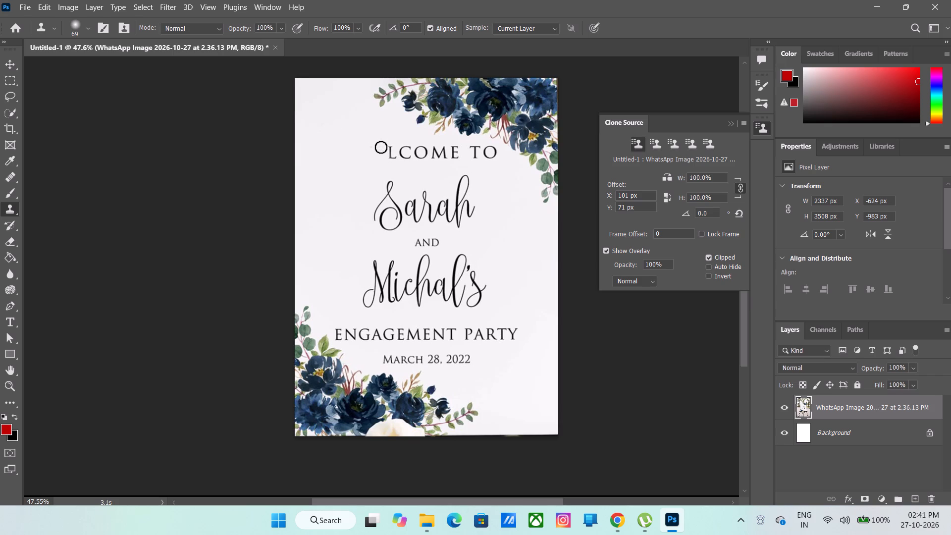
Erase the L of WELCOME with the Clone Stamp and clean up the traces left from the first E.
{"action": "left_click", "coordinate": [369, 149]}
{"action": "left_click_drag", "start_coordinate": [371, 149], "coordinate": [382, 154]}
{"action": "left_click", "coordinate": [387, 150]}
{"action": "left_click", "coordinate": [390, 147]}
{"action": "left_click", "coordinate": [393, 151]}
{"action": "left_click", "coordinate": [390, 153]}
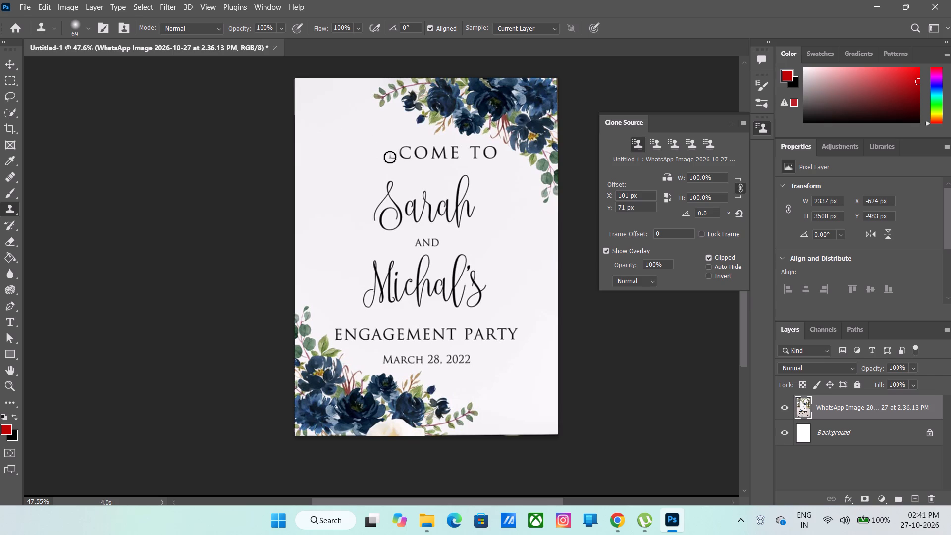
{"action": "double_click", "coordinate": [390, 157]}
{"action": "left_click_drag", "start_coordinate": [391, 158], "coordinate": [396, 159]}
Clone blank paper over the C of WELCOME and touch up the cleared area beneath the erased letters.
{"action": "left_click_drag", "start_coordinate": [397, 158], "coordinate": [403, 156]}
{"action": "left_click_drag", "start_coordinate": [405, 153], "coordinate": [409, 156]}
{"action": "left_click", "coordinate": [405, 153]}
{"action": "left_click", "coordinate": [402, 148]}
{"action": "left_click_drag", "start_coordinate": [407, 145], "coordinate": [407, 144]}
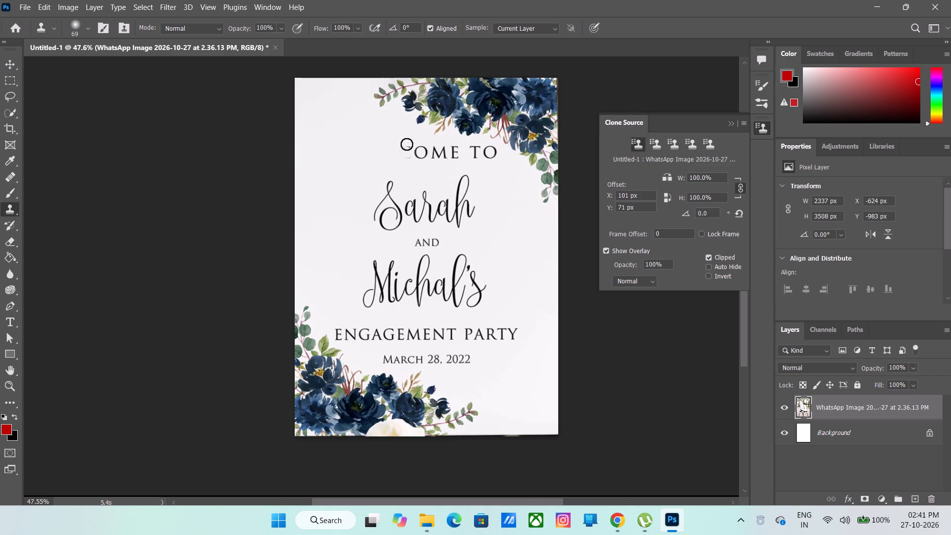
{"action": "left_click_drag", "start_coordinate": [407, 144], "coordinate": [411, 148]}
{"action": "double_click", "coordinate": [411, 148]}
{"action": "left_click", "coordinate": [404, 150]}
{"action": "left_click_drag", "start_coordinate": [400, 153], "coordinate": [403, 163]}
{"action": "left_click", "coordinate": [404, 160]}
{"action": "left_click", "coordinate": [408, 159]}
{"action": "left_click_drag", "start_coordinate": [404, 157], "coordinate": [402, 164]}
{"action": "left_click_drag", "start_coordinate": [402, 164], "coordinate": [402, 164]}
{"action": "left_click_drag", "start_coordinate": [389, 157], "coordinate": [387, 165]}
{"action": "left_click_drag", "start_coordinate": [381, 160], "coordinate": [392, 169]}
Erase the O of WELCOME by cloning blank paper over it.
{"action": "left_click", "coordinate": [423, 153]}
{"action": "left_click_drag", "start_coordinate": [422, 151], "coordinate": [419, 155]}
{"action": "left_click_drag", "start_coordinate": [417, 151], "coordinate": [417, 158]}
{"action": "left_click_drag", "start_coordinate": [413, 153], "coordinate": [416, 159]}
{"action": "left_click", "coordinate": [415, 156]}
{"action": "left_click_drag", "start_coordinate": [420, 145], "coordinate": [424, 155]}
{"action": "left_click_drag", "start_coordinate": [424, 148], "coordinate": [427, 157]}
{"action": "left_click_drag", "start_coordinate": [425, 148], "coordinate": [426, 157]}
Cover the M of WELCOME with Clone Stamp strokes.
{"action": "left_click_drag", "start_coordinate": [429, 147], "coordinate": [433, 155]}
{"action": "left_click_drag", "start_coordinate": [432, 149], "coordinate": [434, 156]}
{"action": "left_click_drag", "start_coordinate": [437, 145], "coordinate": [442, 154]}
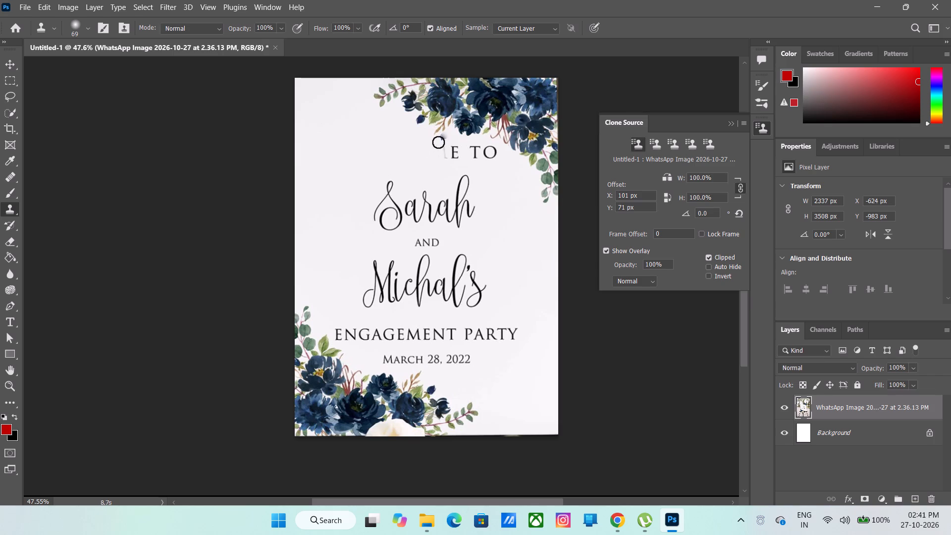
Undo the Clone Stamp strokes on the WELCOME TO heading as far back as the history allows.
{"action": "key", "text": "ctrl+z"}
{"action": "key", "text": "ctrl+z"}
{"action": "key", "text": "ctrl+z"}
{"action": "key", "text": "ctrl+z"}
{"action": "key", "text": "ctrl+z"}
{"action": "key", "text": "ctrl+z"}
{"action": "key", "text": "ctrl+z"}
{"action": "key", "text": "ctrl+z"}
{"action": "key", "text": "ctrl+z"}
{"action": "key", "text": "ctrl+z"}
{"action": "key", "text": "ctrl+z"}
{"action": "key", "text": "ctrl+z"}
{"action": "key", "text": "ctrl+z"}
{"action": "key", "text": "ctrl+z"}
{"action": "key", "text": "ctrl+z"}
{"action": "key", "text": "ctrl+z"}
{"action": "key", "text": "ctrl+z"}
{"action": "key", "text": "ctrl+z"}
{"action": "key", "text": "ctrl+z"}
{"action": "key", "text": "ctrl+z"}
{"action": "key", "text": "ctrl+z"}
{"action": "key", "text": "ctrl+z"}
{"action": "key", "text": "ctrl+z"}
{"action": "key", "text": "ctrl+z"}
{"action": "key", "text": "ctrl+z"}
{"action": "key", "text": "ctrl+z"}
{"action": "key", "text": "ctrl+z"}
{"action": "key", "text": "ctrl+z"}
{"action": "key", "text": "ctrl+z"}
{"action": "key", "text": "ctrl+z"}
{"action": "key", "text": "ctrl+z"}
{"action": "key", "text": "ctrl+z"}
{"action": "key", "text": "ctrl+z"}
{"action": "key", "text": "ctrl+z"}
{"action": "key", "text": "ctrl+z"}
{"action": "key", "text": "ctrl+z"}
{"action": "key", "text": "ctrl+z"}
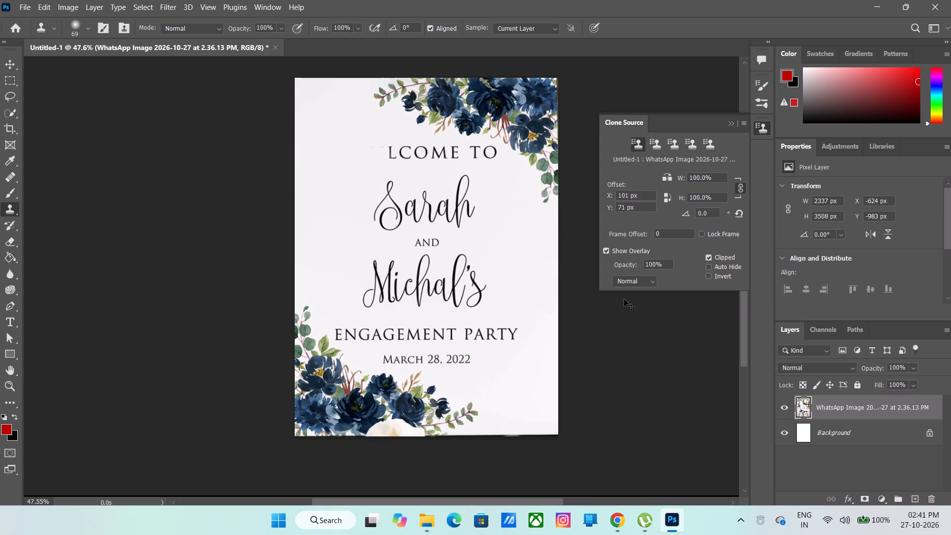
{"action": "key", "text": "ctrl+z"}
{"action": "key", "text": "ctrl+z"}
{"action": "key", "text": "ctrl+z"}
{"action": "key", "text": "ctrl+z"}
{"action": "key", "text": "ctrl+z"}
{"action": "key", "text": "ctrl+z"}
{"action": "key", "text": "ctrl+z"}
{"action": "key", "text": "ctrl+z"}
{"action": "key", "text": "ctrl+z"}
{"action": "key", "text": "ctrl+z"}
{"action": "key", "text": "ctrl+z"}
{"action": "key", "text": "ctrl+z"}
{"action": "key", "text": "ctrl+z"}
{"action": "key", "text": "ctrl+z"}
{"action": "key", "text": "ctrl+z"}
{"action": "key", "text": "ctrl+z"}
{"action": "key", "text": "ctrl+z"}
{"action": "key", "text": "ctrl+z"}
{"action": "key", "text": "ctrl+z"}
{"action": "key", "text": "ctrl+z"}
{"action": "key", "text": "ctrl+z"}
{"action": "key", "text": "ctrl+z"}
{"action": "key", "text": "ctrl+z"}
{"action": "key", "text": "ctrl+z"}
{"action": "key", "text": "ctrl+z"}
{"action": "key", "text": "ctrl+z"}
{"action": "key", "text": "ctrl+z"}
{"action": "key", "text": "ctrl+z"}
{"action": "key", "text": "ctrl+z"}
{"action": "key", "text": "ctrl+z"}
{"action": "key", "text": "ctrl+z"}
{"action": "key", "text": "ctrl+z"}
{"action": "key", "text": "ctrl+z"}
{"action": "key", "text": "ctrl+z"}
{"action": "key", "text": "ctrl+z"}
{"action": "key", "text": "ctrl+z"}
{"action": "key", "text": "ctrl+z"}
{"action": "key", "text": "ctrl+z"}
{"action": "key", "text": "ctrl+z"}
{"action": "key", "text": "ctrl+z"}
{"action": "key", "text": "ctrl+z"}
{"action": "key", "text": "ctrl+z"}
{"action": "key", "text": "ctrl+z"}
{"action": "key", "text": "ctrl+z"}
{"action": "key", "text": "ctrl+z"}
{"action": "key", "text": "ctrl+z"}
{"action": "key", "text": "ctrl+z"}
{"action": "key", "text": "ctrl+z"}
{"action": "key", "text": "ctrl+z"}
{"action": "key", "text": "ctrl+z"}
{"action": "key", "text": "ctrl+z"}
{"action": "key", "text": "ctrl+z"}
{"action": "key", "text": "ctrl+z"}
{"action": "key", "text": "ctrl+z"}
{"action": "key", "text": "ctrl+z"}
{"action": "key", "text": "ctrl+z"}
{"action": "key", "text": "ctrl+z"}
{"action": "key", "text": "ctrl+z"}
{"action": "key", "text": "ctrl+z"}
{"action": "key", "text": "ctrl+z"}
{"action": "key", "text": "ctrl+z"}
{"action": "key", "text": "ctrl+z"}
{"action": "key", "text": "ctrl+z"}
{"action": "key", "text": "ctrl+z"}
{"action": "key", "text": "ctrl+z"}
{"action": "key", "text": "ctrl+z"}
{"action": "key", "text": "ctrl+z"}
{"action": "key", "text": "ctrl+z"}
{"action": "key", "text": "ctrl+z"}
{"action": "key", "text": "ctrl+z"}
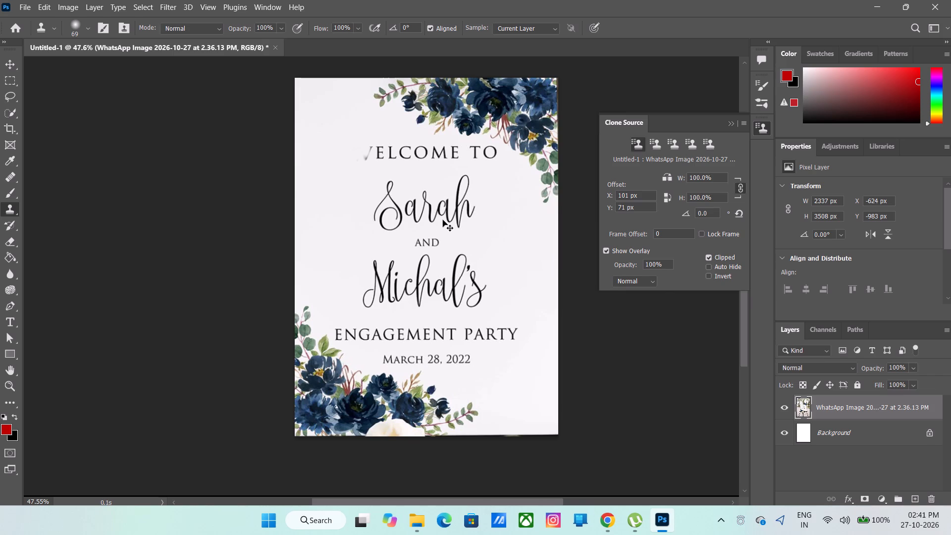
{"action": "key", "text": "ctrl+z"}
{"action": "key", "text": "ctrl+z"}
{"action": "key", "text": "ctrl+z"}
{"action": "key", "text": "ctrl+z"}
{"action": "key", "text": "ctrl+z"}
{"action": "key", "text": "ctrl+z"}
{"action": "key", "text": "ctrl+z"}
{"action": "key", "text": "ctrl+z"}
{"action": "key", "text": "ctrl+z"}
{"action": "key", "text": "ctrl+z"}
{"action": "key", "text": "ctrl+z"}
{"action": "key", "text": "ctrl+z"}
Delete the rasterized sign photo layer, leaving only the white Background layer.
{"action": "left_click", "coordinate": [855, 427]}
{"action": "right_click", "coordinate": [852, 411]}
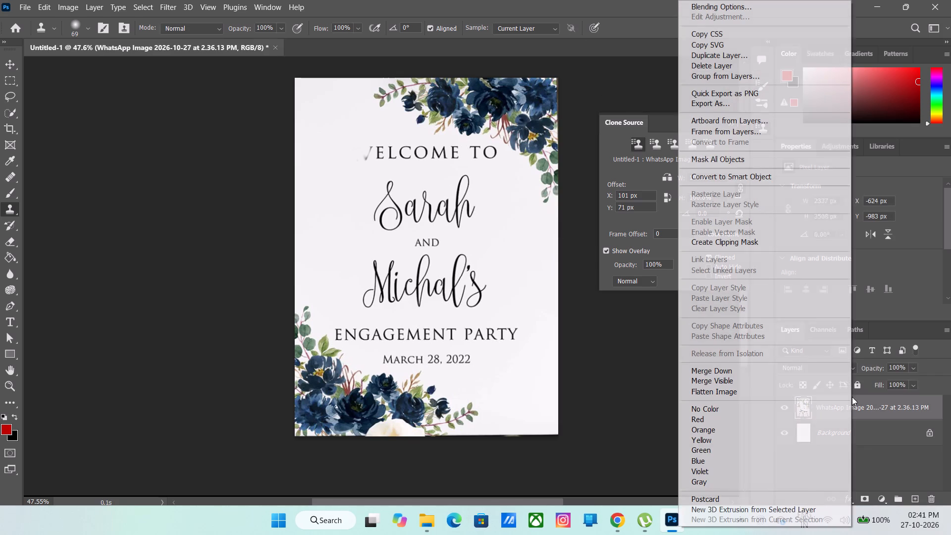
{"action": "left_click", "coordinate": [726, 70]}
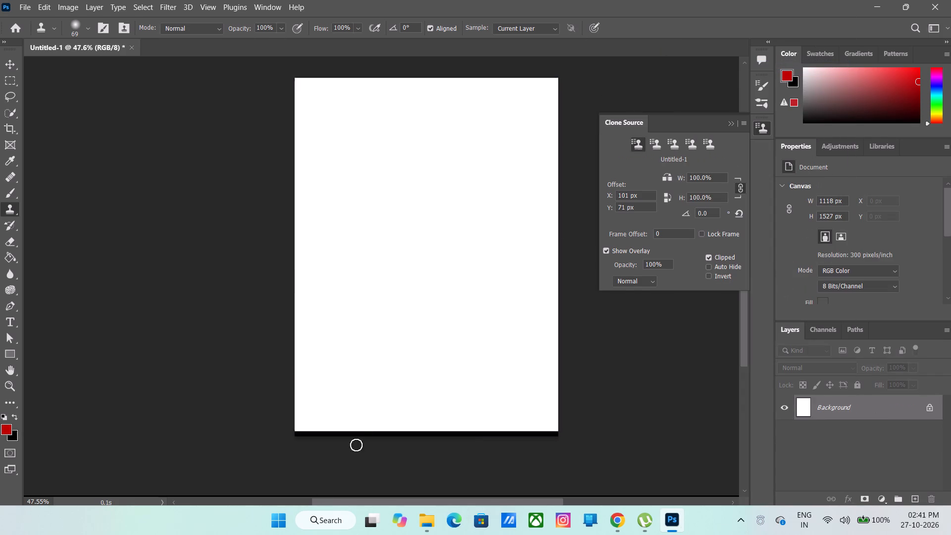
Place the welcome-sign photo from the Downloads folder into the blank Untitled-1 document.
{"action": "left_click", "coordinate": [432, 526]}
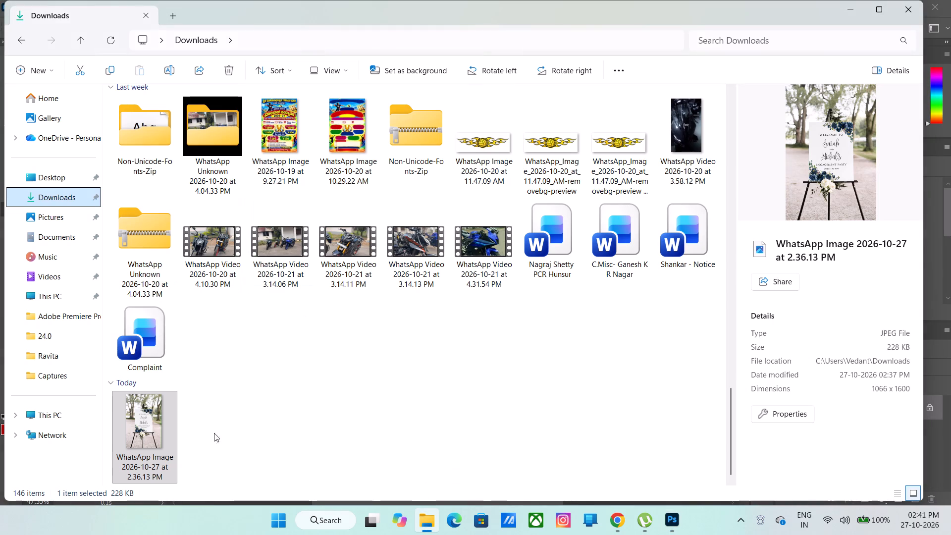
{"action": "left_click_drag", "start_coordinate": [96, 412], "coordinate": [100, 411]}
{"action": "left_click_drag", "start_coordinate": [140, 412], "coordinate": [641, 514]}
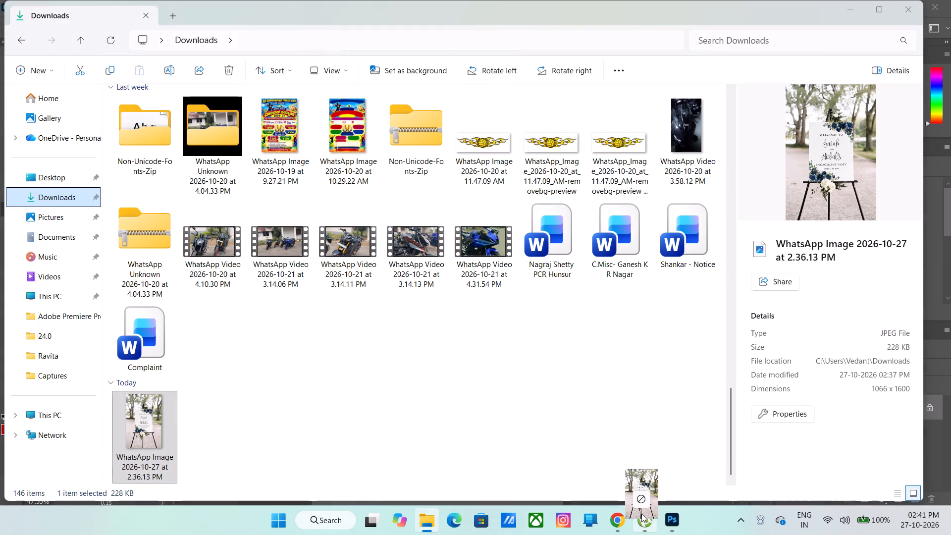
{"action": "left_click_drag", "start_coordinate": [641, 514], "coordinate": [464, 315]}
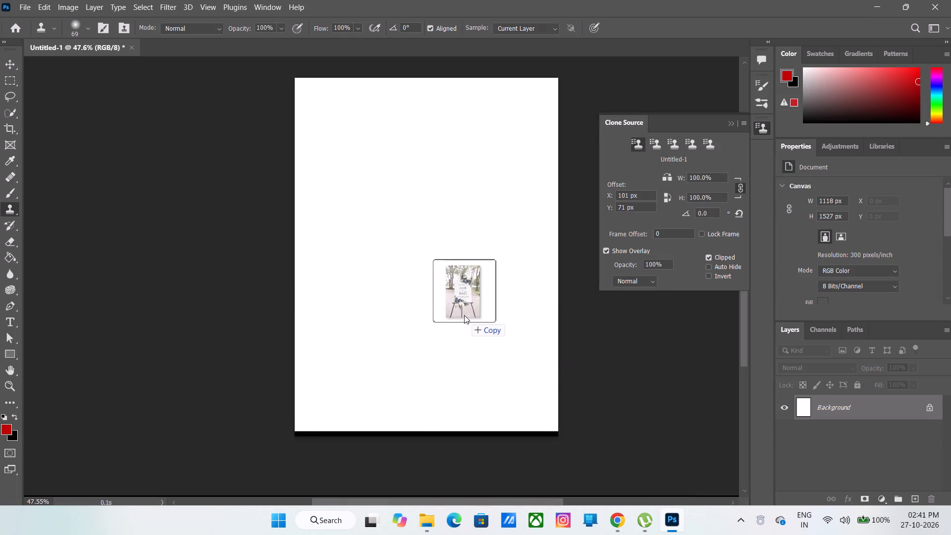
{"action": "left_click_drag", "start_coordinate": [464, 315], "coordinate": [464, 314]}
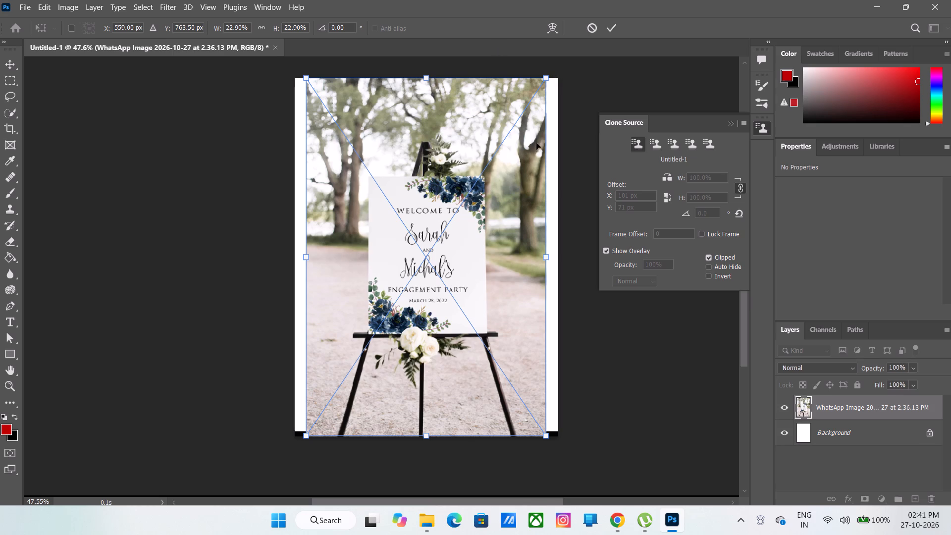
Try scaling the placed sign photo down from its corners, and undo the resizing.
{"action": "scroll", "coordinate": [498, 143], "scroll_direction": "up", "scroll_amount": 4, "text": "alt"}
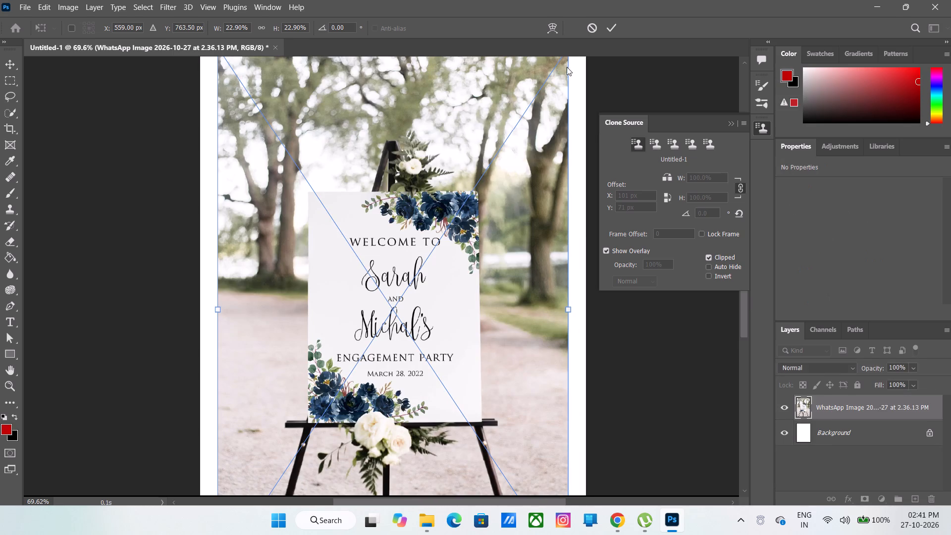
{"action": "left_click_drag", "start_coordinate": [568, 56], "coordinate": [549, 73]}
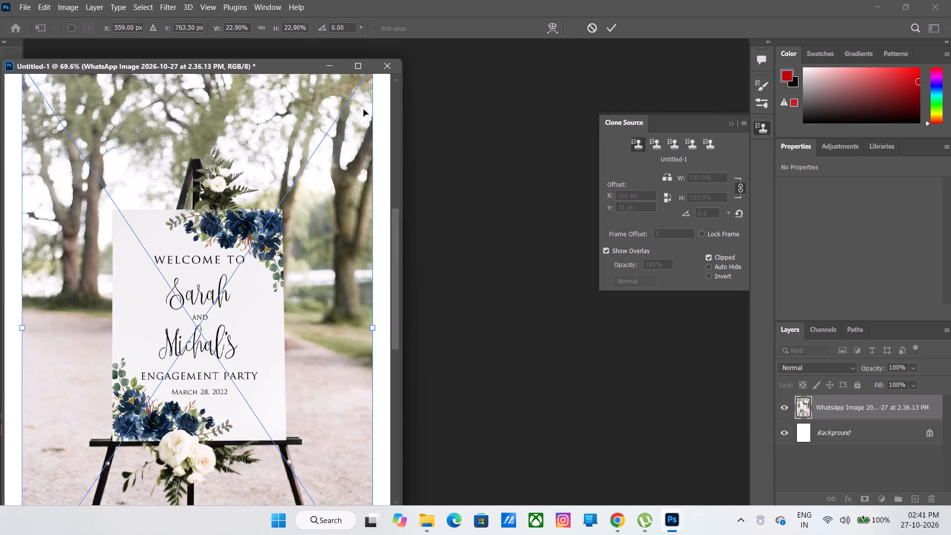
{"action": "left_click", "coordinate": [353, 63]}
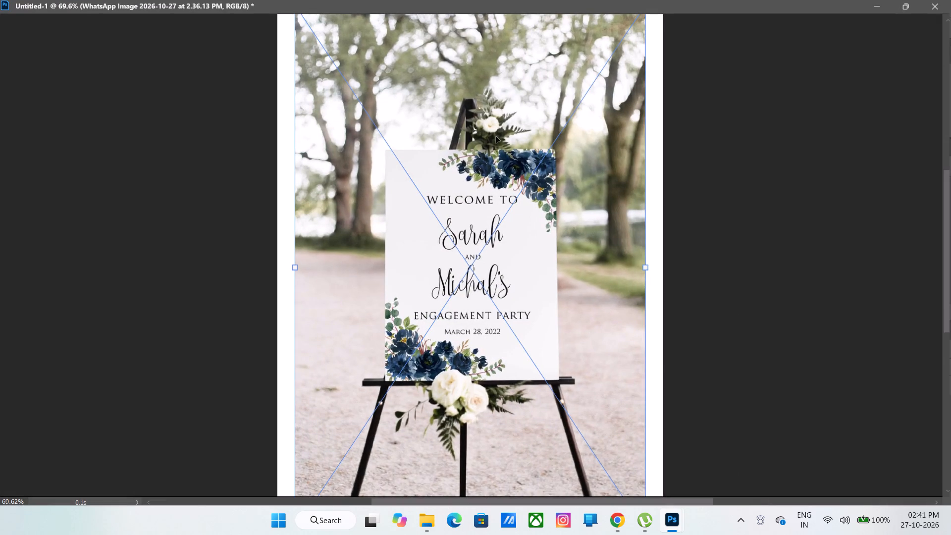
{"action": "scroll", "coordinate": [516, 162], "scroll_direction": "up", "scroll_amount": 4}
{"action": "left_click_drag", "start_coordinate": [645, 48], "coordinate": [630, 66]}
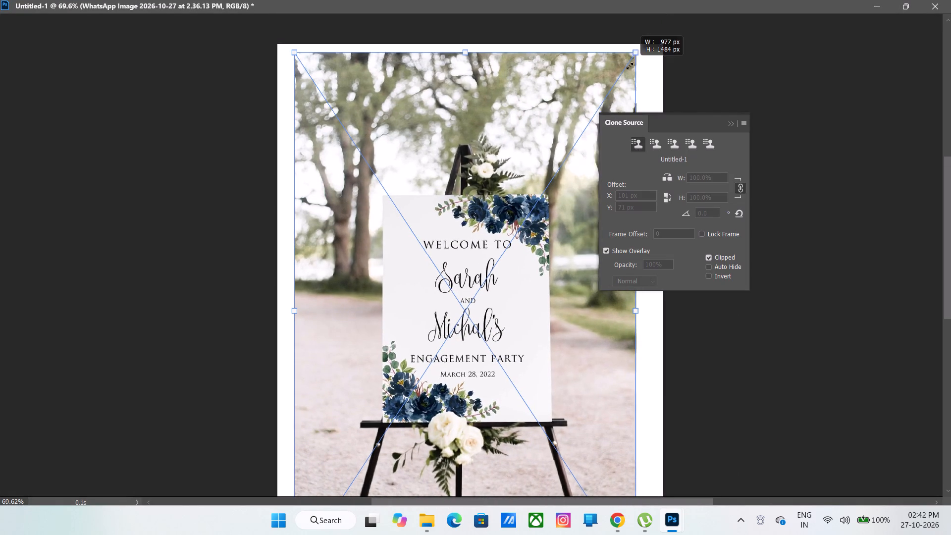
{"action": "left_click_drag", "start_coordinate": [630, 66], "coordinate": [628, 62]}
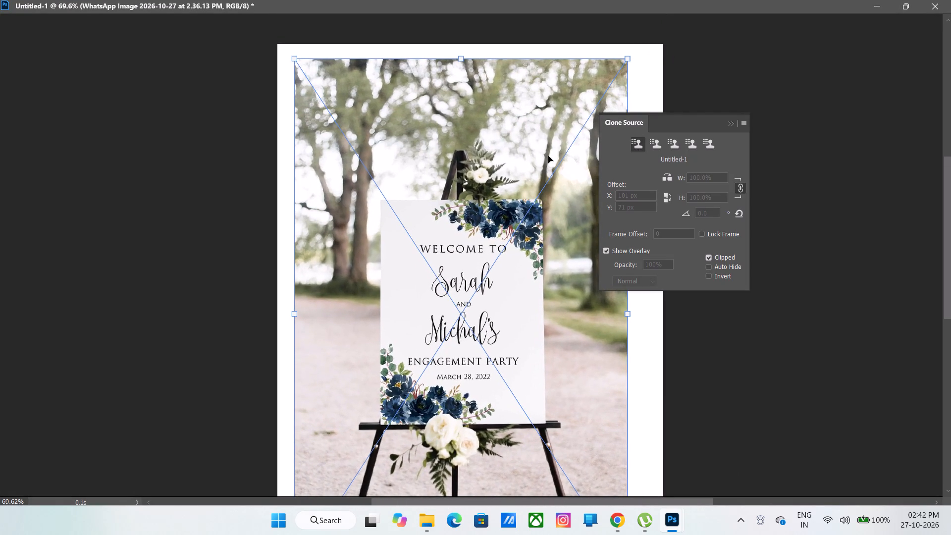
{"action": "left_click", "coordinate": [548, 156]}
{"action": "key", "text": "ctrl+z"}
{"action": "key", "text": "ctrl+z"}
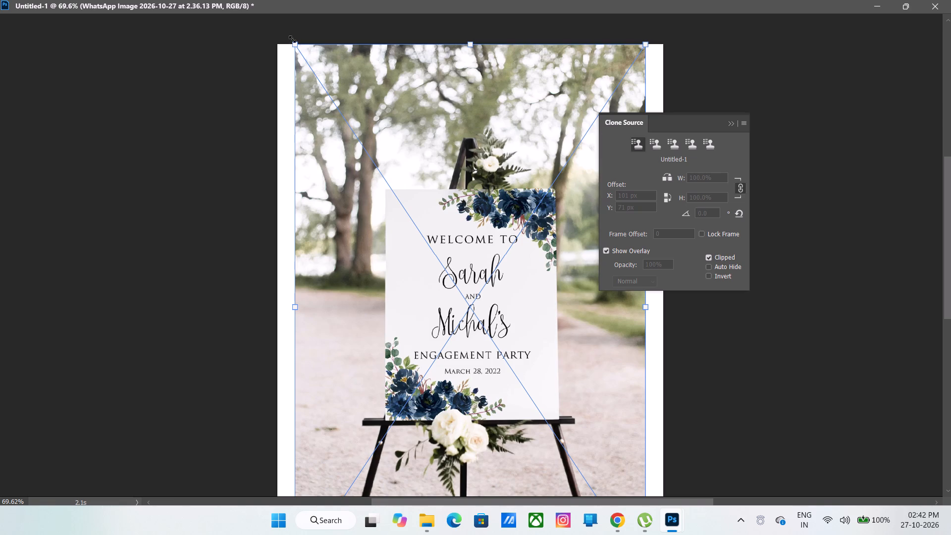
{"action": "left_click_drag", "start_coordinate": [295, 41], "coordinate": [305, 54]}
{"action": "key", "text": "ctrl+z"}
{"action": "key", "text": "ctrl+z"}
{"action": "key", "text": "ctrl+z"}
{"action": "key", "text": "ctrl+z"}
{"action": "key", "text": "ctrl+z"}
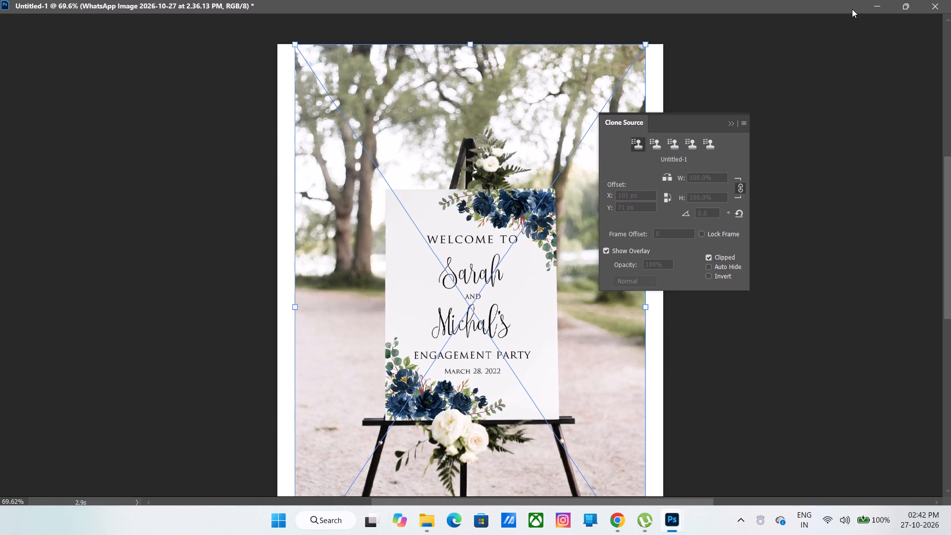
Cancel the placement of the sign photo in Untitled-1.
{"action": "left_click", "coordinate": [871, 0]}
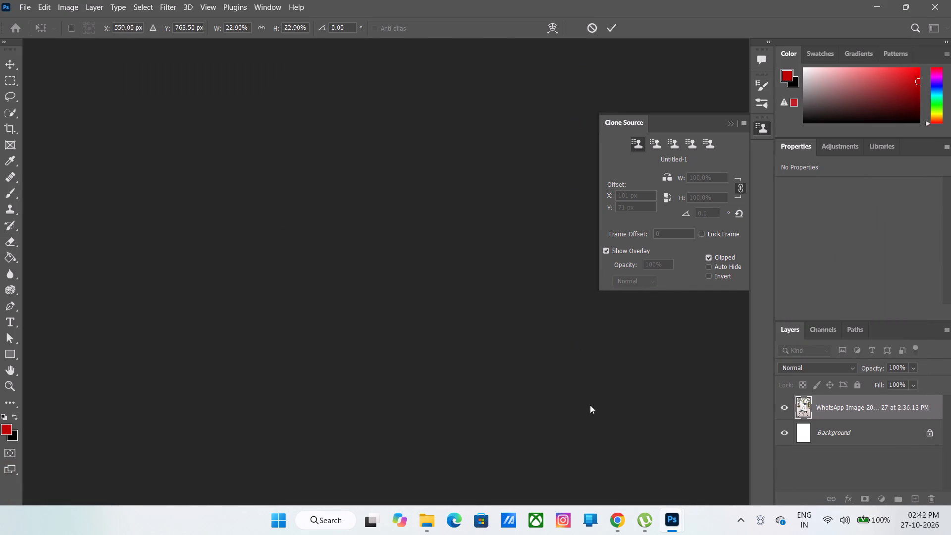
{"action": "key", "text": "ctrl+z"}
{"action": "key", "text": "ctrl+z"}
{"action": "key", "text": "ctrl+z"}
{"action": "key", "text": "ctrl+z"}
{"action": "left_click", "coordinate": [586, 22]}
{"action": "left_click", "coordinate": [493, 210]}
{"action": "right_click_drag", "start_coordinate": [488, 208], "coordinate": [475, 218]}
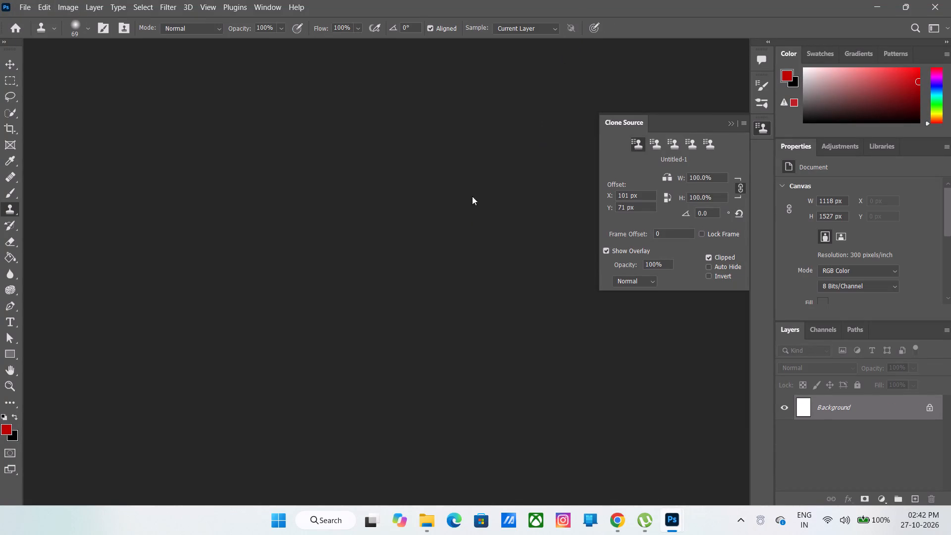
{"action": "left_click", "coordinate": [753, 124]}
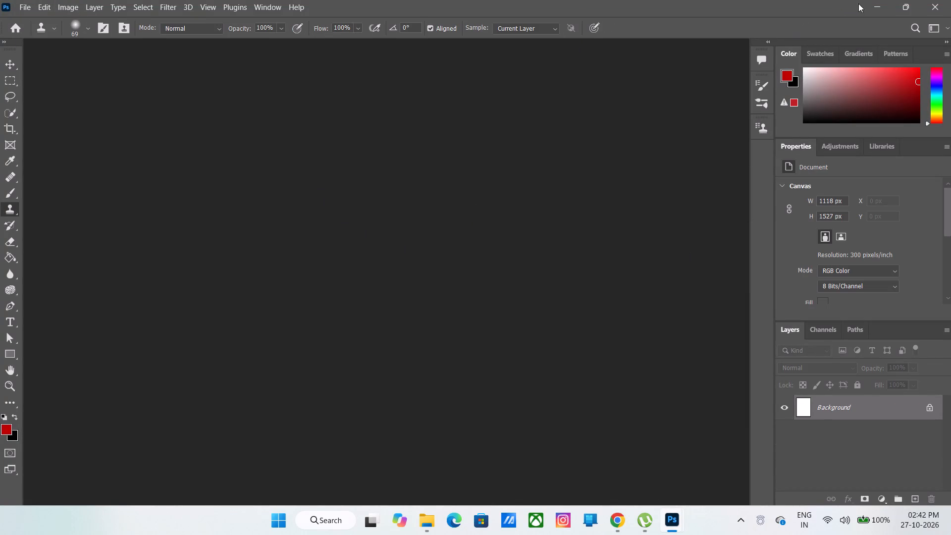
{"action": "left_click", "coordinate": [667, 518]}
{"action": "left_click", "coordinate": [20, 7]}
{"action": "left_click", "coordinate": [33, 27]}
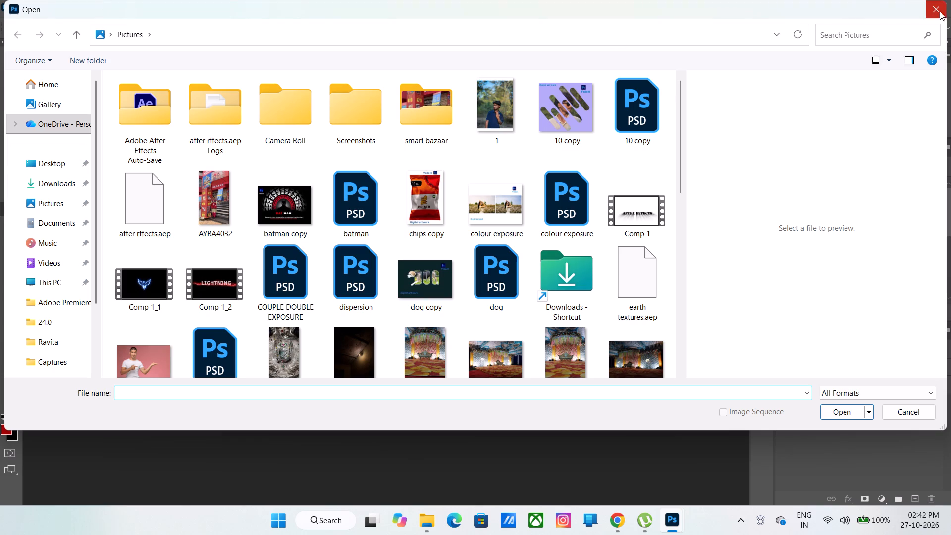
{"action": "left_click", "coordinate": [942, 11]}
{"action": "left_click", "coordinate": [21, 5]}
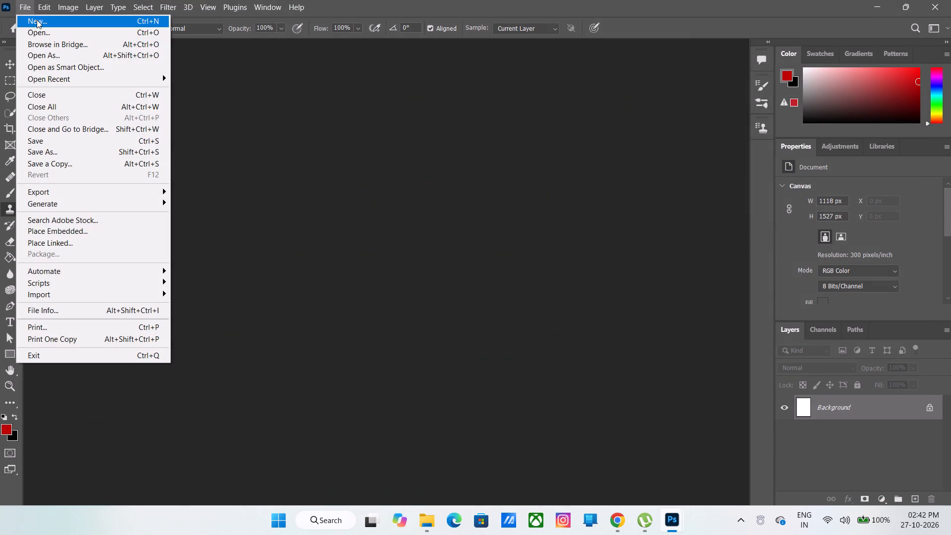
Create a new document from the recent Poster preset, 18 x 24 in at 300 ppi with a white background.
{"action": "left_click", "coordinate": [37, 20]}
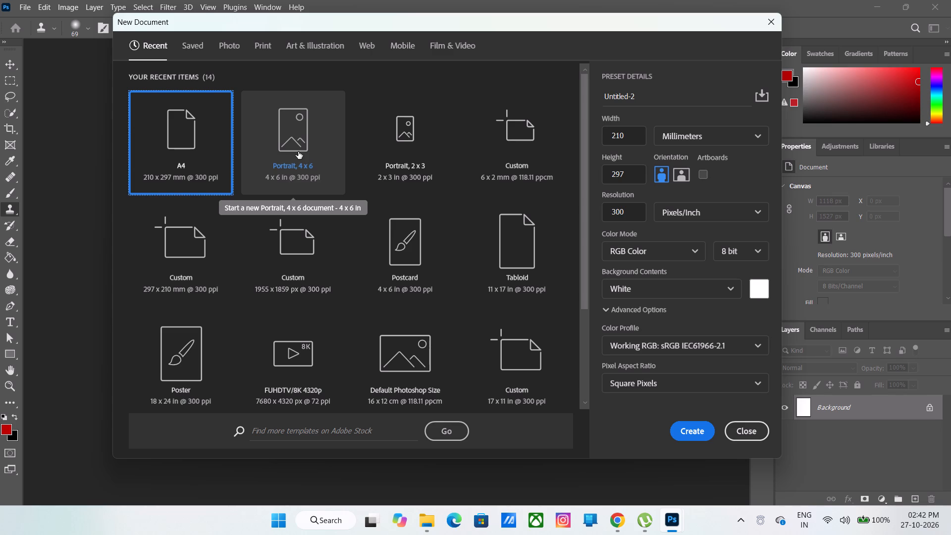
{"action": "left_click", "coordinate": [162, 371]}
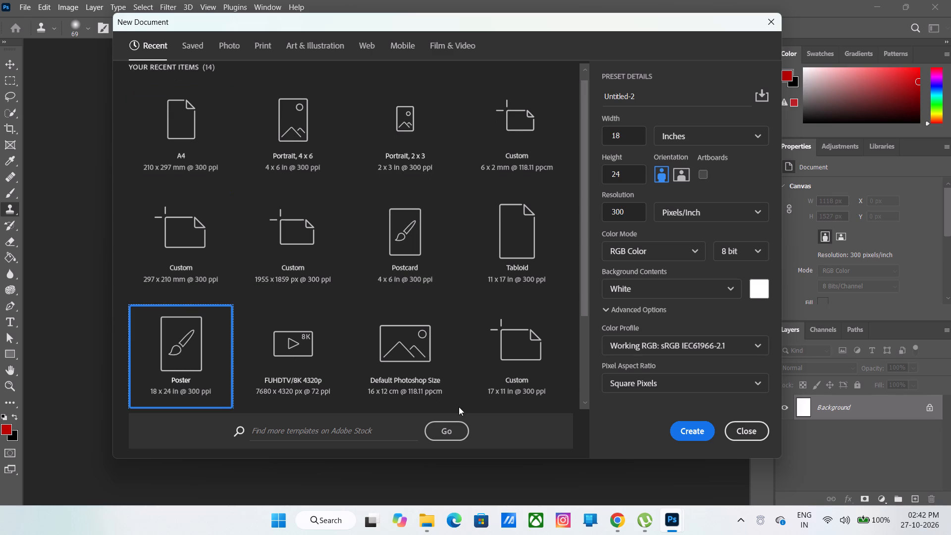
{"action": "left_click", "coordinate": [686, 427]}
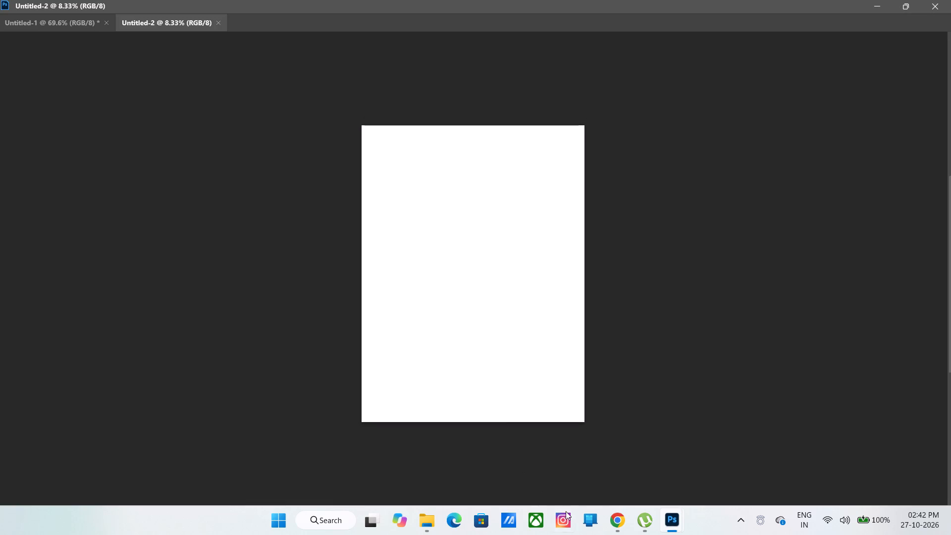
Place the engagement-party welcome-sign photo from the Downloads folder into the blank poster document.
{"action": "left_click", "coordinate": [420, 521]}
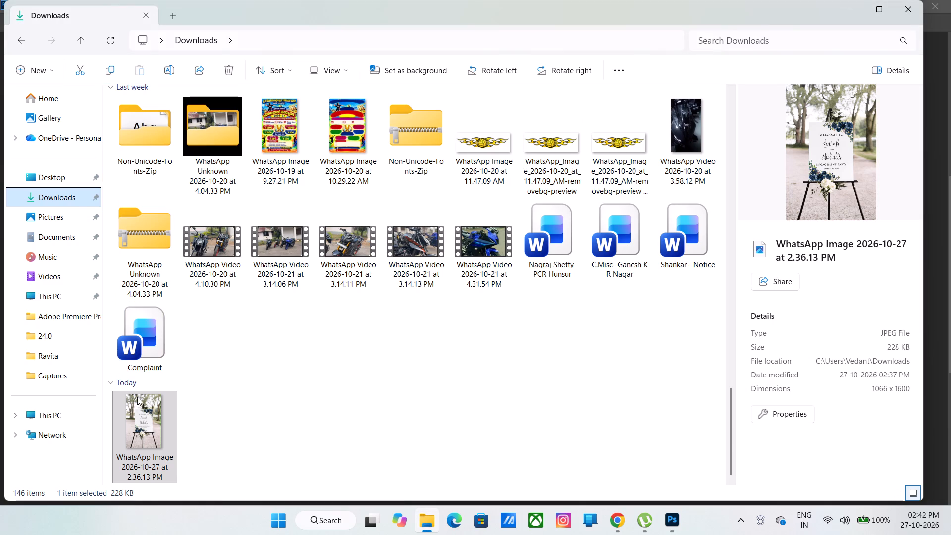
{"action": "left_click_drag", "start_coordinate": [137, 398], "coordinate": [650, 498]}
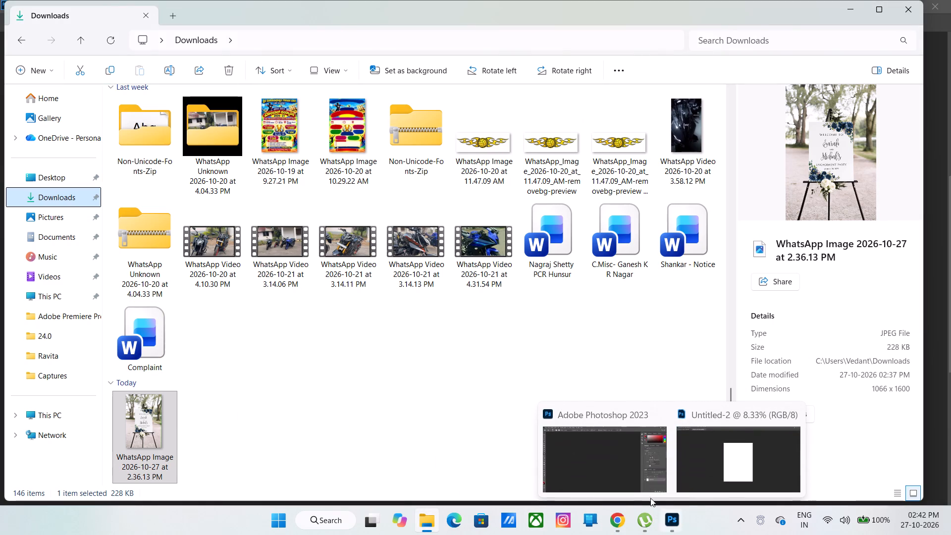
{"action": "left_click_drag", "start_coordinate": [650, 498], "coordinate": [403, 254]}
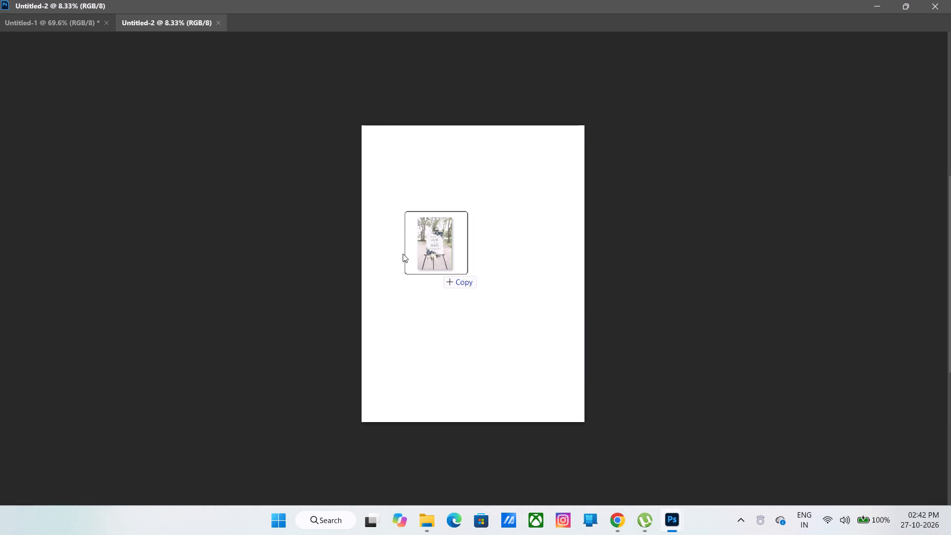
{"action": "left_click_drag", "start_coordinate": [403, 254], "coordinate": [461, 291]}
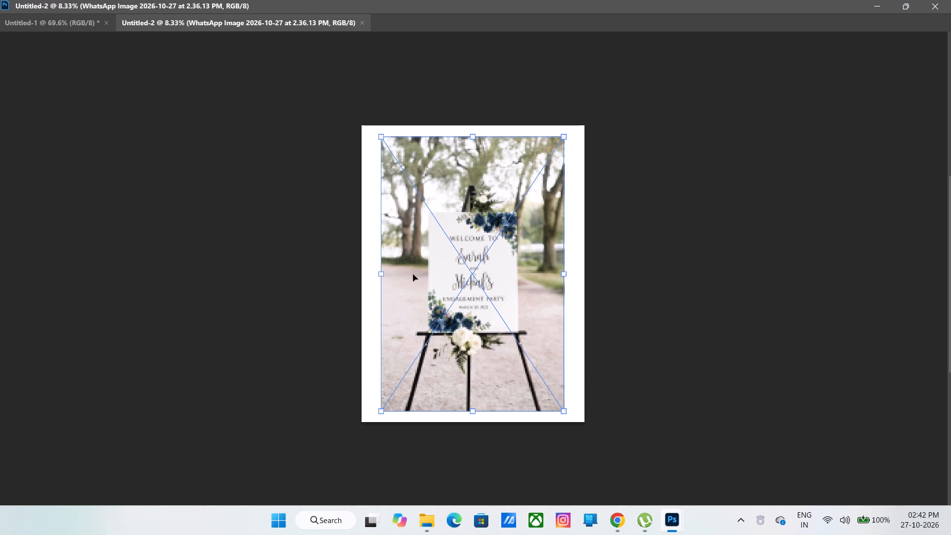
{"action": "left_click", "coordinate": [552, 185]}
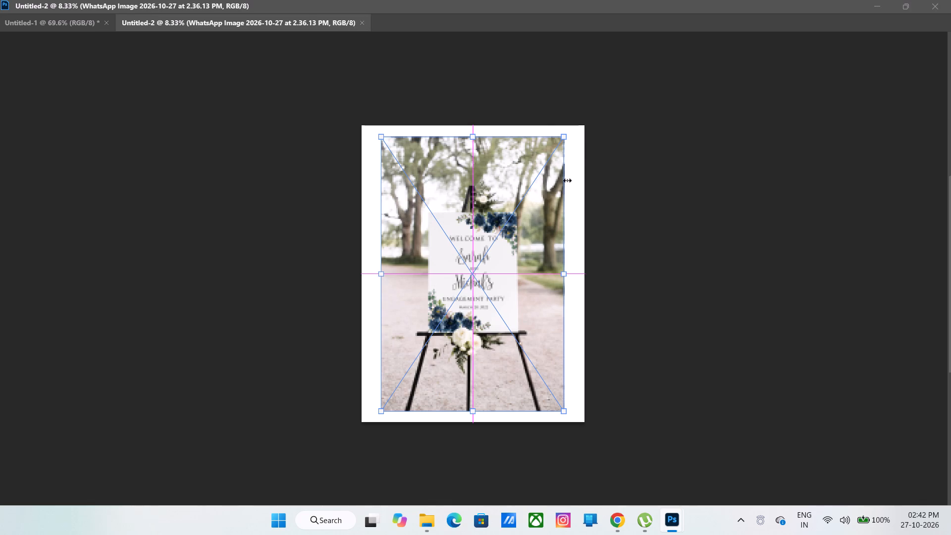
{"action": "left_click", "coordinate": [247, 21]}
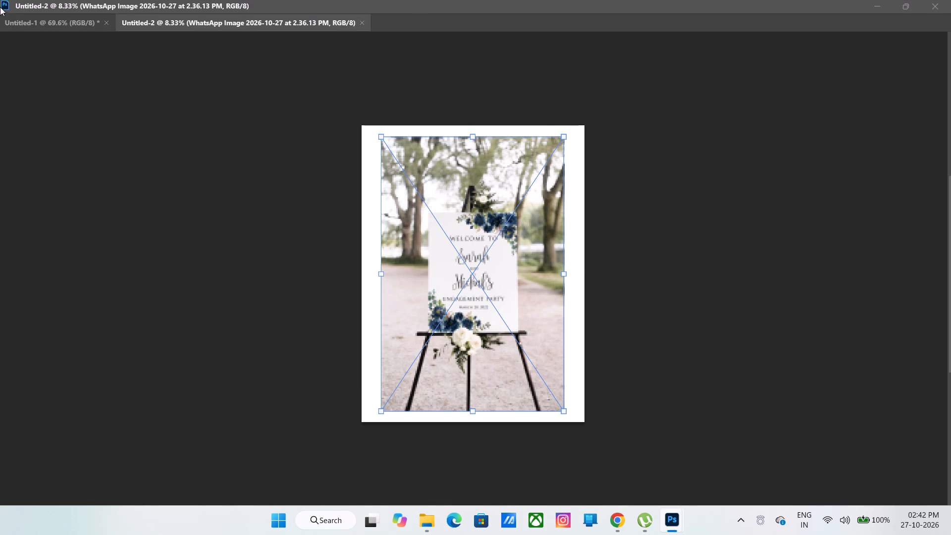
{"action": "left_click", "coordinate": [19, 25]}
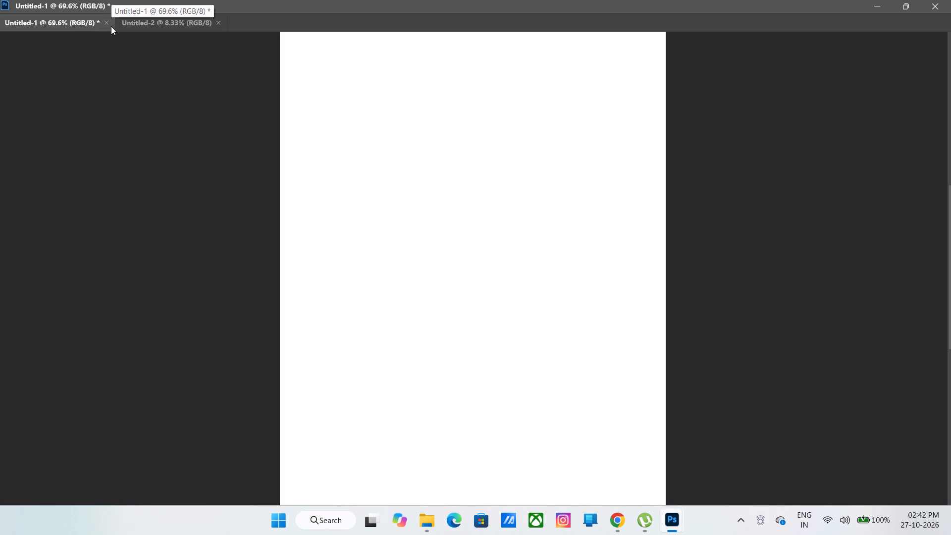
Close the Untitled-1 document without saving it, and quit Photoshop with the blank Untitled-2 document still open.
{"action": "left_click", "coordinate": [109, 25]}
{"action": "left_click", "coordinate": [508, 205]}
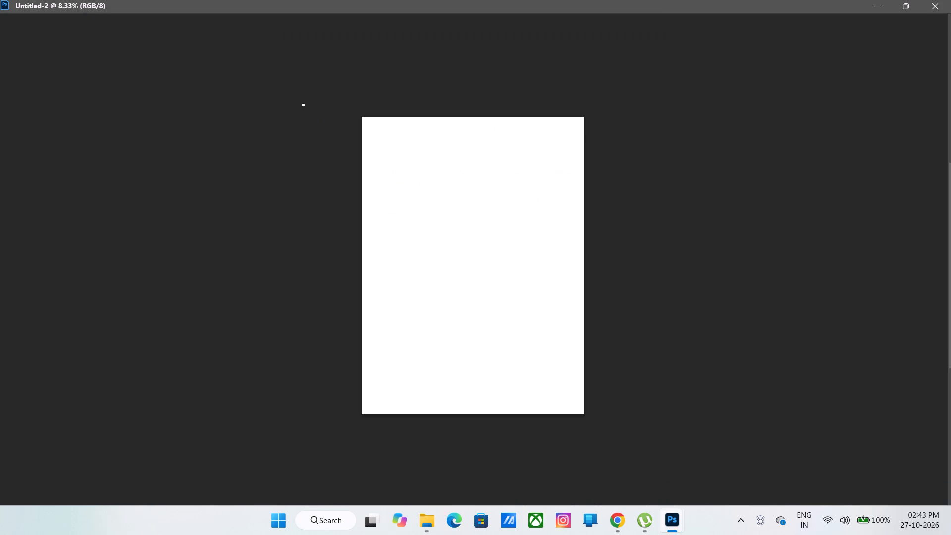
{"action": "left_click", "coordinate": [932, 12]}
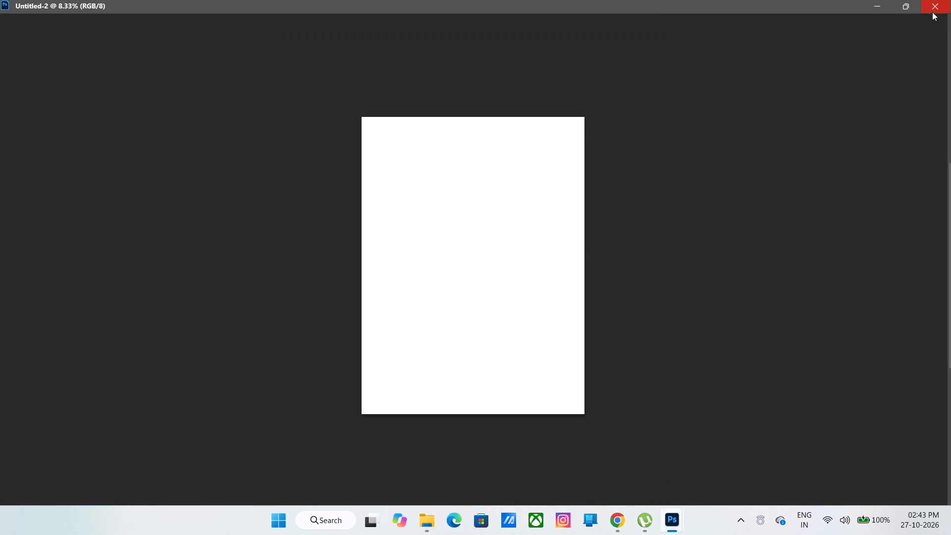
{"action": "left_click", "coordinate": [932, 12]}
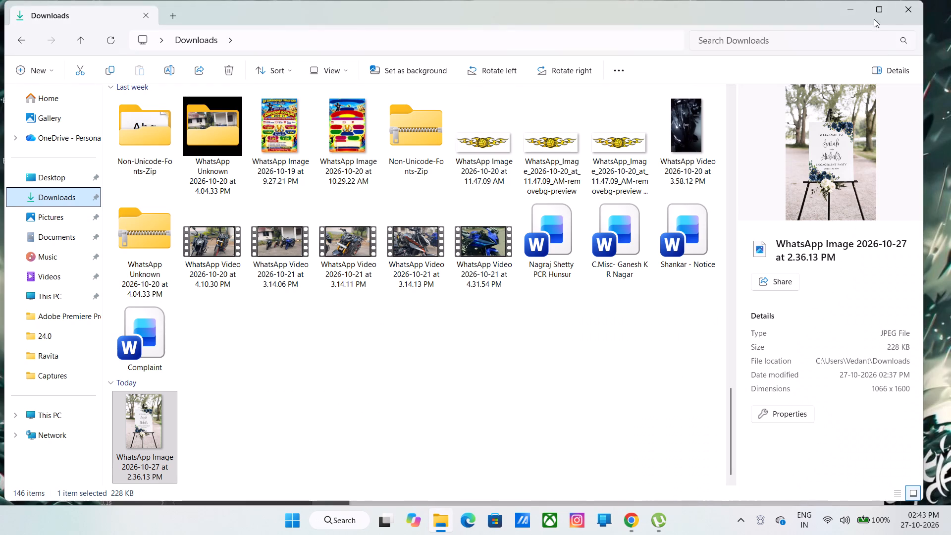
Clear the desktop by minimizing the Downloads folder window and closing the µTorrent window.
{"action": "left_click", "coordinate": [858, 0]}
{"action": "left_click", "coordinate": [855, 6]}
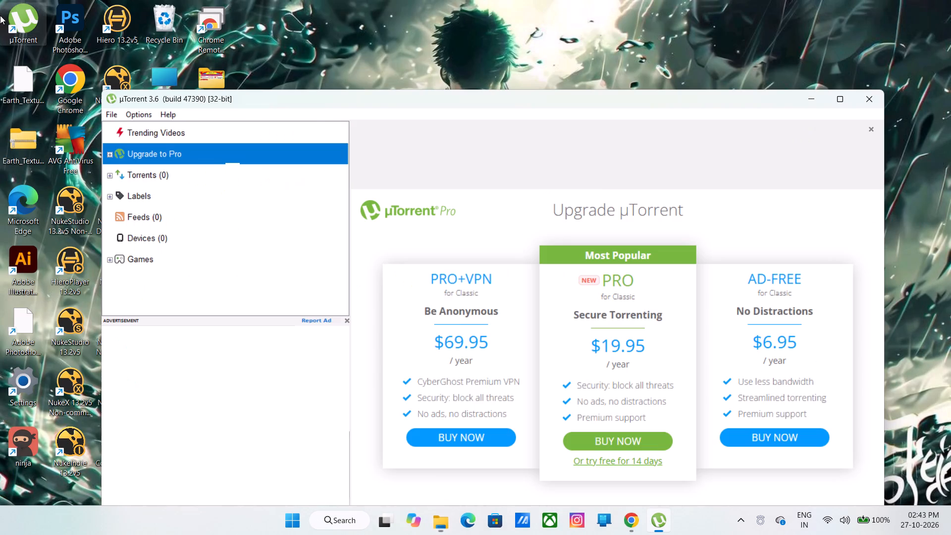
{"action": "left_click", "coordinate": [859, 97]}
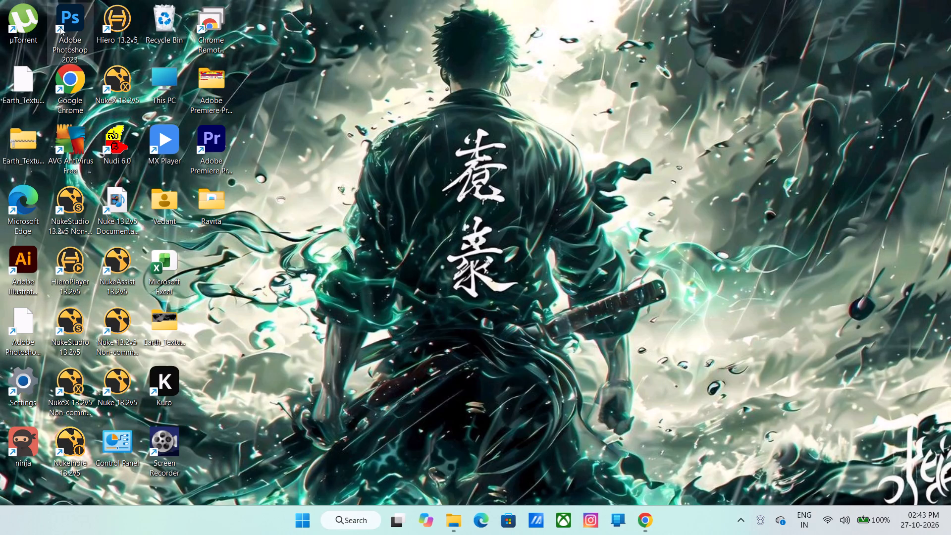
Relaunch Adobe Photoshop 2023 from its desktop shortcut.
{"action": "left_click", "coordinate": [65, 29]}
{"action": "left_click", "coordinate": [67, 33]}
{"action": "double_click", "coordinate": [70, 32]}
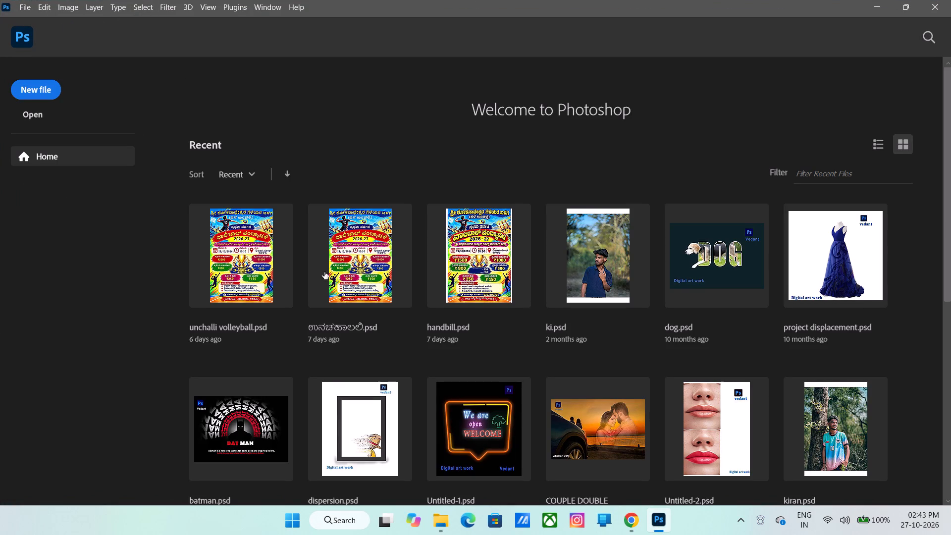
Start a new file from the home screen.
{"action": "left_click", "coordinate": [27, 71]}
{"action": "left_click", "coordinate": [50, 90]}
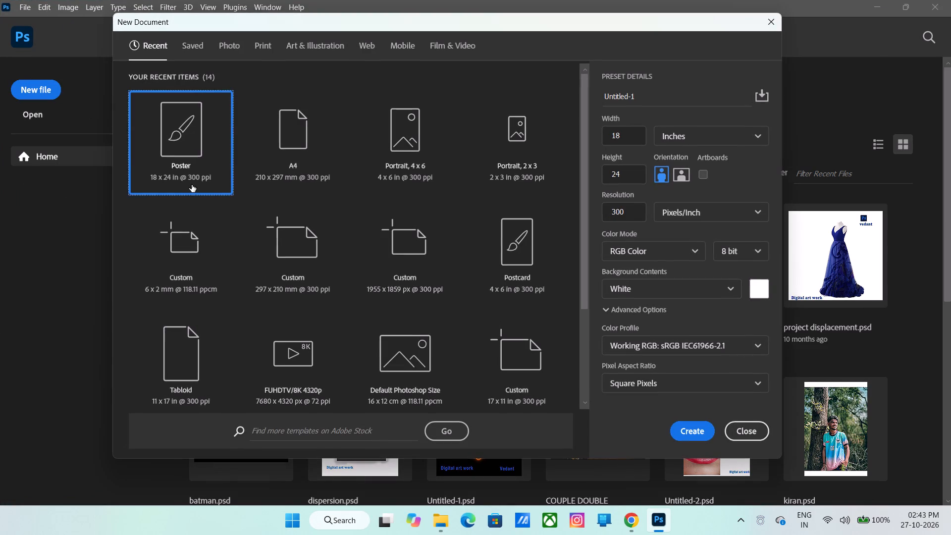
Create a new document from the recent A4 preset, 210 x 297 mm at 300 ppi.
{"action": "left_click", "coordinate": [196, 178]}
{"action": "left_click", "coordinate": [276, 155]}
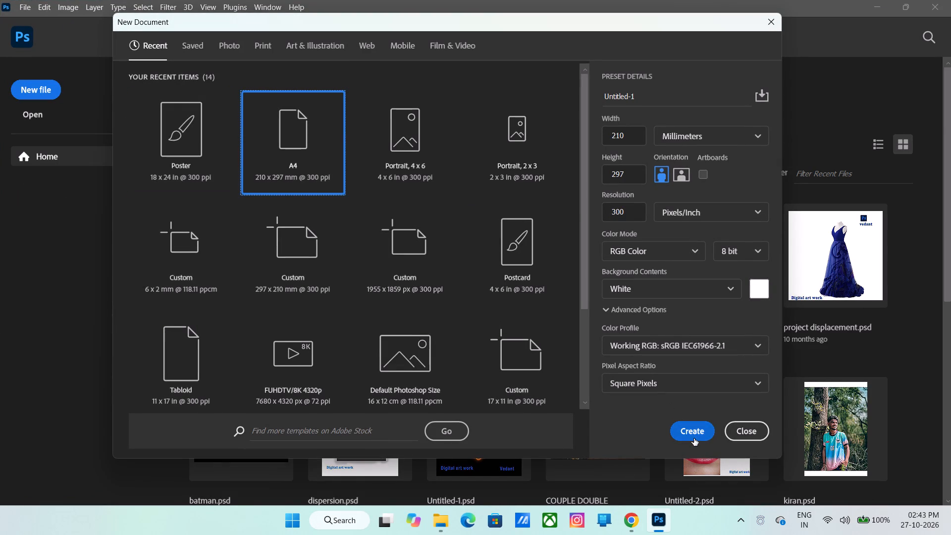
{"action": "left_click", "coordinate": [692, 435]}
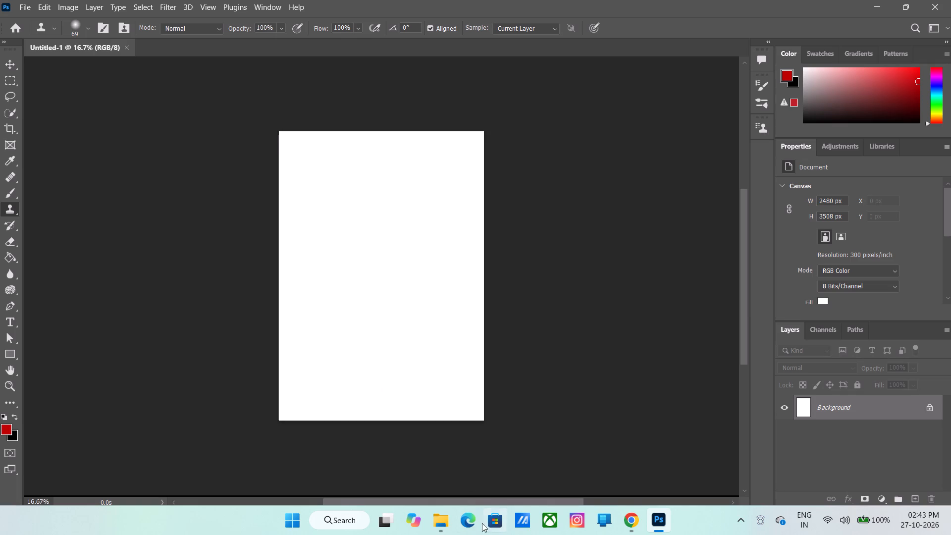
Place the welcome-sign photo from the Downloads folder into the blank A4 document at its fitted size.
{"action": "left_click", "coordinate": [446, 523]}
{"action": "left_click", "coordinate": [436, 525]}
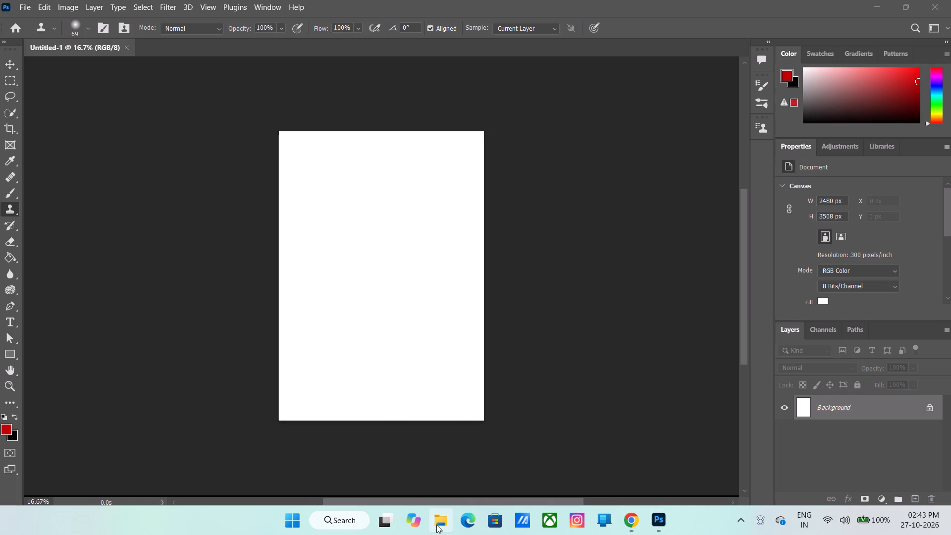
{"action": "left_click_drag", "start_coordinate": [154, 428], "coordinate": [460, 534]}
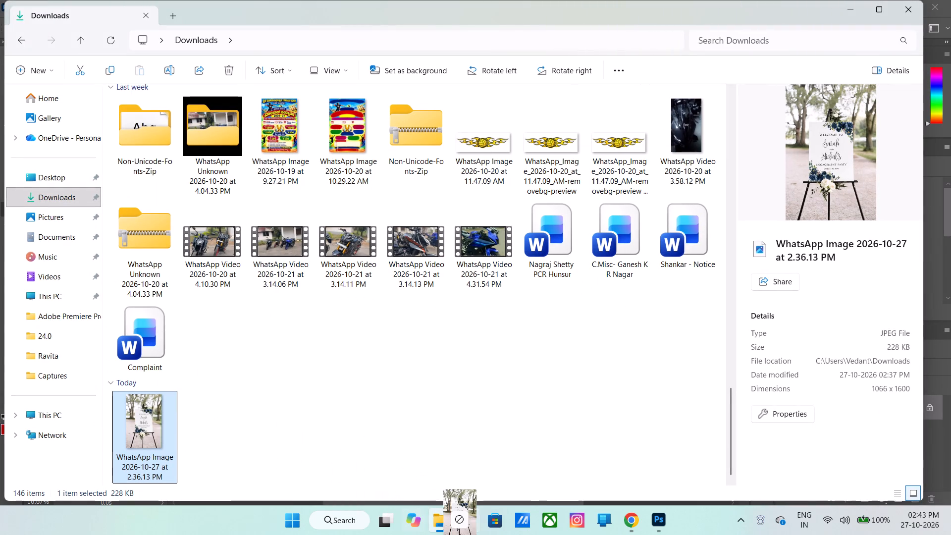
{"action": "left_click_drag", "start_coordinate": [460, 534], "coordinate": [660, 525]}
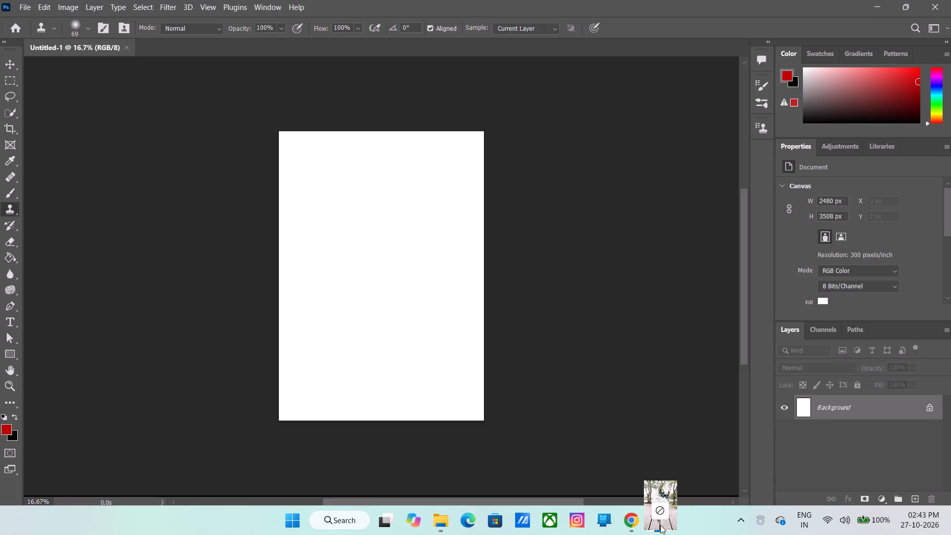
{"action": "left_click_drag", "start_coordinate": [660, 525], "coordinate": [401, 315]}
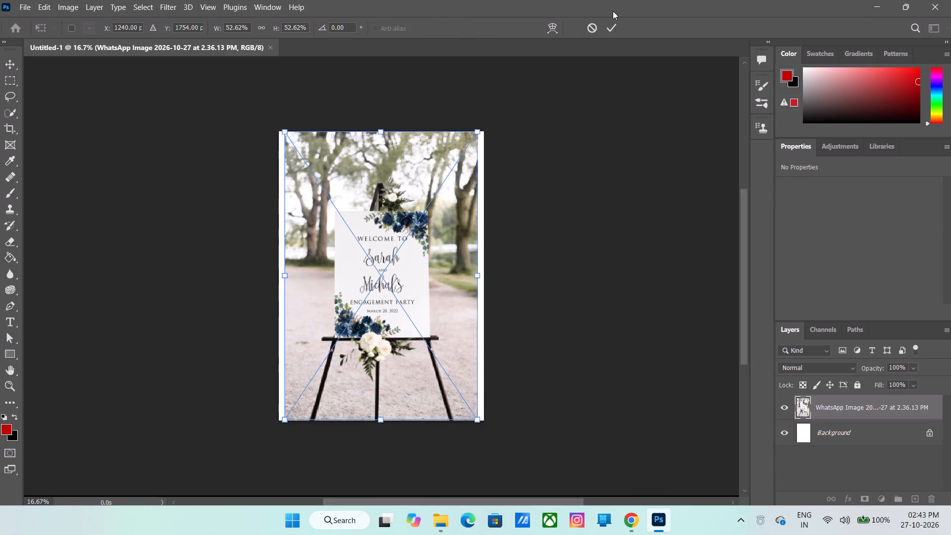
{"action": "left_click", "coordinate": [618, 25]}
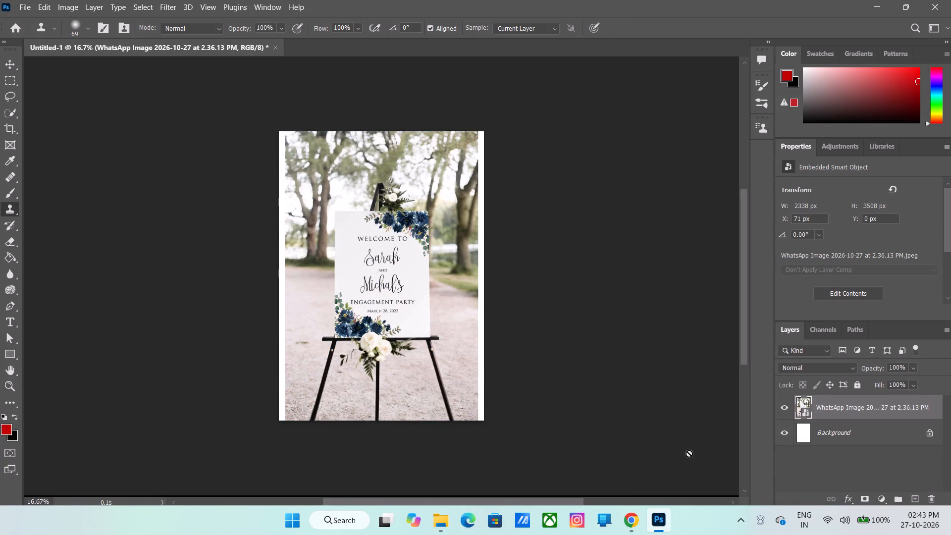
Duplicate the placed sign photo layer.
{"action": "key", "text": "ctrl+j"}
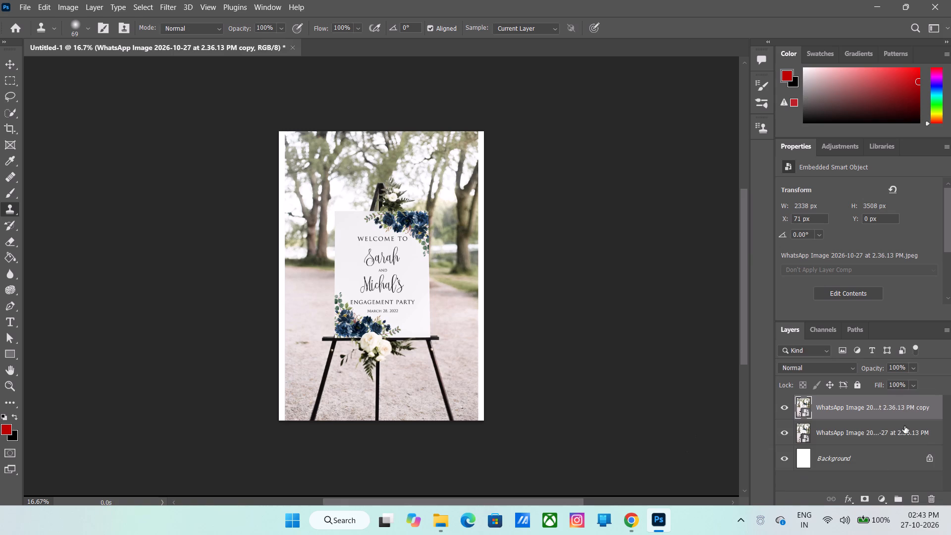
Tighten the crop frame around the white welcome board from its upper-right and lower-left corners, to about 1273 x 1810 px.
{"action": "left_click", "coordinate": [7, 128]}
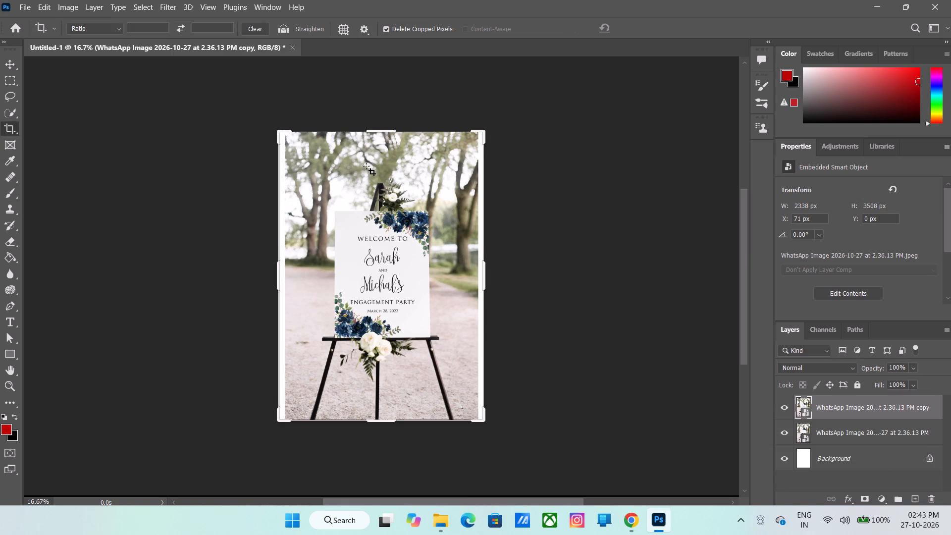
{"action": "scroll", "coordinate": [424, 223], "scroll_direction": "up", "scroll_amount": 5, "text": "alt"}
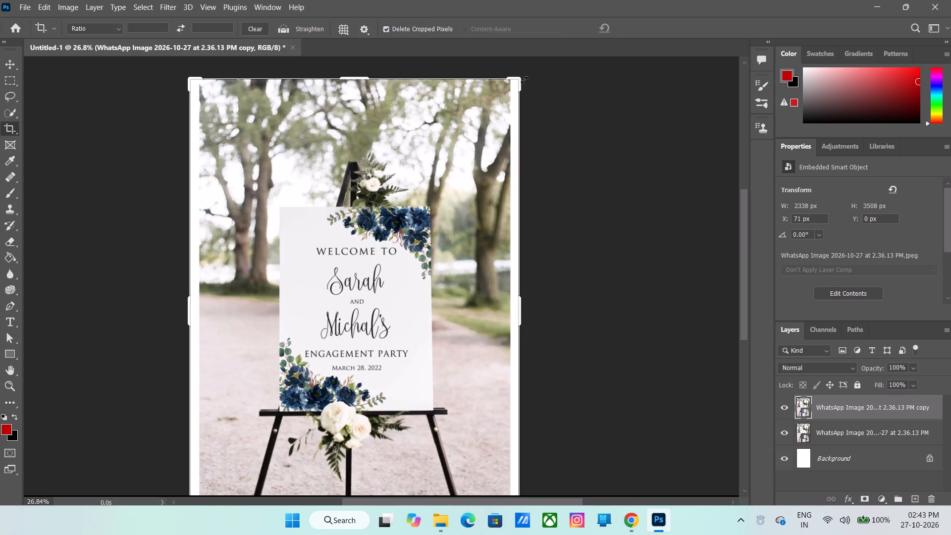
{"action": "left_click_drag", "start_coordinate": [516, 82], "coordinate": [475, 147]}
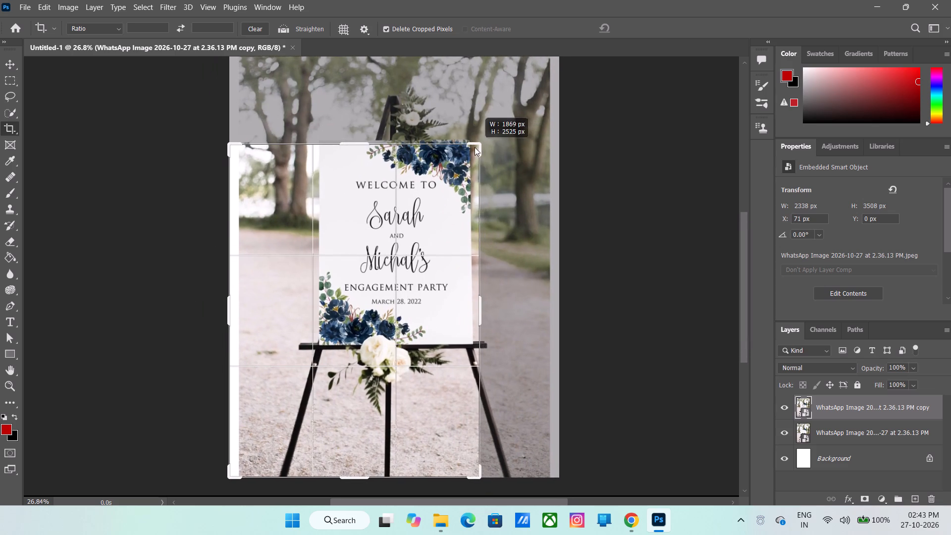
{"action": "left_click_drag", "start_coordinate": [475, 147], "coordinate": [472, 146]}
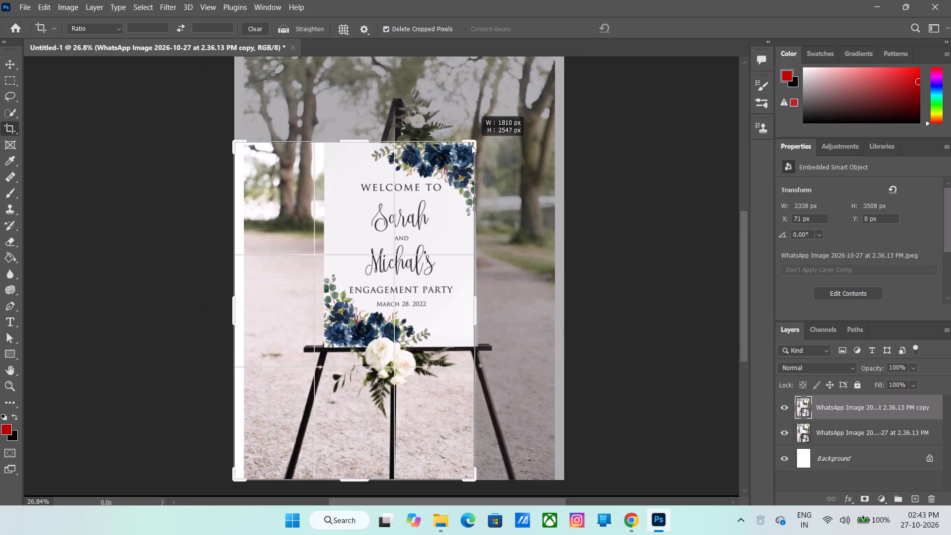
{"action": "left_click_drag", "start_coordinate": [472, 146], "coordinate": [472, 146]}
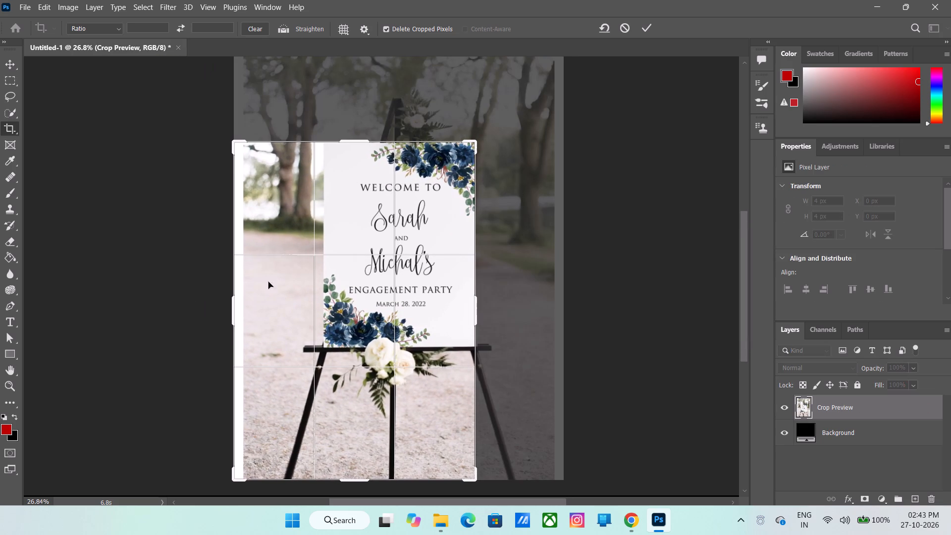
{"action": "left_click_drag", "start_coordinate": [229, 478], "coordinate": [265, 428]}
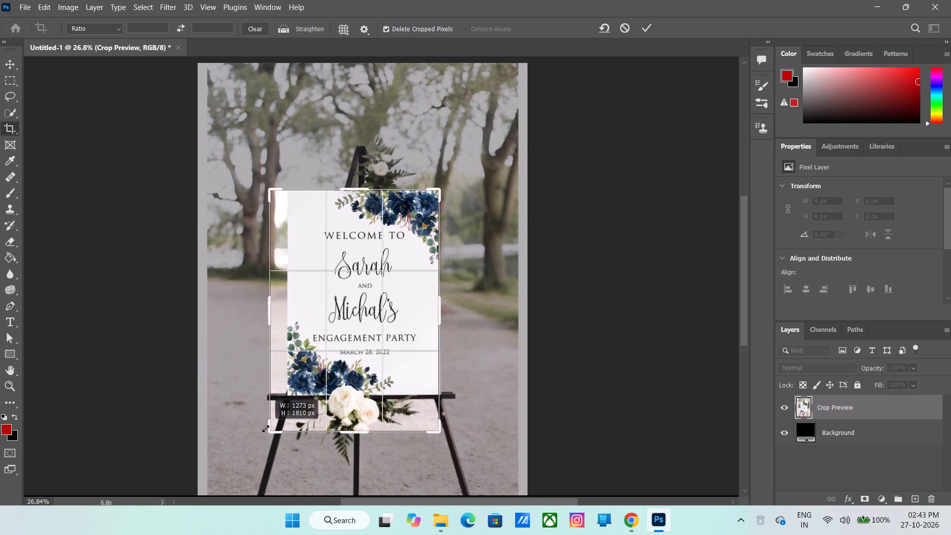
Crop the canvas to the white sign board, about 1160 × 1550 px, cutting away the surrounding park and easel.
{"action": "left_click_drag", "start_coordinate": [265, 428], "coordinate": [276, 405]}
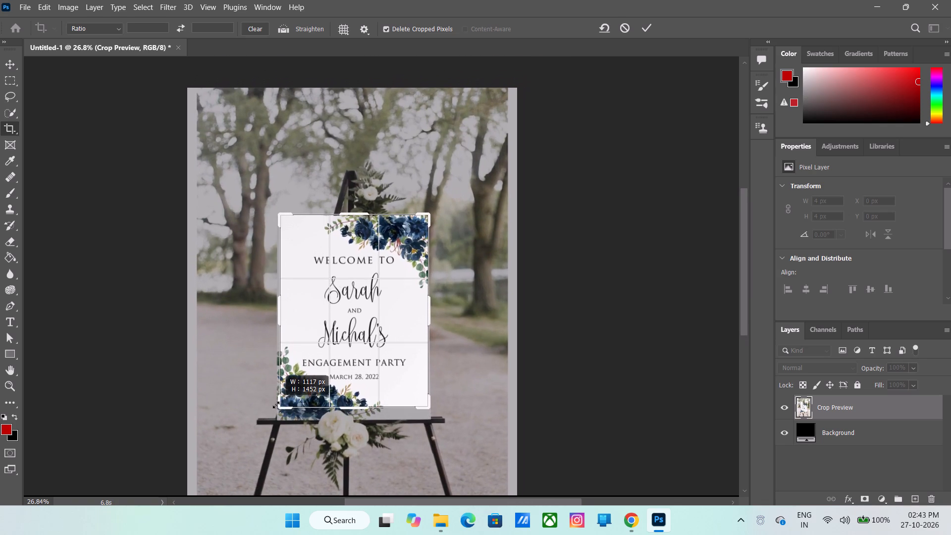
{"action": "left_click_drag", "start_coordinate": [276, 405], "coordinate": [273, 409]}
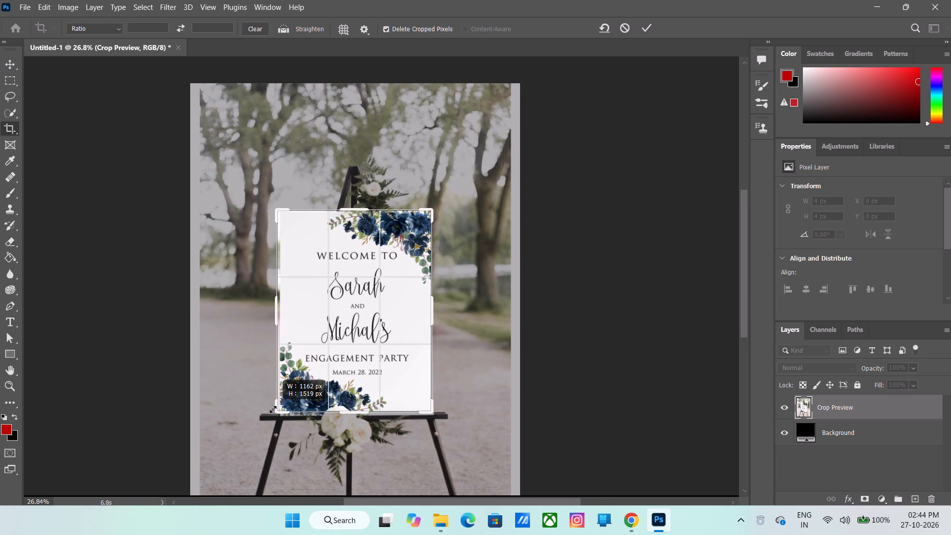
{"action": "left_click_drag", "start_coordinate": [273, 409], "coordinate": [273, 411]}
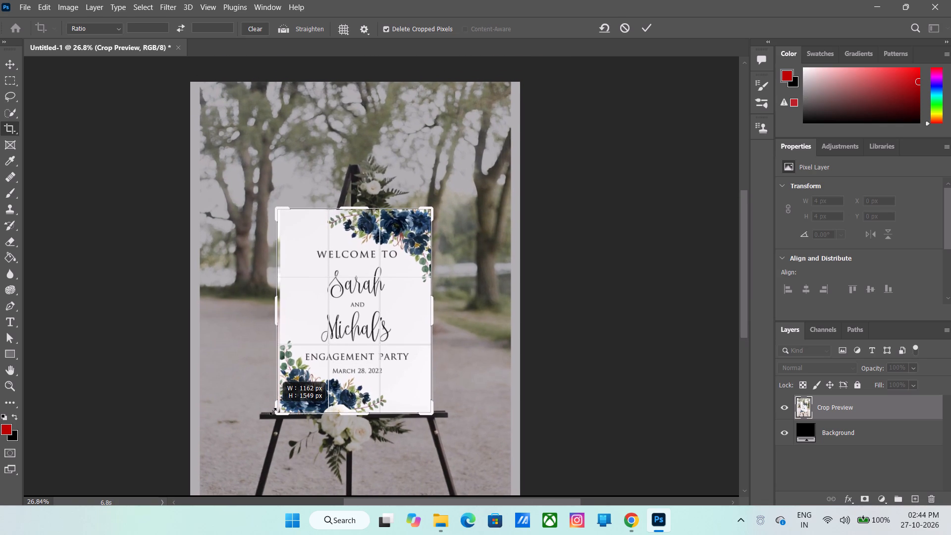
{"action": "left_click_drag", "start_coordinate": [273, 411], "coordinate": [274, 411]}
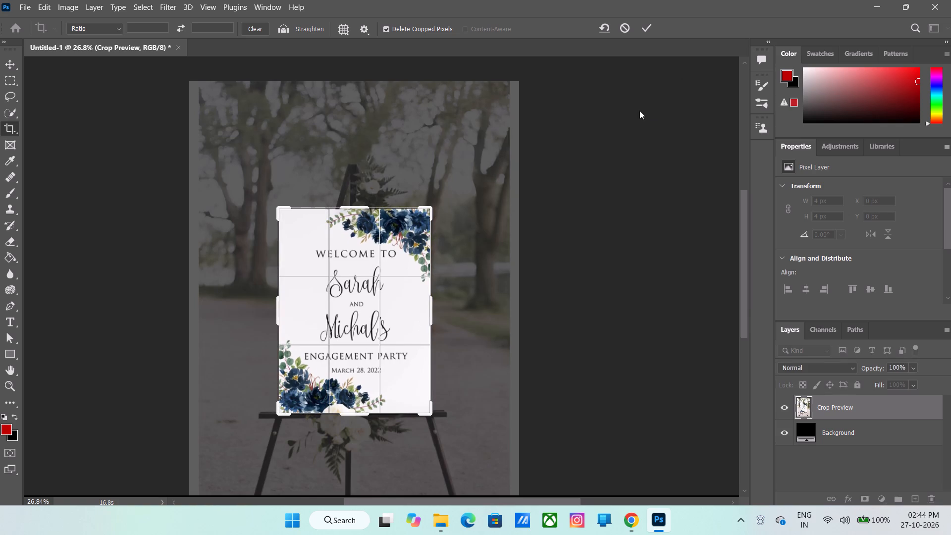
{"action": "left_click", "coordinate": [649, 23]}
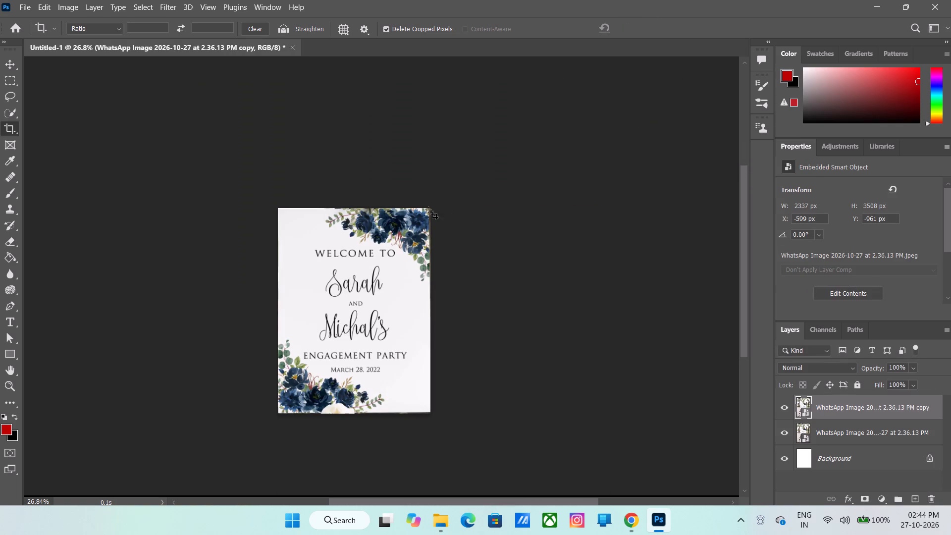
Crop the canvas slightly tighter, trimming the remaining background slivers around the edges of the white sign board.
{"action": "scroll", "coordinate": [369, 271], "scroll_direction": "up", "scroll_amount": 5, "text": "alt"}
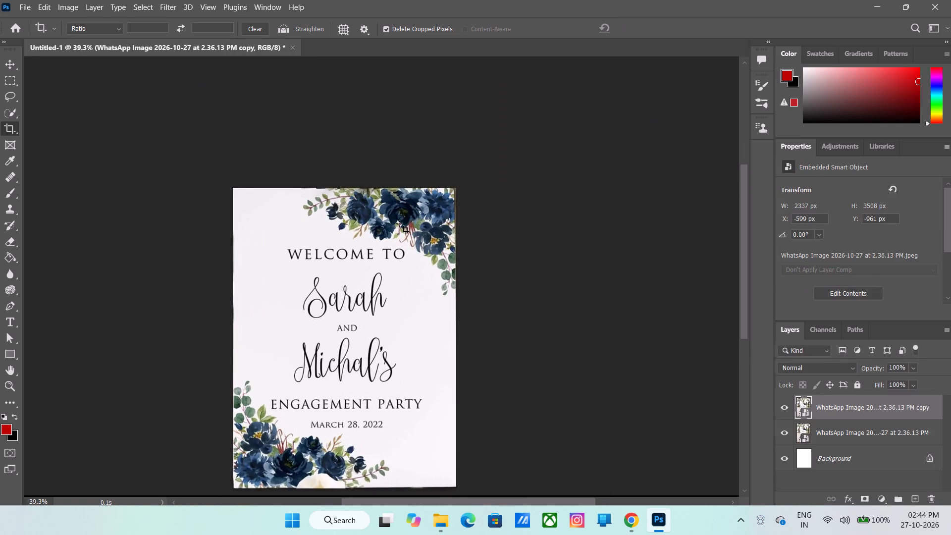
{"action": "scroll", "coordinate": [399, 223], "scroll_direction": "up", "scroll_amount": 2, "text": "alt"}
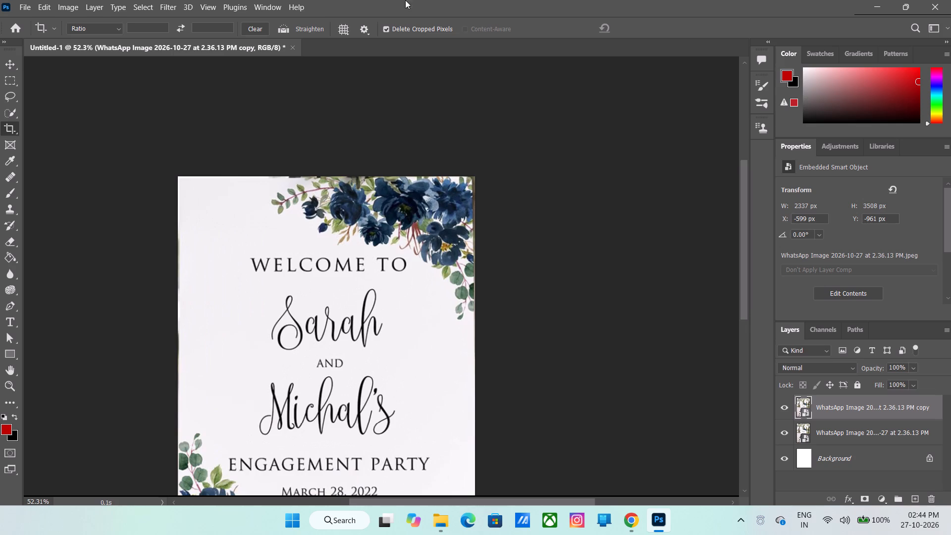
{"action": "scroll", "coordinate": [324, 247], "scroll_direction": "down", "scroll_amount": 2, "text": "alt"}
{"action": "scroll", "coordinate": [326, 247], "scroll_direction": "down", "scroll_amount": 5}
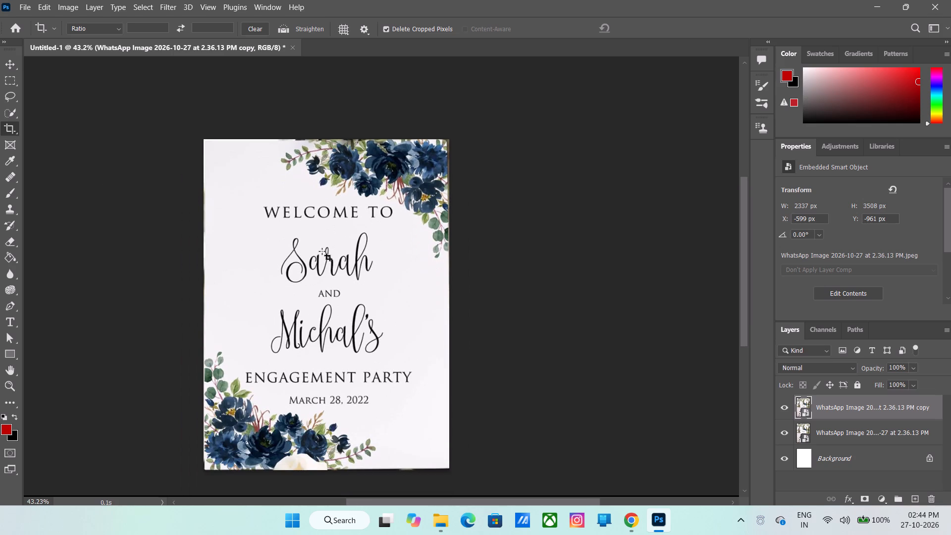
{"action": "left_click", "coordinate": [12, 127]}
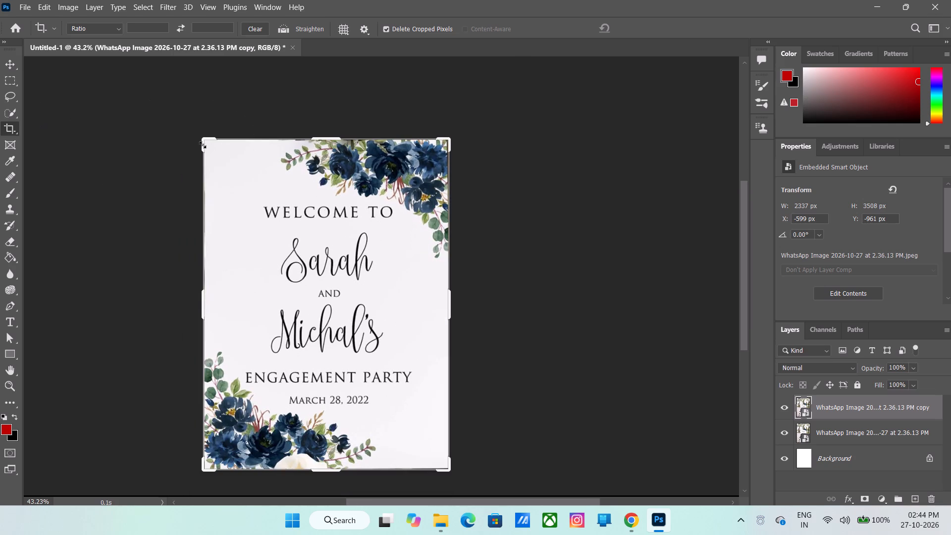
{"action": "left_click", "coordinate": [206, 144]}
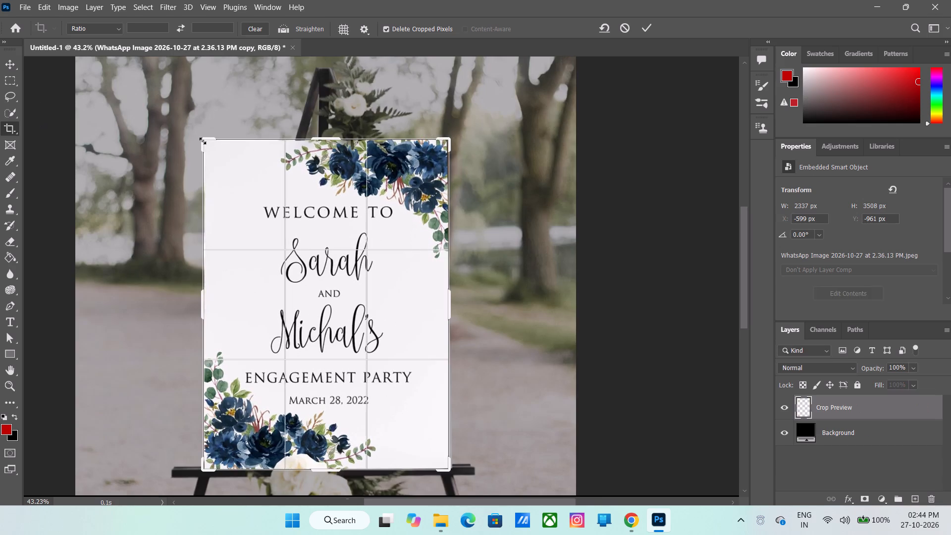
{"action": "left_click", "coordinate": [203, 141]}
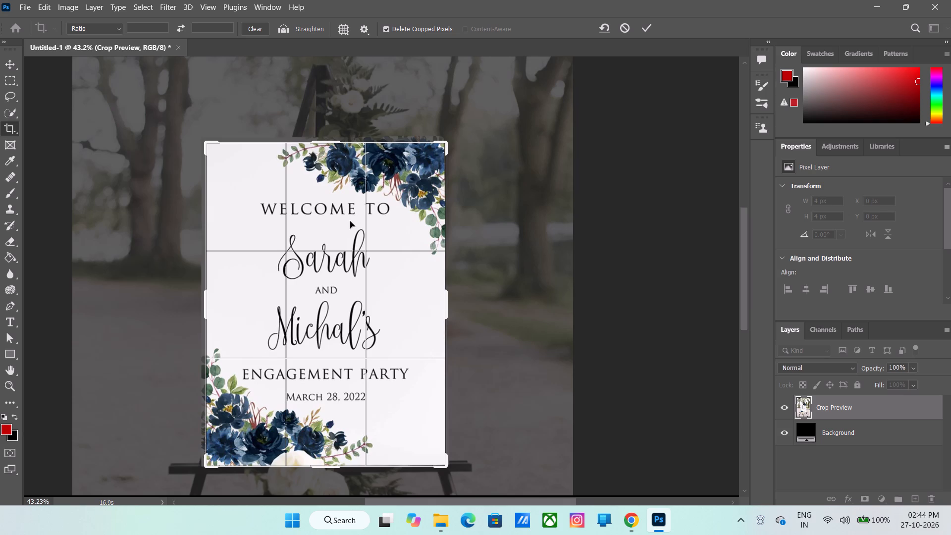
{"action": "left_click", "coordinate": [319, 259]}
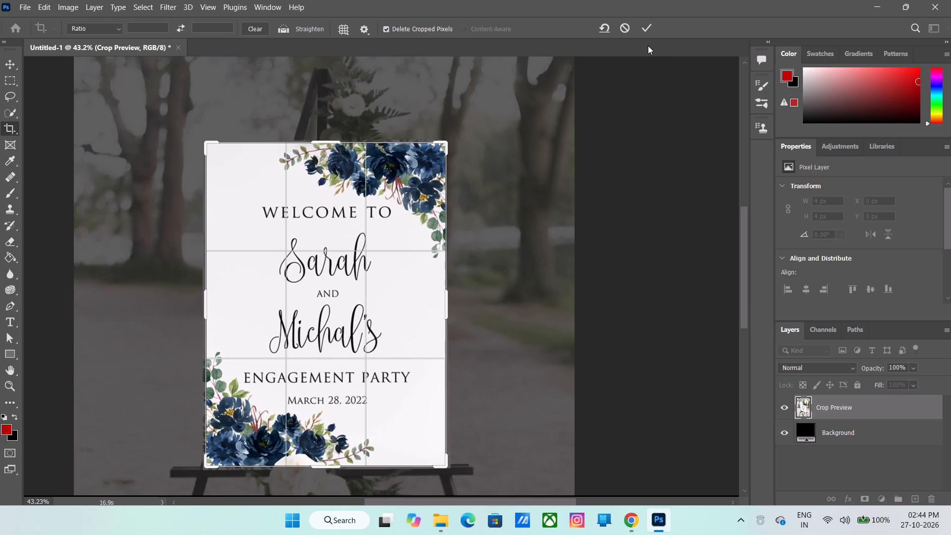
{"action": "left_click", "coordinate": [646, 30]}
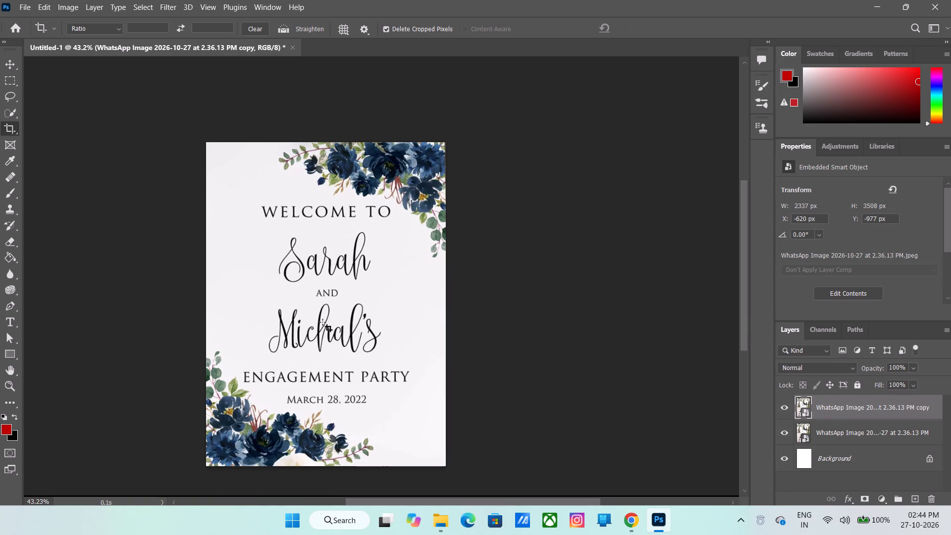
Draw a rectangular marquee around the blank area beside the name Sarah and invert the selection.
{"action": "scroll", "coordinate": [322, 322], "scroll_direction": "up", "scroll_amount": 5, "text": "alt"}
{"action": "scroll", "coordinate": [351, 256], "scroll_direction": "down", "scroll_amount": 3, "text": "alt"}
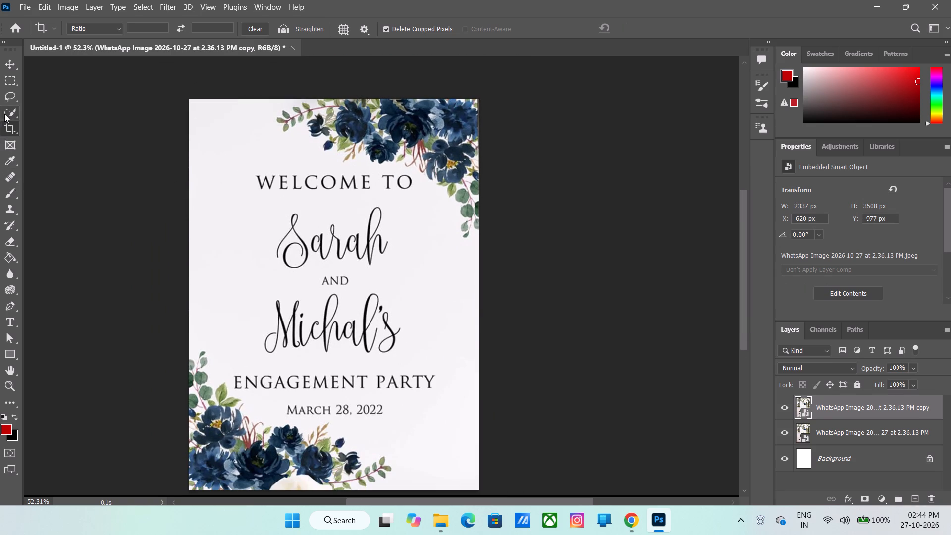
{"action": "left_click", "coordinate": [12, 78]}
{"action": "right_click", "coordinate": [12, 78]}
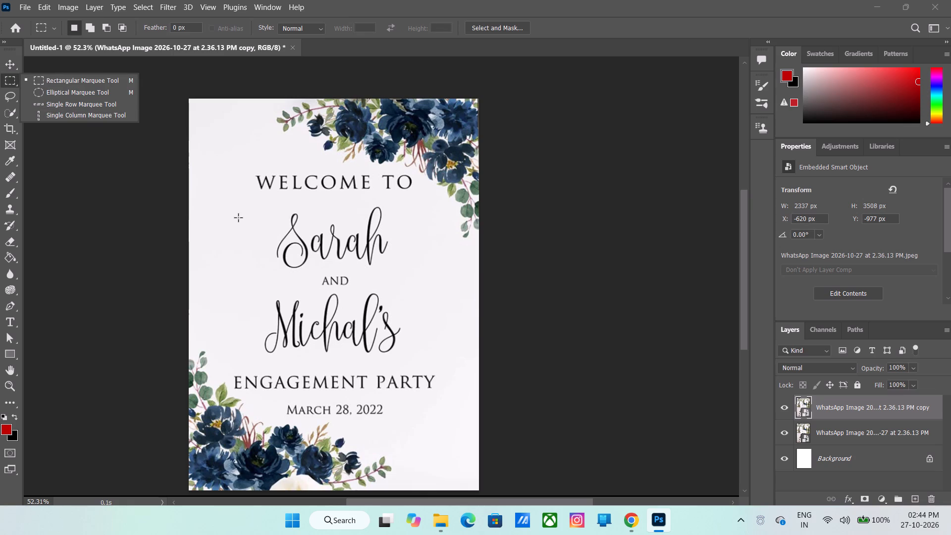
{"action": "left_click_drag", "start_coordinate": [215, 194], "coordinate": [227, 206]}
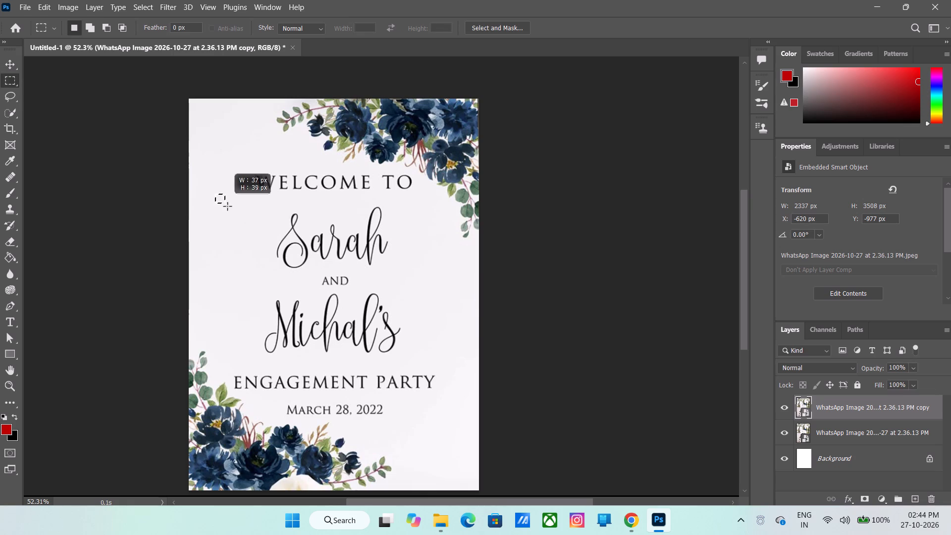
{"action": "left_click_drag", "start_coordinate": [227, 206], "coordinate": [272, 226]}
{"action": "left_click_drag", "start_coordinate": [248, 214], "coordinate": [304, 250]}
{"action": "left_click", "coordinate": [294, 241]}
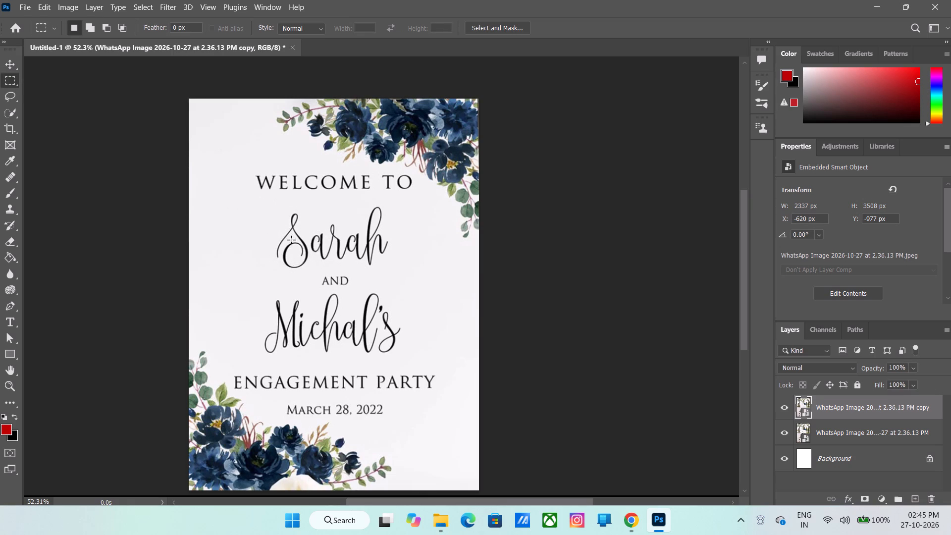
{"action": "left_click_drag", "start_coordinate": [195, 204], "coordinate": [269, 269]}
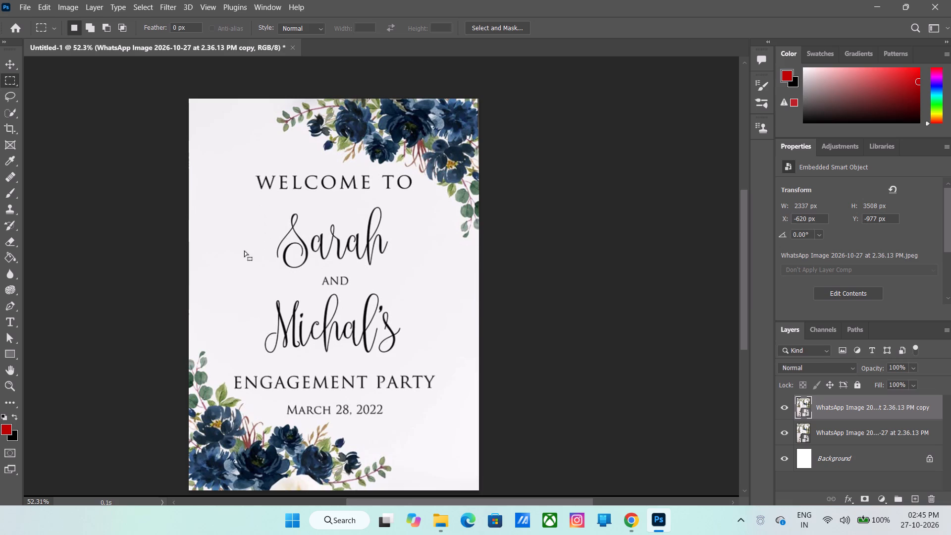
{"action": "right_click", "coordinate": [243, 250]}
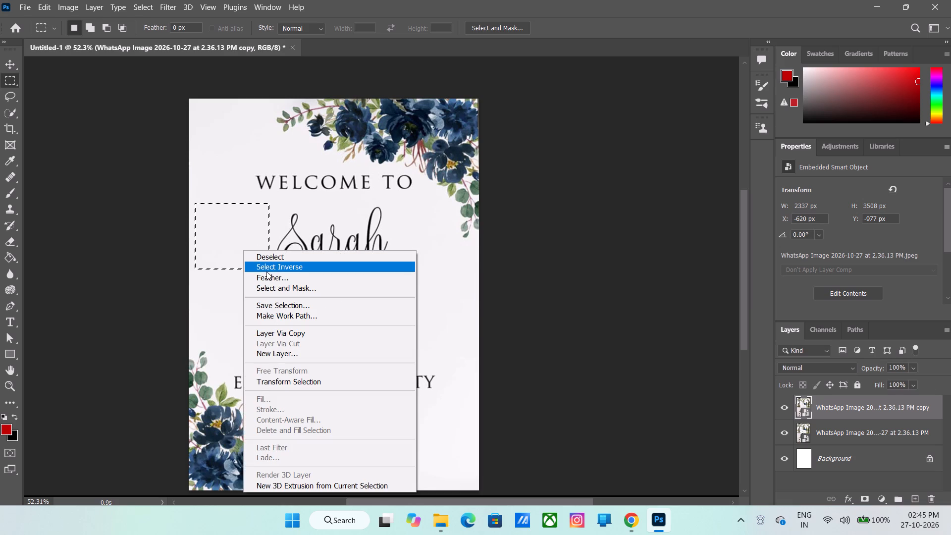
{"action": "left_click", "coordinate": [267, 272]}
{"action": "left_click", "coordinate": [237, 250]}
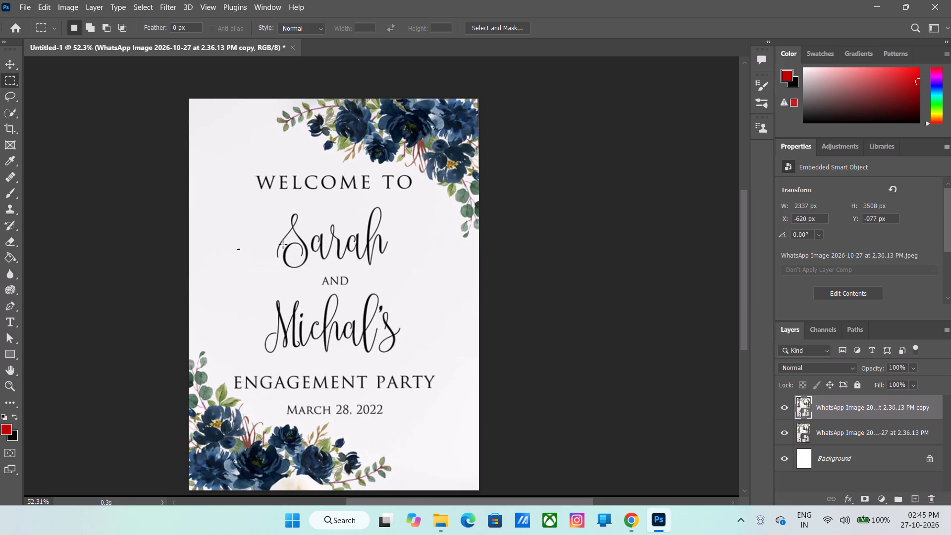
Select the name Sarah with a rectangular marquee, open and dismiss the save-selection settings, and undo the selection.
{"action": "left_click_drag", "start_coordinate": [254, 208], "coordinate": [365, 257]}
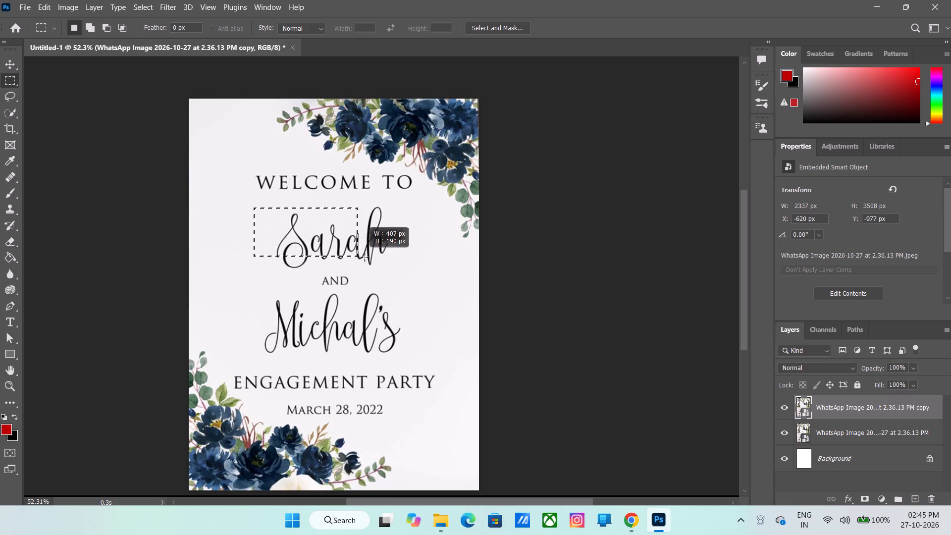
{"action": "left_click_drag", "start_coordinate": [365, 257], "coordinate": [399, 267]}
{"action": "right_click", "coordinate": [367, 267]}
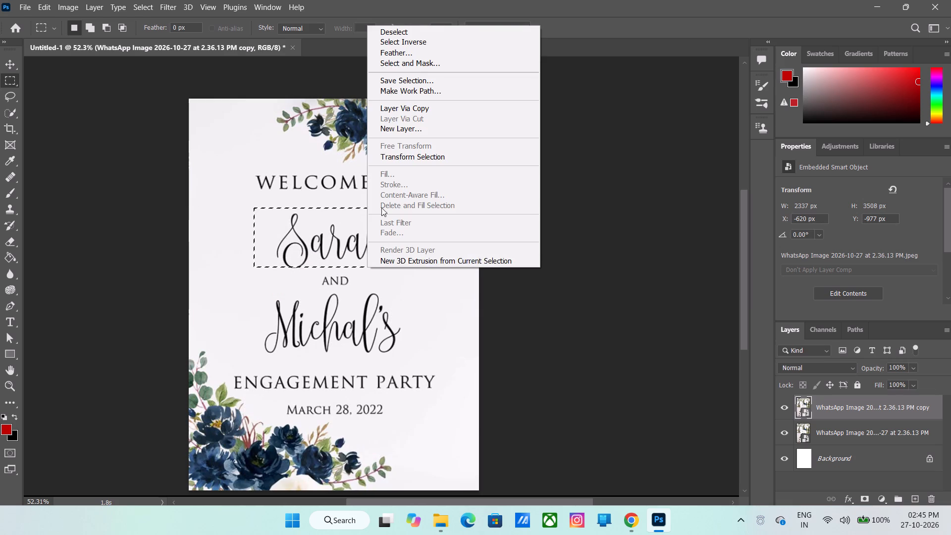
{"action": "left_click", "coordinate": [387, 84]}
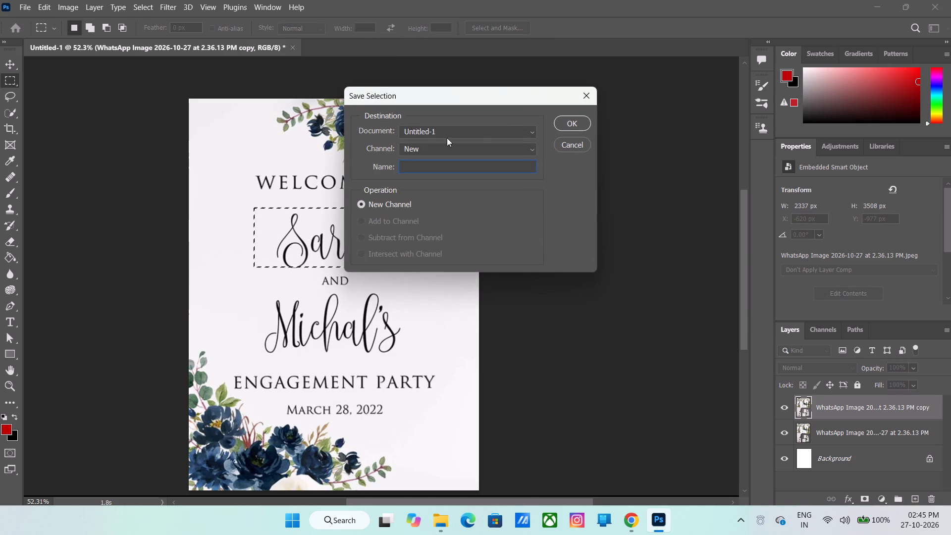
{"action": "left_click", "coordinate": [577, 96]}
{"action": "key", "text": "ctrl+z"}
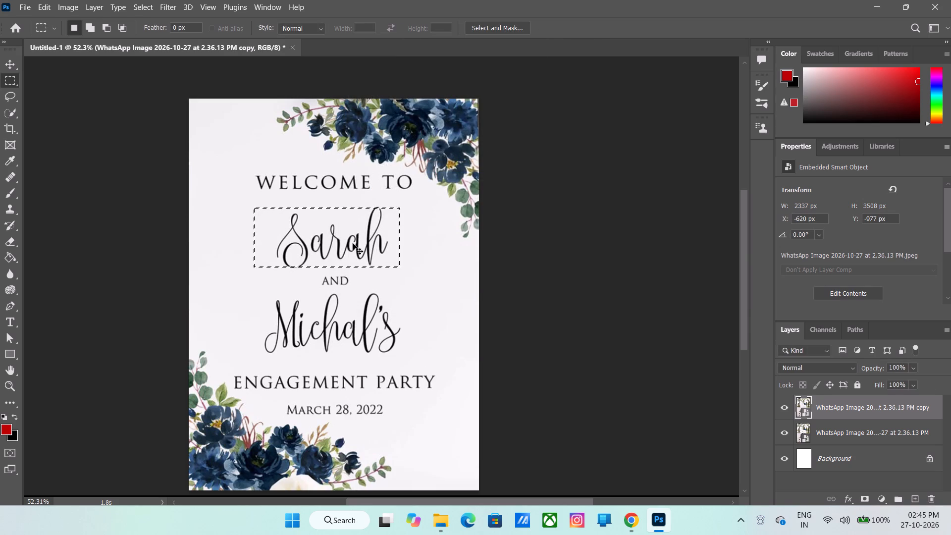
Start the Clone Stamp tool on the name Sarah and rasterize the copied sign photo's smart object layer.
{"action": "left_click", "coordinate": [2, 210]}
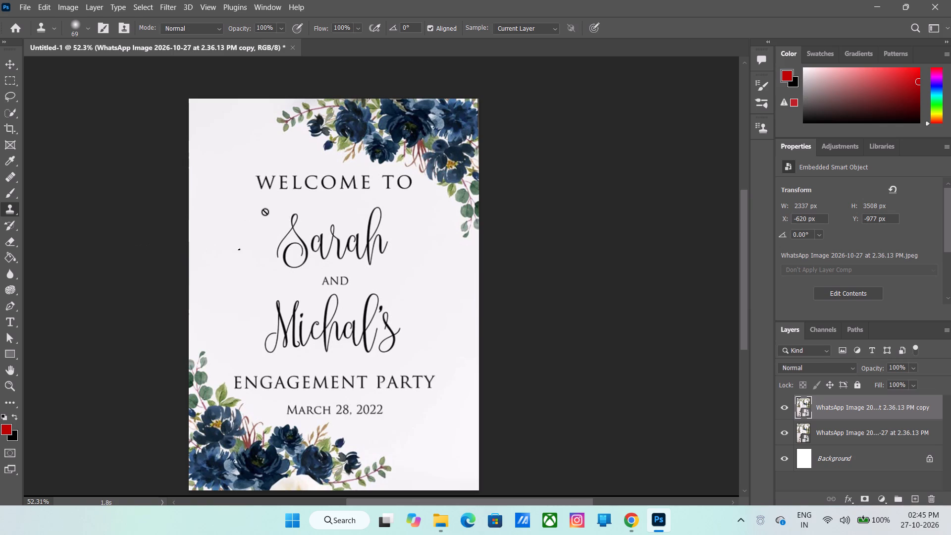
{"action": "left_click_drag", "start_coordinate": [265, 211], "coordinate": [295, 224], "text": "alt"}
{"action": "left_click_drag", "start_coordinate": [283, 217], "coordinate": [297, 226]}
{"action": "left_click_drag", "start_coordinate": [281, 217], "coordinate": [291, 228], "text": "alt"}
{"action": "left_click", "coordinate": [287, 214], "text": "alt"}
{"action": "left_click_drag", "start_coordinate": [287, 214], "coordinate": [294, 218]}
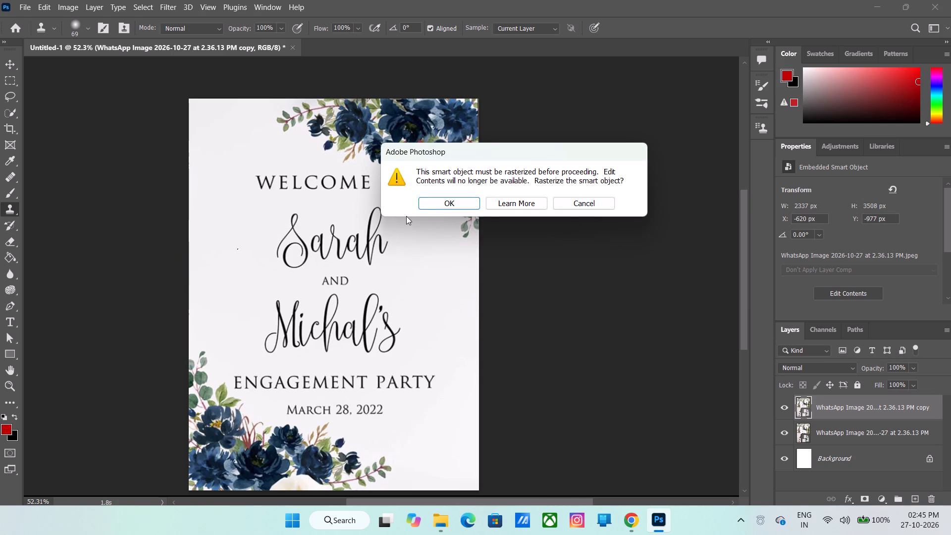
{"action": "left_click", "coordinate": [419, 205]}
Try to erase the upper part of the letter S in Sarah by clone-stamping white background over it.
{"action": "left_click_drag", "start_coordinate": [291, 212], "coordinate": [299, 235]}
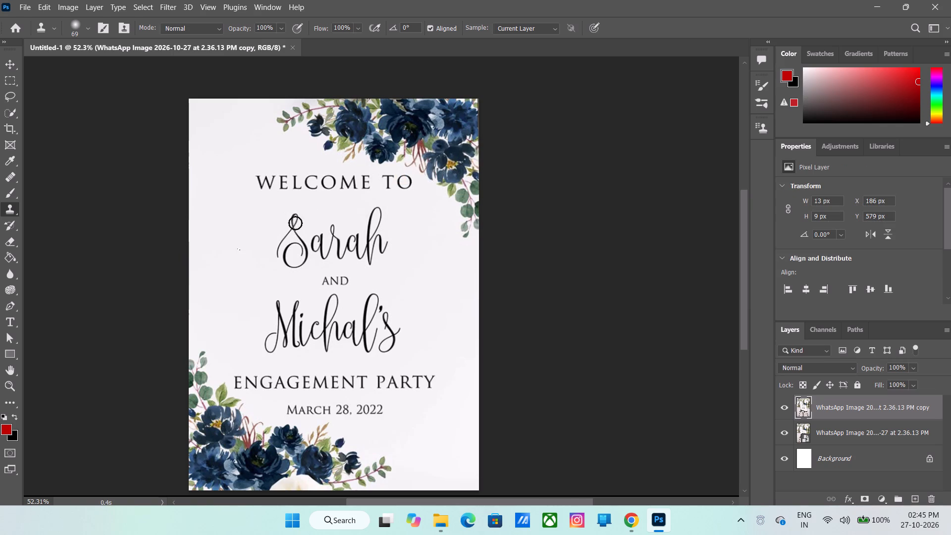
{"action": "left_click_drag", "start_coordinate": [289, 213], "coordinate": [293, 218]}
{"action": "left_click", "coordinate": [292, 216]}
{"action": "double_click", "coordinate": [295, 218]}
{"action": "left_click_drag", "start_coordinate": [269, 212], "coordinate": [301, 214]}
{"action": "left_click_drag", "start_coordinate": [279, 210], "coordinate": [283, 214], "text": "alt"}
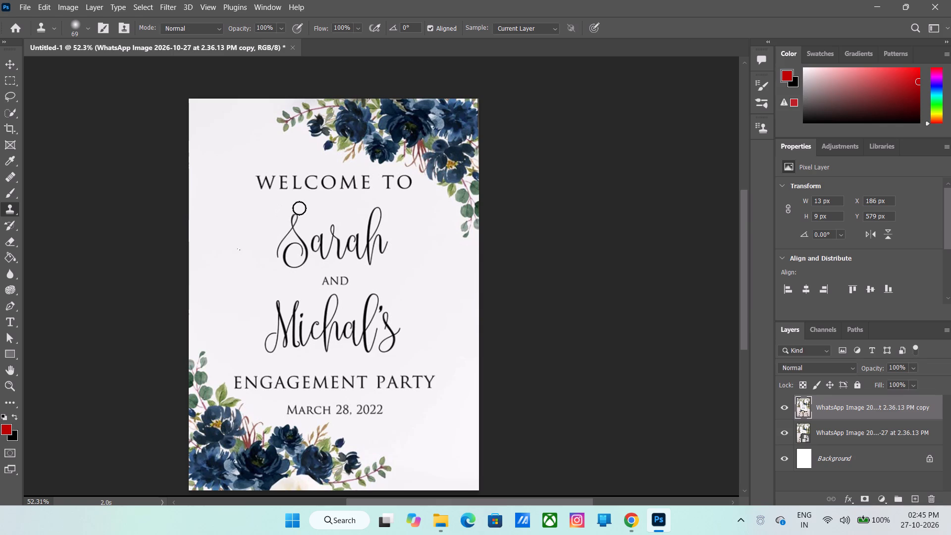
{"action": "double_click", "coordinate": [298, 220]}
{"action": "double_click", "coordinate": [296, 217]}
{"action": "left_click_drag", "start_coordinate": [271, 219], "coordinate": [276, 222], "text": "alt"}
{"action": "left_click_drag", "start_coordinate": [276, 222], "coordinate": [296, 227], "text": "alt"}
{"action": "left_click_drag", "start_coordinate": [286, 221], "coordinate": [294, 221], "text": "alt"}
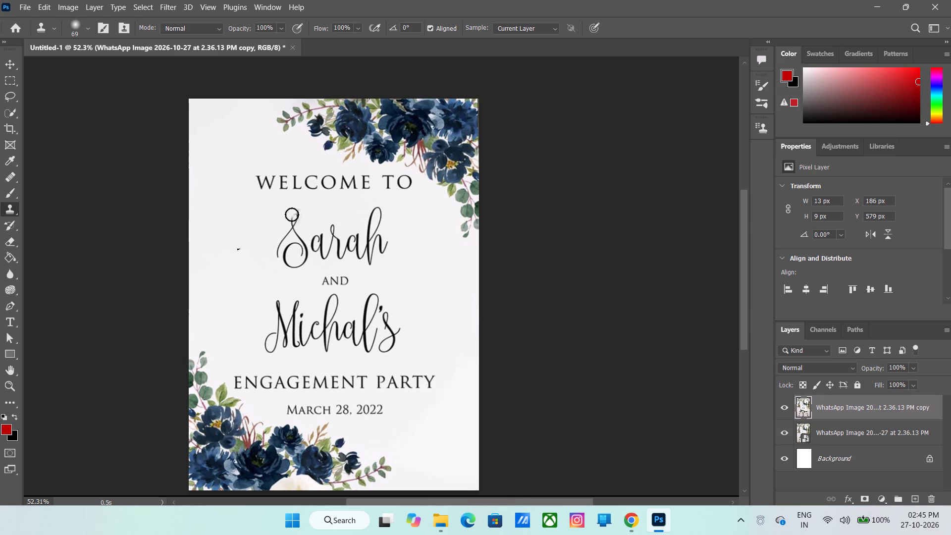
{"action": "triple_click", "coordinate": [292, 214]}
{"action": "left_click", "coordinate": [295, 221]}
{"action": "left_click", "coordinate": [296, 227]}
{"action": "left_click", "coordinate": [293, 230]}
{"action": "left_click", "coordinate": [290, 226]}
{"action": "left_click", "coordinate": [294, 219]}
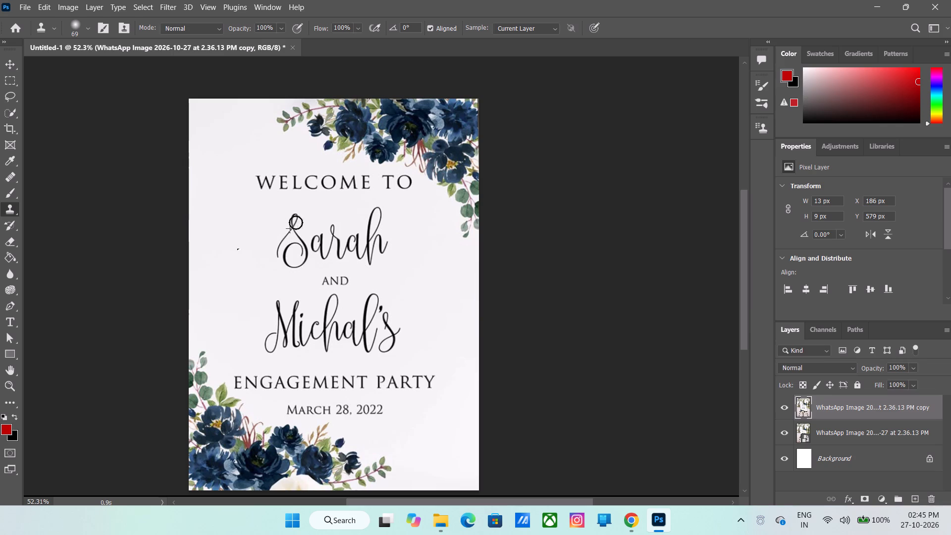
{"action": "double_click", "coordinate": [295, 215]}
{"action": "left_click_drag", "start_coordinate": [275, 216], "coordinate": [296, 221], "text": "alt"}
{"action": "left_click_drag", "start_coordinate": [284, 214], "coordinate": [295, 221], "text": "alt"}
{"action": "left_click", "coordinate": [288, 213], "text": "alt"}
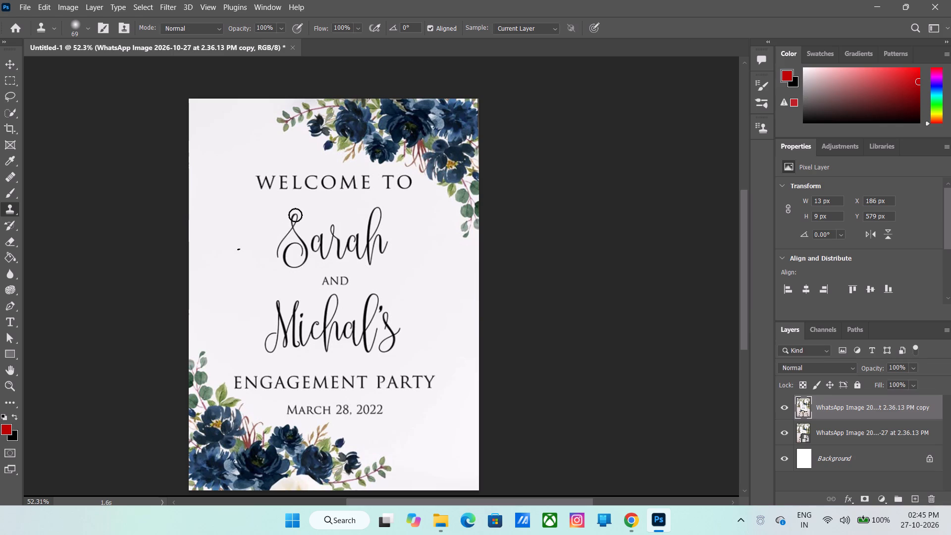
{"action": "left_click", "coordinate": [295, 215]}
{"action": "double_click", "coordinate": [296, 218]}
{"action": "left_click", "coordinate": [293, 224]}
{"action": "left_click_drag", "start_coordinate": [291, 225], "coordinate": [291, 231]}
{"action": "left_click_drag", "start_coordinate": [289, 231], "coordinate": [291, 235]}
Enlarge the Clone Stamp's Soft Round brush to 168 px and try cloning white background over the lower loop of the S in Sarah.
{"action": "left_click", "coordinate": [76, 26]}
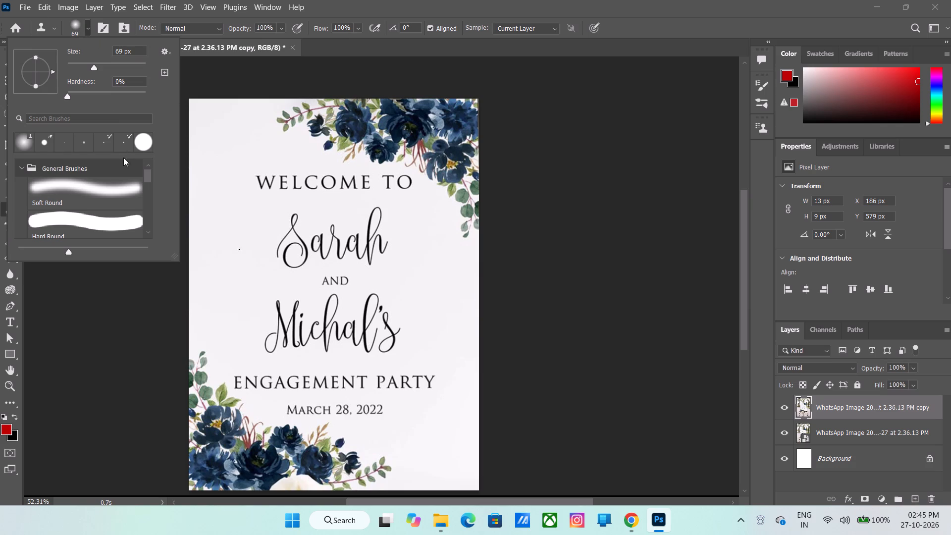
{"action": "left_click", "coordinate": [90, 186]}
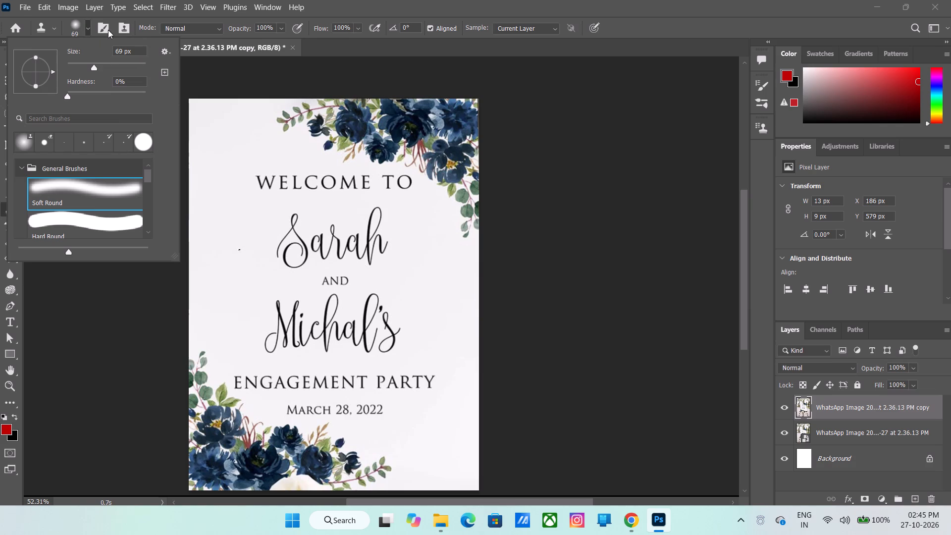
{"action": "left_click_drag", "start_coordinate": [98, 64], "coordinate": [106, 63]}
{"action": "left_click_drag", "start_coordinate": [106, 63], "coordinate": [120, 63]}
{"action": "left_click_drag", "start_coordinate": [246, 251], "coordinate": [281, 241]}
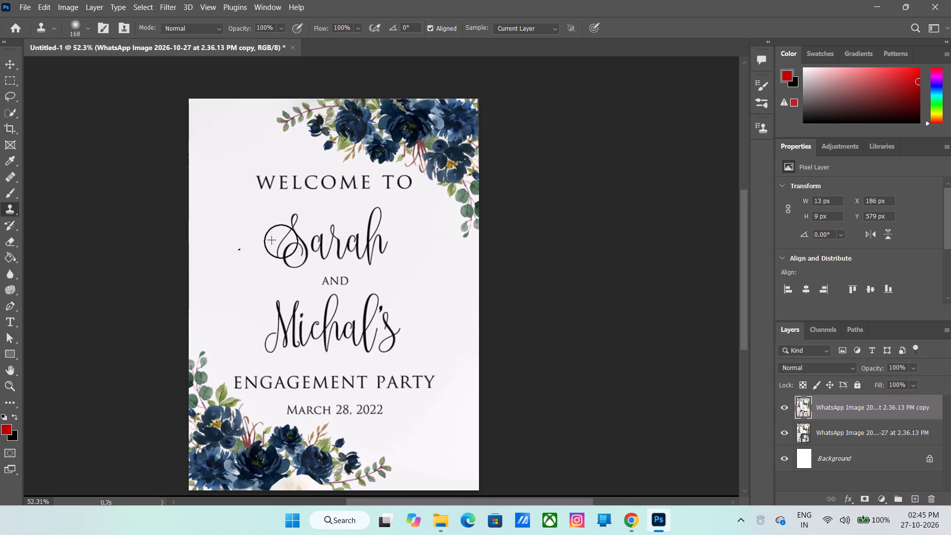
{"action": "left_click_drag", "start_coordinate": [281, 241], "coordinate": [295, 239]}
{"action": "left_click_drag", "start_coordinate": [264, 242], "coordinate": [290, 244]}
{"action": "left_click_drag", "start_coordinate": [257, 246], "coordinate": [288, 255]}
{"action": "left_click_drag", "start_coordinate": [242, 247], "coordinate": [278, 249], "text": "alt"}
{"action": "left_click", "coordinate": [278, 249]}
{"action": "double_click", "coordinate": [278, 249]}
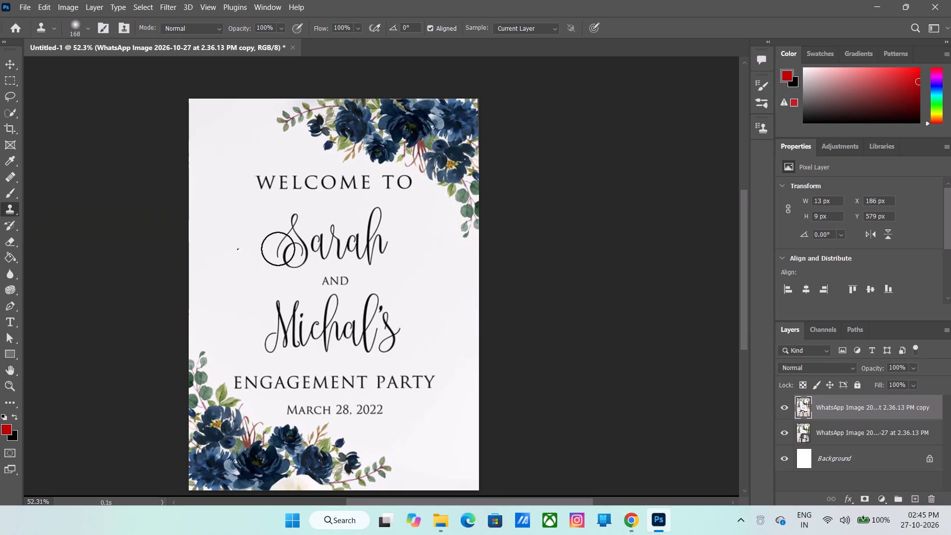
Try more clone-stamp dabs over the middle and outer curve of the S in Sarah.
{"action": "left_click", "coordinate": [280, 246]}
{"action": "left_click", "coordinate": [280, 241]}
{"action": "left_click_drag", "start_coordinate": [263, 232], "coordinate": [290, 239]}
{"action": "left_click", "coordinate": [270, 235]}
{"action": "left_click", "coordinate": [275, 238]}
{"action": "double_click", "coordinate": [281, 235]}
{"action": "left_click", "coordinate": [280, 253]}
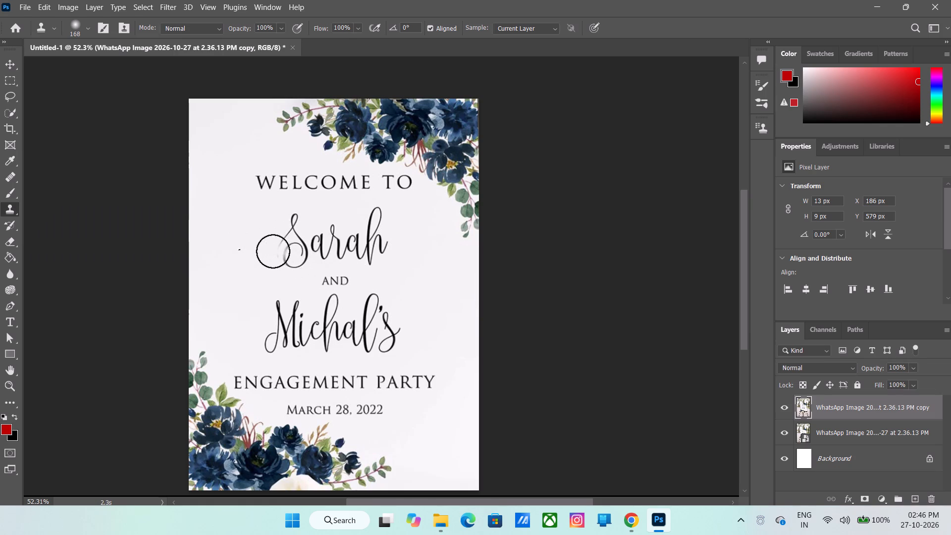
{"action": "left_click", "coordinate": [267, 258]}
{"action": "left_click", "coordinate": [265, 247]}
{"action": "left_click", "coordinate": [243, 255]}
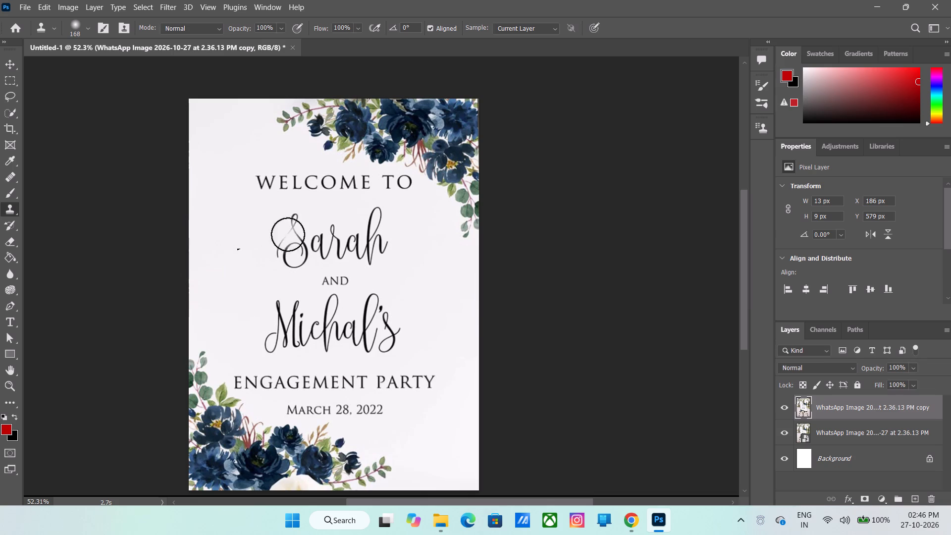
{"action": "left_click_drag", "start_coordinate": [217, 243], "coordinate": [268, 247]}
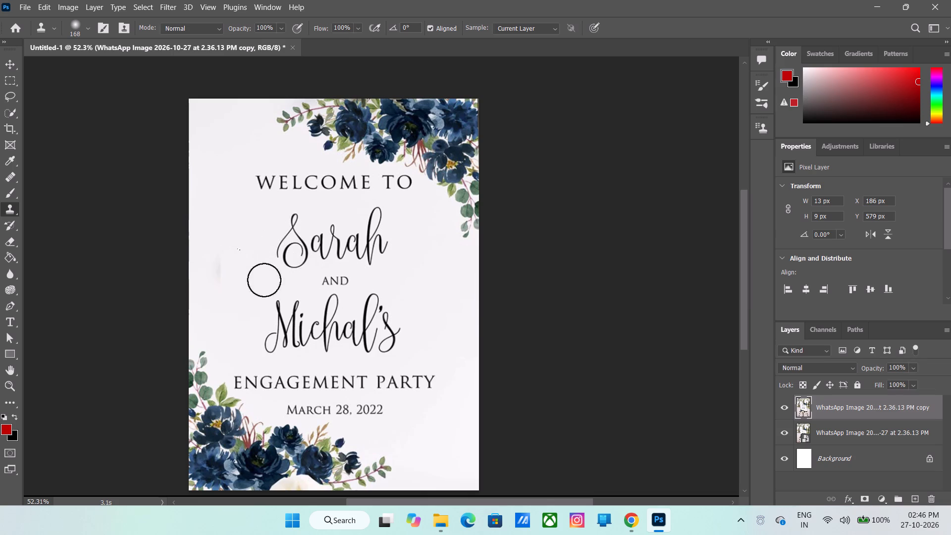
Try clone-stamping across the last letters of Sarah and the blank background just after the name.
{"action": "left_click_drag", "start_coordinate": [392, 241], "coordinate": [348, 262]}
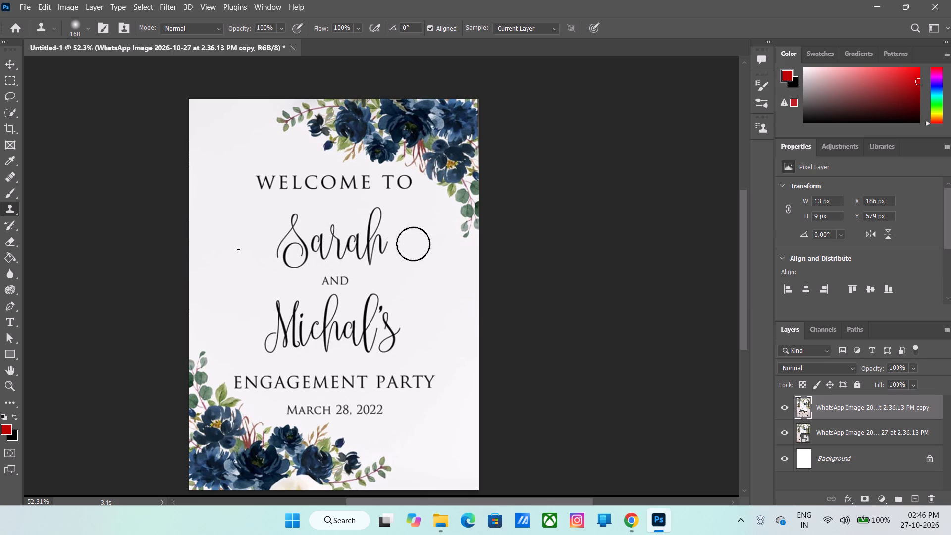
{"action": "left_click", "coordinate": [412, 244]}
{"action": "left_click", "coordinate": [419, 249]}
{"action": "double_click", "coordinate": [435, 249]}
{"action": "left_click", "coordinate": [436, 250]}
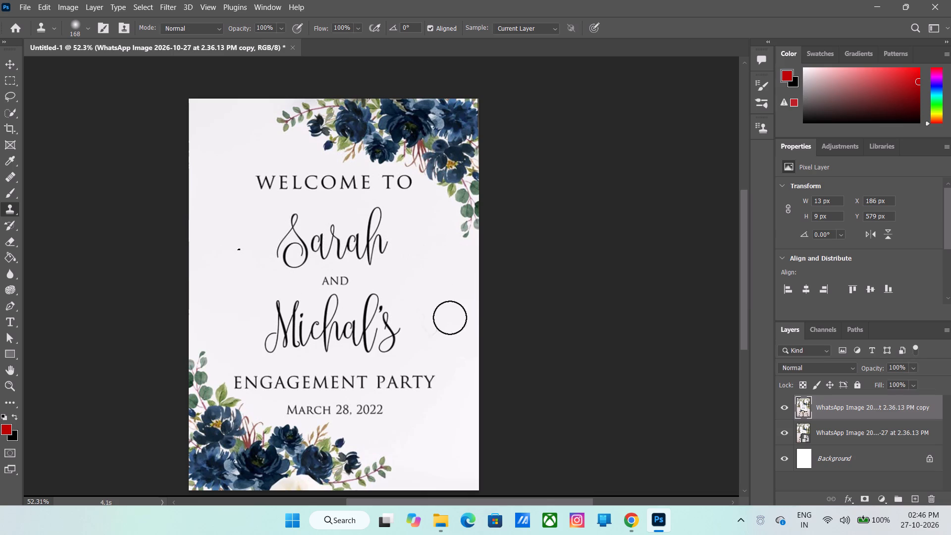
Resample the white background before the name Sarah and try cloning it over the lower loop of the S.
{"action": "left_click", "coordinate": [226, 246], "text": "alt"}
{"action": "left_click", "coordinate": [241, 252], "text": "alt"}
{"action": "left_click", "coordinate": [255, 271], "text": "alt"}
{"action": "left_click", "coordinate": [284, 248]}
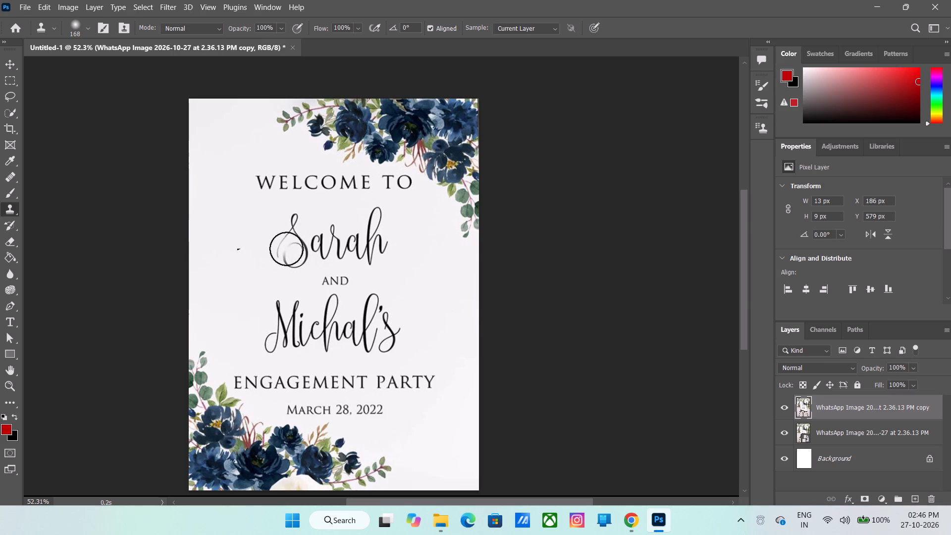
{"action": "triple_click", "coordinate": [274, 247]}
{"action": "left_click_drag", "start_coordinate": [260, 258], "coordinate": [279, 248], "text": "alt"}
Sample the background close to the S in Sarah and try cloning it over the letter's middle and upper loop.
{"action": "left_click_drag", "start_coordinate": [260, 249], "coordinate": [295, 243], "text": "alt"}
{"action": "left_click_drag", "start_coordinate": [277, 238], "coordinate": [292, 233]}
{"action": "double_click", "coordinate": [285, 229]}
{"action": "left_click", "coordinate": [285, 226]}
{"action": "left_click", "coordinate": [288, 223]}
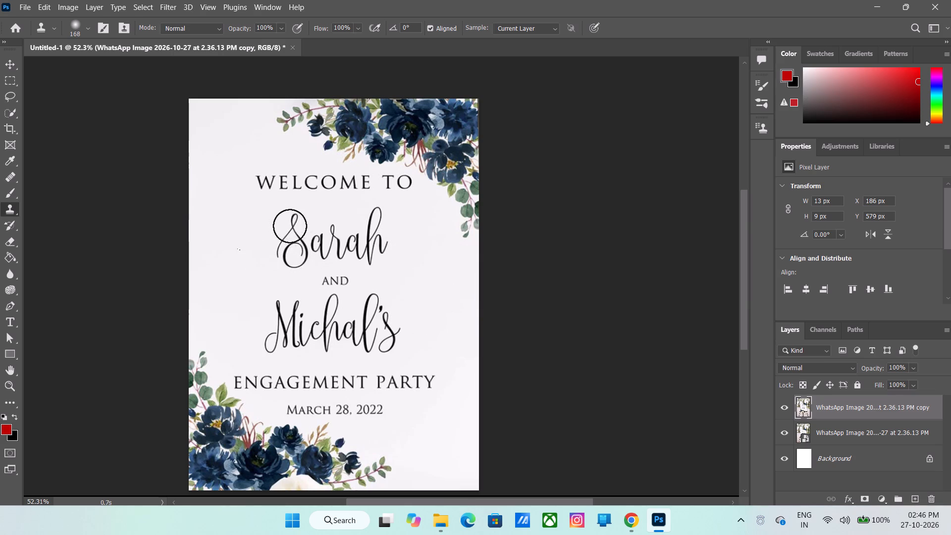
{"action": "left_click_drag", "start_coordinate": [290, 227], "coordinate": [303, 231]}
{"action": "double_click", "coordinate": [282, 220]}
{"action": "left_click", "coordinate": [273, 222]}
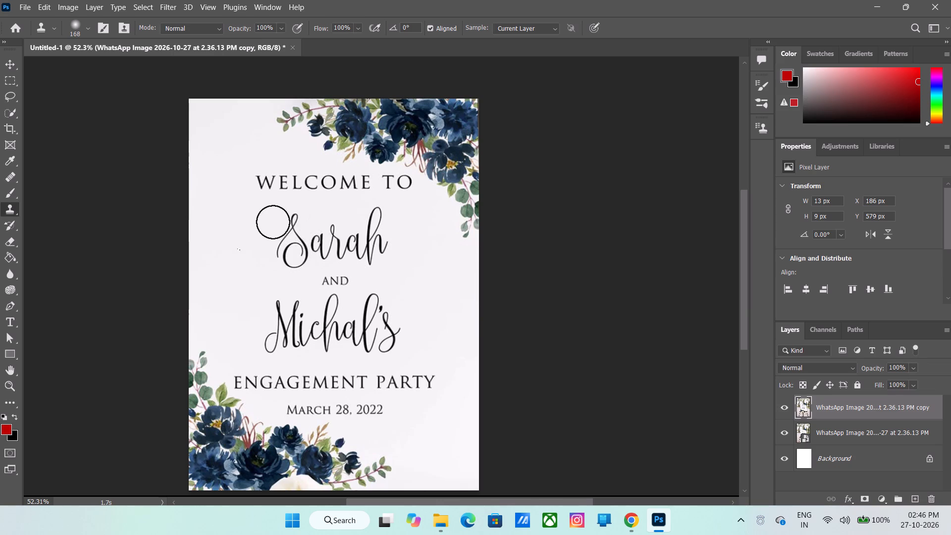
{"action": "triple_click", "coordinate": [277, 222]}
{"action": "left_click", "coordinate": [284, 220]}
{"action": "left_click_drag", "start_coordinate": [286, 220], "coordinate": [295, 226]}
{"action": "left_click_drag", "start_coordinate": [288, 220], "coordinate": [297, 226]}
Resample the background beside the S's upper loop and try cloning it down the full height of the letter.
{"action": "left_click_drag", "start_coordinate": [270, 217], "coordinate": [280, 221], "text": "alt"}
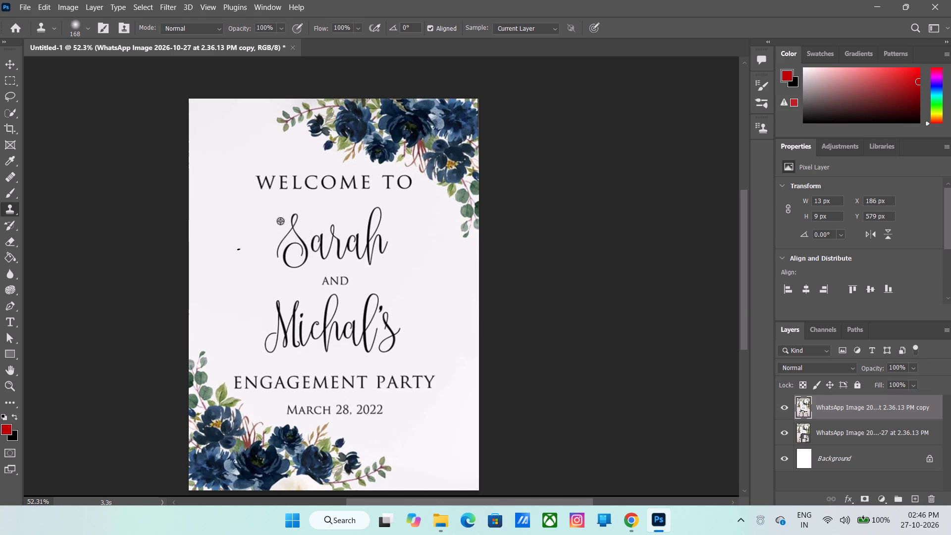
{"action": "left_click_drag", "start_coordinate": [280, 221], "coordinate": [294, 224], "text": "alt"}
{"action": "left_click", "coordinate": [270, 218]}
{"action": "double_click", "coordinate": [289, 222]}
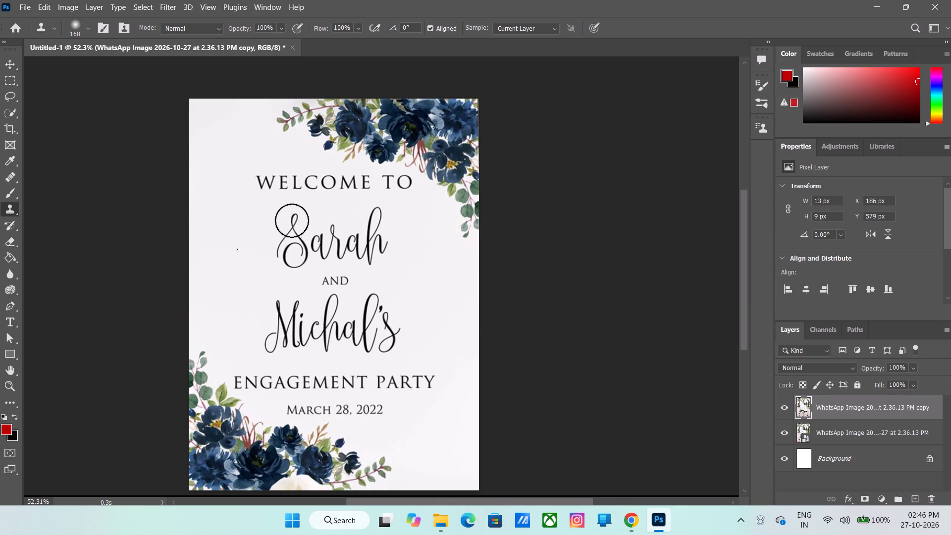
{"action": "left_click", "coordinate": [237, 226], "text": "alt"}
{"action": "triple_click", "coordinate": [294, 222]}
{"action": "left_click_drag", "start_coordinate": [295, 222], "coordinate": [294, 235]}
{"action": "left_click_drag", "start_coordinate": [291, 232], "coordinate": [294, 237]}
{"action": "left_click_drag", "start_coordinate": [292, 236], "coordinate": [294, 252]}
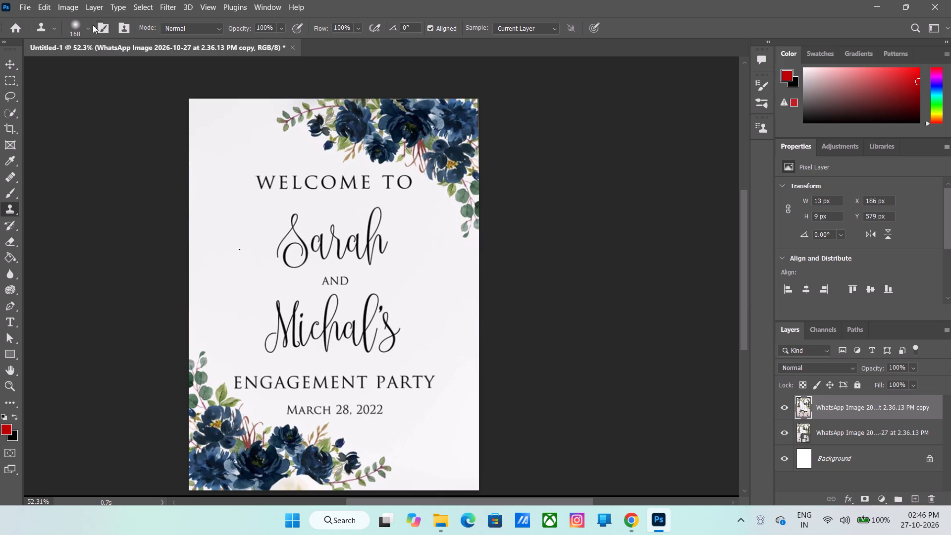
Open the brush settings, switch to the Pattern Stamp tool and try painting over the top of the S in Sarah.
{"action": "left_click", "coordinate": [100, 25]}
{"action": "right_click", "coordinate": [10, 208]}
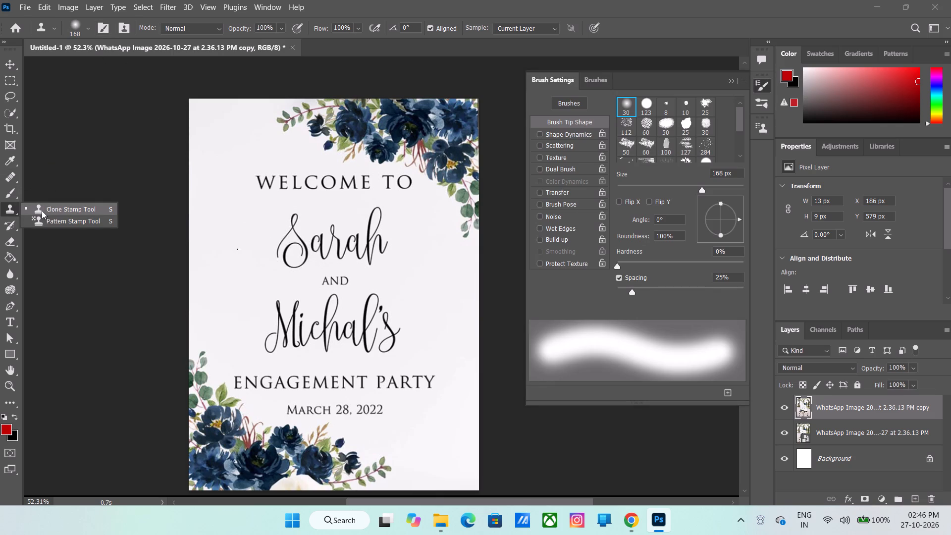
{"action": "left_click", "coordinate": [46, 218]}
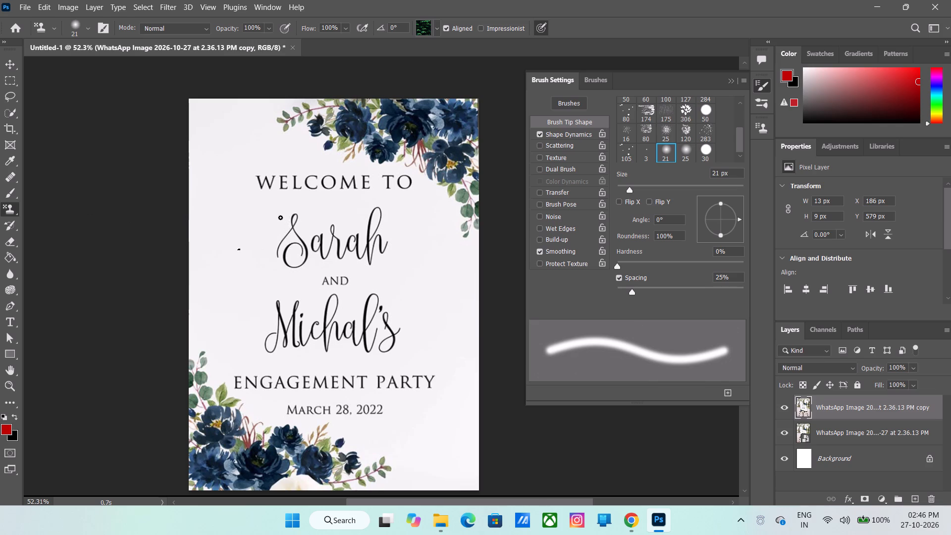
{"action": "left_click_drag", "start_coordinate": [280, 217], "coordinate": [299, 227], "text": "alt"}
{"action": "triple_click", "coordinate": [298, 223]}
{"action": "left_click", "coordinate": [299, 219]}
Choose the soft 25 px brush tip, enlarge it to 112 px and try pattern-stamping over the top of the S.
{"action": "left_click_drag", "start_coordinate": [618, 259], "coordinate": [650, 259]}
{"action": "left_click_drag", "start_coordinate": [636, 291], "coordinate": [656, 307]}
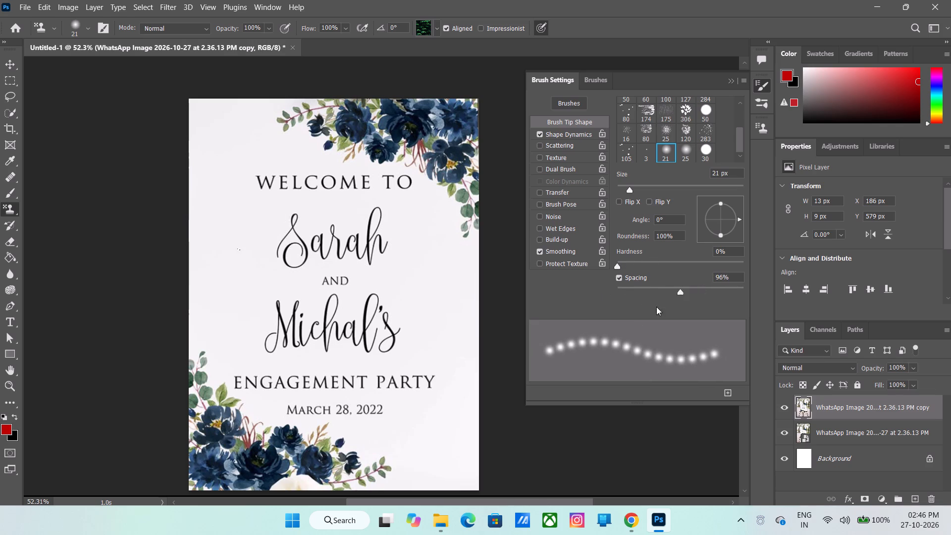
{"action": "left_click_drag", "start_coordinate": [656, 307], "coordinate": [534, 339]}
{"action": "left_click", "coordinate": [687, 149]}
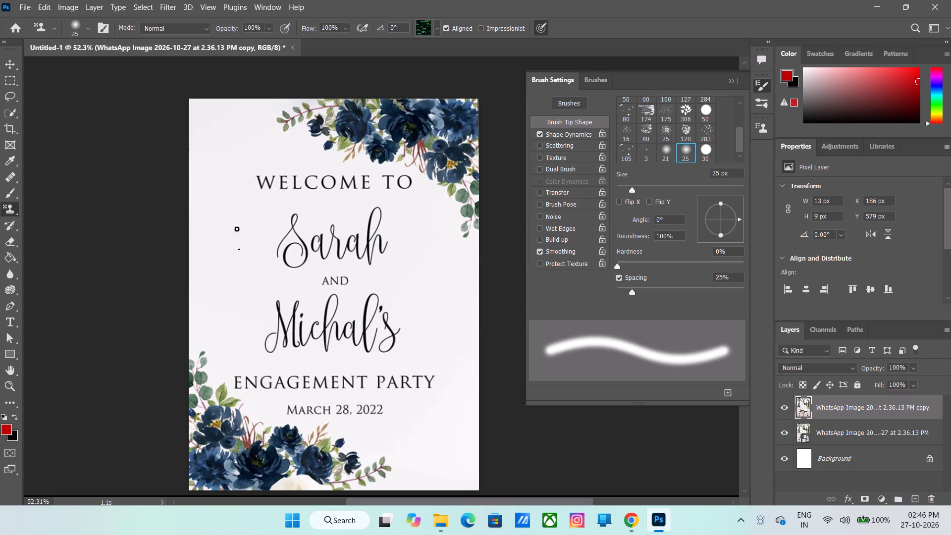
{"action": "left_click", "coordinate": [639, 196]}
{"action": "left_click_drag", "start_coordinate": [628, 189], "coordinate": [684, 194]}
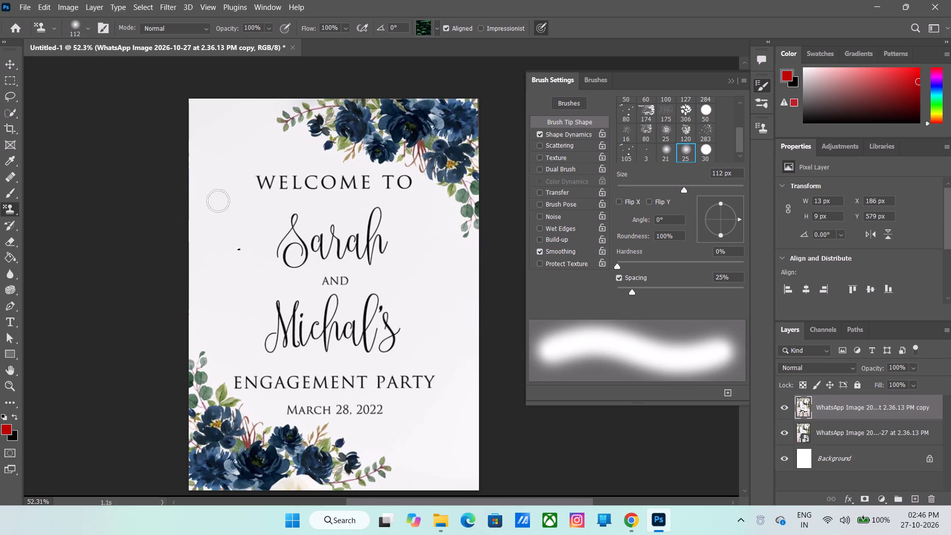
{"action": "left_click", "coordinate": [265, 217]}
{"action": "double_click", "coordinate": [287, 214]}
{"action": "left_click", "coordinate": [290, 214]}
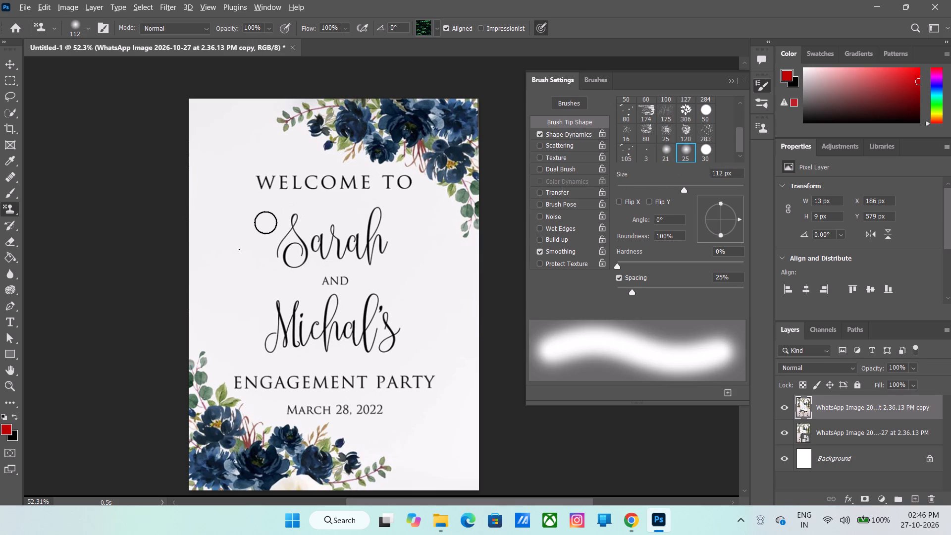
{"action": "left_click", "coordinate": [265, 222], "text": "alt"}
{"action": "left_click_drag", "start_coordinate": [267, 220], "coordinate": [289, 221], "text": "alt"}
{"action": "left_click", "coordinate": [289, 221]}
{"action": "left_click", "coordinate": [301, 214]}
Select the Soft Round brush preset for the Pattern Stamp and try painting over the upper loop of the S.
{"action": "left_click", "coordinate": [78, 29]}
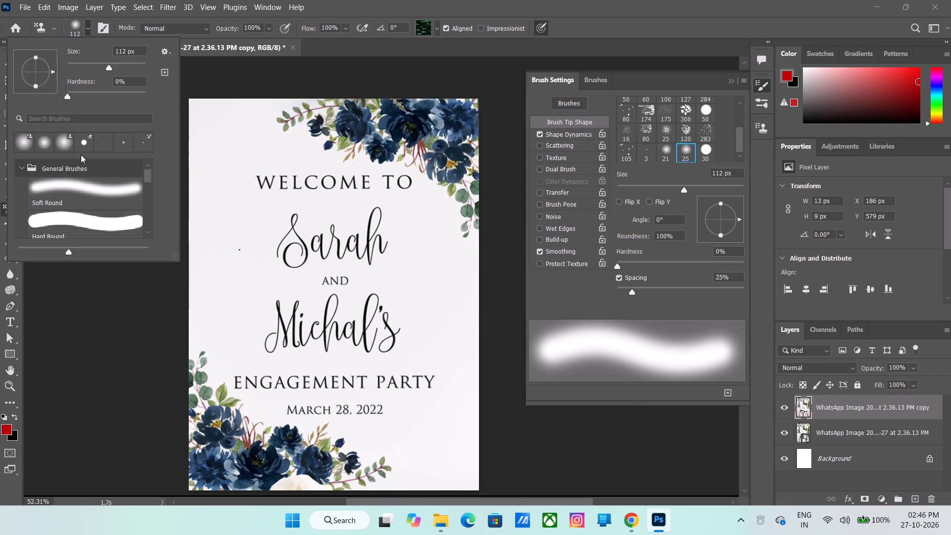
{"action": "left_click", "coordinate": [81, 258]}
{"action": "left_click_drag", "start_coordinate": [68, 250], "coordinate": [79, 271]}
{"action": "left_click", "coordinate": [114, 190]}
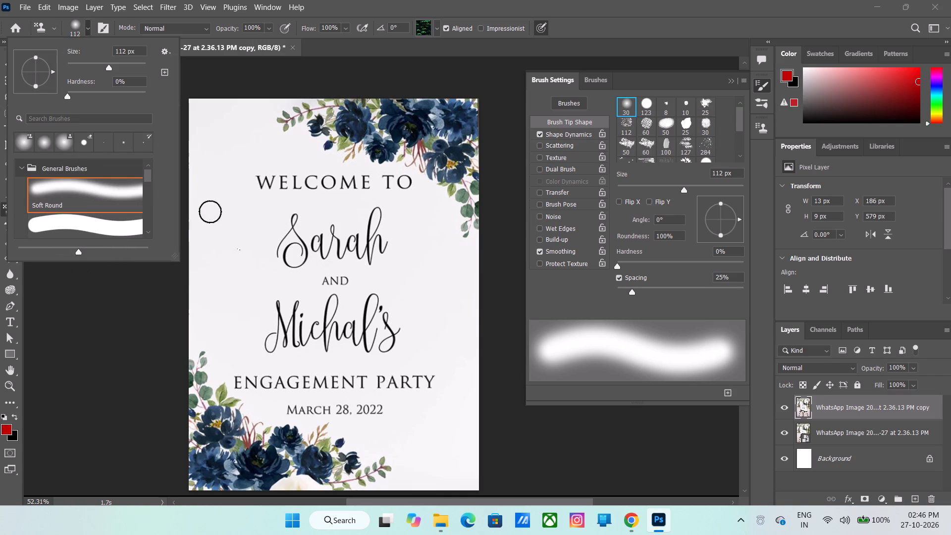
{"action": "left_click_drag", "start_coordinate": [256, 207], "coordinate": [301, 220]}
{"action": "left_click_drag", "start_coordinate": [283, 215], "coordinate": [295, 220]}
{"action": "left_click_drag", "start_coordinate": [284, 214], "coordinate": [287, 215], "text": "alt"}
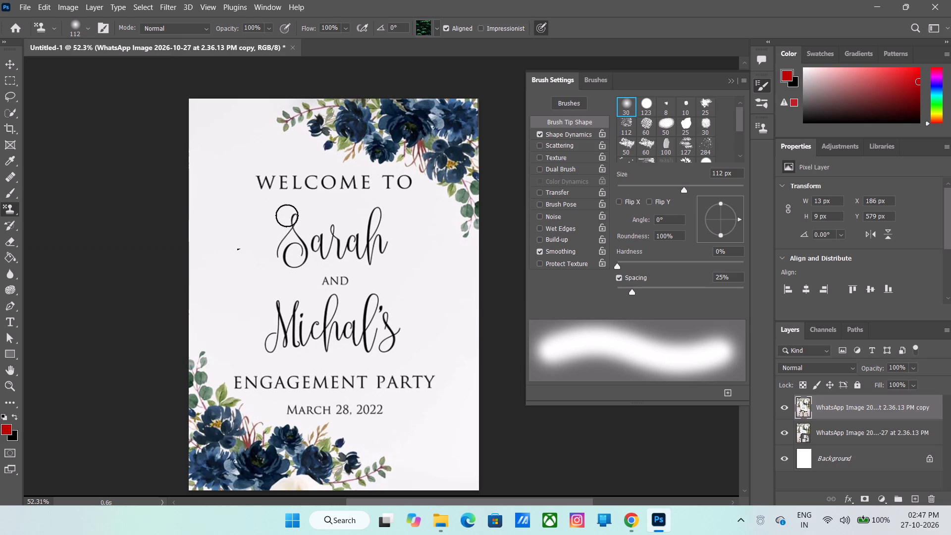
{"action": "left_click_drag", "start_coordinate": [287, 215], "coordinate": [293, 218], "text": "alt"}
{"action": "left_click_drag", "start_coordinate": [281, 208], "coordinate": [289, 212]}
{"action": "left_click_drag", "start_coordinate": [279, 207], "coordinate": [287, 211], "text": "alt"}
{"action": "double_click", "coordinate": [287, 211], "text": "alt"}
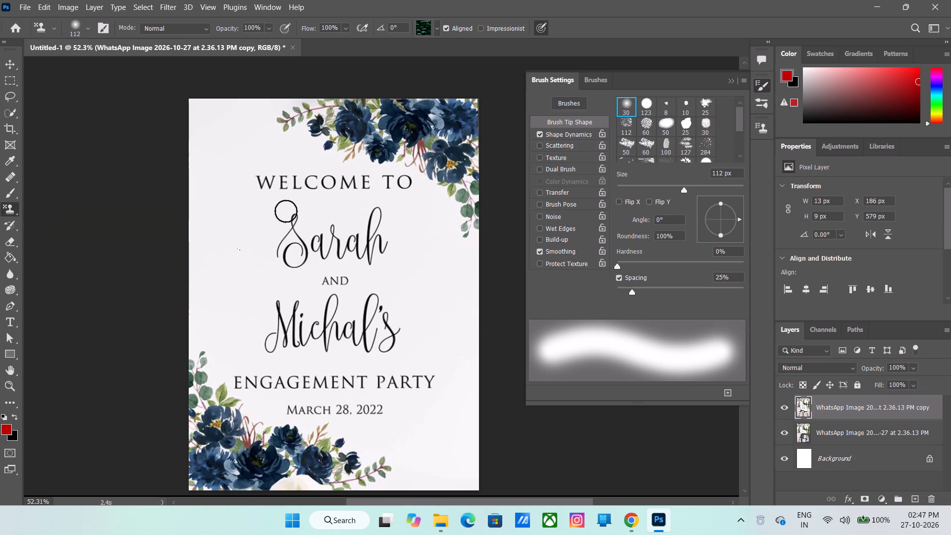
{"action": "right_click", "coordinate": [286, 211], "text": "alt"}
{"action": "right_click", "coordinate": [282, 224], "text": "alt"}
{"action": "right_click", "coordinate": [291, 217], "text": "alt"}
Set the foreground colour to white.
{"action": "left_click_drag", "start_coordinate": [820, 82], "coordinate": [758, 63]}
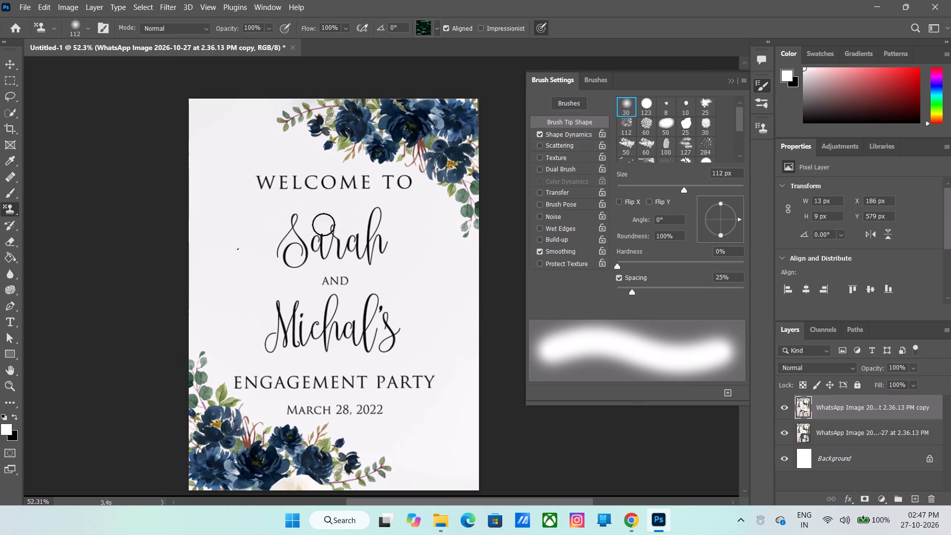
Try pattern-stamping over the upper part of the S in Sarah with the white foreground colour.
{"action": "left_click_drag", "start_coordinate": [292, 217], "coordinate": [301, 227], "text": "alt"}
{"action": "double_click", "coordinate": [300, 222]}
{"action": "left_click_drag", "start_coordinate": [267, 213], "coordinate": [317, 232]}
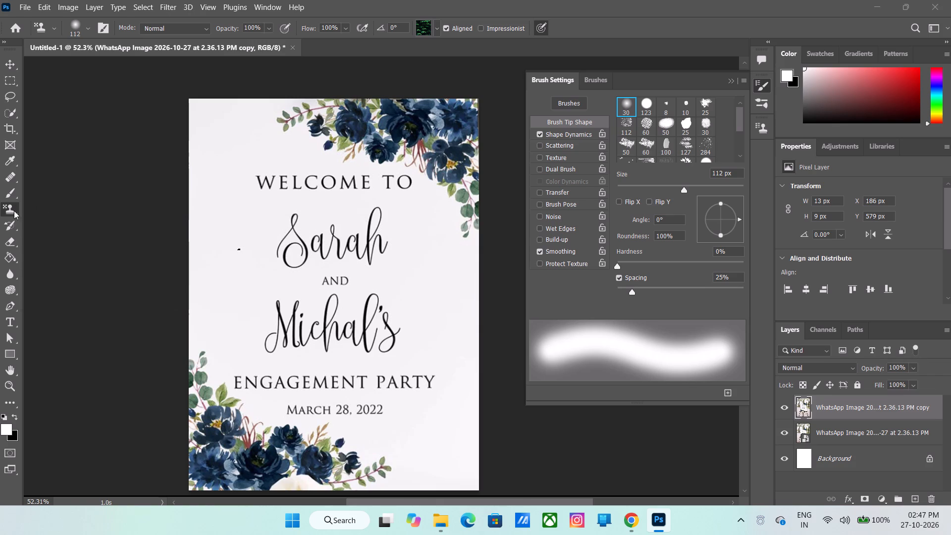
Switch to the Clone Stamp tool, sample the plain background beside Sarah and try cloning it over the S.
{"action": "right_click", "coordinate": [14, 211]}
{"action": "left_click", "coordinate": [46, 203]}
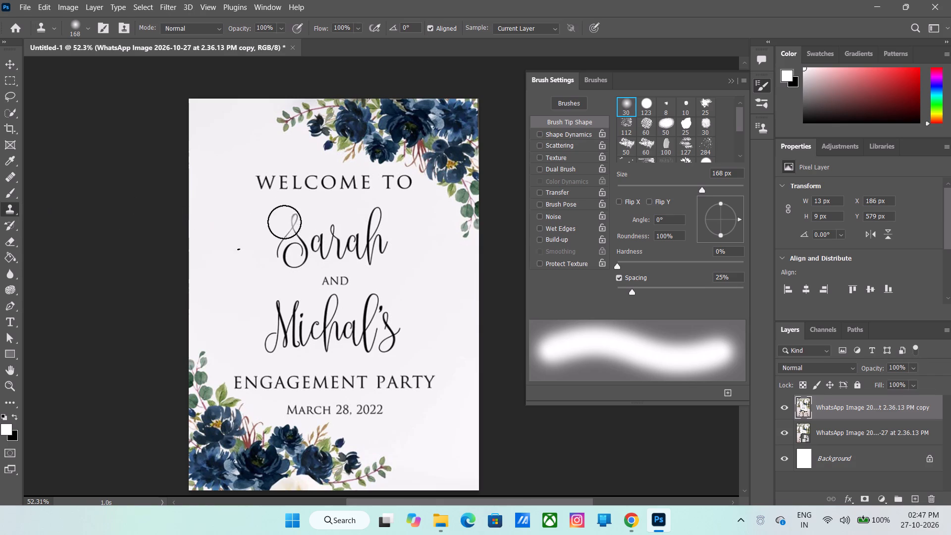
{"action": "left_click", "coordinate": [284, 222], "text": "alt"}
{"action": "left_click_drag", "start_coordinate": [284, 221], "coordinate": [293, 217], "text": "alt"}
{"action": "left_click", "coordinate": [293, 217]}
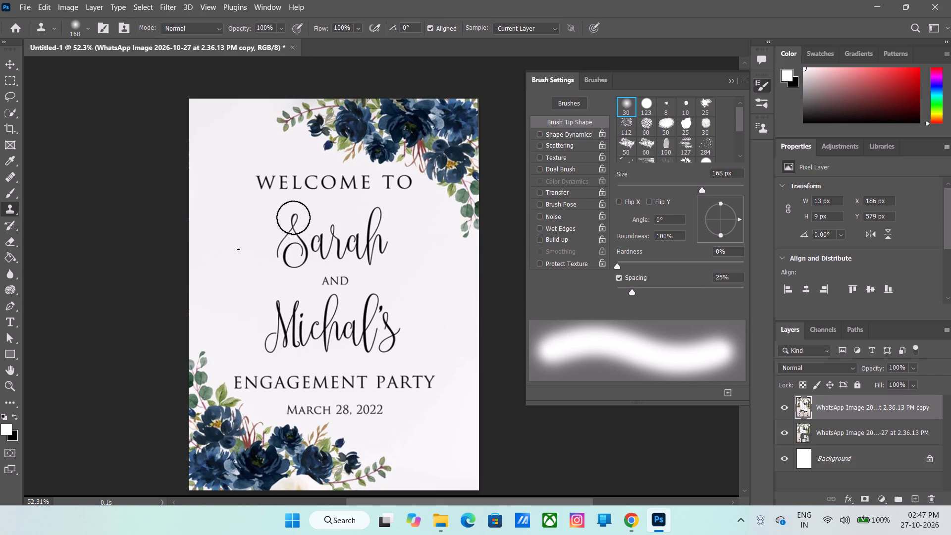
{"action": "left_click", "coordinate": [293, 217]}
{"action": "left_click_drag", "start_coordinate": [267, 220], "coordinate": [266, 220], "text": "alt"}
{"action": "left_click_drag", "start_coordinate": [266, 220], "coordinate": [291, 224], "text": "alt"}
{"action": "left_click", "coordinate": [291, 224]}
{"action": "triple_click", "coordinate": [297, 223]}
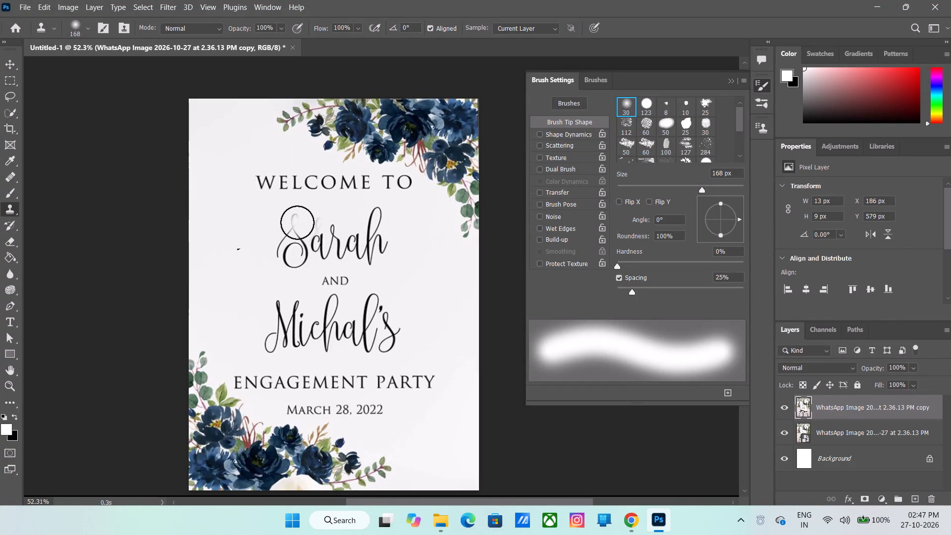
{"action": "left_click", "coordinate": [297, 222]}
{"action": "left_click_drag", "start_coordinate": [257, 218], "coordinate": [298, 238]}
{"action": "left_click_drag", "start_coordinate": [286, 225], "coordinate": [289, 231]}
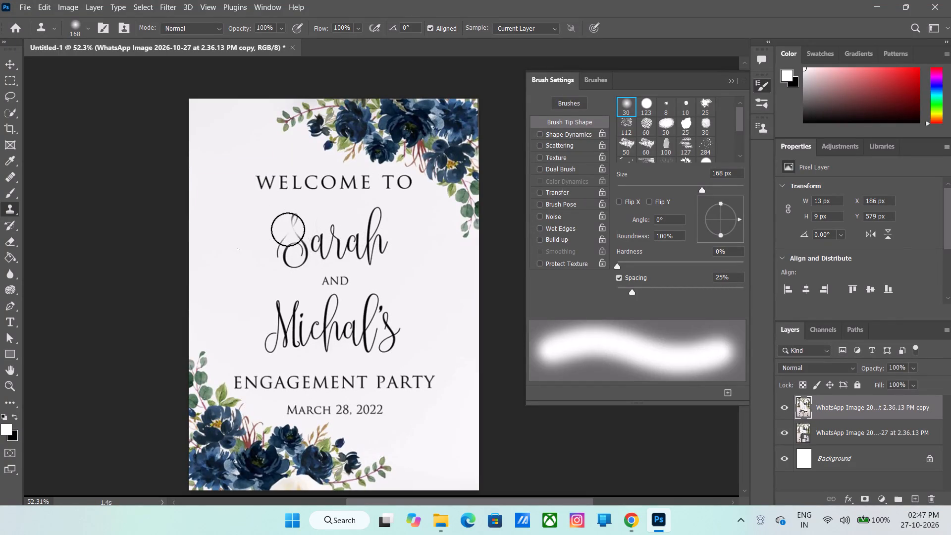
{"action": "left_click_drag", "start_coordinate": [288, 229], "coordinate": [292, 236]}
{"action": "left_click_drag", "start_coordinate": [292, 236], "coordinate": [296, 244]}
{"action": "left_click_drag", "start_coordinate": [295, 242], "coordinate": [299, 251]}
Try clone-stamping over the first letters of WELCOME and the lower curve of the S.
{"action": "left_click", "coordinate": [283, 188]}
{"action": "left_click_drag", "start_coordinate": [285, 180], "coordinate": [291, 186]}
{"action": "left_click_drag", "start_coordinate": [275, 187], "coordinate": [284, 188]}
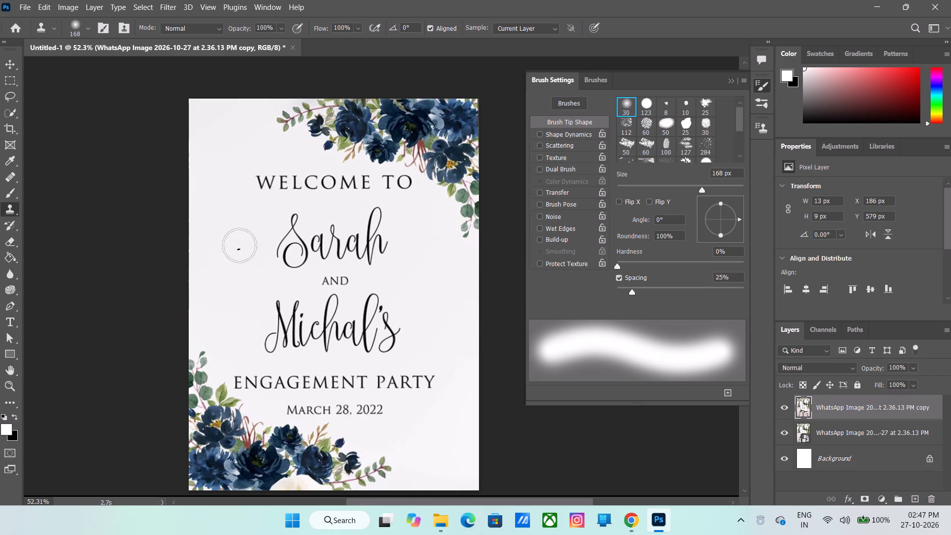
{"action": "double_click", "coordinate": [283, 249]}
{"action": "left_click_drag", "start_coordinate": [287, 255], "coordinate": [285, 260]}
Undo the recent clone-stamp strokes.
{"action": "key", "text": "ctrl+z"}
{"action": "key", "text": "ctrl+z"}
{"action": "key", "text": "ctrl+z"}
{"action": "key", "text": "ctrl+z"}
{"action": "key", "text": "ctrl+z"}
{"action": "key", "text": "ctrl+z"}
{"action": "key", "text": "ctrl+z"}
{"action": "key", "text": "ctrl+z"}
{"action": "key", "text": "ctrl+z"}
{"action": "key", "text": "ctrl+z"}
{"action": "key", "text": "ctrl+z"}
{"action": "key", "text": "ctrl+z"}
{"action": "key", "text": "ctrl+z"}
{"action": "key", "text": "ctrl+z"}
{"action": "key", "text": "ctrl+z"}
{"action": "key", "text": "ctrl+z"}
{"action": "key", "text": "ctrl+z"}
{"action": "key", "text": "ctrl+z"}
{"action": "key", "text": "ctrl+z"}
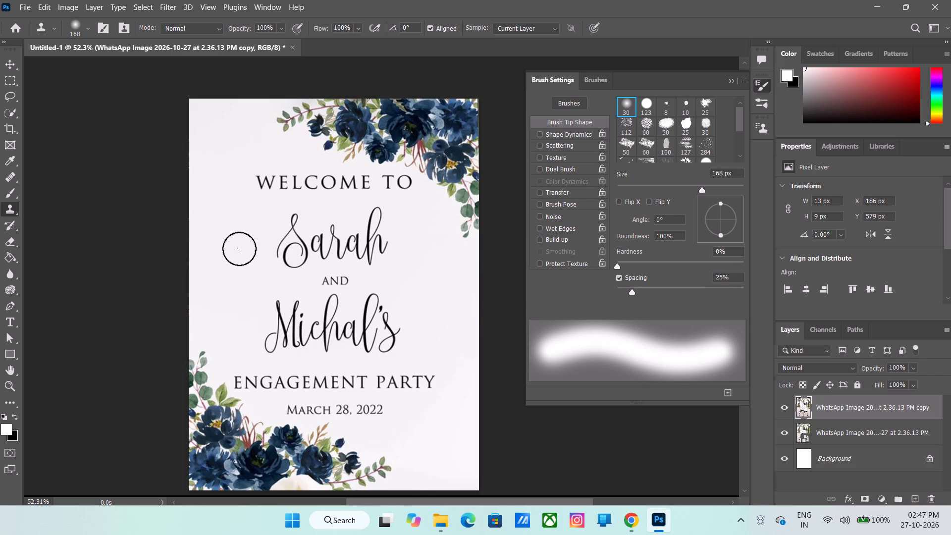
Move the small black speck beside Sarah off the canvas past the sign's edge.
{"action": "left_click", "coordinate": [239, 249]}
{"action": "left_click", "coordinate": [7, 65]}
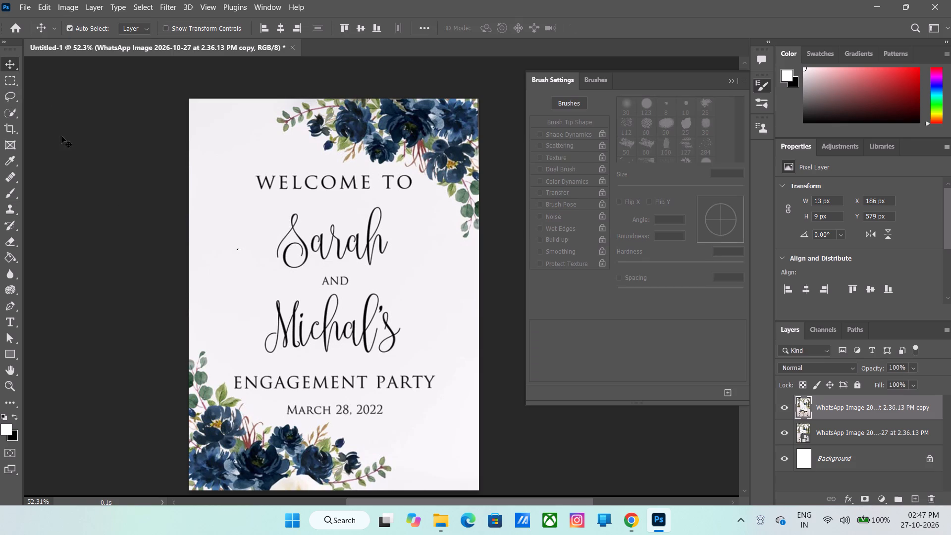
{"action": "left_click", "coordinate": [10, 87]}
{"action": "left_click_drag", "start_coordinate": [238, 250], "coordinate": [178, 256]}
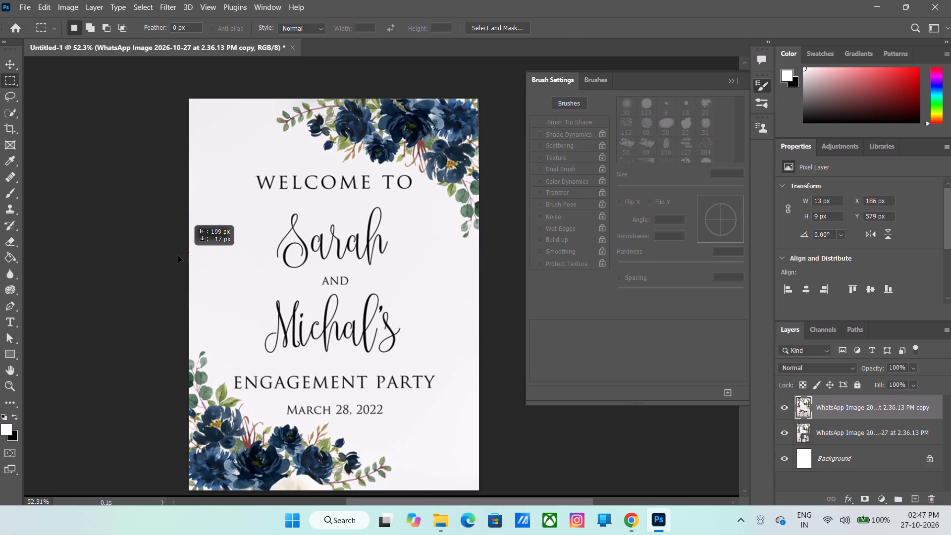
{"action": "left_click_drag", "start_coordinate": [178, 256], "coordinate": [155, 257]}
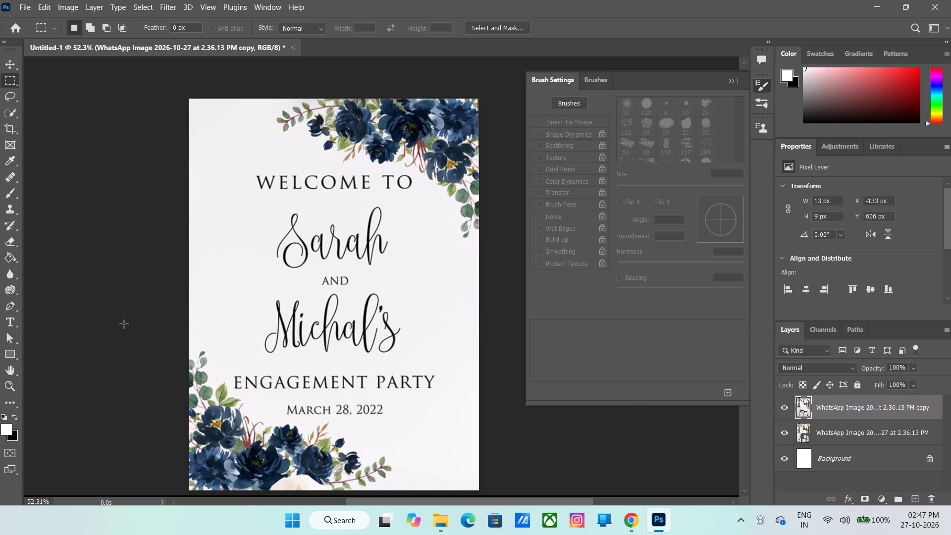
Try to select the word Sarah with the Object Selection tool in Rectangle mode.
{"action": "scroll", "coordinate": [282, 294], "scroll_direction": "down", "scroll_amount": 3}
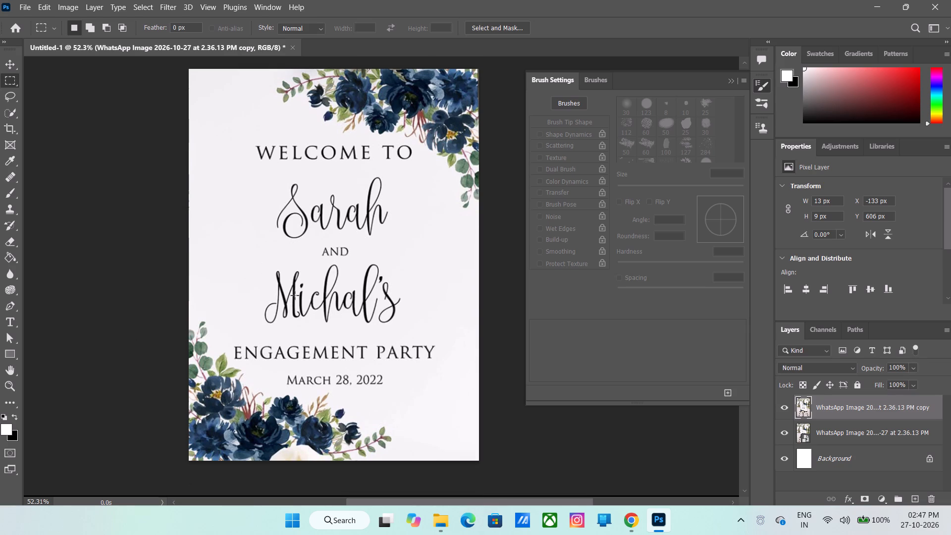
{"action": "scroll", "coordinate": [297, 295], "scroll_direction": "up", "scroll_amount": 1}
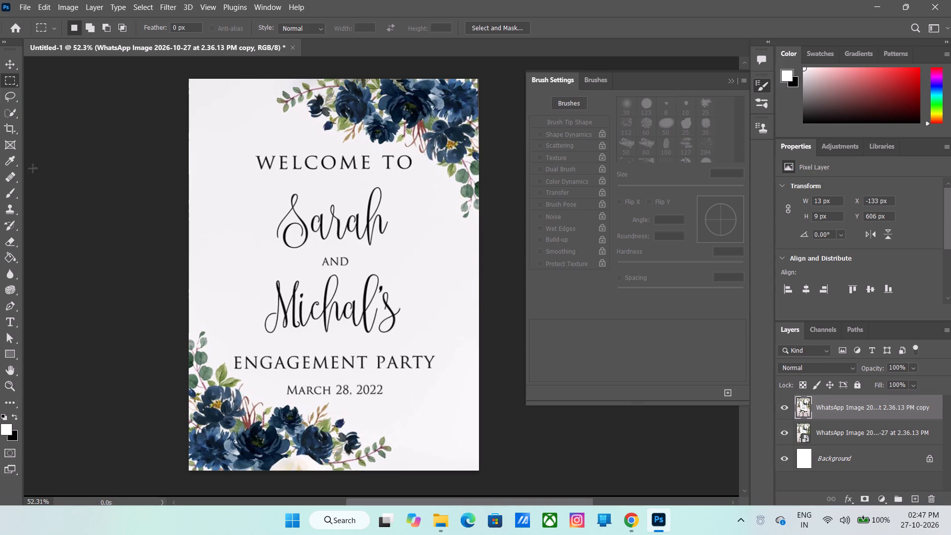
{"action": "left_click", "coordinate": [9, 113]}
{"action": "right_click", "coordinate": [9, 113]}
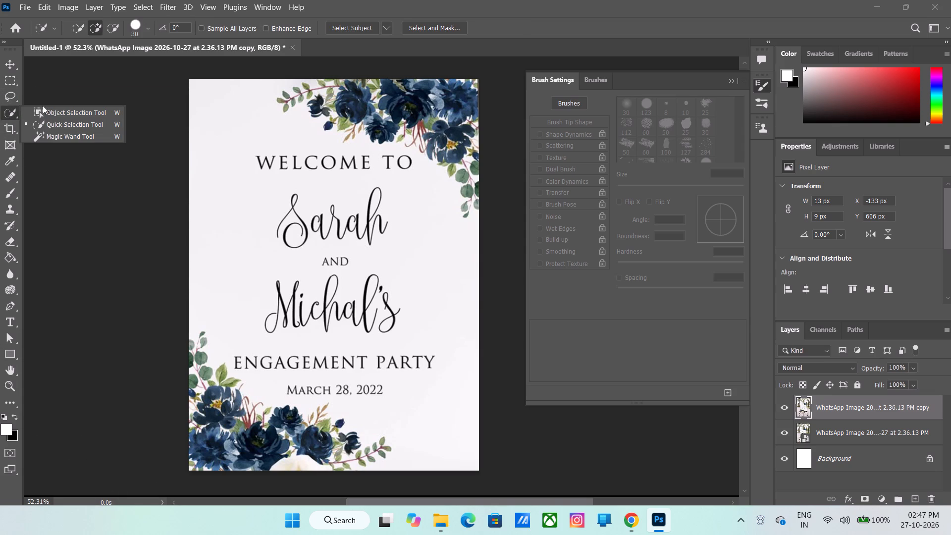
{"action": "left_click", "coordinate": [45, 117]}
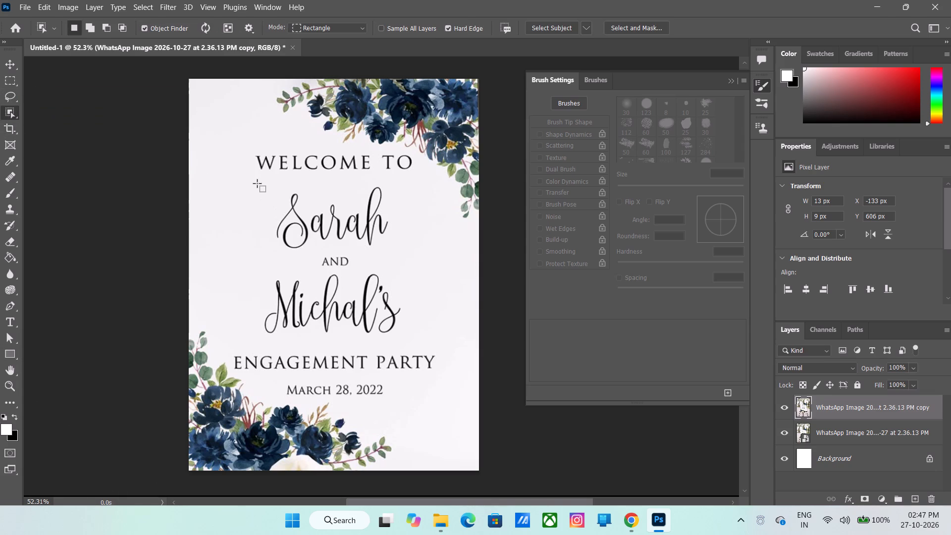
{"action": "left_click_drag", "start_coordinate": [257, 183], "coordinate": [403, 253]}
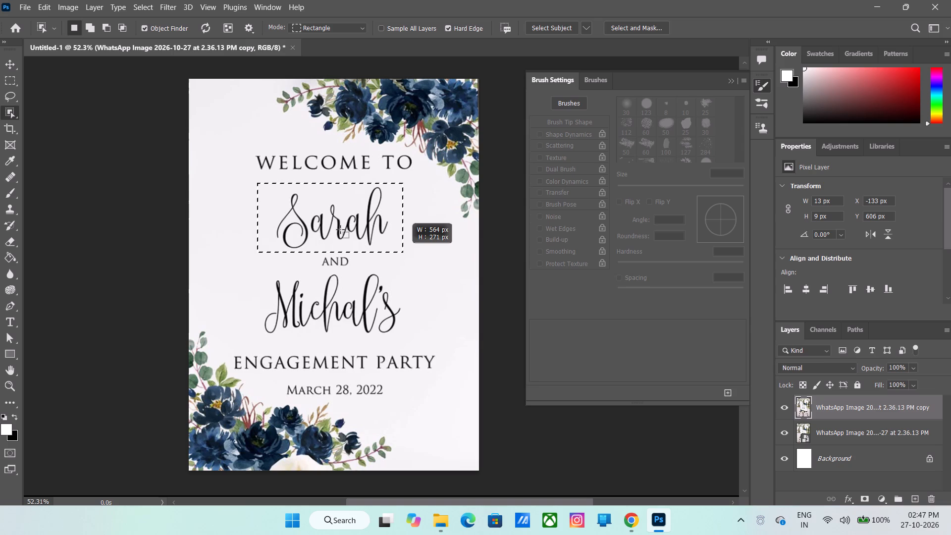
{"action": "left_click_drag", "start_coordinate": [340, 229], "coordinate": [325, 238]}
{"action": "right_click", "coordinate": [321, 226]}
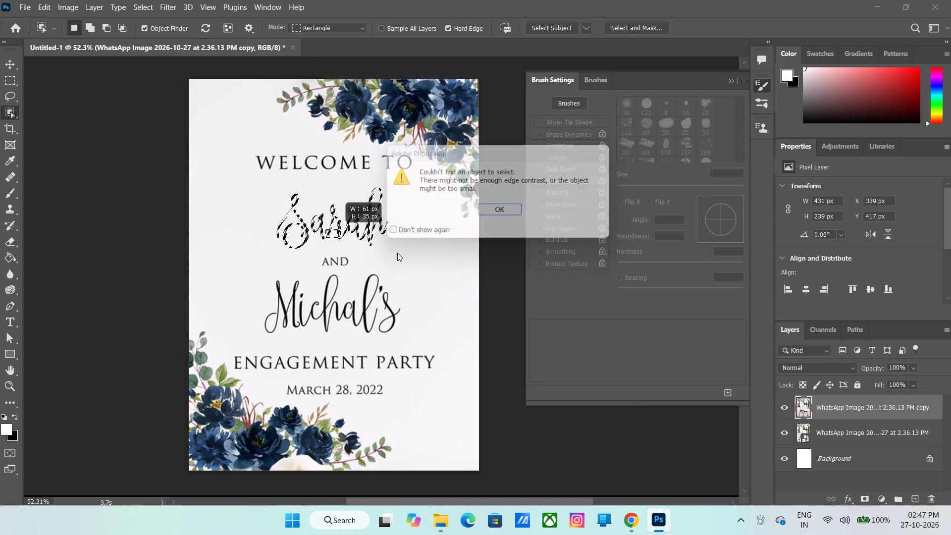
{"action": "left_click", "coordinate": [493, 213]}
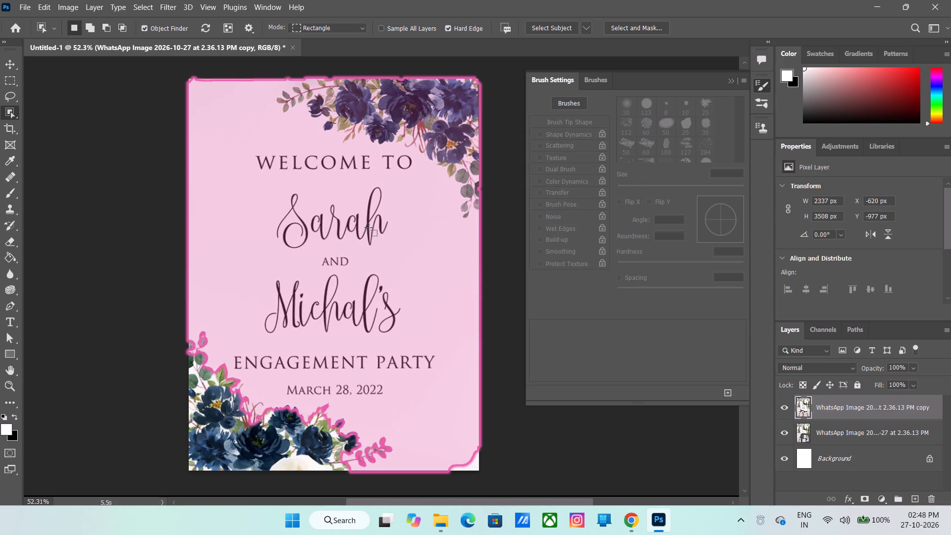
Convert the copied sign image layer to a smart object.
{"action": "right_click", "coordinate": [365, 227]}
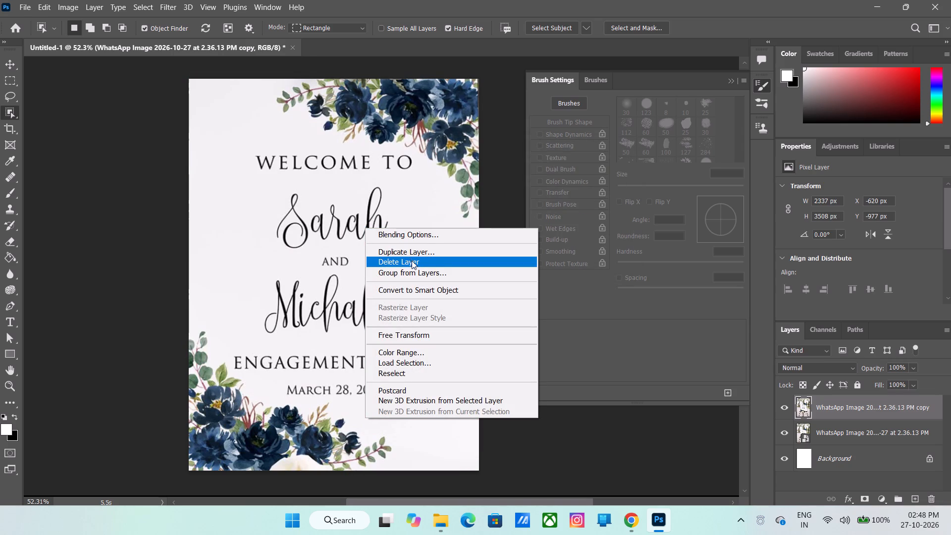
{"action": "left_click", "coordinate": [381, 287]}
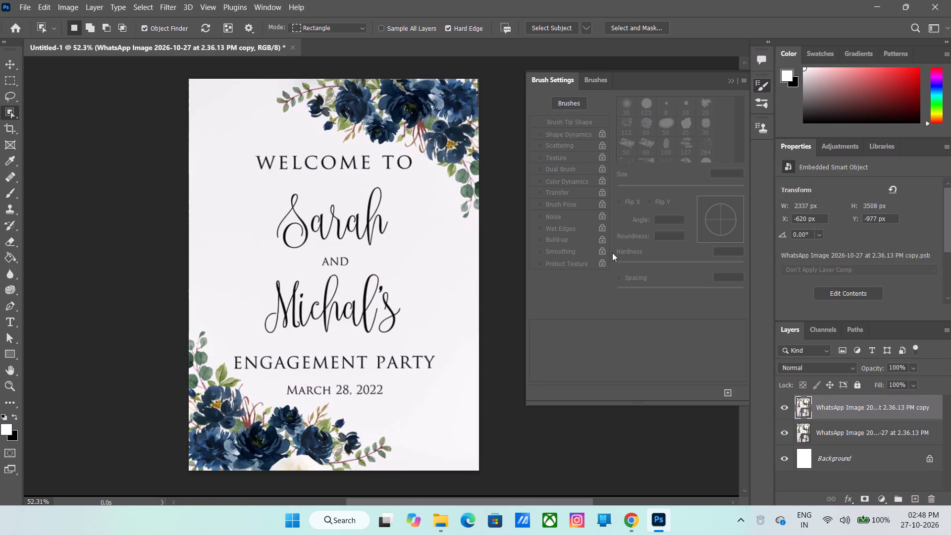
{"action": "left_click", "coordinate": [713, 450]}
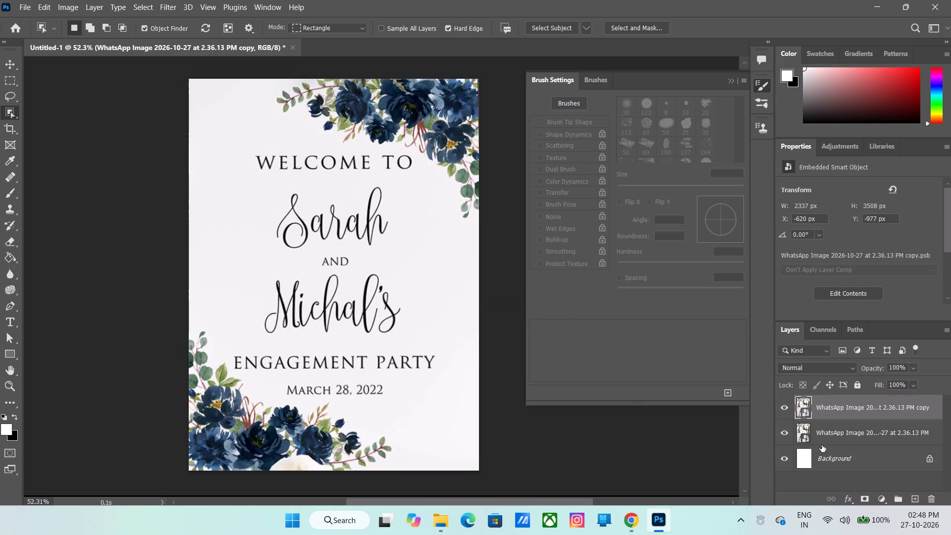
Select the original sign image layer below the copy and rasterize it for use with the Clone Stamp tool.
{"action": "left_click", "coordinate": [822, 445]}
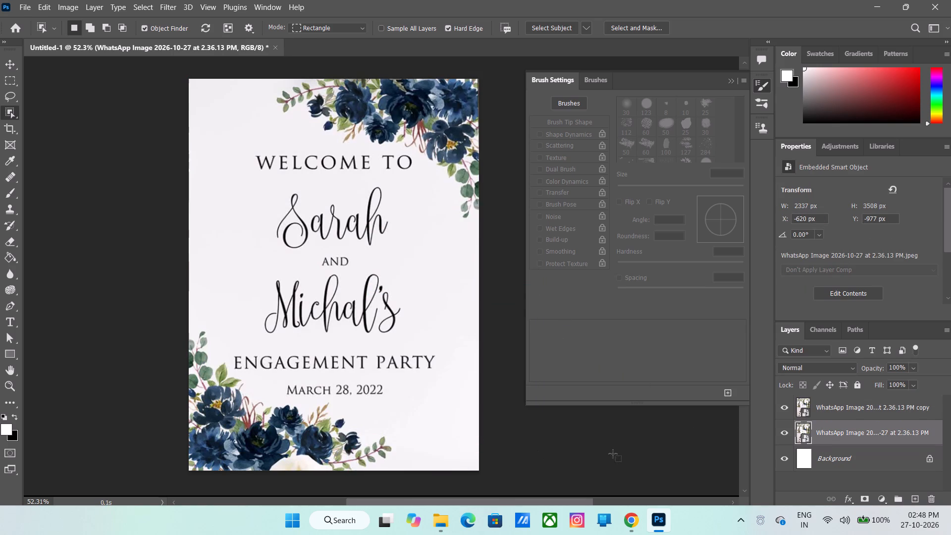
{"action": "left_click", "coordinate": [9, 58]}
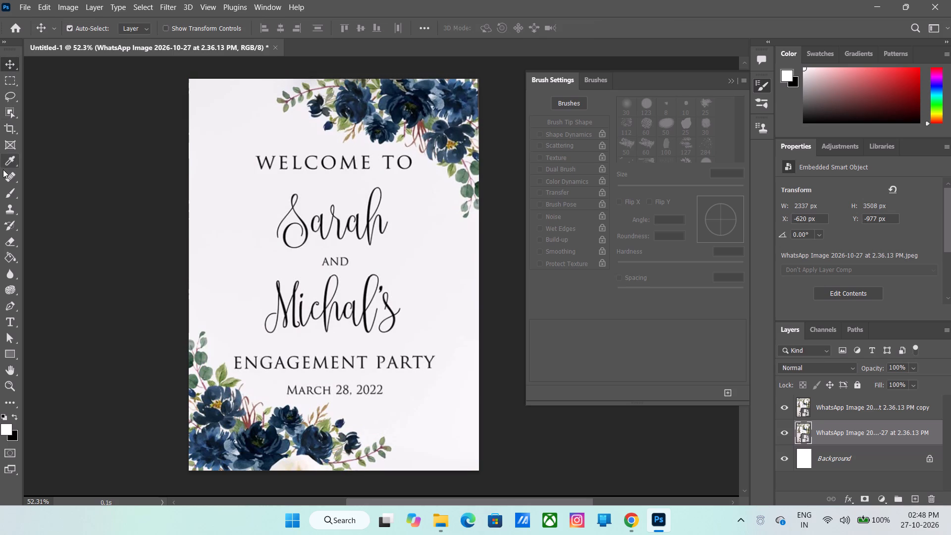
{"action": "left_click", "coordinate": [13, 211]}
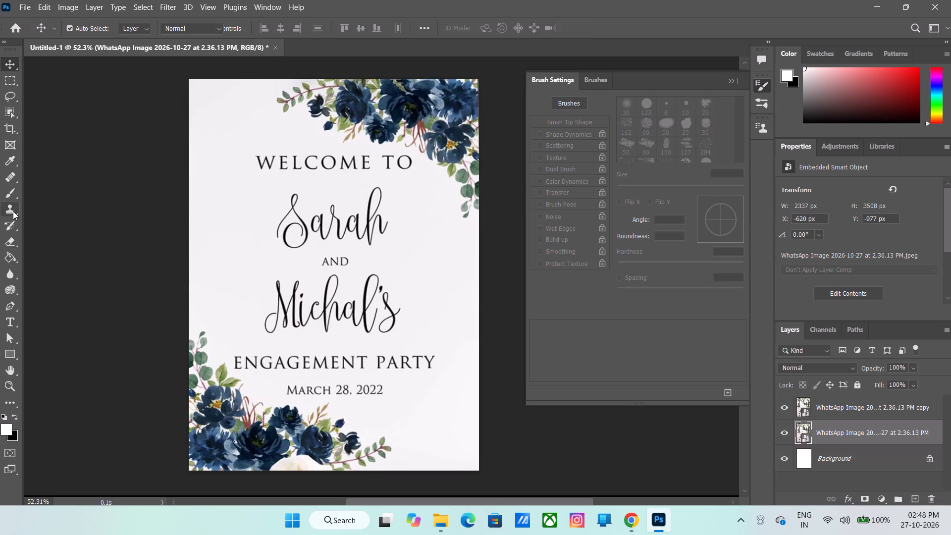
{"action": "left_click", "coordinate": [267, 196]}
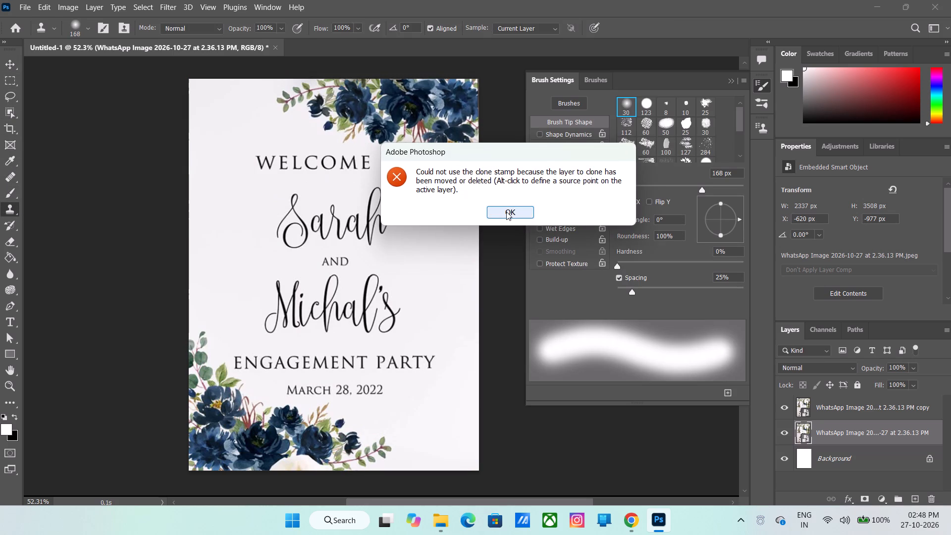
{"action": "left_click", "coordinate": [506, 212]}
{"action": "left_click", "coordinate": [283, 197], "text": "alt"}
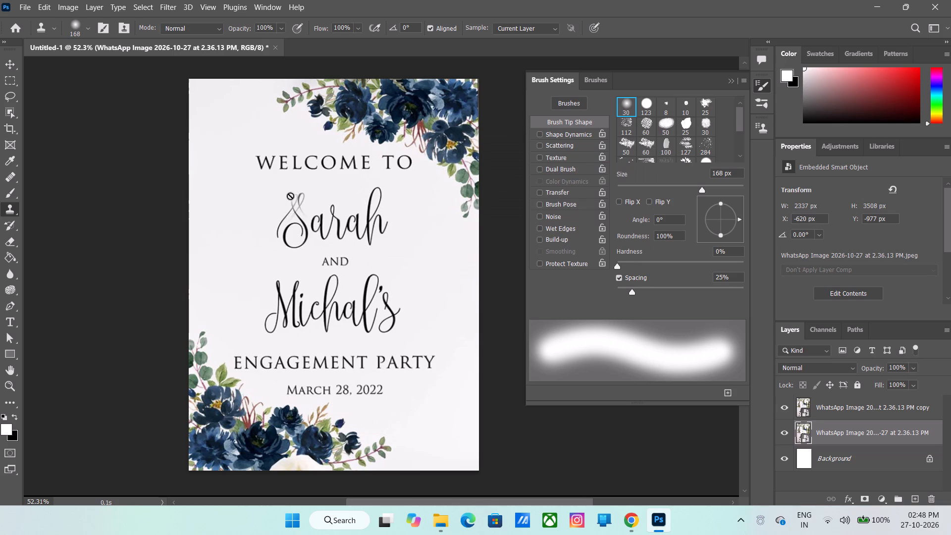
{"action": "left_click", "coordinate": [290, 197]}
{"action": "left_click", "coordinate": [435, 204]}
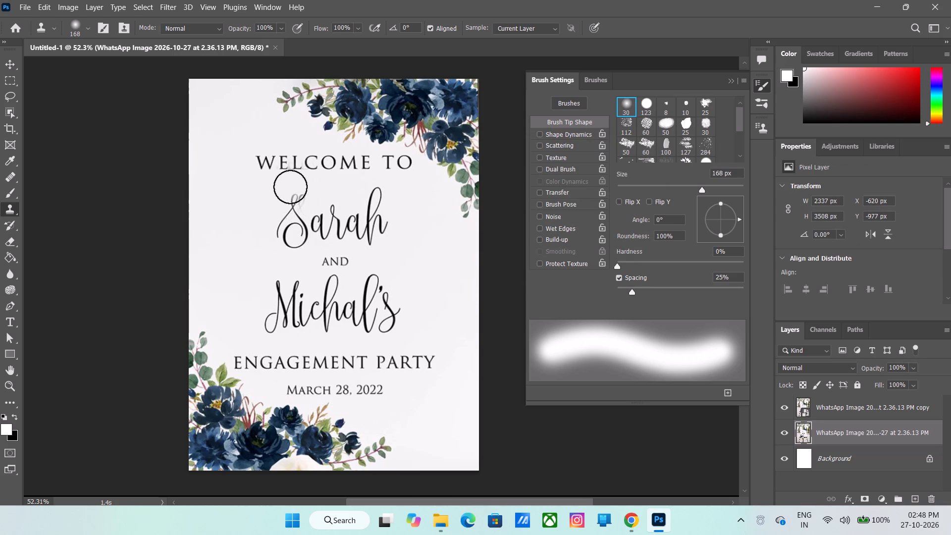
Try clone-stamping over the S in Sarah on the original image layer with the 168 px soft brush.
{"action": "double_click", "coordinate": [294, 204]}
{"action": "left_click_drag", "start_coordinate": [294, 204], "coordinate": [315, 210]}
{"action": "left_click_drag", "start_coordinate": [287, 203], "coordinate": [301, 207]}
{"action": "left_click_drag", "start_coordinate": [288, 199], "coordinate": [311, 213]}
{"action": "left_click_drag", "start_coordinate": [287, 196], "coordinate": [300, 209]}
{"action": "left_click_drag", "start_coordinate": [290, 194], "coordinate": [301, 207]}
{"action": "left_click_drag", "start_coordinate": [295, 198], "coordinate": [303, 213]}
{"action": "left_click_drag", "start_coordinate": [296, 193], "coordinate": [303, 222]}
{"action": "left_click_drag", "start_coordinate": [306, 204], "coordinate": [304, 248]}
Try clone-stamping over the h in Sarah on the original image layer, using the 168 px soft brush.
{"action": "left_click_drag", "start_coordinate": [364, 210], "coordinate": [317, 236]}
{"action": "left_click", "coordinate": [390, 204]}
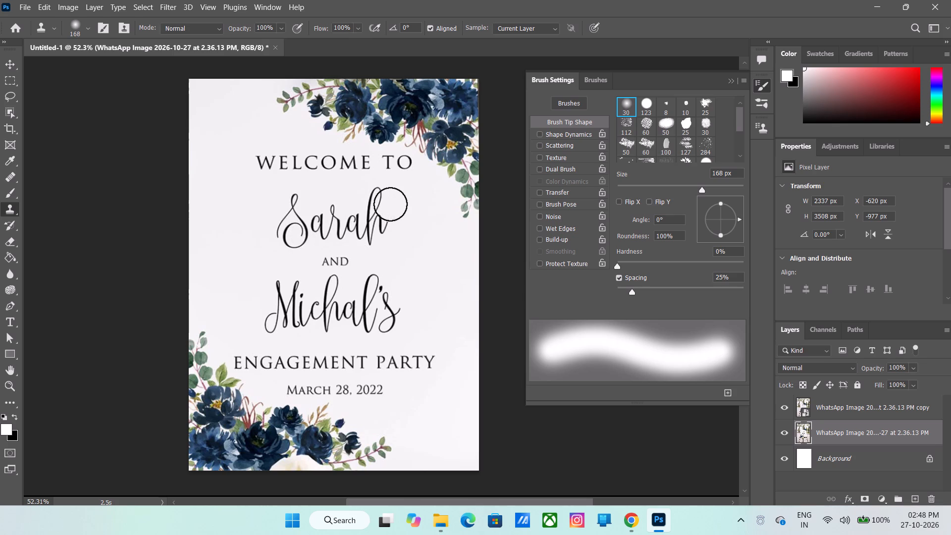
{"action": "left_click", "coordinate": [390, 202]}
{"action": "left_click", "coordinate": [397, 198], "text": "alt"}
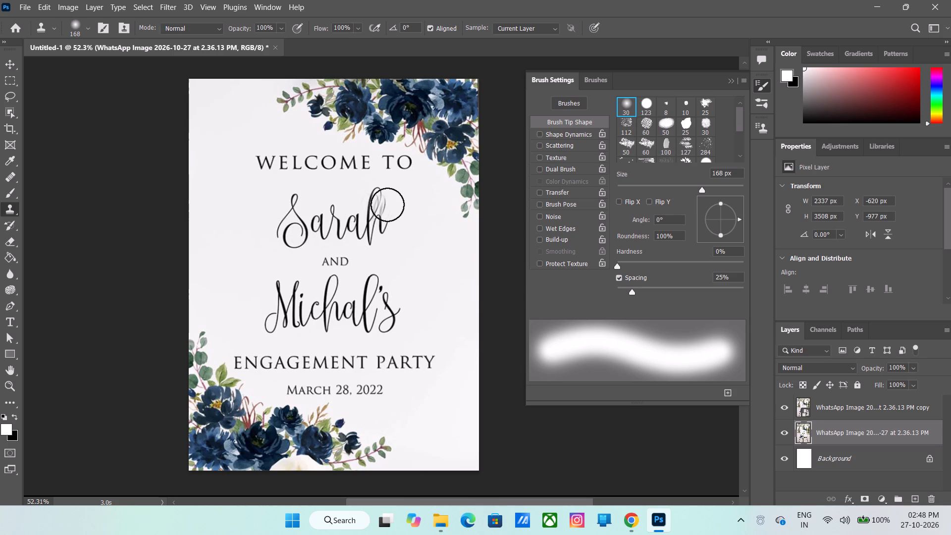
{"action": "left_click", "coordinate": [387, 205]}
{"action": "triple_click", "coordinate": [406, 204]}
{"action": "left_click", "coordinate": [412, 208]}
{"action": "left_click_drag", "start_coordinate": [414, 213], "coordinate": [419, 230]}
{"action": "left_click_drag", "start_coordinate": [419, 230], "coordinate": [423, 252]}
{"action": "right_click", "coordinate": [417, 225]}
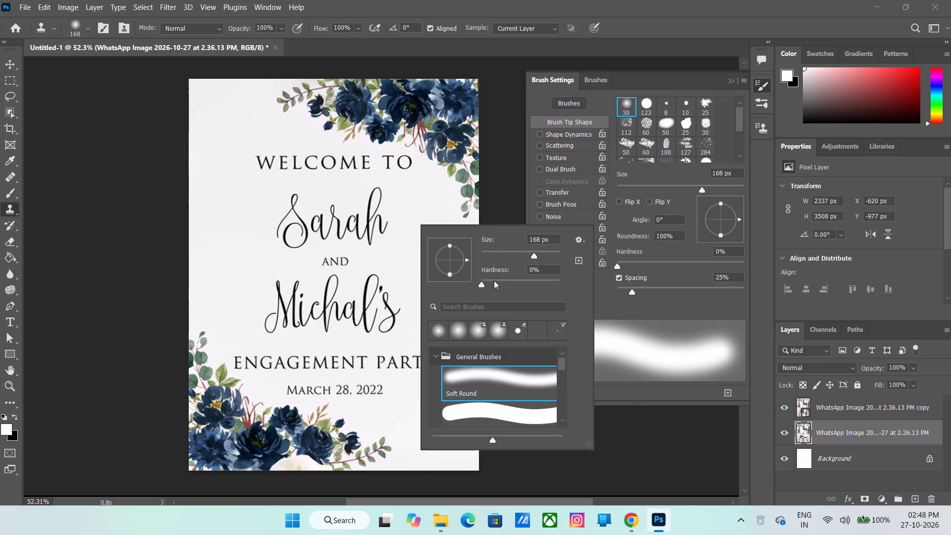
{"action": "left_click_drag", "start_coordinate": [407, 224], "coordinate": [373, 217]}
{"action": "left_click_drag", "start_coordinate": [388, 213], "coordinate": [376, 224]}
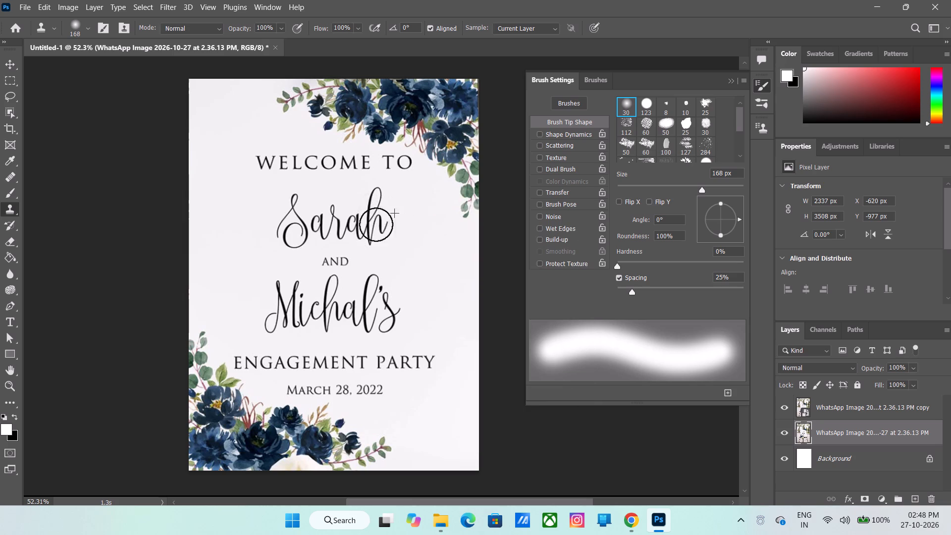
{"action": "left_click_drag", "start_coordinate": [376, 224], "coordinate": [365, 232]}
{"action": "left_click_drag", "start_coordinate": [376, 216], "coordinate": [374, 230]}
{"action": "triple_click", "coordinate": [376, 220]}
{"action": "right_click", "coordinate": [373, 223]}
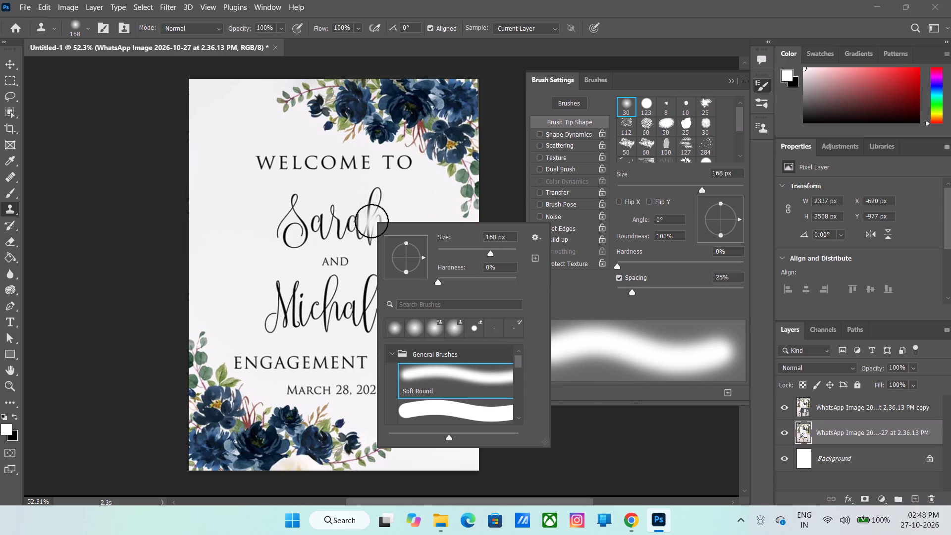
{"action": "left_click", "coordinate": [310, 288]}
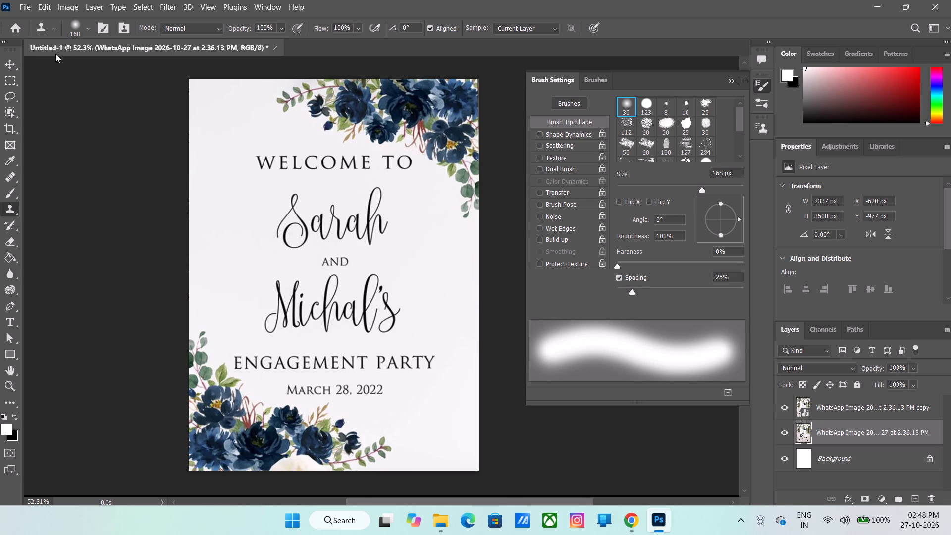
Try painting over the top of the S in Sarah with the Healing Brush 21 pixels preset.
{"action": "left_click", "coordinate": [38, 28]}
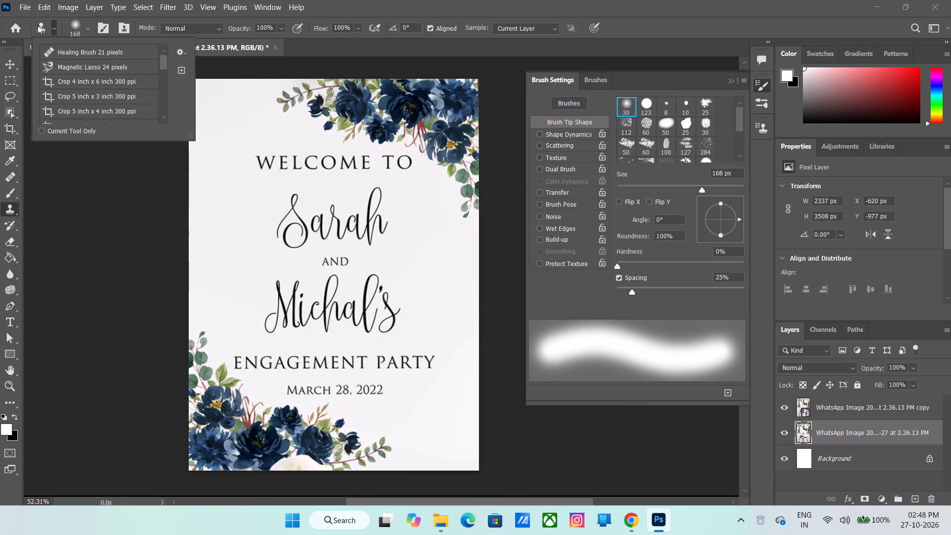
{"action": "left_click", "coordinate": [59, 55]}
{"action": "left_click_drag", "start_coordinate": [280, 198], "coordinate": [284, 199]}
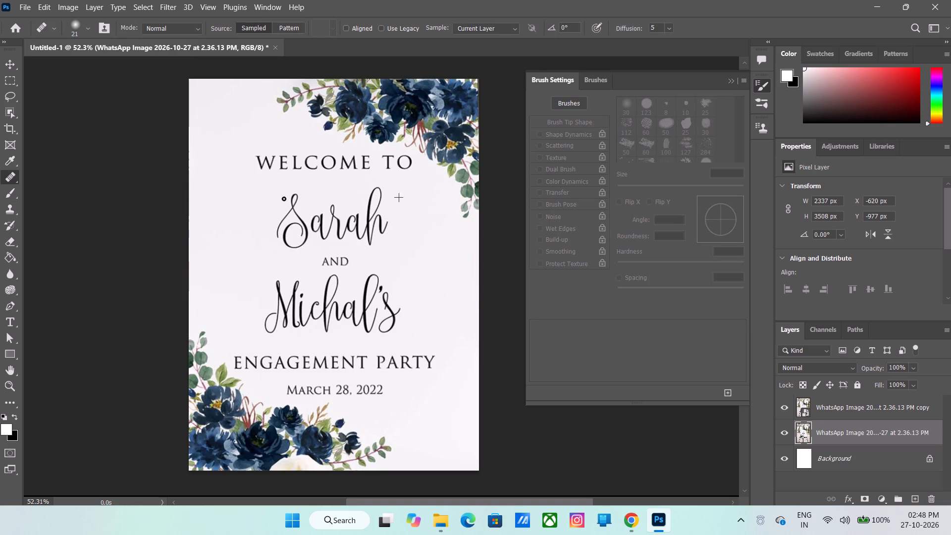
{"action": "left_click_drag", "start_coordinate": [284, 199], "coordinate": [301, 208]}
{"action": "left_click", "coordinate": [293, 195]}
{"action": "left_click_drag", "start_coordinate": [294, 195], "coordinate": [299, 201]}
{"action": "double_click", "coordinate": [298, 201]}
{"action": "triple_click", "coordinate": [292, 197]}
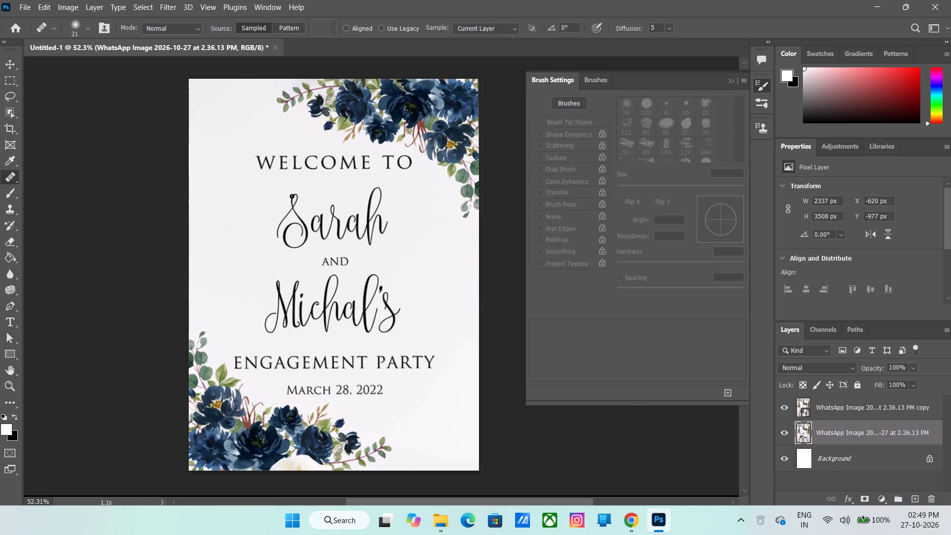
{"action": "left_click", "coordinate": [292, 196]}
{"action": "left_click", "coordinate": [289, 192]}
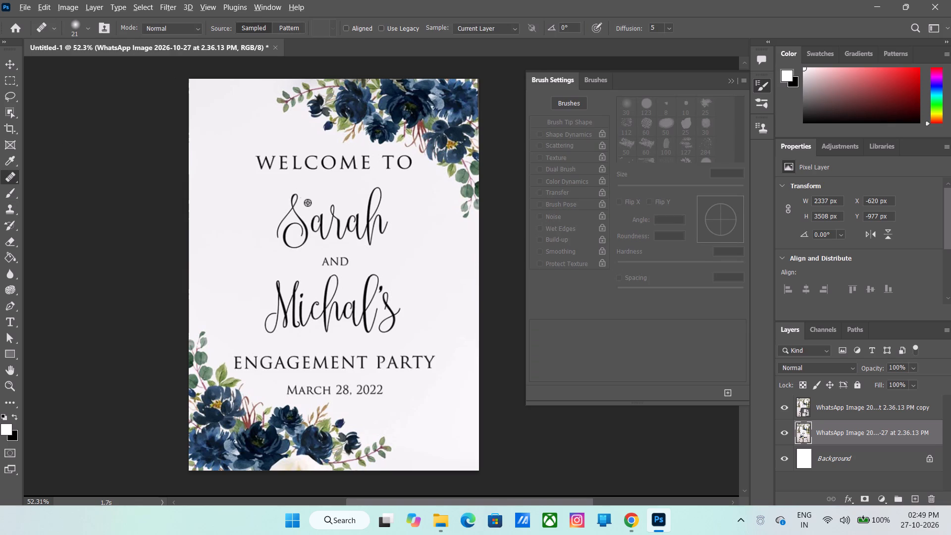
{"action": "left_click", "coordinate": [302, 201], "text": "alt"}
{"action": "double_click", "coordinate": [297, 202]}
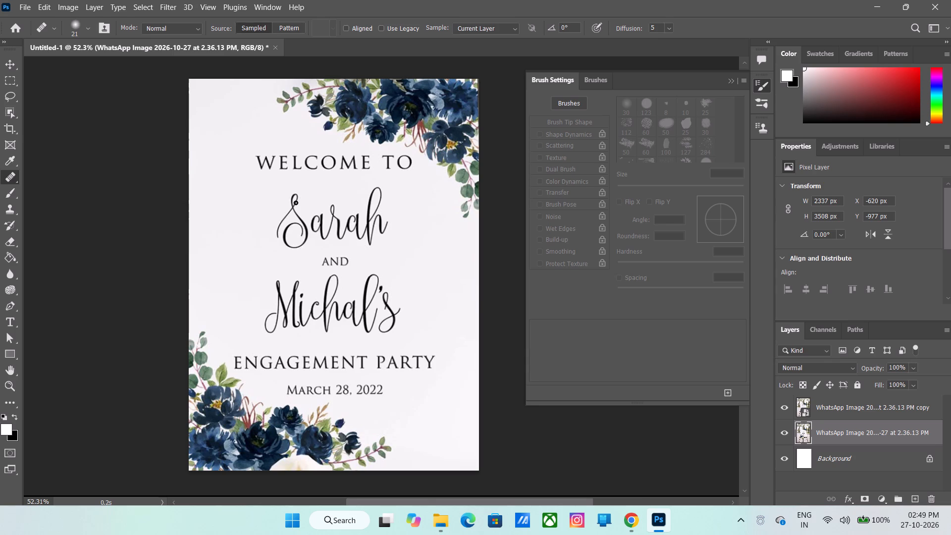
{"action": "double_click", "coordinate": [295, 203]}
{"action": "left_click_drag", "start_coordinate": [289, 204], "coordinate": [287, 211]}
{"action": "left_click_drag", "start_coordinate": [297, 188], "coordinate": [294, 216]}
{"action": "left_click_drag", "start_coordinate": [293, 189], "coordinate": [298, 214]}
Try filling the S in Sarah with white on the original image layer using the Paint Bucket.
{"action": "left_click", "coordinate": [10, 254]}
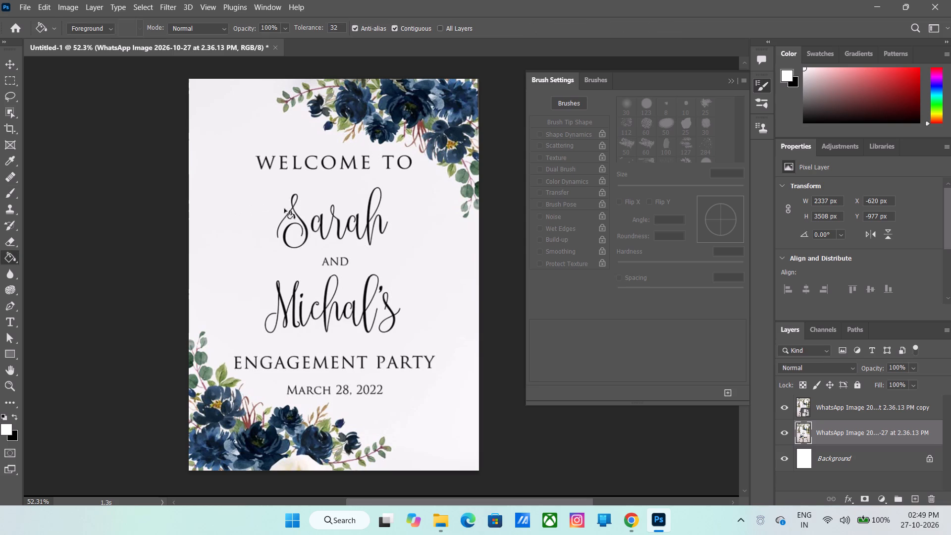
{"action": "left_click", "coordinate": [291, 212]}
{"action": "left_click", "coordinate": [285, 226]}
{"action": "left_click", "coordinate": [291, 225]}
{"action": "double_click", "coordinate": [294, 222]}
Select the copied sign layer, rasterize it, and fill its off-white background with white using the Paint Bucket.
{"action": "left_click", "coordinate": [805, 402]}
{"action": "left_click_drag", "start_coordinate": [215, 188], "coordinate": [220, 196]}
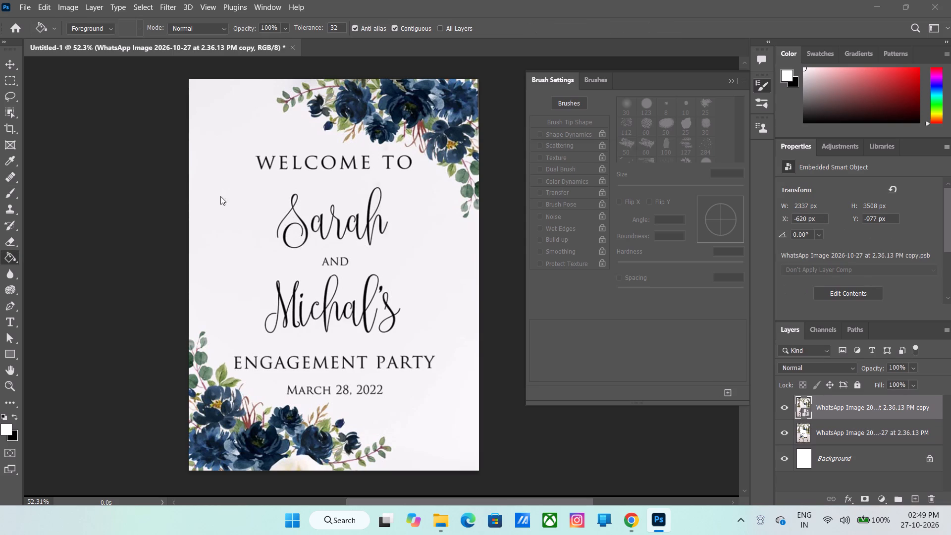
{"action": "left_click_drag", "start_coordinate": [220, 196], "coordinate": [235, 206]}
{"action": "left_click", "coordinate": [449, 208]}
{"action": "left_click", "coordinate": [287, 214]}
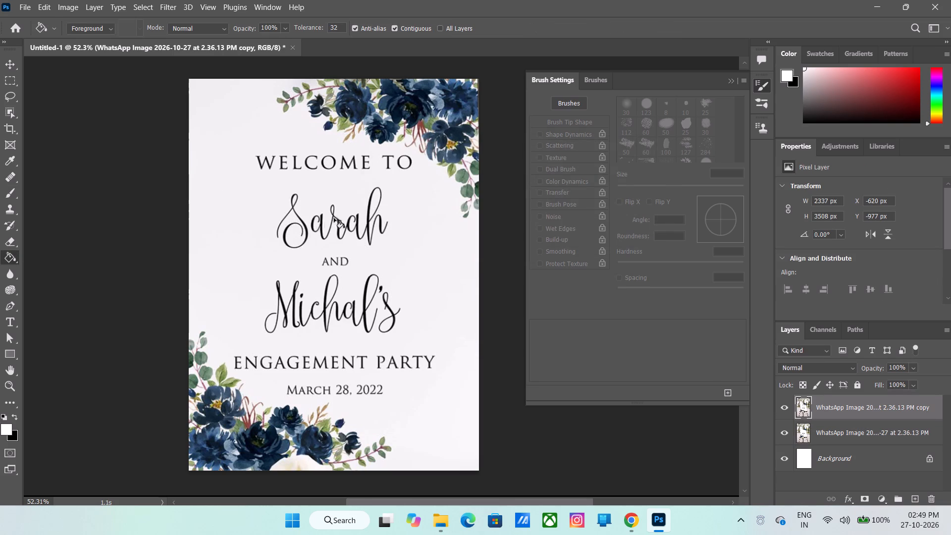
{"action": "left_click", "coordinate": [316, 227]}
{"action": "left_click", "coordinate": [309, 208]}
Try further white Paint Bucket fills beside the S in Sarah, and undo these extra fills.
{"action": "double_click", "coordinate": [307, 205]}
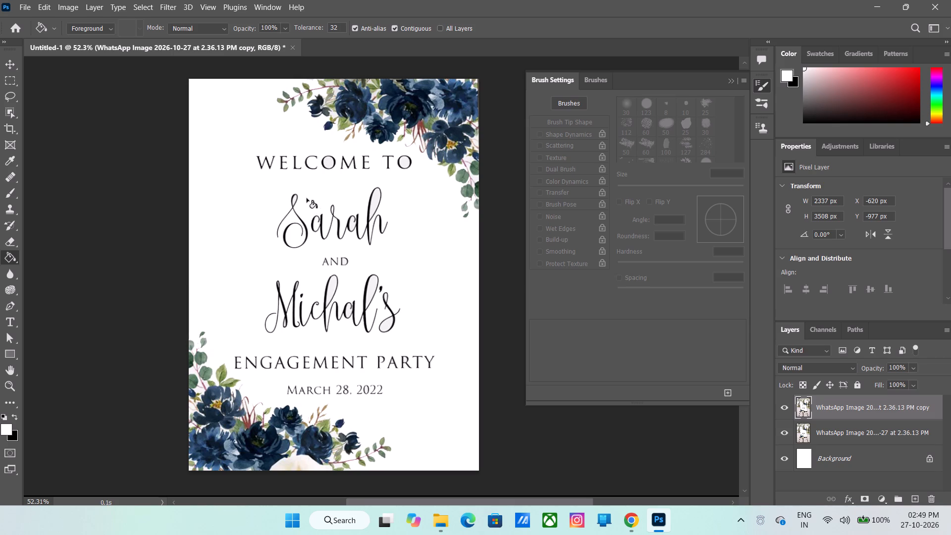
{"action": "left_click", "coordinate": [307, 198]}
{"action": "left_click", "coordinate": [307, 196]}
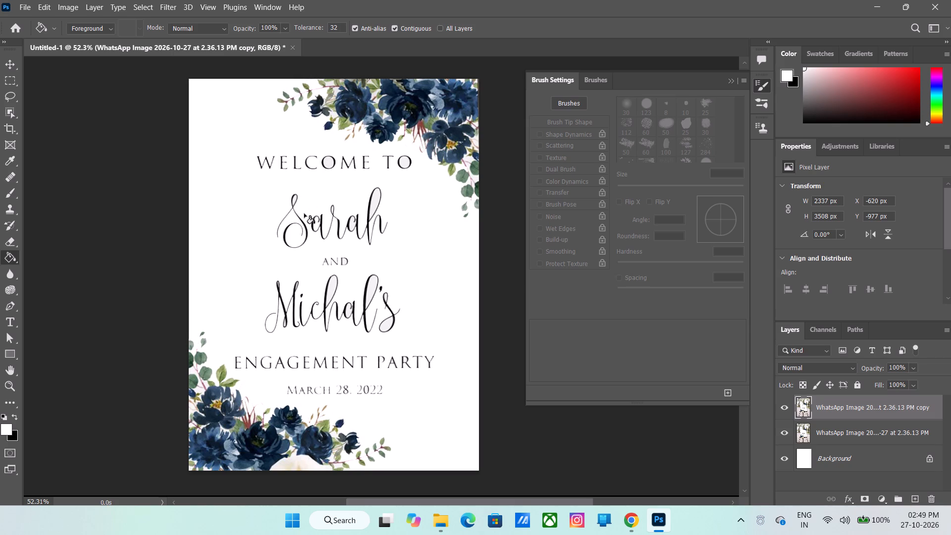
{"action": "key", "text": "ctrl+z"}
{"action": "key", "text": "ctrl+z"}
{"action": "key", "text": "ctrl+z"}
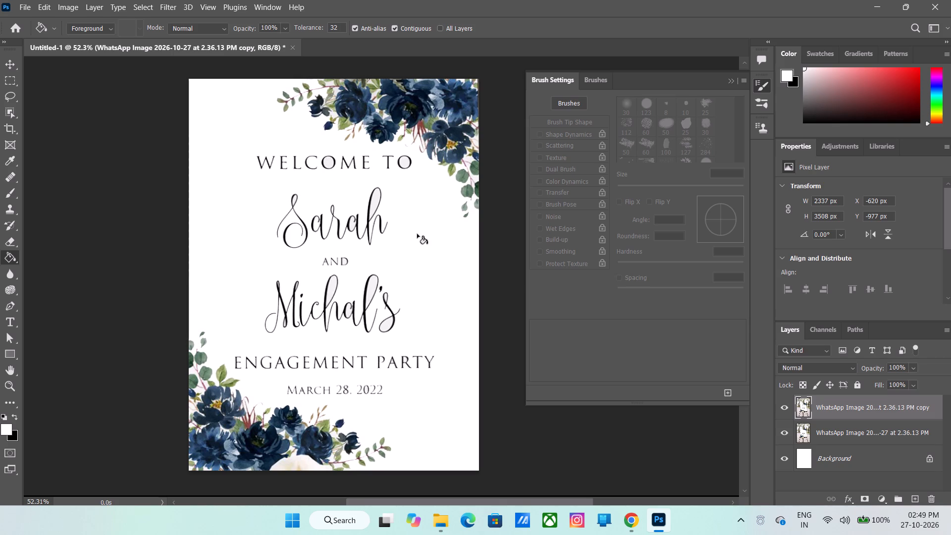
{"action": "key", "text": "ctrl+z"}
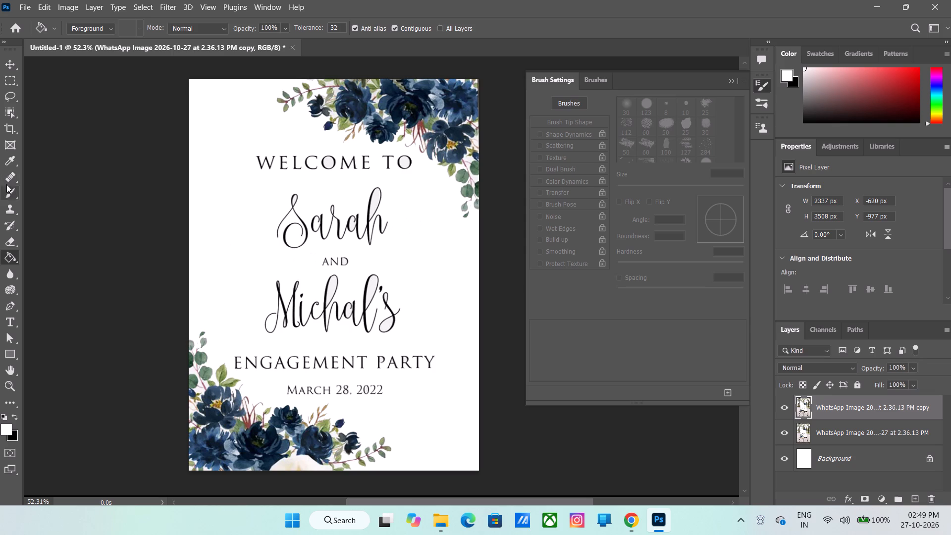
Clone-stamp over the S in Sarah on the copied layer with the 168 px soft brush.
{"action": "left_click", "coordinate": [7, 207]}
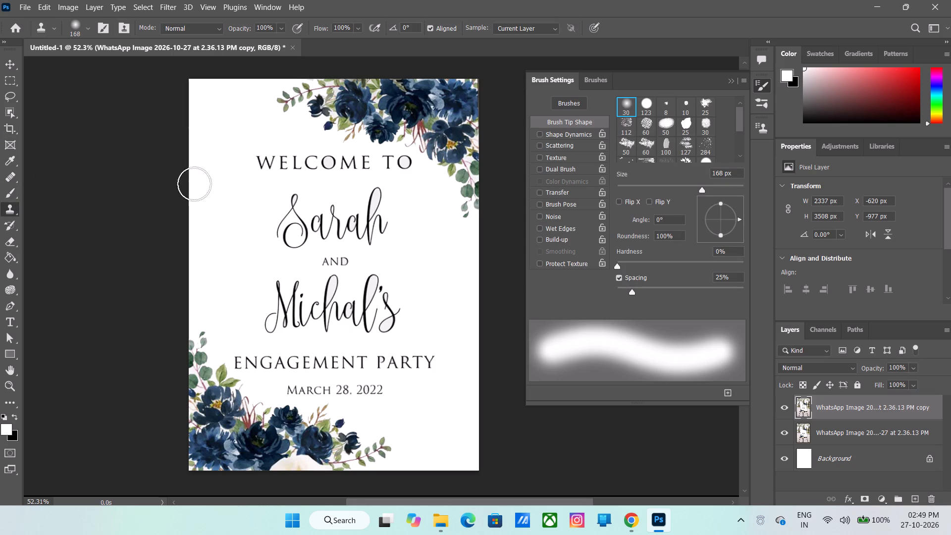
{"action": "left_click", "coordinate": [248, 205]}
{"action": "left_click", "coordinate": [280, 195]}
{"action": "triple_click", "coordinate": [290, 200]}
{"action": "left_click_drag", "start_coordinate": [296, 210], "coordinate": [298, 216]}
{"action": "left_click_drag", "start_coordinate": [298, 216], "coordinate": [300, 221]}
{"action": "left_click_drag", "start_coordinate": [300, 222], "coordinate": [300, 230]}
{"action": "left_click_drag", "start_coordinate": [296, 230], "coordinate": [294, 235]}
{"action": "left_click", "coordinate": [289, 229]}
{"action": "left_click_drag", "start_coordinate": [290, 219], "coordinate": [290, 225]}
{"action": "left_click", "coordinate": [286, 220]}
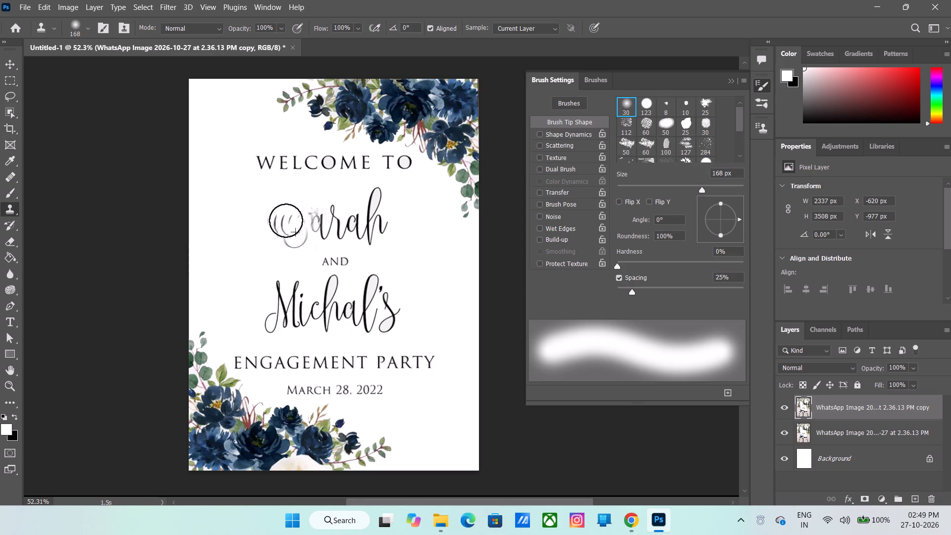
{"action": "left_click_drag", "start_coordinate": [281, 217], "coordinate": [281, 223]}
{"action": "left_click_drag", "start_coordinate": [263, 203], "coordinate": [273, 222]}
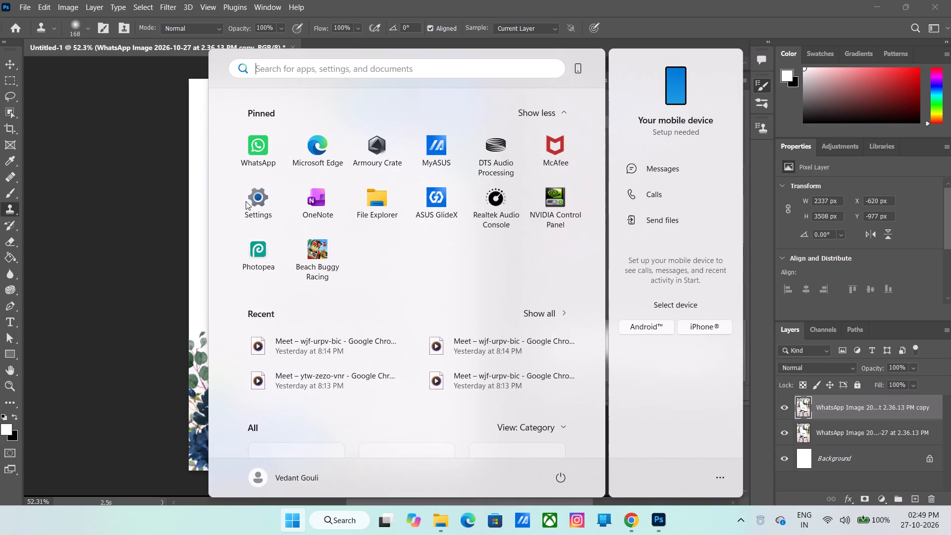
{"action": "left_click", "coordinate": [176, 188]}
Sample clean white background beside Sarah and clone it over the remains of the S and the edge of the first a.
{"action": "left_click_drag", "start_coordinate": [250, 208], "coordinate": [255, 217], "text": "alt"}
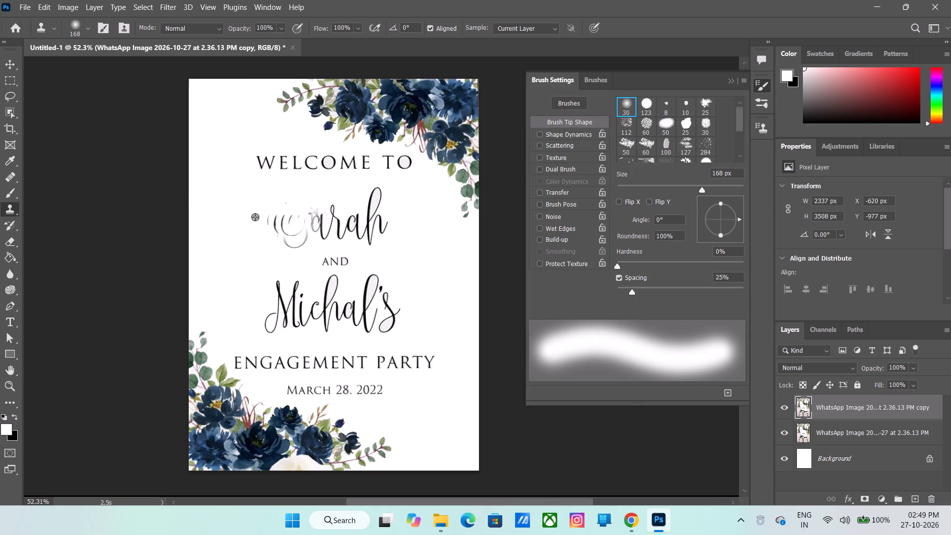
{"action": "left_click_drag", "start_coordinate": [255, 217], "coordinate": [275, 224], "text": "alt"}
{"action": "double_click", "coordinate": [272, 216]}
{"action": "left_click_drag", "start_coordinate": [273, 221], "coordinate": [276, 226]}
{"action": "left_click_drag", "start_coordinate": [276, 226], "coordinate": [278, 235]}
{"action": "left_click_drag", "start_coordinate": [278, 235], "coordinate": [282, 244]}
{"action": "left_click_drag", "start_coordinate": [282, 240], "coordinate": [286, 241]}
{"action": "left_click", "coordinate": [289, 237]}
{"action": "left_click", "coordinate": [295, 237]}
{"action": "left_click_drag", "start_coordinate": [298, 235], "coordinate": [303, 239]}
{"action": "left_click", "coordinate": [303, 238]}
{"action": "left_click", "coordinate": [304, 230]}
{"action": "left_click", "coordinate": [301, 224]}
{"action": "left_click", "coordinate": [295, 214]}
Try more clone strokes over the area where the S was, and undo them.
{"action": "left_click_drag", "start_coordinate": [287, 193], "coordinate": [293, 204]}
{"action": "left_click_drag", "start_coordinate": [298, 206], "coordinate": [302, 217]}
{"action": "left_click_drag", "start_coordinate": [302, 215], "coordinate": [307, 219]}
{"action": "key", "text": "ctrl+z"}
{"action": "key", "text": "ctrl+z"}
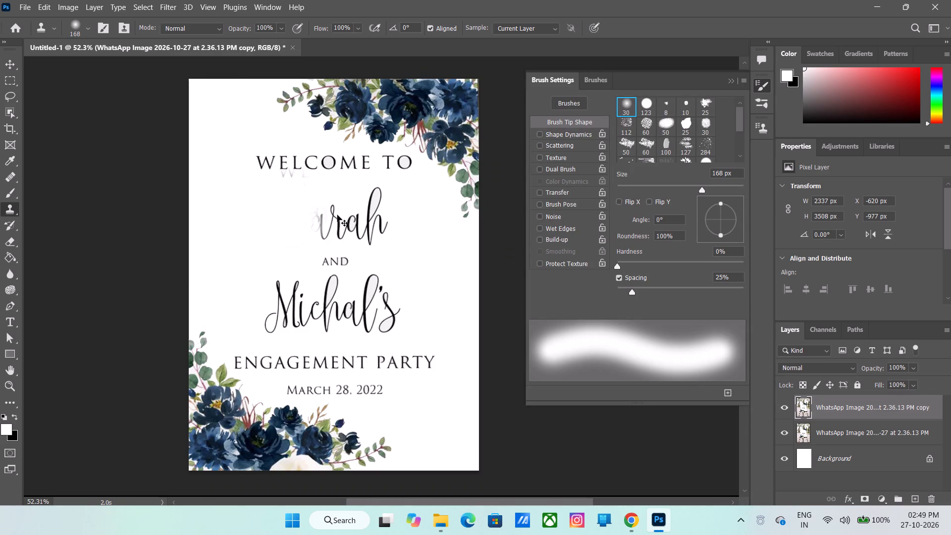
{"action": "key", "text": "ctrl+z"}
Clone white background over the first a and the r in Sarah.
{"action": "double_click", "coordinate": [331, 228]}
{"action": "left_click", "coordinate": [324, 216]}
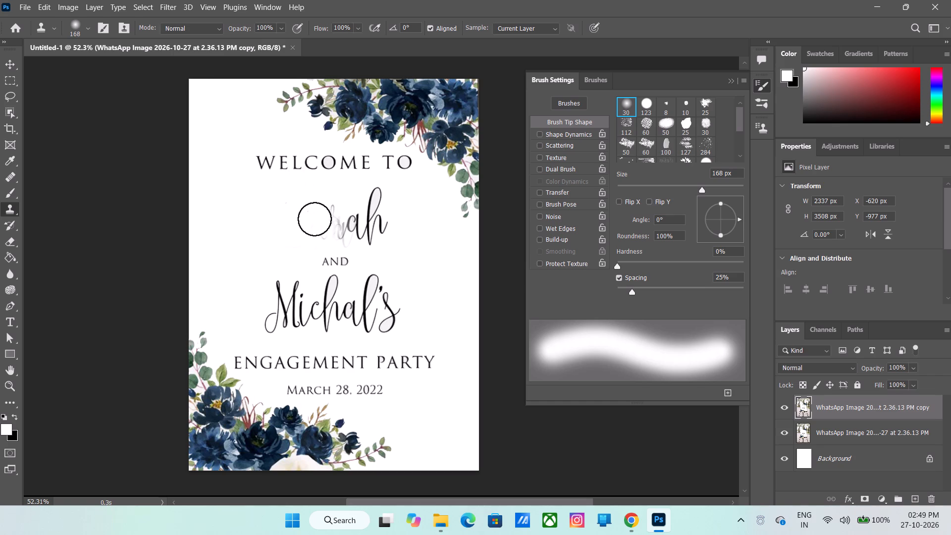
{"action": "left_click", "coordinate": [315, 218]}
{"action": "left_click", "coordinate": [309, 216]}
{"action": "left_click", "coordinate": [307, 213]}
{"action": "left_click", "coordinate": [311, 212]}
{"action": "left_click_drag", "start_coordinate": [317, 213], "coordinate": [324, 216]}
{"action": "left_click_drag", "start_coordinate": [326, 214], "coordinate": [331, 217]}
{"action": "left_click", "coordinate": [331, 213]}
{"action": "left_click_drag", "start_coordinate": [332, 212], "coordinate": [337, 219]}
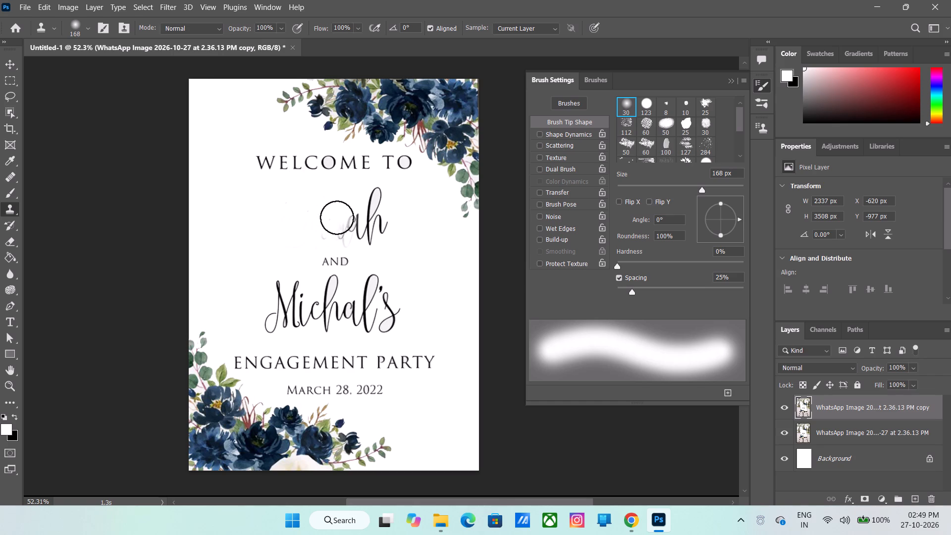
{"action": "left_click_drag", "start_coordinate": [337, 221], "coordinate": [336, 226]}
{"action": "left_click_drag", "start_coordinate": [331, 225], "coordinate": [331, 237]}
{"action": "left_click_drag", "start_coordinate": [328, 235], "coordinate": [331, 245]}
{"action": "left_click", "coordinate": [329, 231]}
{"action": "left_click", "coordinate": [337, 219]}
Clone white background over the second a in Sarah and clean up the area beside the h.
{"action": "left_click_drag", "start_coordinate": [327, 211], "coordinate": [326, 221]}
{"action": "left_click_drag", "start_coordinate": [326, 220], "coordinate": [330, 225]}
{"action": "left_click", "coordinate": [333, 222]}
{"action": "left_click_drag", "start_coordinate": [340, 220], "coordinate": [345, 223]}
{"action": "left_click_drag", "start_coordinate": [346, 219], "coordinate": [351, 223]}
{"action": "left_click", "coordinate": [351, 218]}
{"action": "left_click_drag", "start_coordinate": [353, 219], "coordinate": [356, 224]}
{"action": "left_click_drag", "start_coordinate": [356, 224], "coordinate": [355, 237]}
{"action": "left_click", "coordinate": [352, 235]}
{"action": "left_click", "coordinate": [349, 231]}
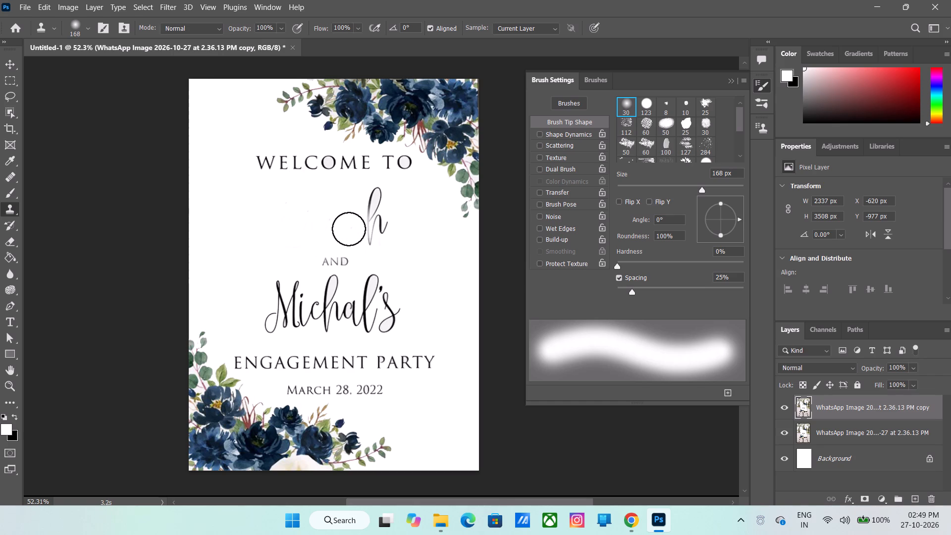
{"action": "left_click", "coordinate": [348, 224]}
{"action": "left_click_drag", "start_coordinate": [348, 224], "coordinate": [352, 230]}
{"action": "left_click_drag", "start_coordinate": [352, 223], "coordinate": [354, 228]}
{"action": "left_click", "coordinate": [354, 217]}
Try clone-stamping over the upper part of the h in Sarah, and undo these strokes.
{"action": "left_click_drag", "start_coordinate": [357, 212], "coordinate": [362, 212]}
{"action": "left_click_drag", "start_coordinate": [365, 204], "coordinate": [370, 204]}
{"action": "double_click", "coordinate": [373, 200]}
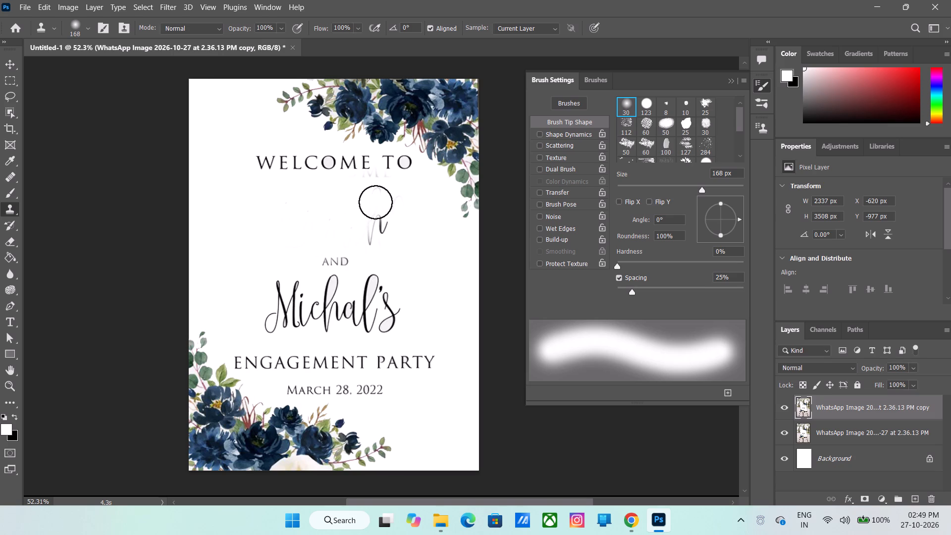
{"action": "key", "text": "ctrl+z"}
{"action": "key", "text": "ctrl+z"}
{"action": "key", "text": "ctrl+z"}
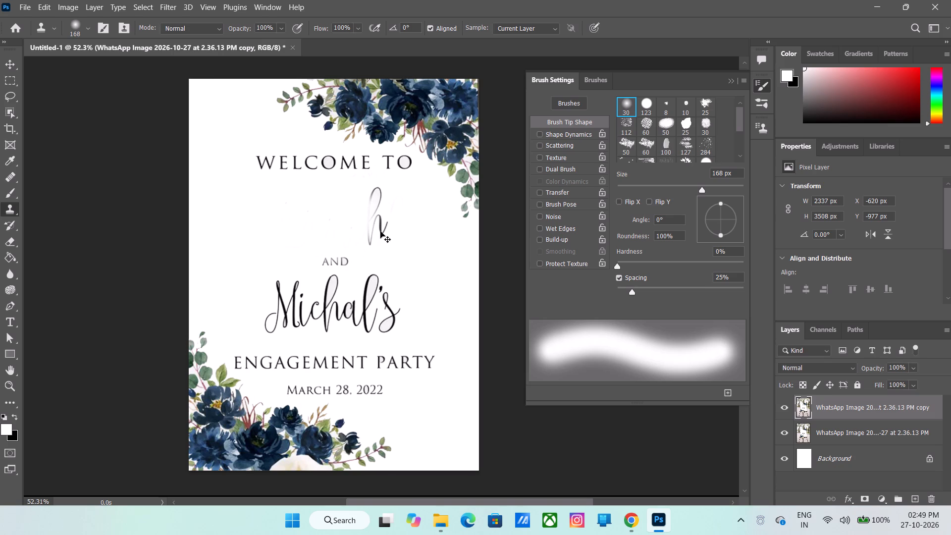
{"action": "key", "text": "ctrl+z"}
Take a new clone sample and stamp over the middle of the h in Sarah.
{"action": "left_click", "coordinate": [377, 220]}
{"action": "double_click", "coordinate": [359, 223]}
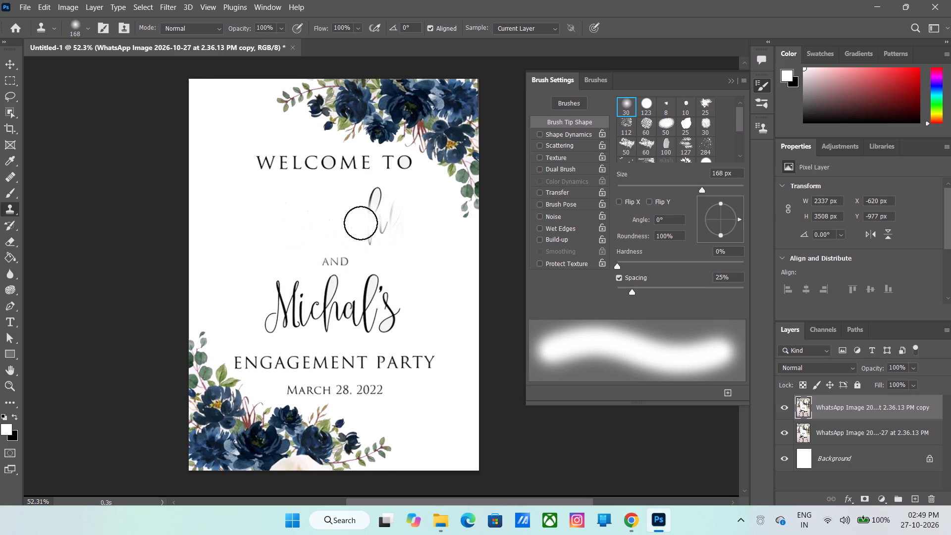
{"action": "double_click", "coordinate": [371, 223]}
{"action": "double_click", "coordinate": [374, 212]}
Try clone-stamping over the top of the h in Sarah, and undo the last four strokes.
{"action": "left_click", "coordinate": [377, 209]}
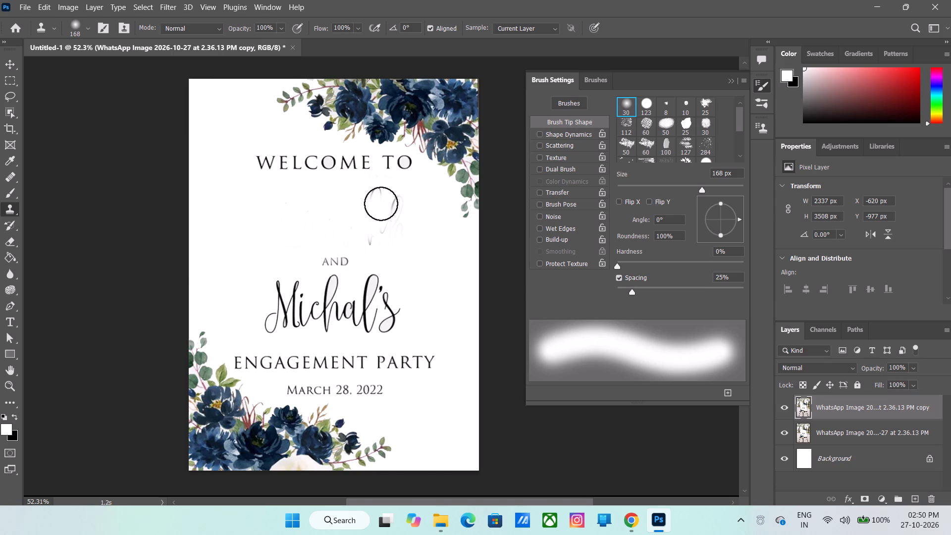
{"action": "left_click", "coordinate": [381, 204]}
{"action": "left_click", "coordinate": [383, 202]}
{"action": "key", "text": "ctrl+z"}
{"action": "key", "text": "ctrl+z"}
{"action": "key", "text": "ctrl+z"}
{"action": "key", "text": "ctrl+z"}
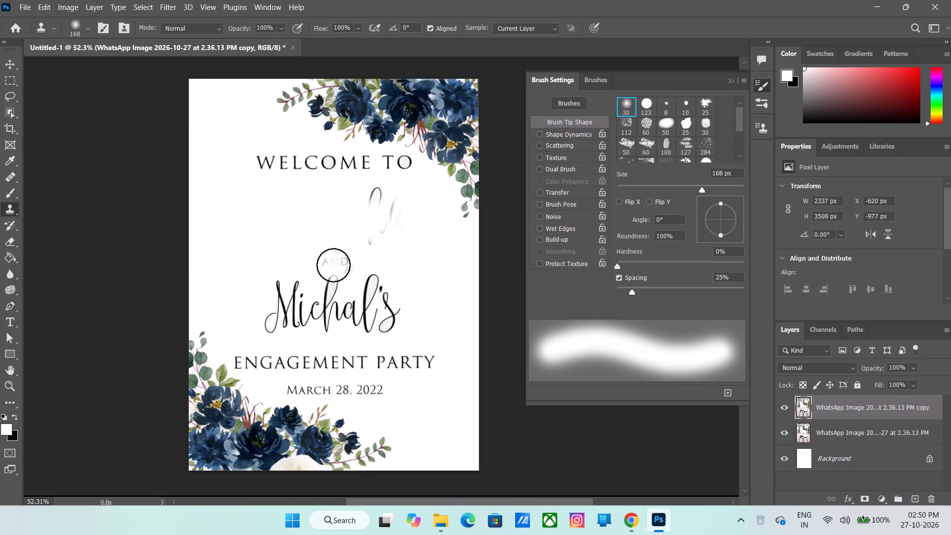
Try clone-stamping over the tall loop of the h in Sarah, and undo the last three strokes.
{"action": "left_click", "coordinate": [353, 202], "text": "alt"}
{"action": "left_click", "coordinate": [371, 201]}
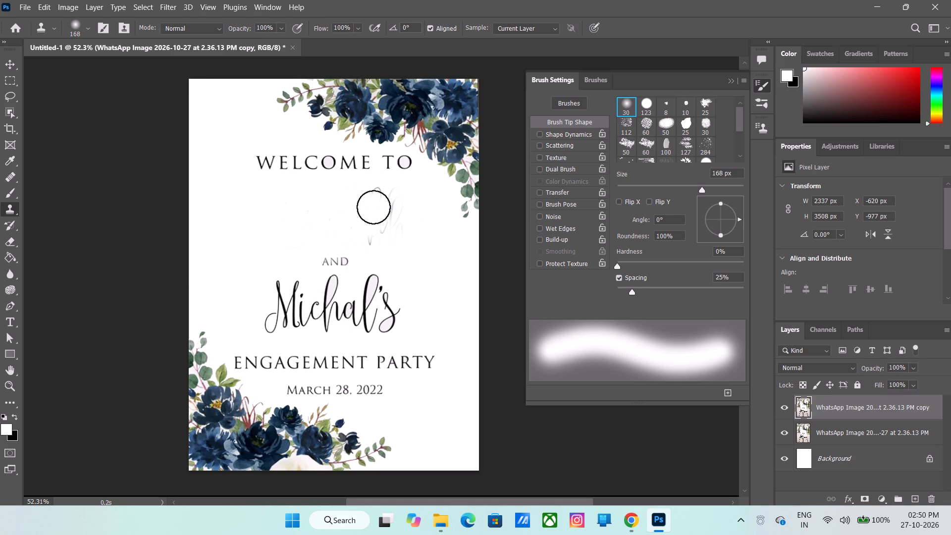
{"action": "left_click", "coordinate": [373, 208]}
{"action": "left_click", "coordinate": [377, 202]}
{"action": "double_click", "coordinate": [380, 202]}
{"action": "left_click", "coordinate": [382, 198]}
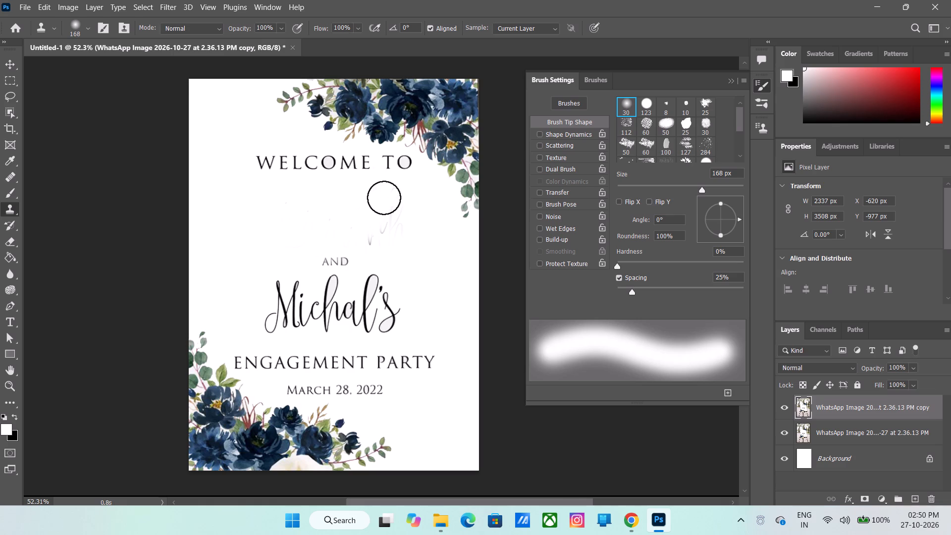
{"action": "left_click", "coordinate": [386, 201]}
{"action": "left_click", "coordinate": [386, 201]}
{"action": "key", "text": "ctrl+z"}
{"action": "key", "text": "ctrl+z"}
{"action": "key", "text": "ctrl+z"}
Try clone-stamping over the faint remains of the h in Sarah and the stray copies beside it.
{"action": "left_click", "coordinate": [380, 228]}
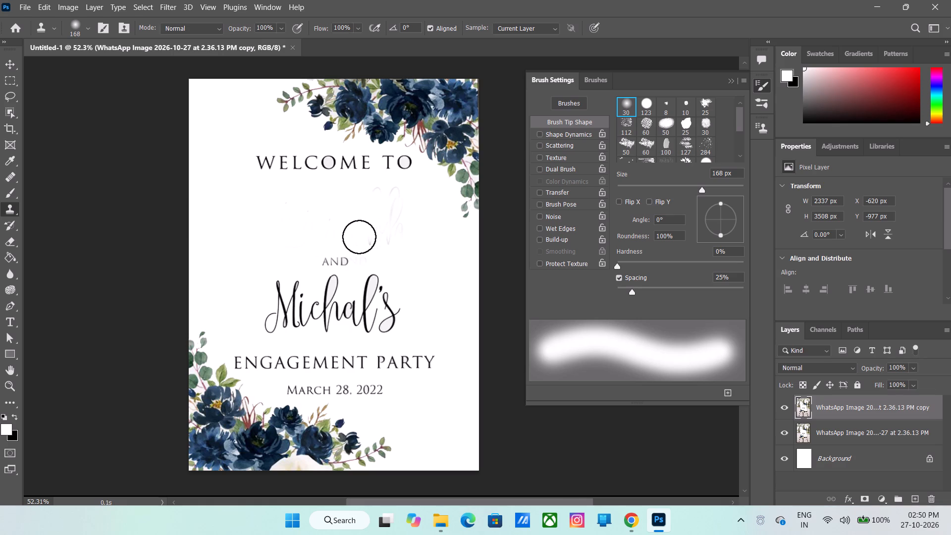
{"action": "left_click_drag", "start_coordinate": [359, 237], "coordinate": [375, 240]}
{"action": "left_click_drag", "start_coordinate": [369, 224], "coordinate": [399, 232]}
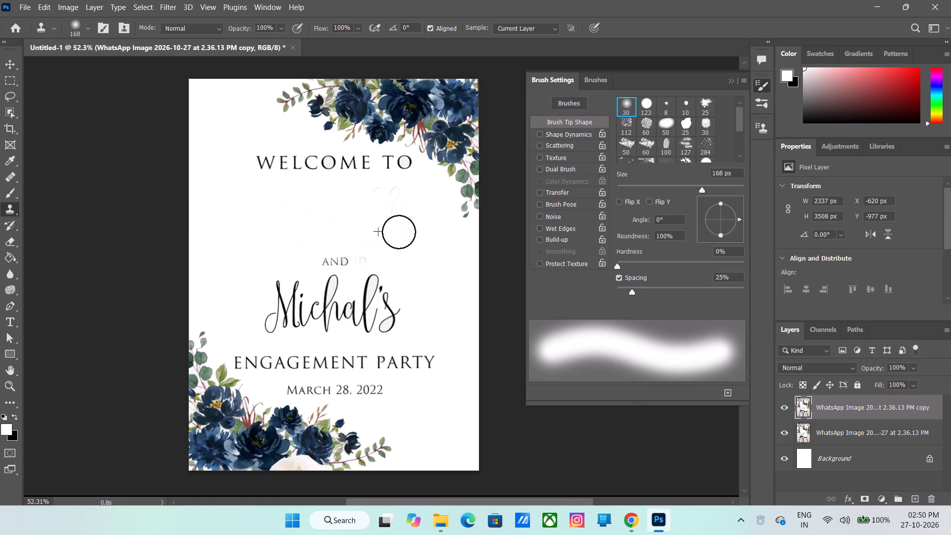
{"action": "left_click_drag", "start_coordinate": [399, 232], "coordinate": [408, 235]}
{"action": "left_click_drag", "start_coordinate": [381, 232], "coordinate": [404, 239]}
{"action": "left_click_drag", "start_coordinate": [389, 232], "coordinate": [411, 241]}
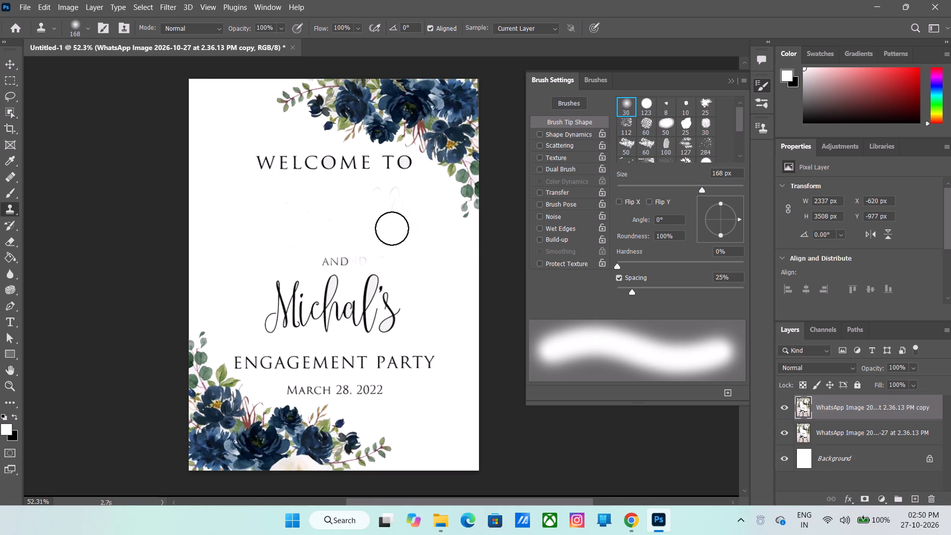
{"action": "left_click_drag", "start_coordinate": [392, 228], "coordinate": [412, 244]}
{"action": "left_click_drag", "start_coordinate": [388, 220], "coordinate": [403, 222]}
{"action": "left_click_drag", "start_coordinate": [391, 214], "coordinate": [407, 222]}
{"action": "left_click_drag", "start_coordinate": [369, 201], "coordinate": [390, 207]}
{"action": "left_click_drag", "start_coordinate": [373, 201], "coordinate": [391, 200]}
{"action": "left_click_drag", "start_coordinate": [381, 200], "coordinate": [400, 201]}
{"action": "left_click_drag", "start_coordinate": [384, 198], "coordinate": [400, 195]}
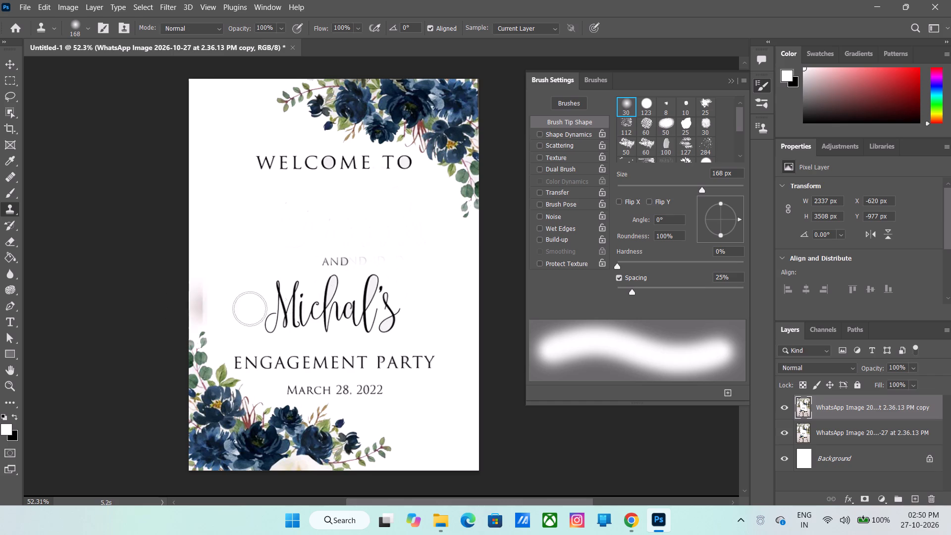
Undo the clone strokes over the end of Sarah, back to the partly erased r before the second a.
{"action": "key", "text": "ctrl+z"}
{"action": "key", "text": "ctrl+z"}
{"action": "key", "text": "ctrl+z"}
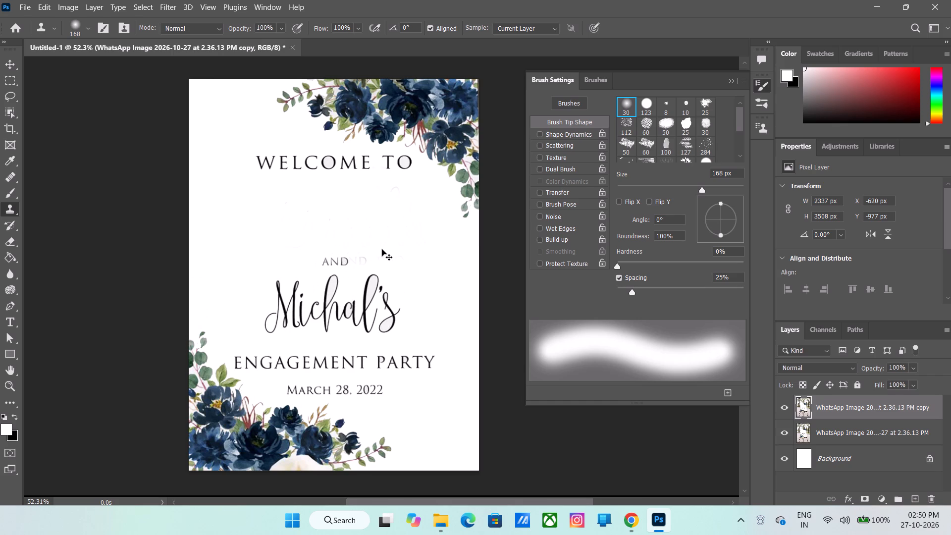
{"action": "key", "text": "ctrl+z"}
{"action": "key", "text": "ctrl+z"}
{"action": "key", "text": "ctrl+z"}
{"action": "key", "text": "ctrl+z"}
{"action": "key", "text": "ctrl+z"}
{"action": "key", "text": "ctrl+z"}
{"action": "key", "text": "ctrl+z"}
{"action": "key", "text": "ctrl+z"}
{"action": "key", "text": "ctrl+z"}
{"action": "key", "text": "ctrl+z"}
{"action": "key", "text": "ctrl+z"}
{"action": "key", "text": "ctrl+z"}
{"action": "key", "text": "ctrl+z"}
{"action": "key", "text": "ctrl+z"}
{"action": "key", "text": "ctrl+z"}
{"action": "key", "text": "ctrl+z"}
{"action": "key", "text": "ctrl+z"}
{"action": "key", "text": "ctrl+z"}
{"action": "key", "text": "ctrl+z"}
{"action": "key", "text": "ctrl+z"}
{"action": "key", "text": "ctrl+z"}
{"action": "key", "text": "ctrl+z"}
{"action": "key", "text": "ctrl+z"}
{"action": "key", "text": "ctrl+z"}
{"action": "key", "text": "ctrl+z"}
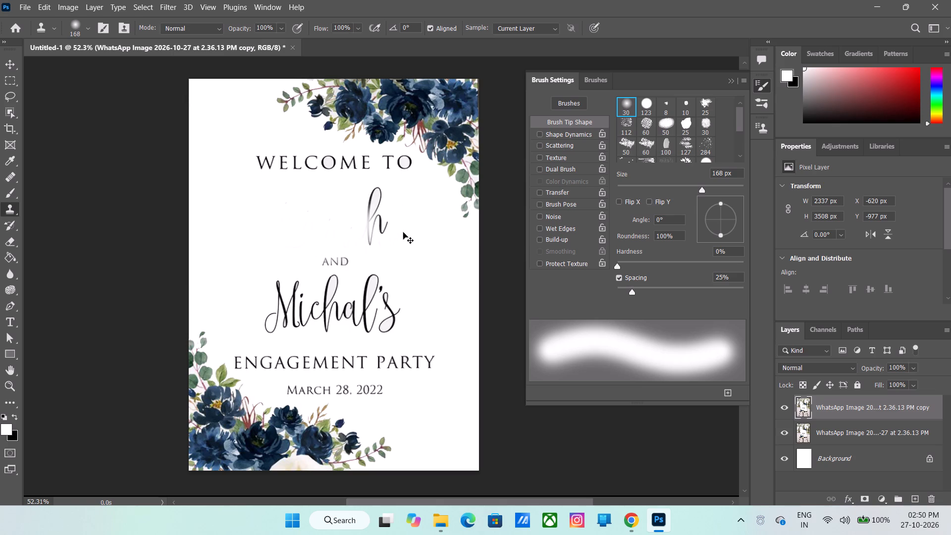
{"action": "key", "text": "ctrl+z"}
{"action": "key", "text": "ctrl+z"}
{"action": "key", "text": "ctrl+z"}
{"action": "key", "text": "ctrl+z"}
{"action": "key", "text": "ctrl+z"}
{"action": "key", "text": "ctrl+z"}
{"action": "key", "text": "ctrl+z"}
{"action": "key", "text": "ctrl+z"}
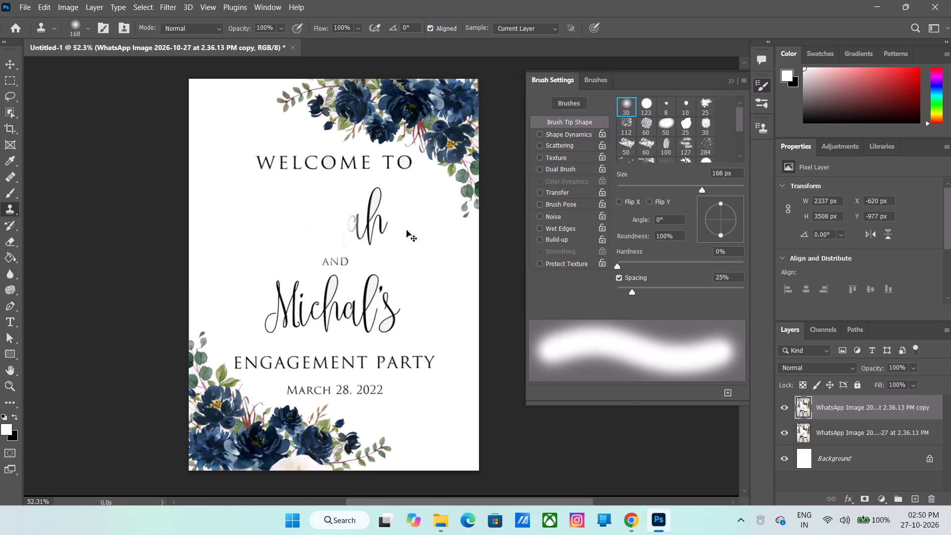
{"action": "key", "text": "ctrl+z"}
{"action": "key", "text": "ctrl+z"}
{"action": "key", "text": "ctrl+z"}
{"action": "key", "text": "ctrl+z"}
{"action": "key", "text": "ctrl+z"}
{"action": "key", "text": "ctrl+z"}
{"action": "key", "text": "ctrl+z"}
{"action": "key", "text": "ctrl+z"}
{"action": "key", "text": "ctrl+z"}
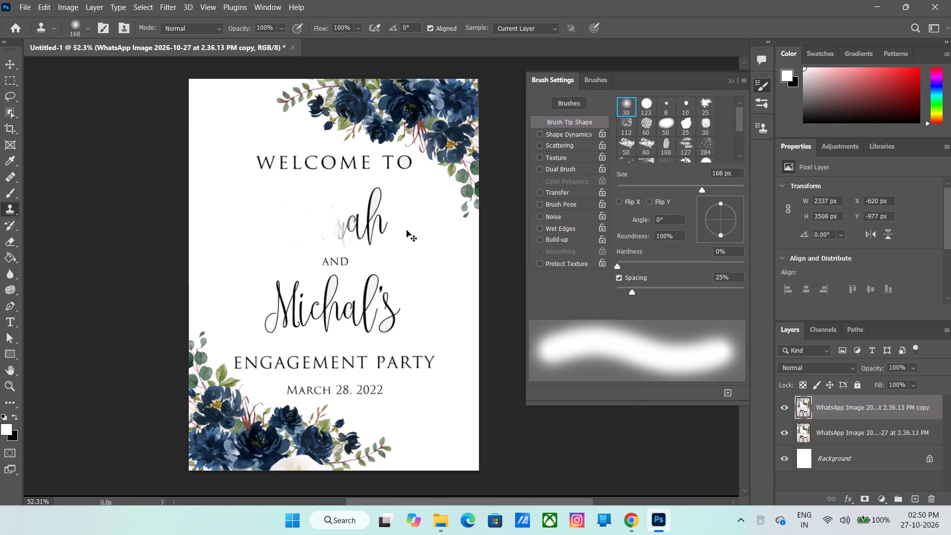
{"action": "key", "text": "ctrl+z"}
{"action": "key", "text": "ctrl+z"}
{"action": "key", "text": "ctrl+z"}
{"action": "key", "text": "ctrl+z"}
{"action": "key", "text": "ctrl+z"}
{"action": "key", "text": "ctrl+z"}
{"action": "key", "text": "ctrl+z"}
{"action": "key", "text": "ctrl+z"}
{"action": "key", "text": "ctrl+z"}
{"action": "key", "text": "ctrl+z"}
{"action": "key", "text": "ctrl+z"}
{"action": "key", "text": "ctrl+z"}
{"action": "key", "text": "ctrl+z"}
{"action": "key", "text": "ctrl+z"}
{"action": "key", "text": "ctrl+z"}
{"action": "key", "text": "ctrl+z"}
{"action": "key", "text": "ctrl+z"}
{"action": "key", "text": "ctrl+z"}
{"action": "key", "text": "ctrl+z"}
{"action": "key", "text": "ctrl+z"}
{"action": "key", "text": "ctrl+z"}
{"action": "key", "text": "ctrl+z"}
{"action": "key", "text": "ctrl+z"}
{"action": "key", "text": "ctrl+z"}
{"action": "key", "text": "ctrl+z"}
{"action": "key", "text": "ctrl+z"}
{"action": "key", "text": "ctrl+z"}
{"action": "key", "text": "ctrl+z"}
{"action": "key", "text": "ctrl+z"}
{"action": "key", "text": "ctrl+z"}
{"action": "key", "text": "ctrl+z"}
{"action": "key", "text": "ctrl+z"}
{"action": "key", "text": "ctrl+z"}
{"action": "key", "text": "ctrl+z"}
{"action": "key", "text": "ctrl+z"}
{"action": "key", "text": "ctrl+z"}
Reduce the clone stamp brush size to 69 px and stamp white over the remains of the r in Sarah.
{"action": "left_click", "coordinate": [87, 23]}
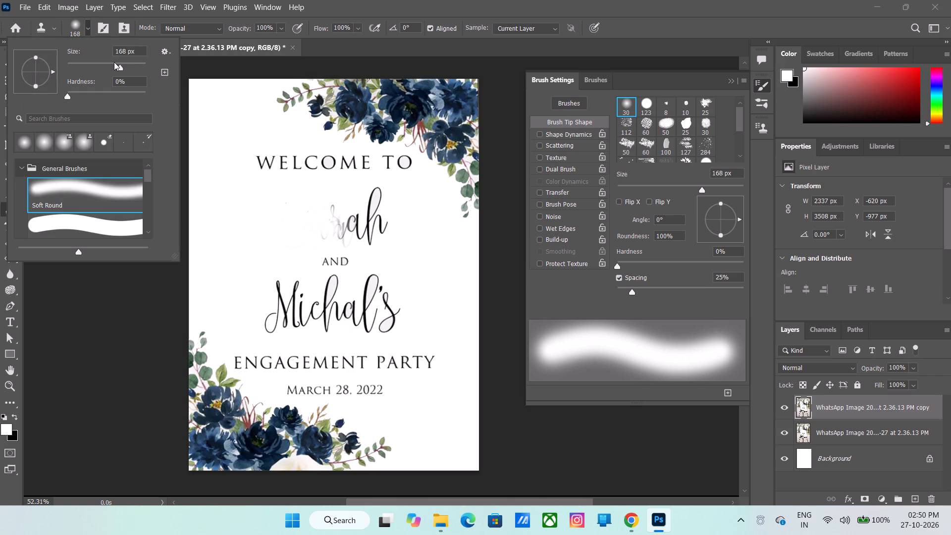
{"action": "left_click_drag", "start_coordinate": [114, 62], "coordinate": [95, 72]}
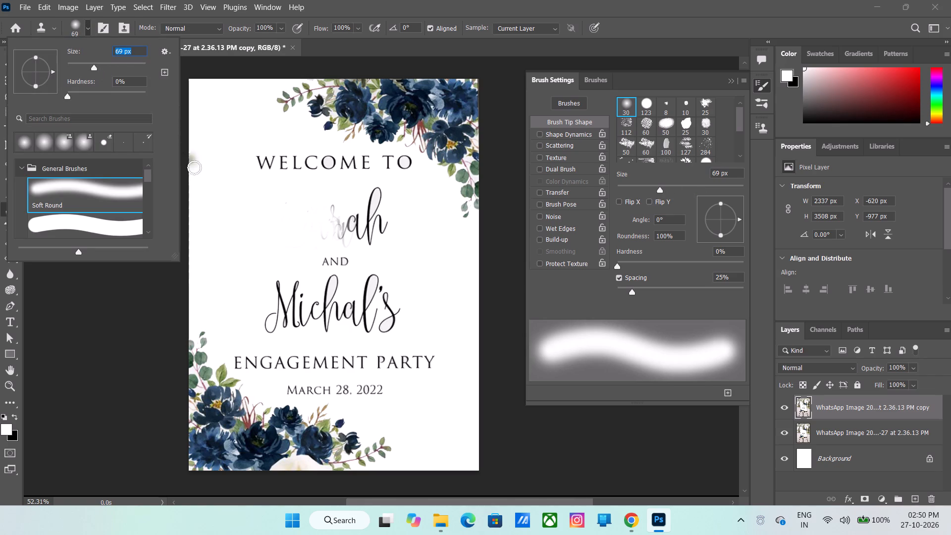
{"action": "left_click_drag", "start_coordinate": [328, 206], "coordinate": [334, 209]}
{"action": "left_click_drag", "start_coordinate": [316, 209], "coordinate": [324, 214]}
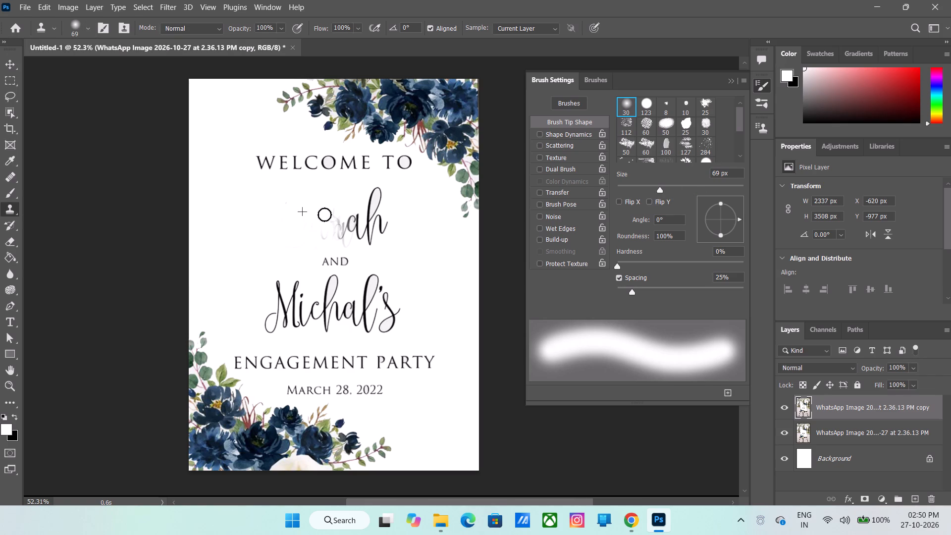
{"action": "left_click_drag", "start_coordinate": [324, 214], "coordinate": [334, 217]}
{"action": "left_click_drag", "start_coordinate": [324, 204], "coordinate": [336, 217]}
{"action": "left_click", "coordinate": [325, 213]}
{"action": "left_click_drag", "start_coordinate": [308, 205], "coordinate": [328, 215]}
{"action": "left_click_drag", "start_coordinate": [307, 202], "coordinate": [334, 222]}
{"action": "left_click_drag", "start_coordinate": [303, 216], "coordinate": [319, 239]}
{"action": "left_click_drag", "start_coordinate": [315, 223], "coordinate": [324, 230]}
{"action": "left_click_drag", "start_coordinate": [304, 224], "coordinate": [332, 241]}
{"action": "left_click_drag", "start_coordinate": [322, 225], "coordinate": [336, 233]}
{"action": "left_click_drag", "start_coordinate": [336, 233], "coordinate": [337, 228]}
Clone white background over the bowl and stem of the second a in Sarah.
{"action": "left_click_drag", "start_coordinate": [323, 208], "coordinate": [345, 225]}
{"action": "left_click_drag", "start_coordinate": [325, 208], "coordinate": [349, 223]}
{"action": "left_click_drag", "start_coordinate": [340, 208], "coordinate": [355, 217]}
{"action": "left_click_drag", "start_coordinate": [340, 200], "coordinate": [358, 216]}
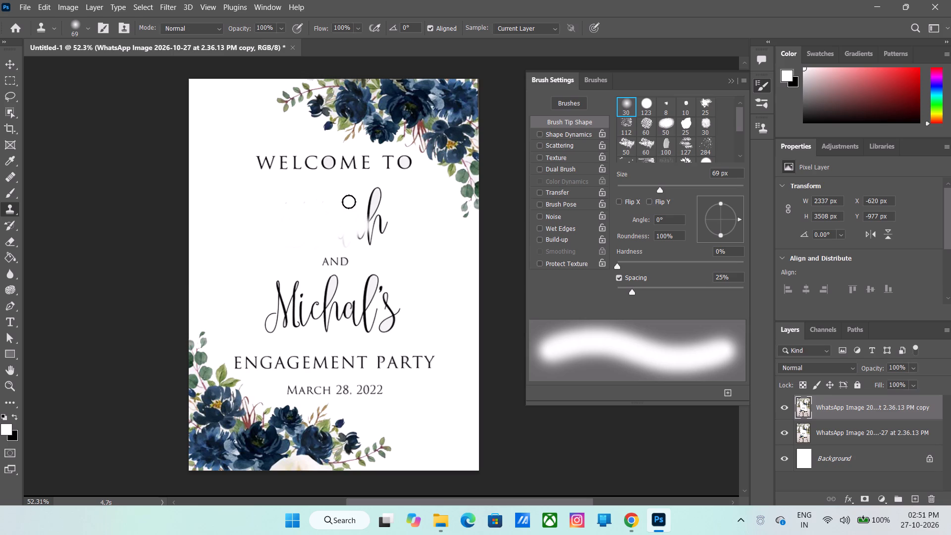
{"action": "left_click_drag", "start_coordinate": [349, 202], "coordinate": [362, 218]}
{"action": "left_click_drag", "start_coordinate": [345, 188], "coordinate": [364, 214]}
Clone white background over the upper loop and middle of the h in Sarah, working down toward its base.
{"action": "left_click_drag", "start_coordinate": [350, 200], "coordinate": [372, 216]}
{"action": "left_click_drag", "start_coordinate": [364, 202], "coordinate": [375, 214]}
{"action": "left_click_drag", "start_coordinate": [358, 191], "coordinate": [368, 202]}
{"action": "left_click_drag", "start_coordinate": [359, 190], "coordinate": [375, 201]}
{"action": "left_click_drag", "start_coordinate": [364, 187], "coordinate": [377, 203]}
{"action": "left_click_drag", "start_coordinate": [370, 191], "coordinate": [383, 196]}
{"action": "left_click_drag", "start_coordinate": [374, 183], "coordinate": [385, 199]}
{"action": "left_click_drag", "start_coordinate": [373, 186], "coordinate": [398, 233]}
{"action": "left_click_drag", "start_coordinate": [371, 215], "coordinate": [384, 229]}
{"action": "left_click_drag", "start_coordinate": [377, 211], "coordinate": [398, 226]}
{"action": "left_click_drag", "start_coordinate": [385, 212], "coordinate": [400, 230]}
{"action": "left_click_drag", "start_coordinate": [391, 214], "coordinate": [396, 224]}
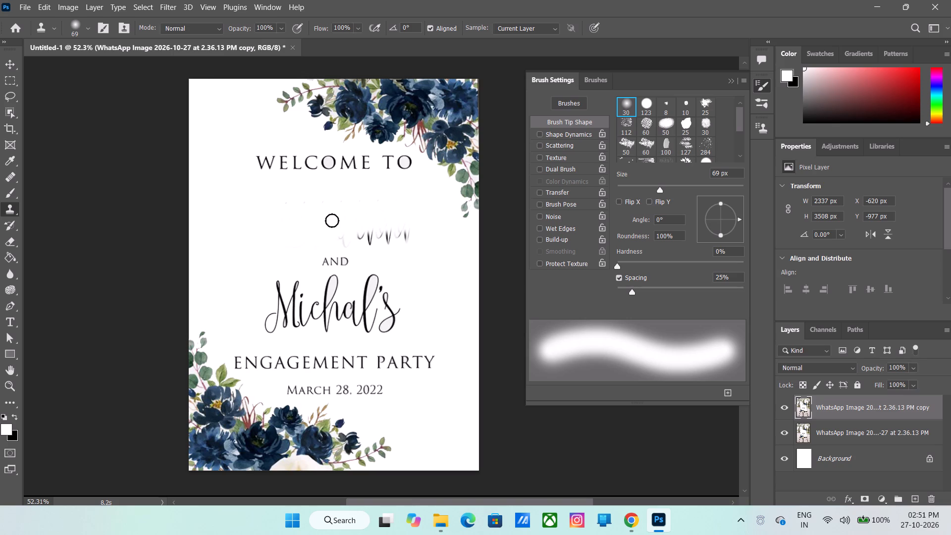
Clone white background over the leftover lower stroke ends of the second a and the h in Sarah.
{"action": "left_click_drag", "start_coordinate": [330, 224], "coordinate": [347, 244]}
{"action": "left_click_drag", "start_coordinate": [333, 226], "coordinate": [350, 241]}
{"action": "left_click_drag", "start_coordinate": [341, 216], "coordinate": [371, 245]}
{"action": "left_click_drag", "start_coordinate": [352, 219], "coordinate": [361, 237]}
{"action": "left_click_drag", "start_coordinate": [343, 216], "coordinate": [369, 235]}
{"action": "left_click_drag", "start_coordinate": [339, 214], "coordinate": [362, 236]}
{"action": "left_click_drag", "start_coordinate": [353, 219], "coordinate": [380, 237]}
{"action": "left_click_drag", "start_coordinate": [371, 220], "coordinate": [382, 237]}
{"action": "left_click_drag", "start_coordinate": [369, 220], "coordinate": [400, 246]}
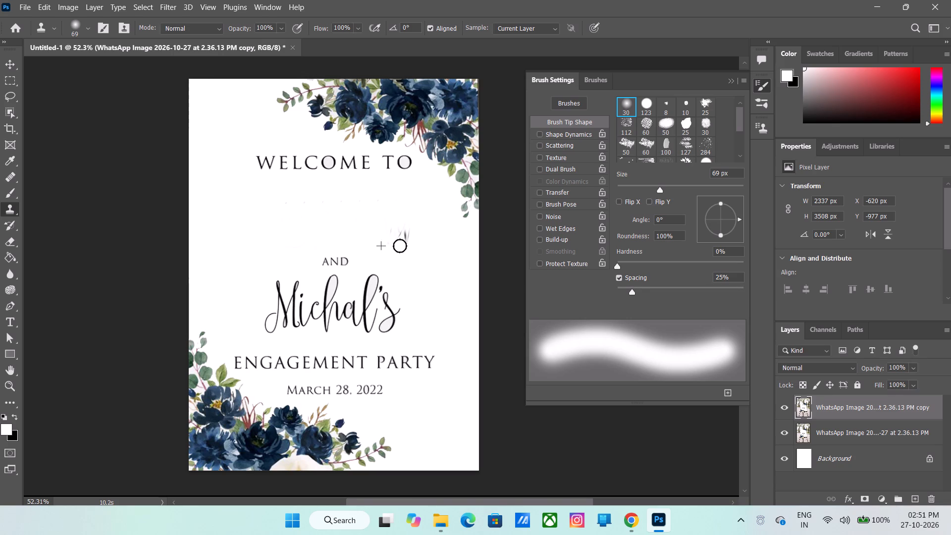
Clone away the remaining duplicated stroke ends beside the former h and clean the white area toward the sign's edge.
{"action": "left_click_drag", "start_coordinate": [400, 246], "coordinate": [393, 239]}
{"action": "left_click_drag", "start_coordinate": [377, 225], "coordinate": [396, 235]}
{"action": "left_click_drag", "start_coordinate": [374, 214], "coordinate": [388, 241]}
{"action": "left_click_drag", "start_coordinate": [382, 221], "coordinate": [400, 244]}
{"action": "left_click_drag", "start_coordinate": [386, 225], "coordinate": [399, 238]}
{"action": "left_click_drag", "start_coordinate": [387, 216], "coordinate": [413, 229]}
{"action": "left_click_drag", "start_coordinate": [398, 211], "coordinate": [410, 237]}
{"action": "left_click_drag", "start_coordinate": [391, 218], "coordinate": [407, 245]}
{"action": "left_click_drag", "start_coordinate": [417, 220], "coordinate": [435, 239]}
{"action": "left_click_drag", "start_coordinate": [405, 223], "coordinate": [419, 241]}
{"action": "left_click_drag", "start_coordinate": [412, 227], "coordinate": [428, 243]}
{"action": "left_click_drag", "start_coordinate": [417, 228], "coordinate": [433, 241]}
{"action": "left_click_drag", "start_coordinate": [428, 222], "coordinate": [445, 239]}
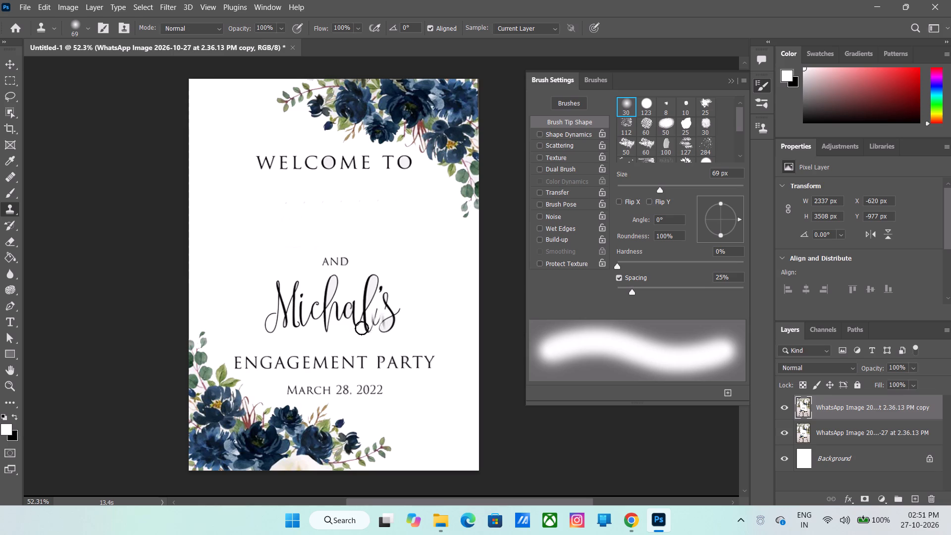
Clone away the row of leftover specks in the white area below WELCOME TO.
{"action": "left_click_drag", "start_coordinate": [281, 202], "coordinate": [292, 204]}
{"action": "left_click_drag", "start_coordinate": [286, 200], "coordinate": [292, 207]}
{"action": "left_click_drag", "start_coordinate": [291, 197], "coordinate": [303, 202]}
{"action": "left_click", "coordinate": [303, 203]}
{"action": "left_click_drag", "start_coordinate": [326, 202], "coordinate": [328, 206]}
{"action": "left_click", "coordinate": [341, 202]}
{"action": "left_click_drag", "start_coordinate": [350, 204], "coordinate": [356, 205]}
{"action": "left_click_drag", "start_coordinate": [358, 202], "coordinate": [367, 202]}
{"action": "left_click_drag", "start_coordinate": [374, 202], "coordinate": [382, 203]}
{"action": "left_click", "coordinate": [382, 201]}
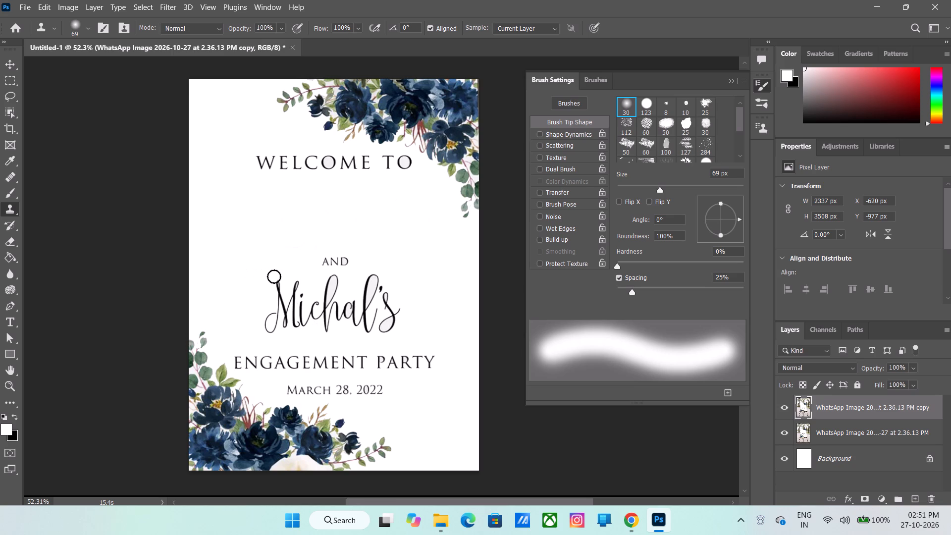
Clone white background over the upper and middle strokes of the M in Michal's.
{"action": "left_click_drag", "start_coordinate": [275, 277], "coordinate": [278, 288]}
{"action": "left_click_drag", "start_coordinate": [275, 284], "coordinate": [285, 298]}
{"action": "left_click_drag", "start_coordinate": [271, 288], "coordinate": [285, 300]}
{"action": "left_click_drag", "start_coordinate": [269, 287], "coordinate": [293, 307]}
{"action": "left_click_drag", "start_coordinate": [293, 307], "coordinate": [289, 304]}
{"action": "left_click_drag", "start_coordinate": [268, 291], "coordinate": [283, 316]}
{"action": "left_click_drag", "start_coordinate": [270, 298], "coordinate": [297, 317]}
{"action": "left_click_drag", "start_coordinate": [273, 301], "coordinate": [291, 314]}
Clone white background over the curled tail and lower strokes of the M in Michal's.
{"action": "left_click_drag", "start_coordinate": [264, 310], "coordinate": [272, 322]}
{"action": "left_click_drag", "start_coordinate": [266, 319], "coordinate": [270, 328]}
{"action": "left_click_drag", "start_coordinate": [255, 315], "coordinate": [275, 337]}
{"action": "left_click_drag", "start_coordinate": [257, 321], "coordinate": [272, 331]}
{"action": "left_click_drag", "start_coordinate": [264, 317], "coordinate": [284, 329]}
{"action": "left_click_drag", "start_coordinate": [269, 309], "coordinate": [281, 320]}
{"action": "left_click_drag", "start_coordinate": [273, 307], "coordinate": [287, 326]}
{"action": "left_click_drag", "start_coordinate": [276, 311], "coordinate": [293, 324]}
Clone white background over the remaining strokes of the M and the body of the i in Michal's.
{"action": "left_click_drag", "start_coordinate": [276, 304], "coordinate": [296, 322]}
{"action": "left_click_drag", "start_coordinate": [285, 306], "coordinate": [301, 325]}
{"action": "left_click_drag", "start_coordinate": [281, 308], "coordinate": [292, 325]}
{"action": "left_click_drag", "start_coordinate": [285, 316], "coordinate": [301, 325]}
{"action": "left_click_drag", "start_coordinate": [285, 311], "coordinate": [301, 333]}
{"action": "left_click_drag", "start_coordinate": [287, 315], "coordinate": [302, 324]}
{"action": "left_click_drag", "start_coordinate": [280, 311], "coordinate": [299, 321]}
{"action": "left_click_drag", "start_coordinate": [286, 299], "coordinate": [308, 316]}
{"action": "left_click_drag", "start_coordinate": [283, 288], "coordinate": [305, 305]}
{"action": "left_click_drag", "start_coordinate": [280, 284], "coordinate": [304, 301]}
{"action": "left_click_drag", "start_coordinate": [280, 282], "coordinate": [307, 304]}
{"action": "left_click_drag", "start_coordinate": [295, 286], "coordinate": [308, 302]}
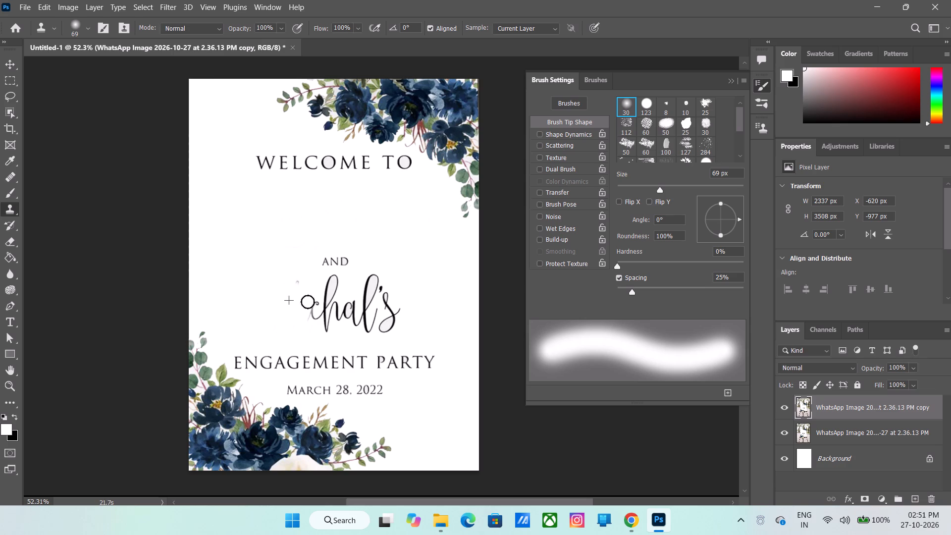
Clone away the leftovers of the i and its dot, and cover the c in Michal's with white.
{"action": "left_click_drag", "start_coordinate": [308, 302], "coordinate": [304, 297]}
{"action": "left_click_drag", "start_coordinate": [293, 277], "coordinate": [310, 290]}
{"action": "left_click_drag", "start_coordinate": [287, 273], "coordinate": [310, 295]}
{"action": "left_click_drag", "start_coordinate": [297, 287], "coordinate": [312, 311]}
{"action": "left_click_drag", "start_coordinate": [302, 296], "coordinate": [321, 310]}
{"action": "left_click_drag", "start_coordinate": [308, 290], "coordinate": [314, 308]}
{"action": "left_click_drag", "start_coordinate": [314, 308], "coordinate": [320, 312]}
{"action": "left_click_drag", "start_coordinate": [307, 301], "coordinate": [317, 320]}
{"action": "left_click_drag", "start_coordinate": [301, 301], "coordinate": [313, 317]}
{"action": "left_click_drag", "start_coordinate": [301, 302], "coordinate": [310, 323]}
{"action": "left_click_drag", "start_coordinate": [298, 308], "coordinate": [318, 328]}
{"action": "left_click_drag", "start_coordinate": [314, 311], "coordinate": [336, 336]}
{"action": "left_click_drag", "start_coordinate": [314, 306], "coordinate": [332, 323]}
Clone white background over the stem, base and left side of the upper loop of the h in Michal's.
{"action": "left_click_drag", "start_coordinate": [332, 323], "coordinate": [330, 323]}
{"action": "left_click_drag", "start_coordinate": [316, 315], "coordinate": [322, 330]}
{"action": "left_click_drag", "start_coordinate": [320, 319], "coordinate": [331, 336]}
{"action": "left_click_drag", "start_coordinate": [316, 316], "coordinate": [325, 327]}
{"action": "left_click_drag", "start_coordinate": [315, 306], "coordinate": [332, 317]}
{"action": "left_click_drag", "start_coordinate": [318, 297], "coordinate": [336, 313]}
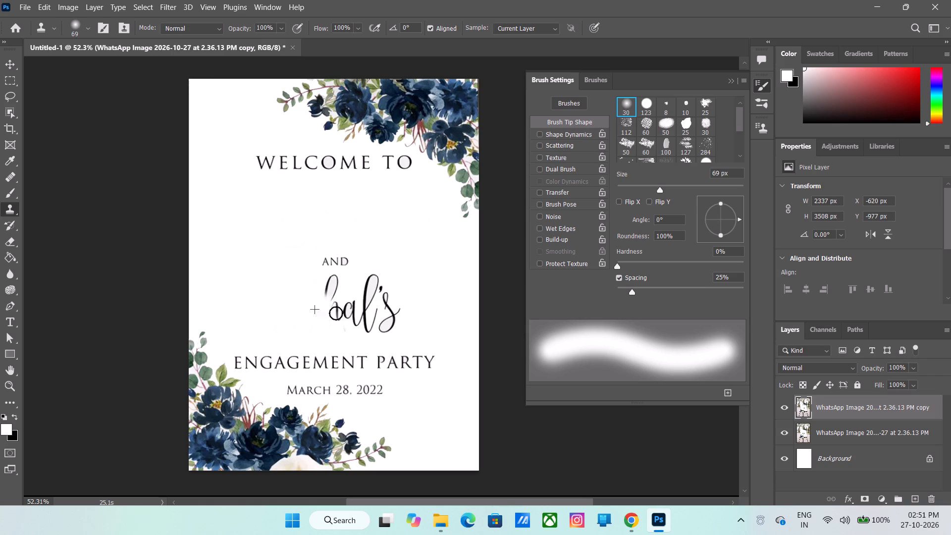
{"action": "left_click_drag", "start_coordinate": [336, 313], "coordinate": [335, 313]}
{"action": "left_click_drag", "start_coordinate": [314, 292], "coordinate": [332, 308]}
{"action": "left_click_drag", "start_coordinate": [319, 289], "coordinate": [340, 301]}
{"action": "left_click_drag", "start_coordinate": [324, 289], "coordinate": [336, 296]}
{"action": "left_click_drag", "start_coordinate": [319, 284], "coordinate": [335, 292]}
{"action": "left_click_drag", "start_coordinate": [317, 279], "coordinate": [334, 287]}
Clone white background over the rest of the h's upper loop and its leftover strokes beside the a.
{"action": "left_click_drag", "start_coordinate": [333, 278], "coordinate": [338, 280]}
{"action": "left_click_drag", "start_coordinate": [334, 280], "coordinate": [342, 288]}
{"action": "left_click", "coordinate": [339, 288]}
{"action": "left_click", "coordinate": [333, 292]}
{"action": "left_click_drag", "start_coordinate": [332, 295], "coordinate": [336, 301]}
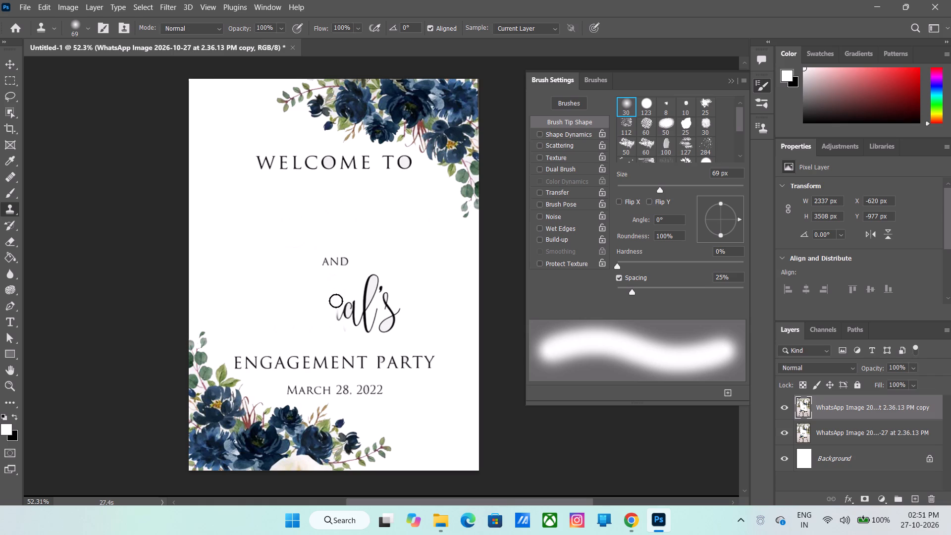
{"action": "left_click_drag", "start_coordinate": [336, 301], "coordinate": [339, 310]}
{"action": "double_click", "coordinate": [337, 309]}
{"action": "left_click_drag", "start_coordinate": [337, 310], "coordinate": [338, 316]}
{"action": "left_click", "coordinate": [338, 316]}
{"action": "left_click", "coordinate": [340, 320]}
Clone away the leftover base of the h and cover the bowl of the a in Michal's with white.
{"action": "left_click_drag", "start_coordinate": [335, 318], "coordinate": [339, 329]}
{"action": "left_click_drag", "start_coordinate": [336, 325], "coordinate": [345, 332]}
{"action": "left_click_drag", "start_coordinate": [345, 330], "coordinate": [351, 333]}
{"action": "left_click_drag", "start_coordinate": [347, 323], "coordinate": [353, 325]}
{"action": "left_click", "coordinate": [348, 318]}
{"action": "left_click_drag", "start_coordinate": [342, 309], "coordinate": [346, 313]}
{"action": "left_click_drag", "start_coordinate": [341, 304], "coordinate": [353, 312]}
Clone white background over the remaining strokes of the a, up to the l in Michal's.
{"action": "left_click_drag", "start_coordinate": [353, 312], "coordinate": [353, 311]}
{"action": "left_click_drag", "start_coordinate": [348, 304], "coordinate": [353, 315]}
{"action": "left_click_drag", "start_coordinate": [341, 307], "coordinate": [348, 317]}
{"action": "left_click_drag", "start_coordinate": [339, 309], "coordinate": [351, 312]}
{"action": "left_click_drag", "start_coordinate": [351, 303], "coordinate": [359, 308]}
{"action": "left_click_drag", "start_coordinate": [353, 307], "coordinate": [353, 313]}
{"action": "left_click_drag", "start_coordinate": [348, 312], "coordinate": [353, 322]}
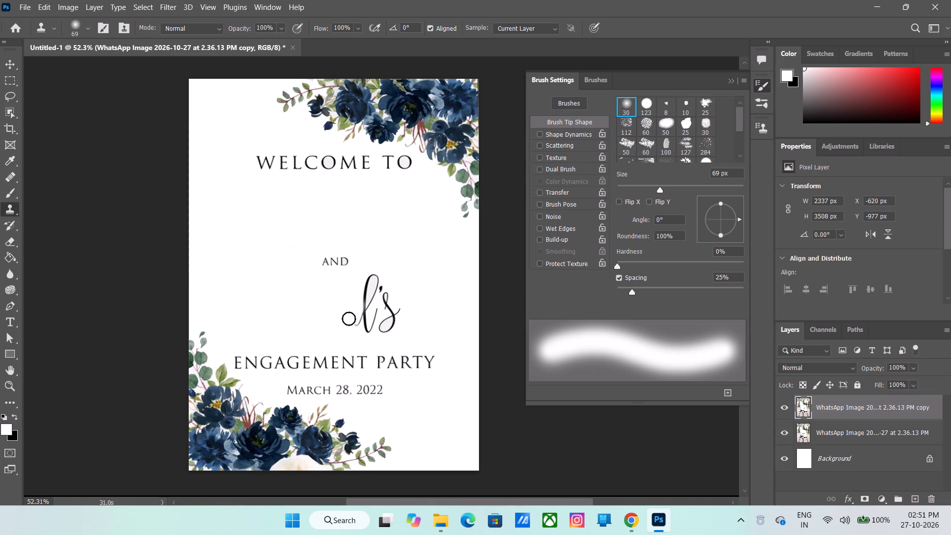
{"action": "left_click_drag", "start_coordinate": [349, 319], "coordinate": [353, 323]}
{"action": "left_click_drag", "start_coordinate": [352, 322], "coordinate": [357, 325]}
{"action": "left_click_drag", "start_coordinate": [355, 322], "coordinate": [362, 322]}
Clone white background over the middle stem and left side of the upper loop of the l in Michal's.
{"action": "double_click", "coordinate": [362, 317]}
{"action": "left_click", "coordinate": [364, 307]}
{"action": "double_click", "coordinate": [365, 304]}
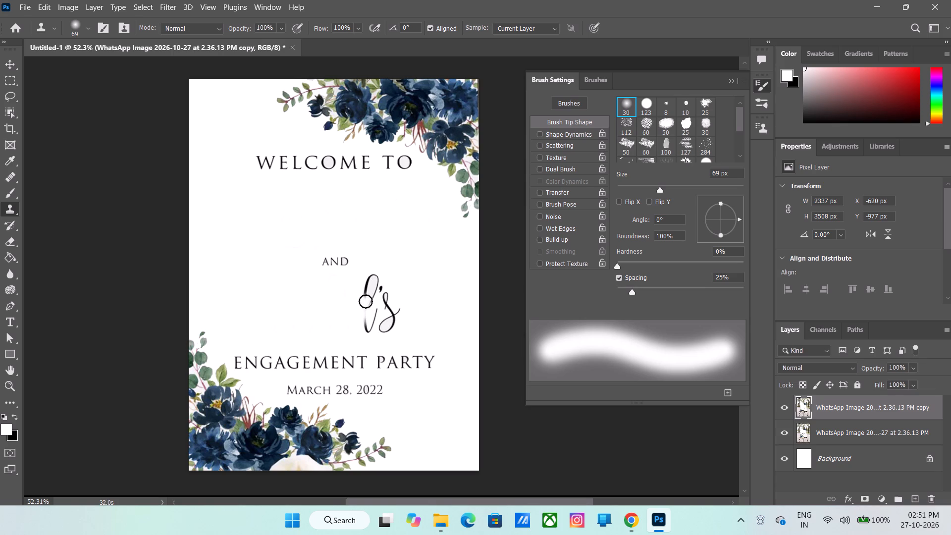
{"action": "left_click", "coordinate": [364, 294]}
{"action": "left_click", "coordinate": [362, 284]}
{"action": "left_click_drag", "start_coordinate": [364, 288], "coordinate": [367, 299]}
{"action": "left_click_drag", "start_coordinate": [357, 284], "coordinate": [366, 303]}
{"action": "left_click_drag", "start_coordinate": [355, 291], "coordinate": [366, 309]}
{"action": "left_click_drag", "start_coordinate": [357, 294], "coordinate": [364, 310]}
{"action": "left_click_drag", "start_coordinate": [364, 310], "coordinate": [364, 307]}
{"action": "left_click_drag", "start_coordinate": [367, 288], "coordinate": [371, 291]}
{"action": "left_click_drag", "start_coordinate": [366, 279], "coordinate": [371, 290]}
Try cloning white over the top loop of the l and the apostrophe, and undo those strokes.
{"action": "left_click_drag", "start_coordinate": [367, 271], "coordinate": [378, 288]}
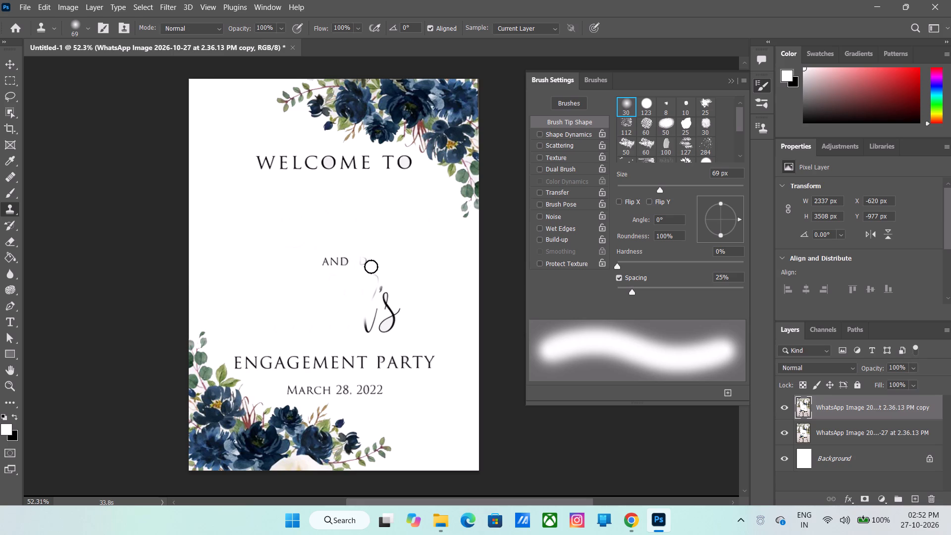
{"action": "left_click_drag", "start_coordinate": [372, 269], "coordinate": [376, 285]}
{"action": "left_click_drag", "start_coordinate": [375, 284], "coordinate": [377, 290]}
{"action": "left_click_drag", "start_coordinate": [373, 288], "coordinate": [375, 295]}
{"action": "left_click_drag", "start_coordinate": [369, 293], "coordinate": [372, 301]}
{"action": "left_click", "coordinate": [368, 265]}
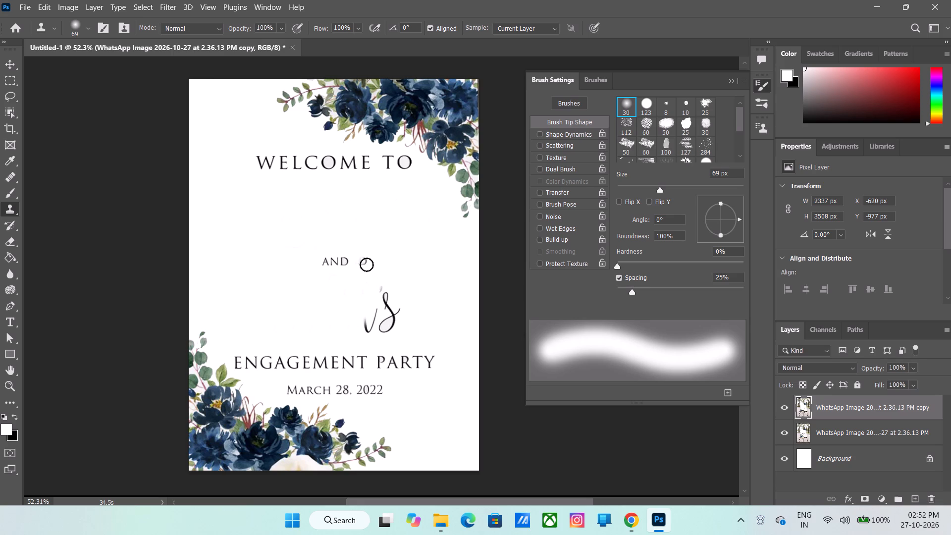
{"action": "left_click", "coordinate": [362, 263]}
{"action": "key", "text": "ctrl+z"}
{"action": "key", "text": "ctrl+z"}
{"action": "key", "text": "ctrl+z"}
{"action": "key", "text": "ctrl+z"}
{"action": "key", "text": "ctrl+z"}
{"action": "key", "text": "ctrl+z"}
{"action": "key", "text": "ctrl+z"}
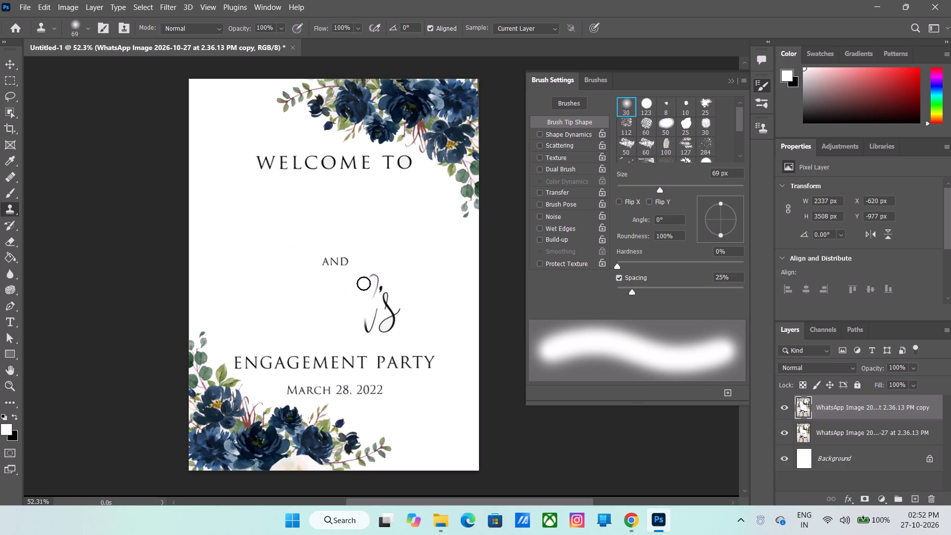
Clone white background over the top of the l's loop and its thin stroke beside the s.
{"action": "left_click", "coordinate": [368, 283]}
{"action": "left_click", "coordinate": [372, 284]}
{"action": "left_click_drag", "start_coordinate": [373, 281], "coordinate": [378, 283]}
{"action": "left_click", "coordinate": [377, 279]}
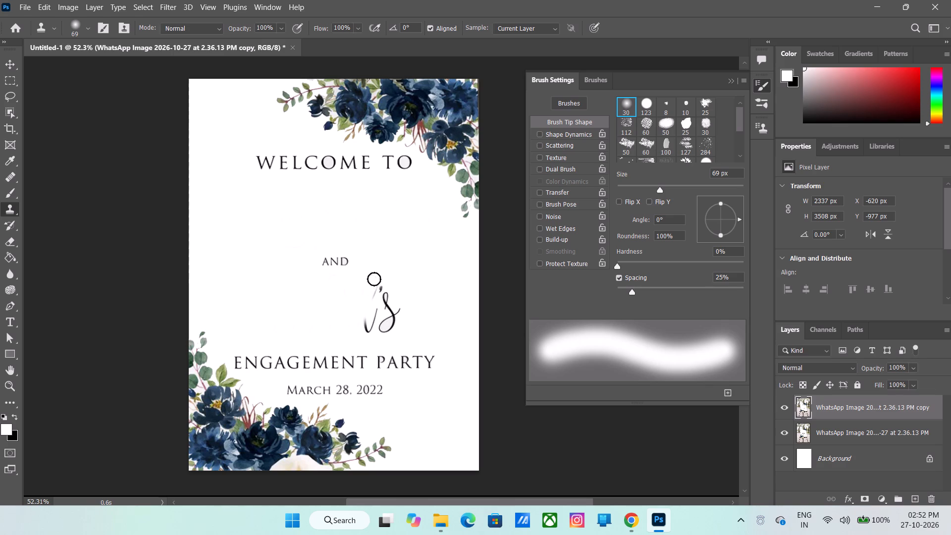
{"action": "left_click", "coordinate": [374, 279]}
{"action": "left_click", "coordinate": [376, 299]}
{"action": "left_click_drag", "start_coordinate": [376, 300], "coordinate": [378, 312]}
{"action": "left_click", "coordinate": [372, 310]}
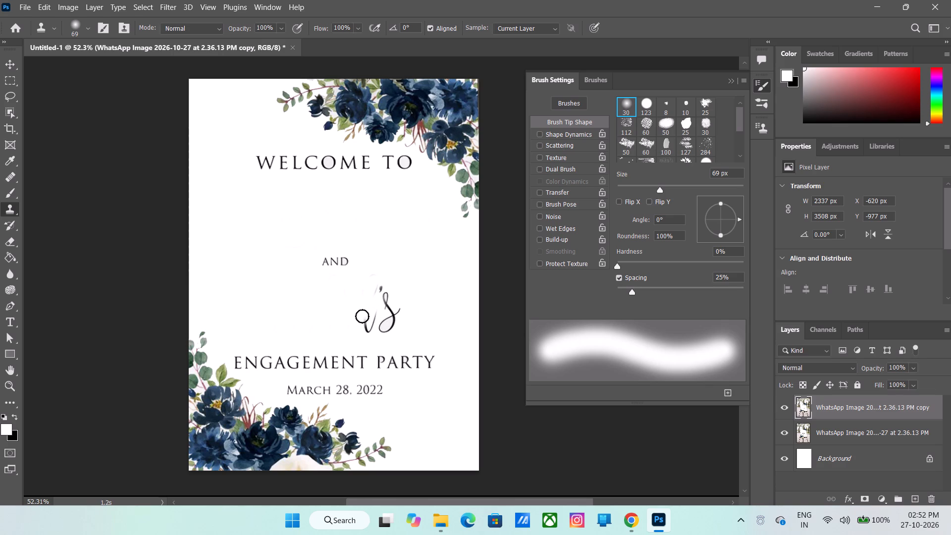
Clone white background over the lower stem and curved base of the l in Michal's.
{"action": "left_click", "coordinate": [362, 315]}
{"action": "left_click_drag", "start_coordinate": [361, 314], "coordinate": [365, 322]}
{"action": "left_click_drag", "start_coordinate": [365, 320], "coordinate": [368, 324]}
{"action": "left_click_drag", "start_coordinate": [367, 323], "coordinate": [368, 330]}
{"action": "left_click", "coordinate": [365, 326]}
{"action": "left_click_drag", "start_coordinate": [353, 308], "coordinate": [364, 325]}
{"action": "left_click_drag", "start_coordinate": [350, 301], "coordinate": [362, 320]}
{"action": "left_click_drag", "start_coordinate": [345, 300], "coordinate": [360, 323]}
{"action": "left_click_drag", "start_coordinate": [331, 281], "coordinate": [337, 283]}
{"action": "left_click", "coordinate": [337, 282]}
{"action": "left_click_drag", "start_coordinate": [359, 329], "coordinate": [367, 334]}
{"action": "double_click", "coordinate": [369, 330]}
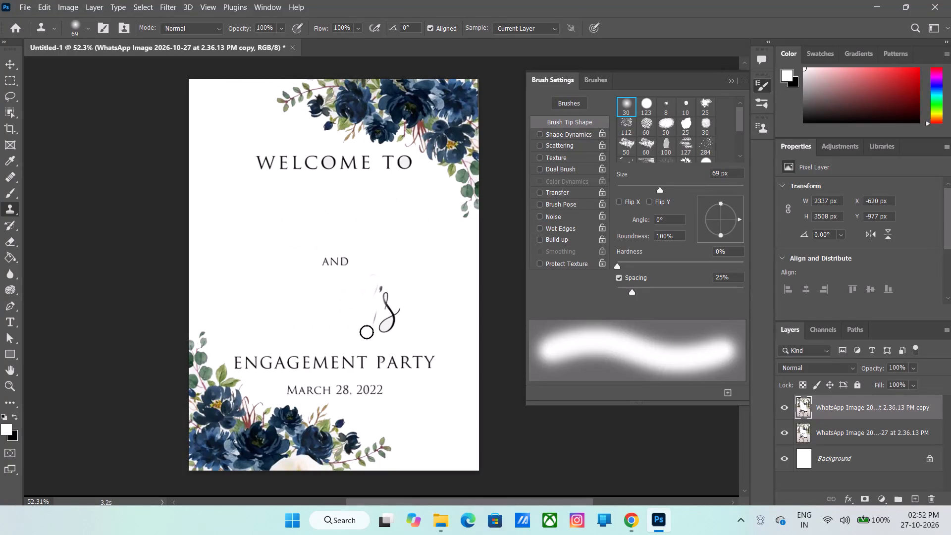
{"action": "left_click", "coordinate": [369, 331]}
{"action": "left_click", "coordinate": [369, 324]}
Clone away the l's leftover upstroke and cover the lower and middle curves of the final s with white.
{"action": "left_click_drag", "start_coordinate": [372, 320], "coordinate": [380, 324]}
{"action": "left_click", "coordinate": [379, 321]}
{"action": "left_click_drag", "start_coordinate": [375, 309], "coordinate": [379, 314]}
{"action": "left_click_drag", "start_coordinate": [376, 317], "coordinate": [378, 327]}
{"action": "left_click_drag", "start_coordinate": [374, 322], "coordinate": [380, 334]}
{"action": "left_click_drag", "start_coordinate": [379, 327], "coordinate": [386, 333]}
{"action": "left_click_drag", "start_coordinate": [383, 324], "coordinate": [387, 331]}
{"action": "left_click_drag", "start_coordinate": [381, 321], "coordinate": [389, 328]}
{"action": "left_click_drag", "start_coordinate": [386, 317], "coordinate": [396, 323]}
{"action": "left_click_drag", "start_coordinate": [390, 310], "coordinate": [398, 324]}
{"action": "left_click_drag", "start_coordinate": [388, 317], "coordinate": [397, 326]}
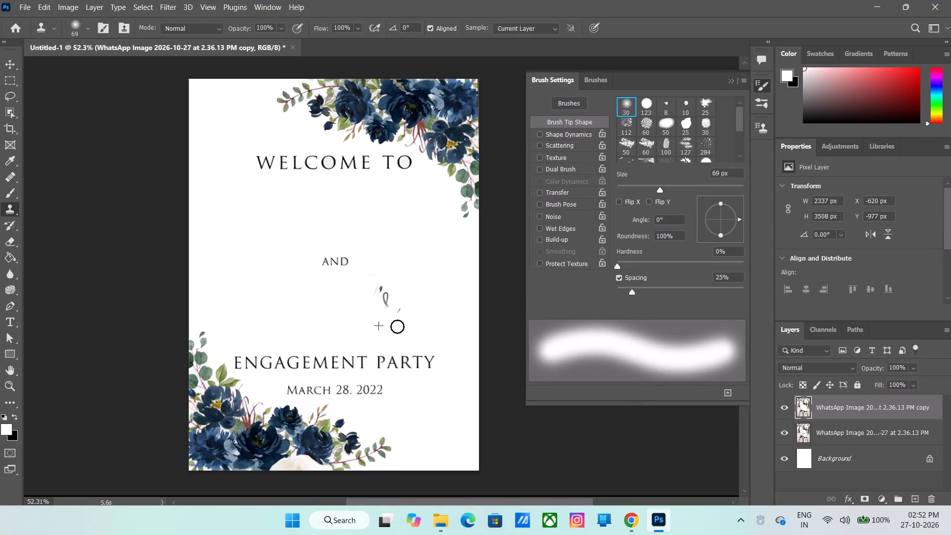
{"action": "left_click_drag", "start_coordinate": [397, 326], "coordinate": [396, 324]}
{"action": "left_click_drag", "start_coordinate": [390, 311], "coordinate": [397, 321]}
{"action": "left_click_drag", "start_coordinate": [392, 313], "coordinate": [402, 322]}
{"action": "left_click_drag", "start_coordinate": [396, 311], "coordinate": [403, 317]}
Clone white background over the looped remnant of the final s and the faint marks just above it.
{"action": "left_click_drag", "start_coordinate": [414, 290], "coordinate": [407, 303], "text": "alt"}
{"action": "left_click", "coordinate": [409, 303]}
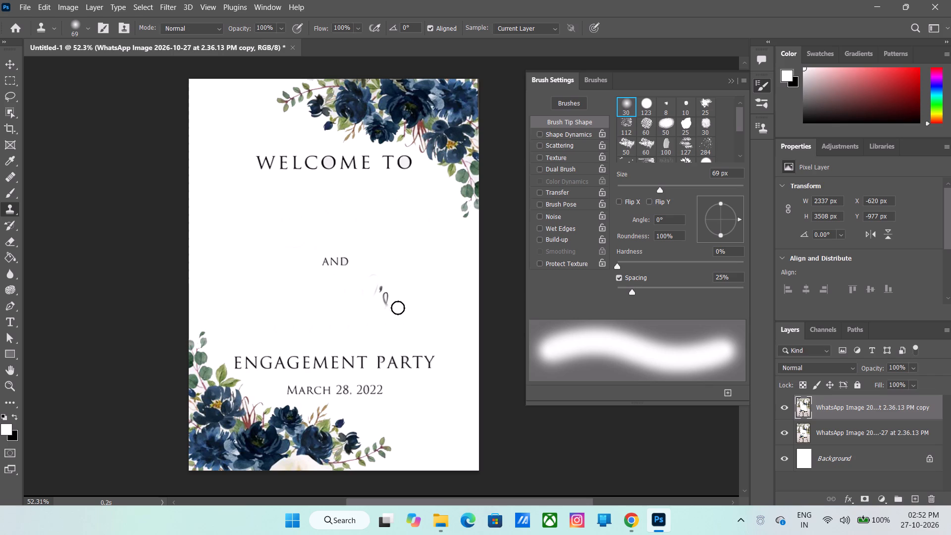
{"action": "left_click", "coordinate": [398, 306]}
{"action": "left_click", "coordinate": [394, 306]}
{"action": "double_click", "coordinate": [386, 303]}
{"action": "double_click", "coordinate": [389, 292]}
{"action": "left_click", "coordinate": [383, 293]}
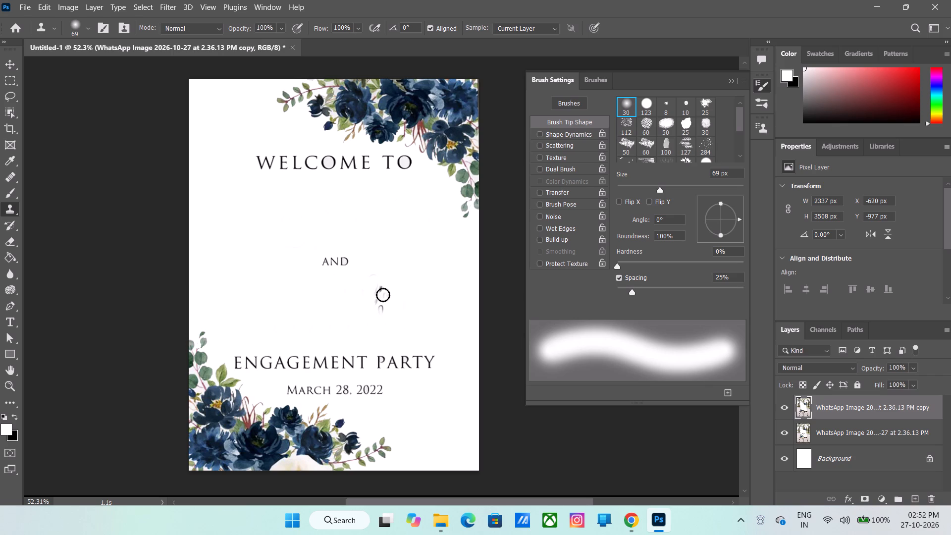
{"action": "left_click", "coordinate": [380, 289]}
{"action": "left_click", "coordinate": [381, 273]}
{"action": "left_click", "coordinate": [375, 276]}
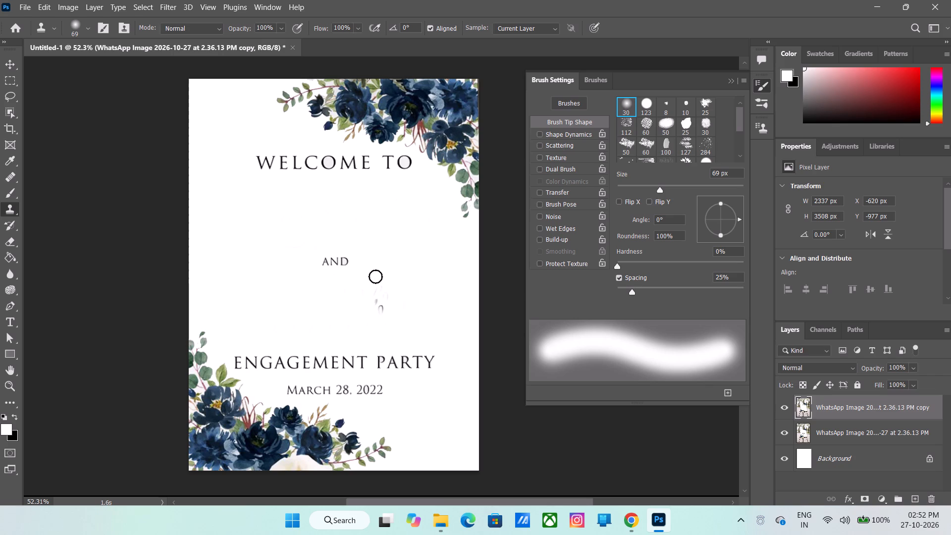
{"action": "left_click", "coordinate": [373, 278]}
Clone white over the faint traces around the upper part and outer side of the erased s.
{"action": "left_click_drag", "start_coordinate": [380, 285], "coordinate": [382, 289]}
{"action": "left_click", "coordinate": [382, 290]}
{"action": "left_click", "coordinate": [387, 291]}
{"action": "left_click_drag", "start_coordinate": [389, 294], "coordinate": [391, 301]}
{"action": "left_click", "coordinate": [411, 304]}
{"action": "left_click", "coordinate": [404, 306]}
{"action": "left_click", "coordinate": [396, 302]}
{"action": "left_click", "coordinate": [395, 295]}
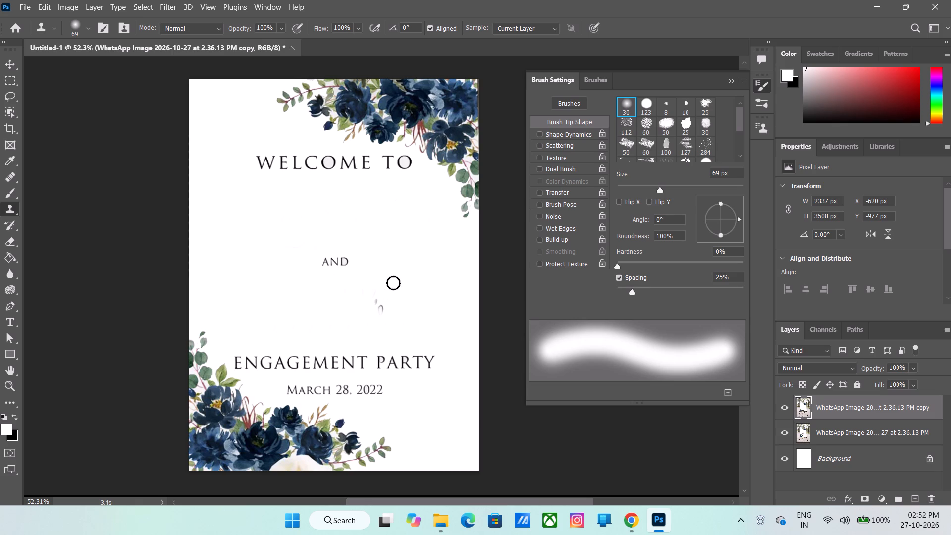
{"action": "left_click", "coordinate": [393, 283]}
{"action": "left_click_drag", "start_coordinate": [395, 287], "coordinate": [395, 294]}
{"action": "left_click", "coordinate": [389, 293]}
Clone away the last gray fragments at the base of the s and whiten the area beside them.
{"action": "left_click_drag", "start_coordinate": [386, 299], "coordinate": [384, 308]}
{"action": "left_click", "coordinate": [382, 308]}
{"action": "left_click", "coordinate": [384, 305]}
{"action": "left_click", "coordinate": [381, 301]}
{"action": "left_click_drag", "start_coordinate": [377, 297], "coordinate": [380, 301]}
{"action": "left_click_drag", "start_coordinate": [379, 290], "coordinate": [385, 296]}
{"action": "left_click_drag", "start_coordinate": [377, 289], "coordinate": [377, 297]}
{"action": "left_click_drag", "start_coordinate": [370, 287], "coordinate": [371, 292]}
{"action": "left_click_drag", "start_coordinate": [368, 289], "coordinate": [366, 295]}
{"action": "left_click", "coordinate": [364, 291]}
Clone white over the remaining small gray fragments of the erased s below the word AND.
{"action": "left_click_drag", "start_coordinate": [380, 302], "coordinate": [384, 310]}
{"action": "left_click_drag", "start_coordinate": [382, 310], "coordinate": [380, 316]}
{"action": "left_click", "coordinate": [379, 314]}
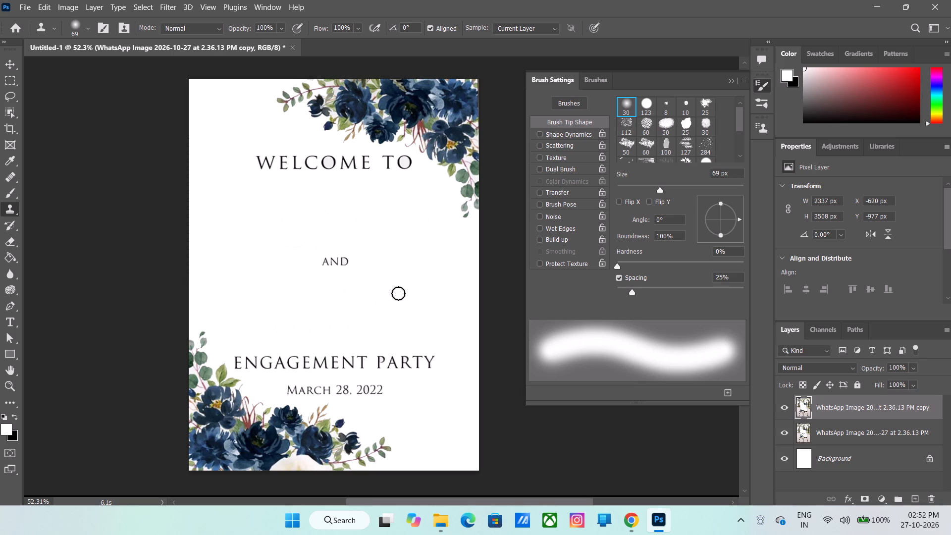
Go over the blank area just beyond the erased s with cloned white to clean up the background.
{"action": "left_click_drag", "start_coordinate": [396, 286], "coordinate": [396, 295]}
{"action": "left_click", "coordinate": [396, 295]}
{"action": "left_click", "coordinate": [396, 291]}
{"action": "left_click", "coordinate": [390, 287]}
{"action": "left_click_drag", "start_coordinate": [433, 286], "coordinate": [415, 292]}
{"action": "left_click_drag", "start_coordinate": [421, 277], "coordinate": [415, 298]}
{"action": "left_click_drag", "start_coordinate": [413, 277], "coordinate": [419, 299]}
{"action": "left_click_drag", "start_coordinate": [415, 274], "coordinate": [411, 293]}
{"action": "left_click_drag", "start_coordinate": [407, 278], "coordinate": [407, 280]}
{"action": "left_click_drag", "start_coordinate": [407, 280], "coordinate": [400, 294]}
{"action": "left_click_drag", "start_coordinate": [400, 278], "coordinate": [397, 296]}
{"action": "left_click_drag", "start_coordinate": [396, 280], "coordinate": [395, 296]}
{"action": "left_click_drag", "start_coordinate": [394, 281], "coordinate": [393, 299]}
{"action": "left_click", "coordinate": [393, 292]}
{"action": "left_click", "coordinate": [393, 288]}
{"action": "left_click_drag", "start_coordinate": [204, 294], "coordinate": [204, 299]}
{"action": "left_click", "coordinate": [110, 283]}
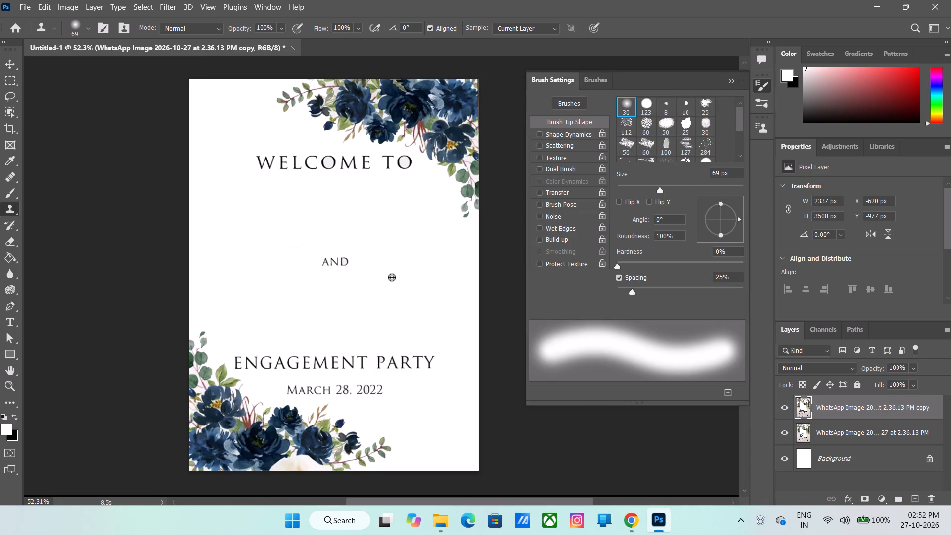
Resample the white background and retouch the blank area between AND and ENGAGEMENT PARTY with the Clone Stamp.
{"action": "left_click_drag", "start_coordinate": [401, 279], "coordinate": [397, 285], "text": "alt"}
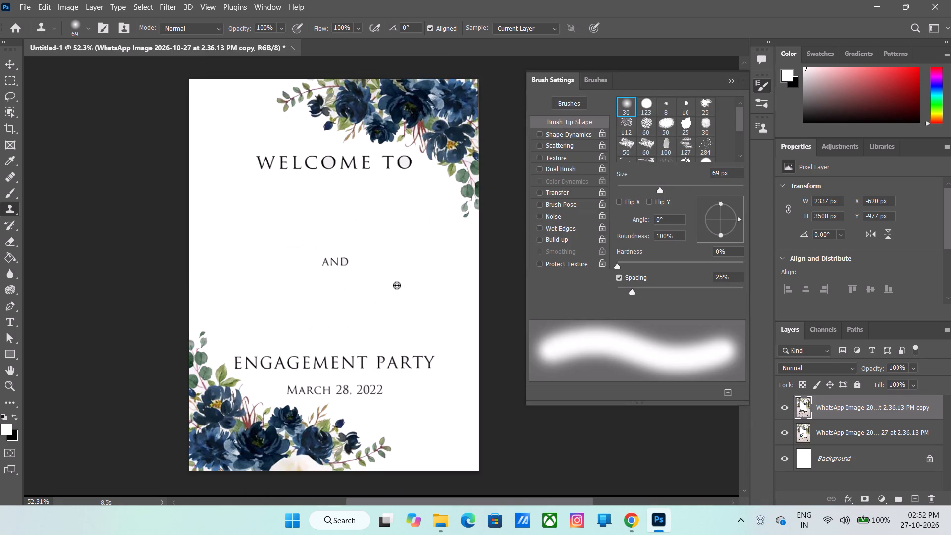
{"action": "left_click_drag", "start_coordinate": [397, 285], "coordinate": [395, 287], "text": "alt"}
{"action": "left_click", "coordinate": [395, 287]}
{"action": "left_click", "coordinate": [393, 291]}
{"action": "left_click", "coordinate": [385, 286]}
{"action": "left_click_drag", "start_coordinate": [389, 286], "coordinate": [392, 291]}
{"action": "left_click", "coordinate": [394, 289]}
{"action": "double_click", "coordinate": [395, 285]}
{"action": "left_click_drag", "start_coordinate": [410, 268], "coordinate": [397, 288]}
{"action": "left_click_drag", "start_coordinate": [395, 290], "coordinate": [390, 298]}
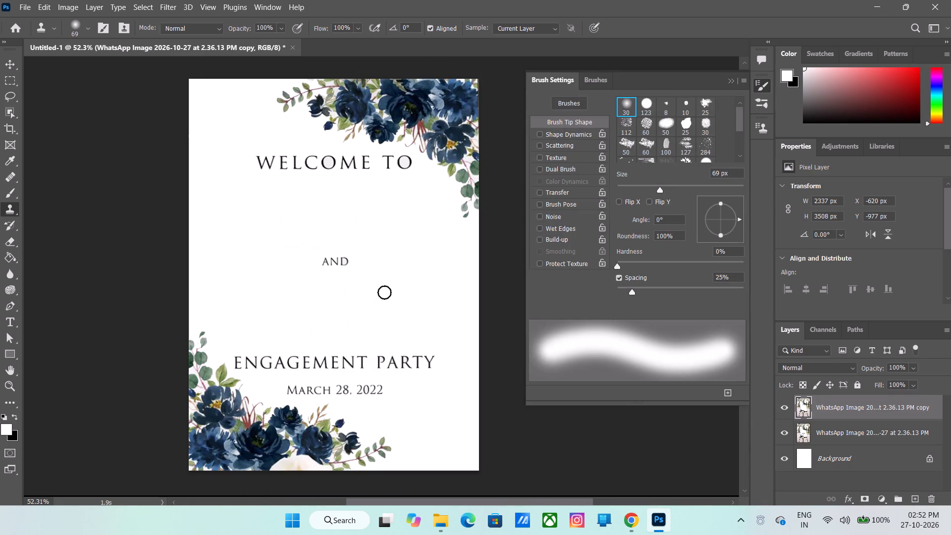
{"action": "left_click", "coordinate": [384, 291]}
{"action": "left_click_drag", "start_coordinate": [390, 291], "coordinate": [397, 301]}
{"action": "double_click", "coordinate": [446, 290]}
{"action": "left_click_drag", "start_coordinate": [446, 296], "coordinate": [443, 303]}
Clone white background over the last digits of the year 2022 in the date line.
{"action": "left_click", "coordinate": [389, 396]}
{"action": "double_click", "coordinate": [380, 388]}
{"action": "double_click", "coordinate": [385, 393]}
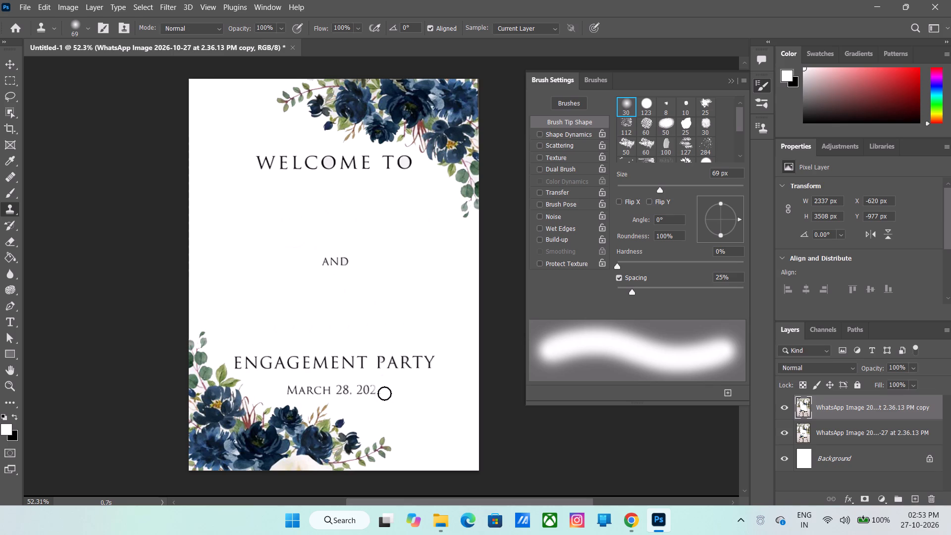
{"action": "left_click_drag", "start_coordinate": [367, 392], "coordinate": [373, 393]}
{"action": "left_click", "coordinate": [382, 396]}
{"action": "left_click_drag", "start_coordinate": [389, 396], "coordinate": [380, 394]}
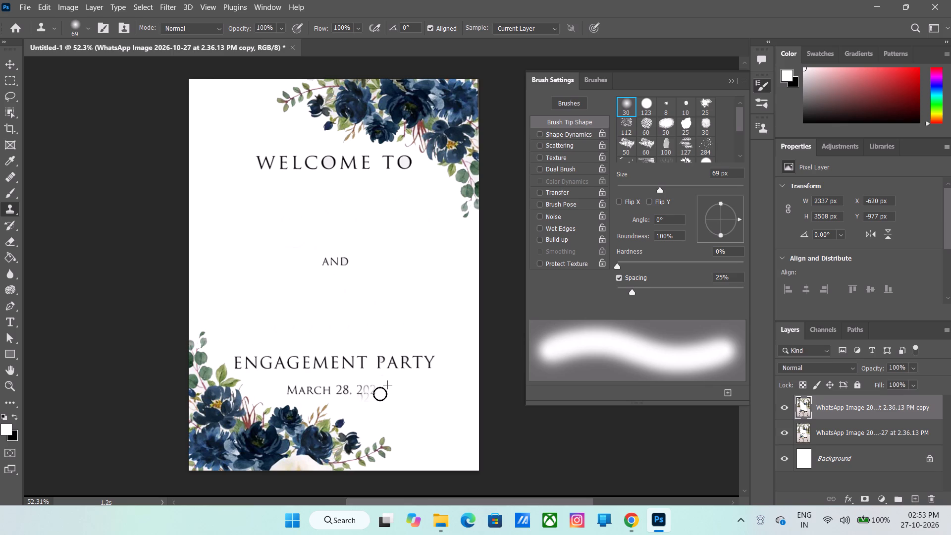
Clone white background over the year 2022 in the date line below ENGAGEMENT PARTY.
{"action": "left_click_drag", "start_coordinate": [380, 394], "coordinate": [379, 394]}
{"action": "double_click", "coordinate": [375, 390]}
{"action": "left_click", "coordinate": [370, 388]}
{"action": "left_click", "coordinate": [370, 388]}
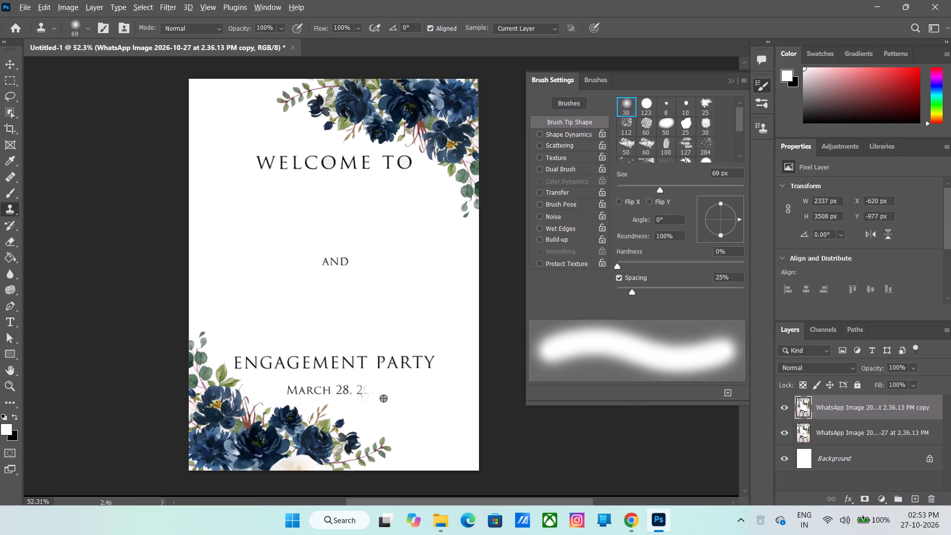
{"action": "left_click_drag", "start_coordinate": [389, 392], "coordinate": [373, 392], "text": "alt"}
{"action": "left_click", "coordinate": [373, 392]}
{"action": "left_click", "coordinate": [370, 396]}
{"action": "left_click", "coordinate": [367, 395]}
{"action": "left_click", "coordinate": [361, 395]}
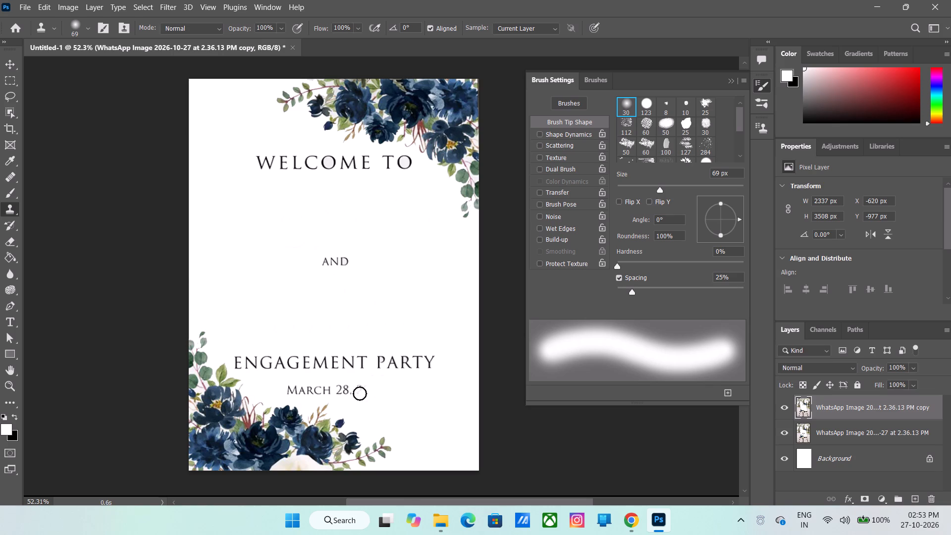
{"action": "left_click", "coordinate": [360, 393]}
{"action": "double_click", "coordinate": [366, 389]}
{"action": "left_click", "coordinate": [364, 392]}
{"action": "left_click", "coordinate": [361, 394]}
{"action": "triple_click", "coordinate": [361, 390]}
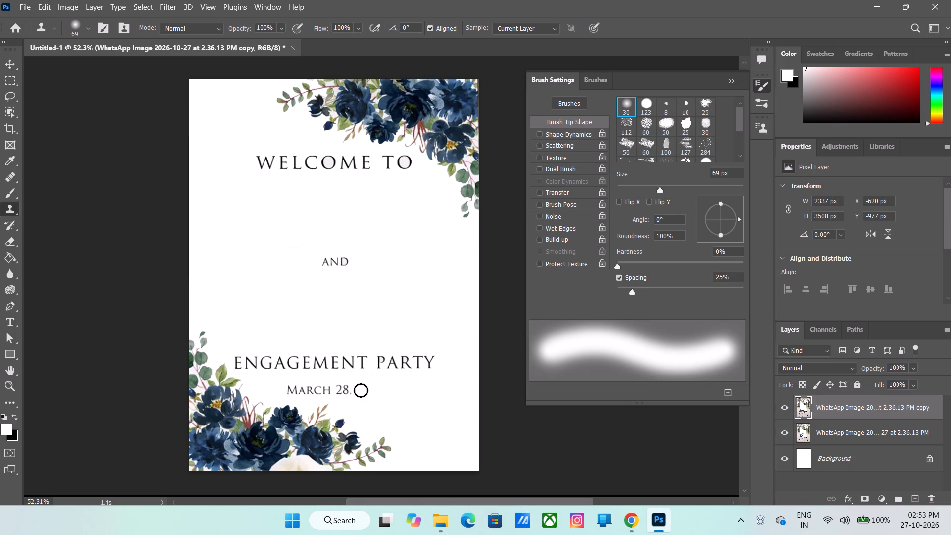
Clone white over the day number 28 and its trailing punctuation in the date line.
{"action": "double_click", "coordinate": [358, 393]}
{"action": "double_click", "coordinate": [352, 391]}
{"action": "left_click", "coordinate": [349, 394]}
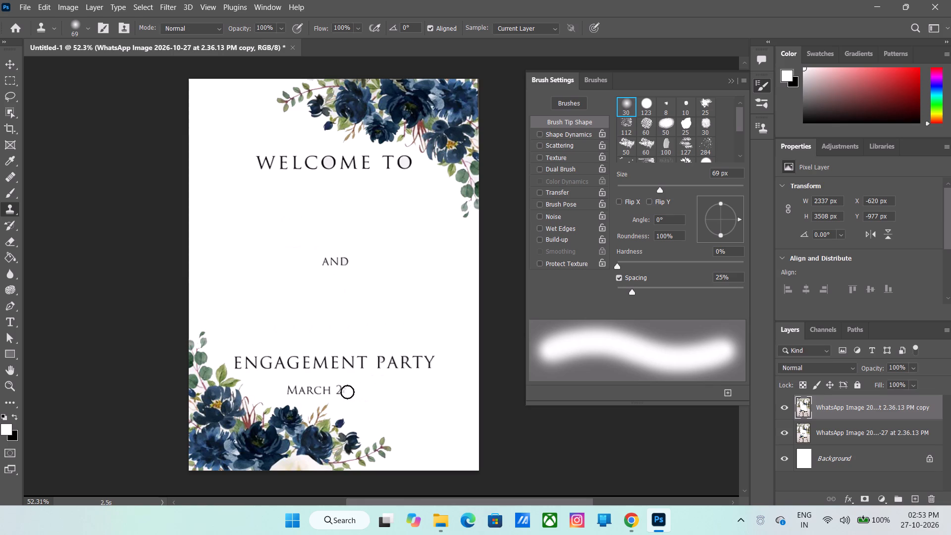
{"action": "double_click", "coordinate": [346, 390]}
{"action": "double_click", "coordinate": [343, 389]}
{"action": "double_click", "coordinate": [339, 390]}
{"action": "left_click_drag", "start_coordinate": [335, 390], "coordinate": [334, 396]}
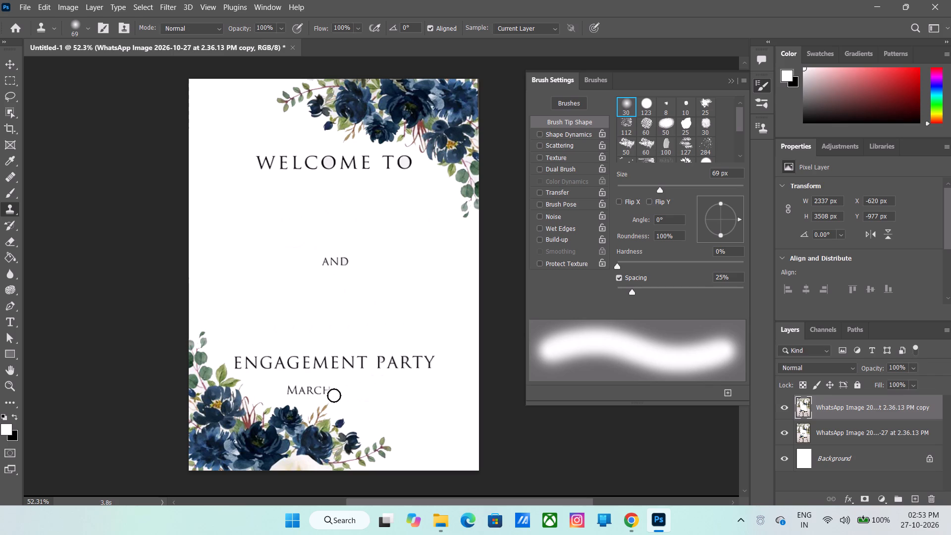
{"action": "left_click_drag", "start_coordinate": [334, 395], "coordinate": [335, 401]}
{"action": "triple_click", "coordinate": [334, 395]}
Clone white background over the word March, working back from the H to the M.
{"action": "double_click", "coordinate": [329, 389]}
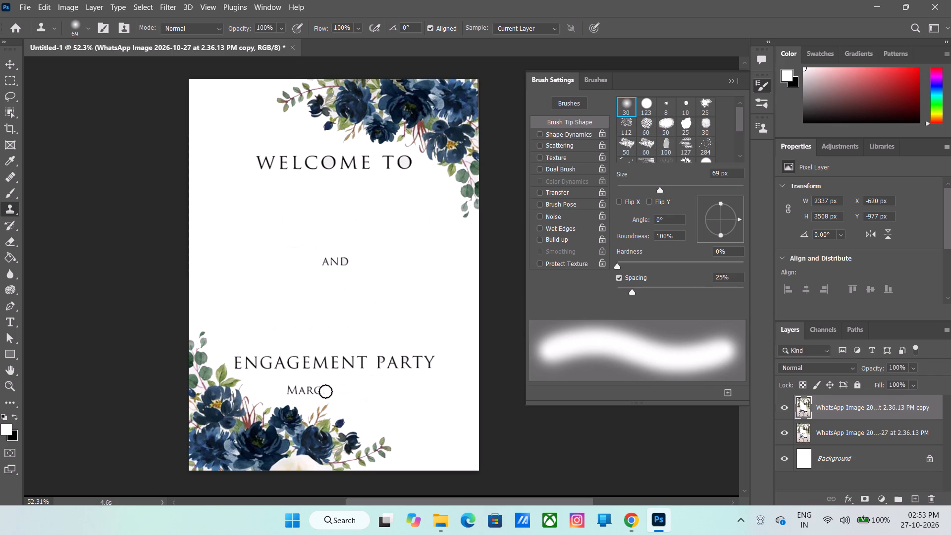
{"action": "double_click", "coordinate": [324, 391]}
{"action": "triple_click", "coordinate": [322, 391]}
{"action": "triple_click", "coordinate": [321, 391]}
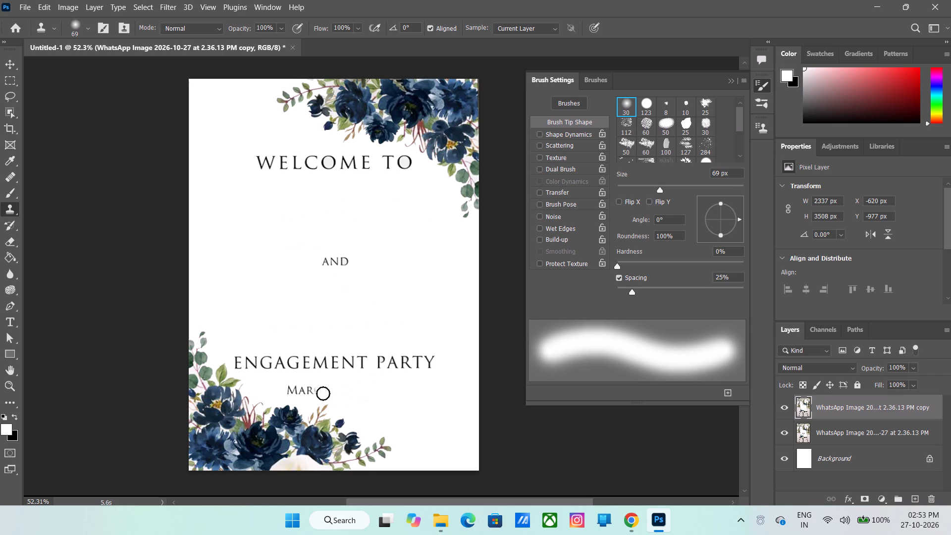
{"action": "left_click", "coordinate": [317, 391]}
{"action": "triple_click", "coordinate": [315, 392]}
{"action": "left_click", "coordinate": [311, 393]}
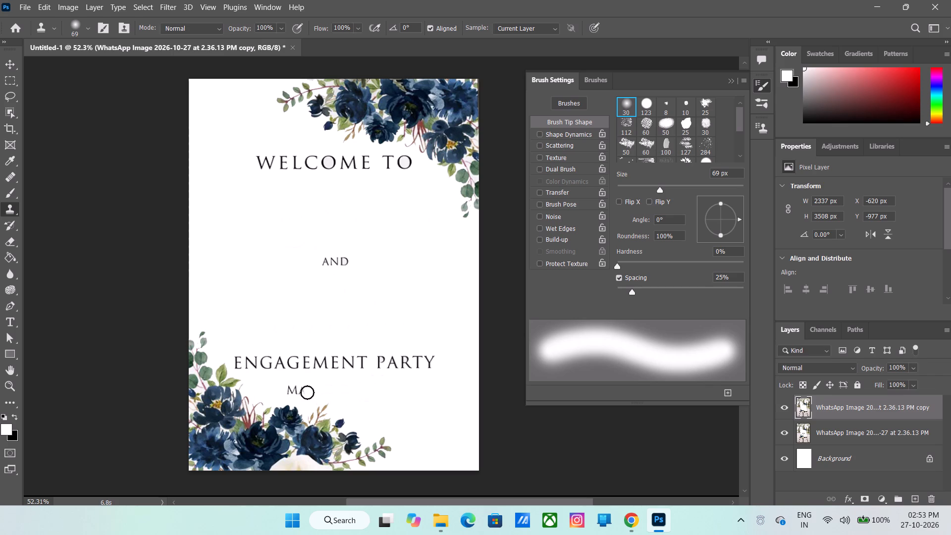
{"action": "left_click", "coordinate": [307, 392]}
{"action": "left_click", "coordinate": [304, 389]}
{"action": "left_click", "coordinate": [300, 390]}
{"action": "double_click", "coordinate": [296, 387]}
{"action": "left_click_drag", "start_coordinate": [292, 389], "coordinate": [292, 394]}
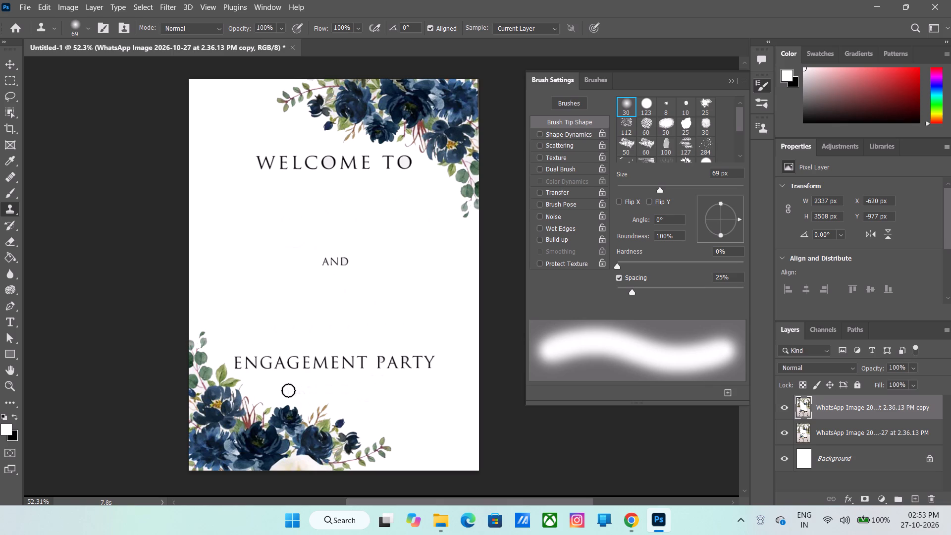
{"action": "double_click", "coordinate": [288, 390]}
Clean up the faint residue where March stood by cloning more white above the lower flowers.
{"action": "double_click", "coordinate": [301, 394]}
{"action": "left_click", "coordinate": [297, 395]}
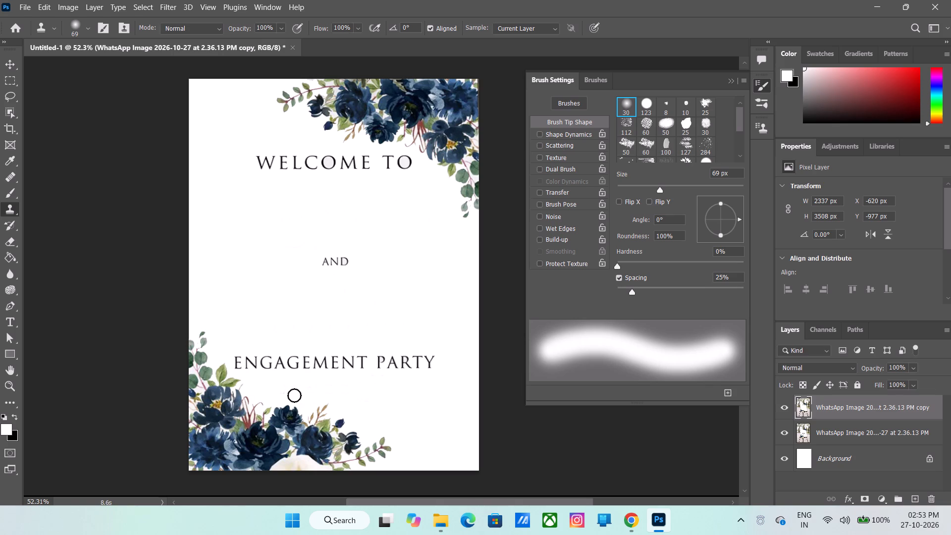
{"action": "left_click", "coordinate": [294, 395]}
{"action": "left_click", "coordinate": [291, 395]}
{"action": "left_click", "coordinate": [288, 391]}
{"action": "double_click", "coordinate": [296, 386]}
{"action": "left_click", "coordinate": [317, 391]}
{"action": "left_click", "coordinate": [312, 392]}
{"action": "left_click", "coordinate": [304, 390]}
{"action": "left_click_drag", "start_coordinate": [302, 391], "coordinate": [294, 396]}
{"action": "left_click", "coordinate": [317, 390]}
{"action": "left_click", "coordinate": [308, 388]}
{"action": "left_click", "coordinate": [301, 388]}
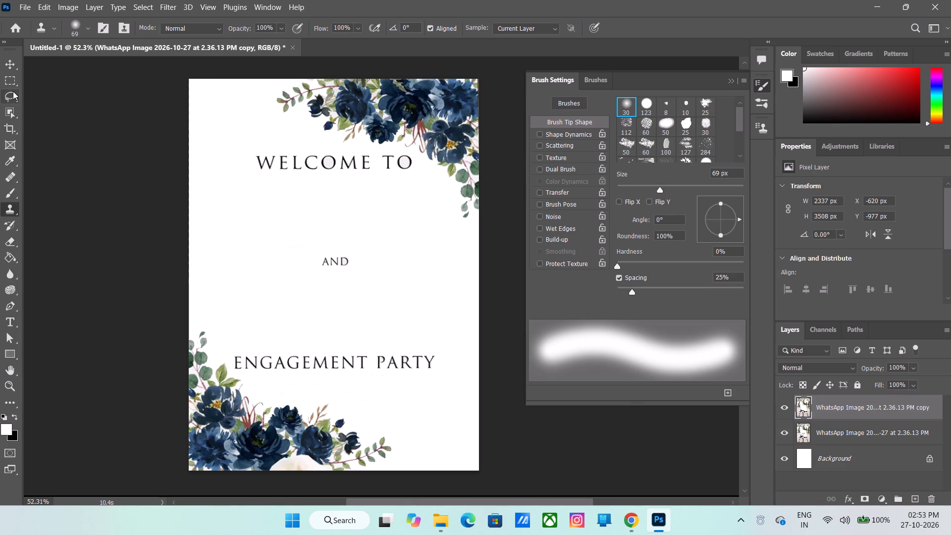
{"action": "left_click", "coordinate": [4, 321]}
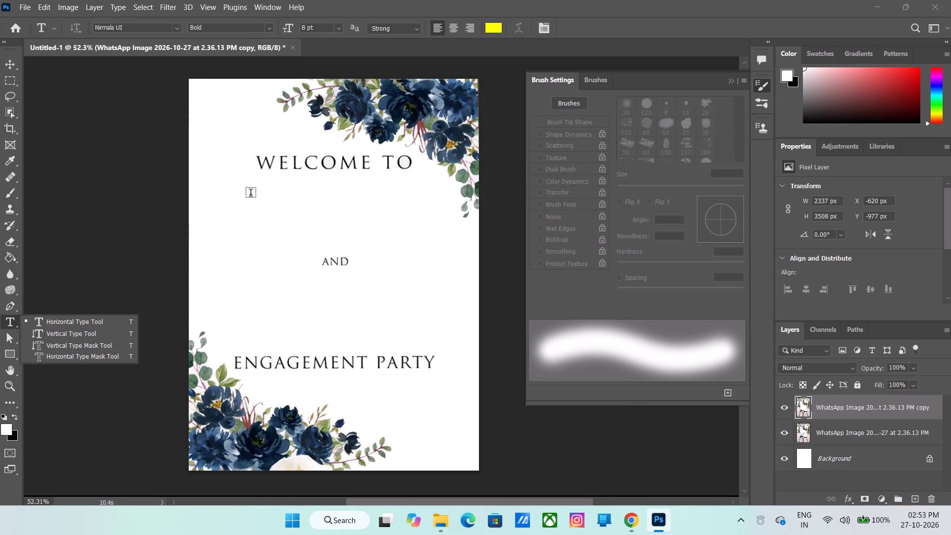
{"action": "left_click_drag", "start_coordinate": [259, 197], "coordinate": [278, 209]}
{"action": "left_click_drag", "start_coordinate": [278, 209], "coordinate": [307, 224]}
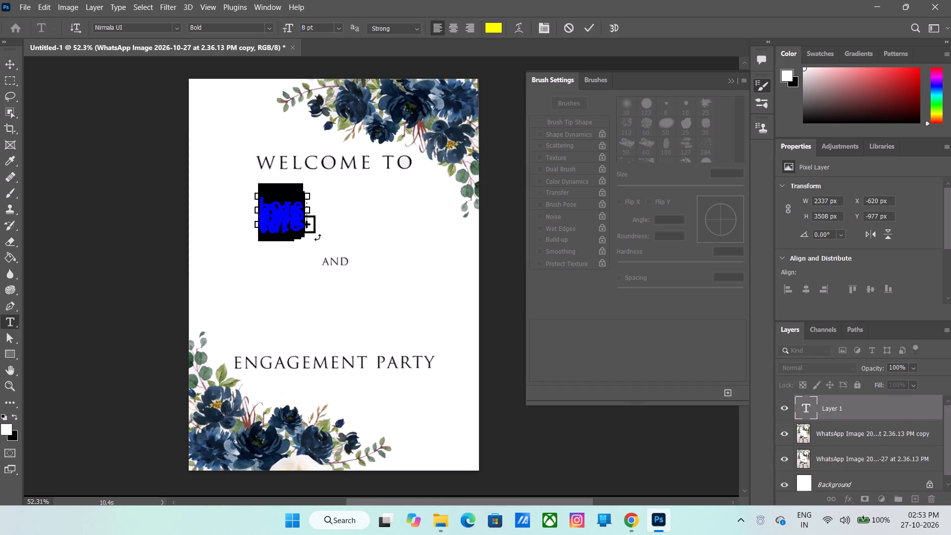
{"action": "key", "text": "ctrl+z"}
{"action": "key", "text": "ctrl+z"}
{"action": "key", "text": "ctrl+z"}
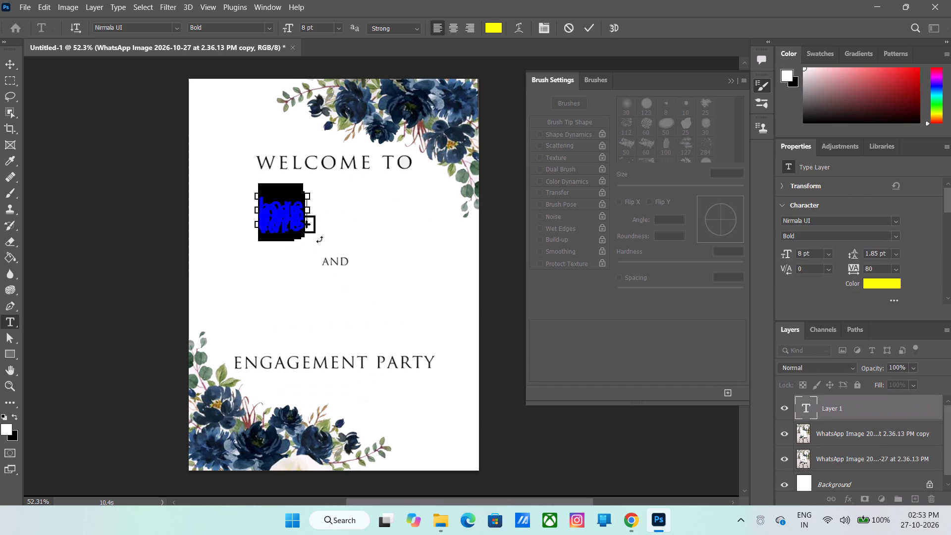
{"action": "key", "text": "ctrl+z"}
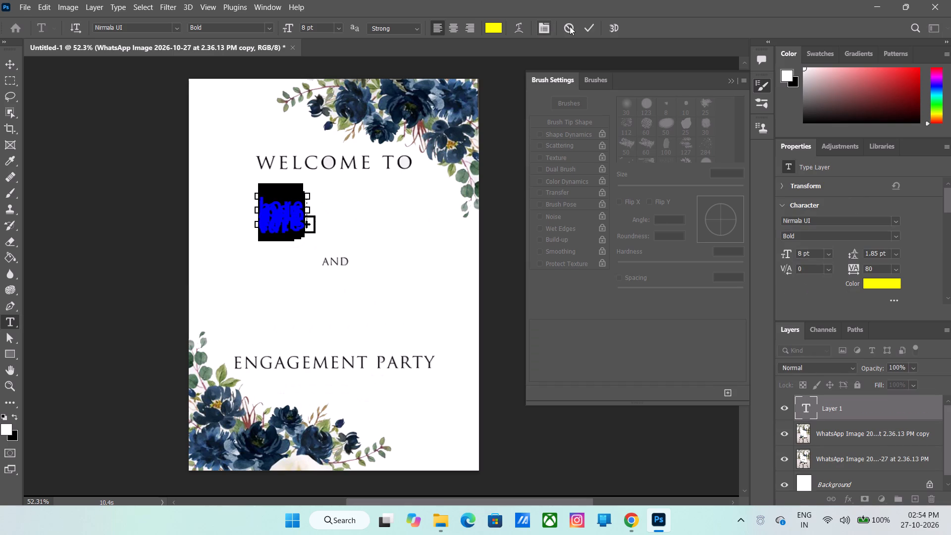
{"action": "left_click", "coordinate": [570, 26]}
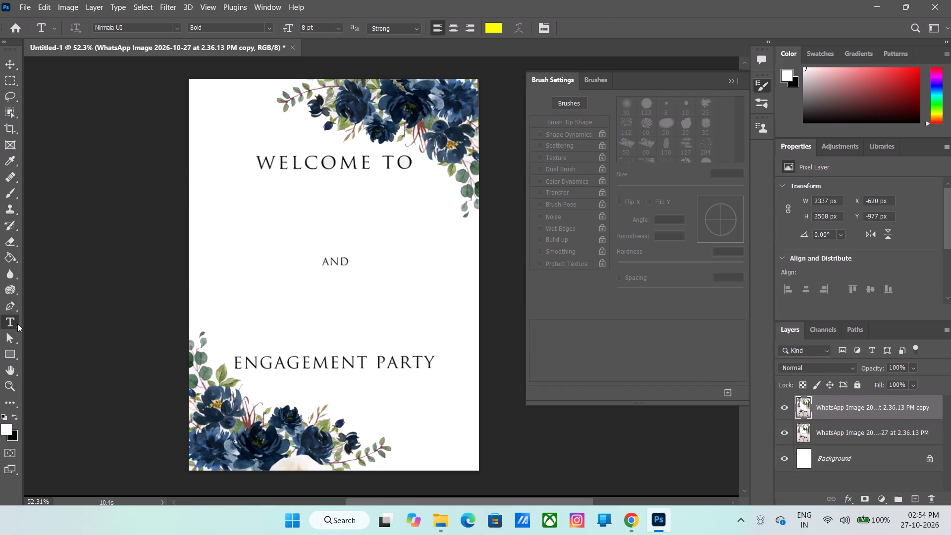
Switch to the Vertical Type tool and set its font to Edwardian Script ITC.
{"action": "right_click", "coordinate": [17, 323]}
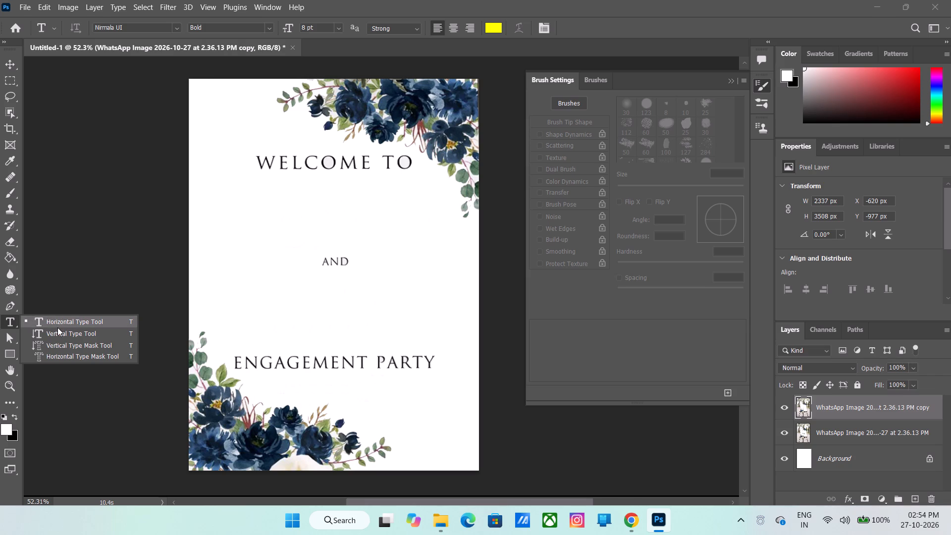
{"action": "left_click", "coordinate": [57, 327]}
{"action": "left_click", "coordinate": [146, 25]}
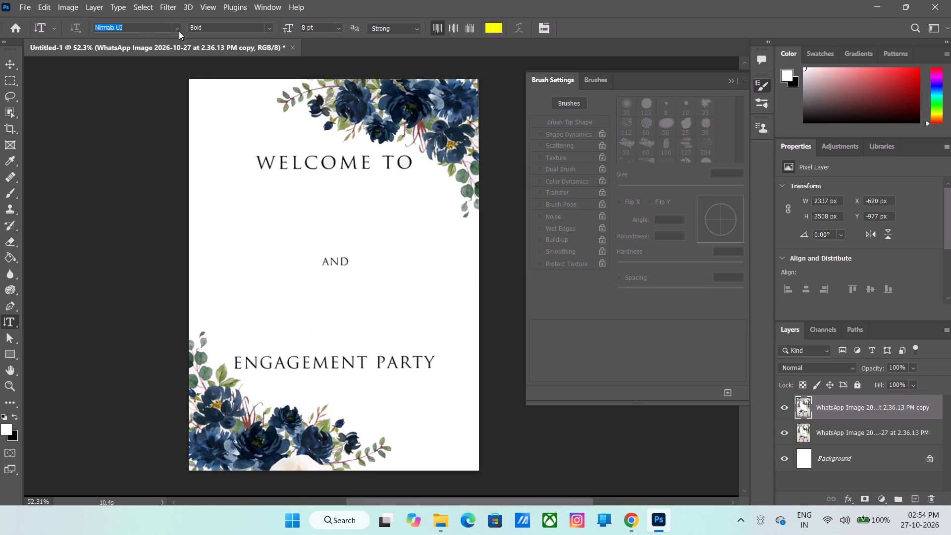
{"action": "left_click", "coordinate": [177, 29]}
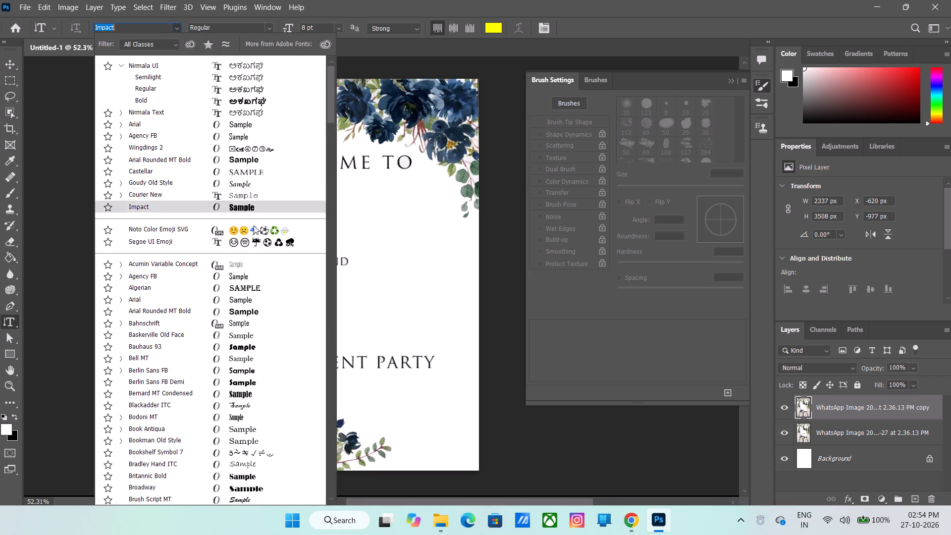
{"action": "scroll", "coordinate": [257, 311], "scroll_direction": "down", "scroll_amount": 4}
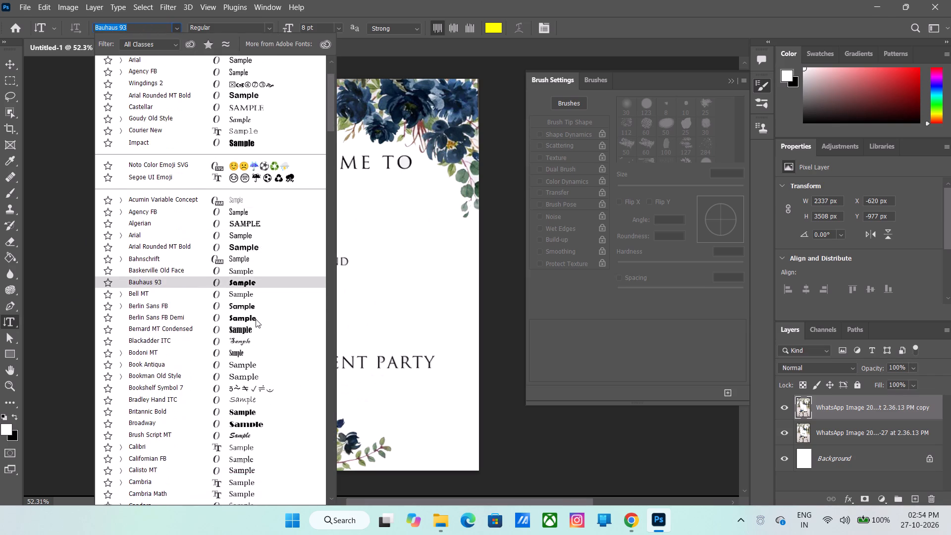
{"action": "scroll", "coordinate": [256, 319], "scroll_direction": "down", "scroll_amount": 6}
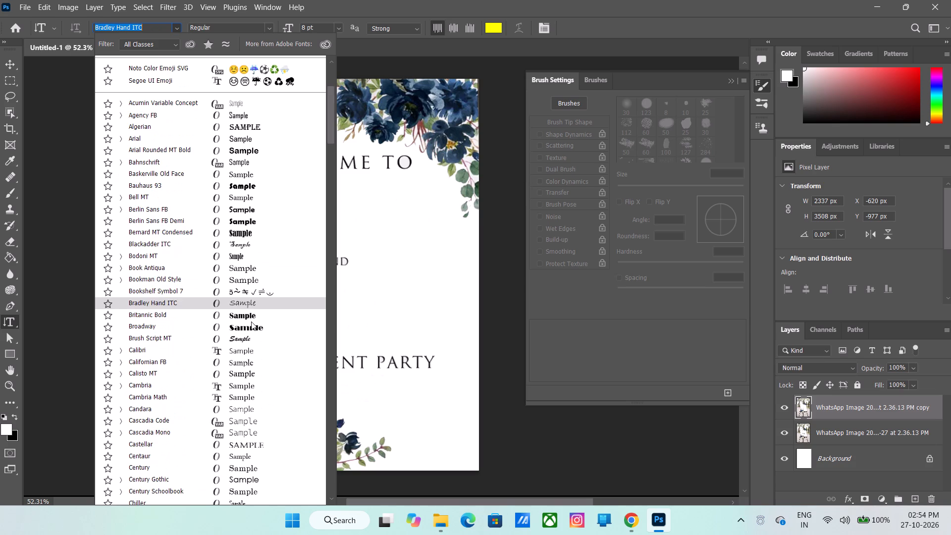
{"action": "scroll", "coordinate": [251, 321], "scroll_direction": "down", "scroll_amount": 7}
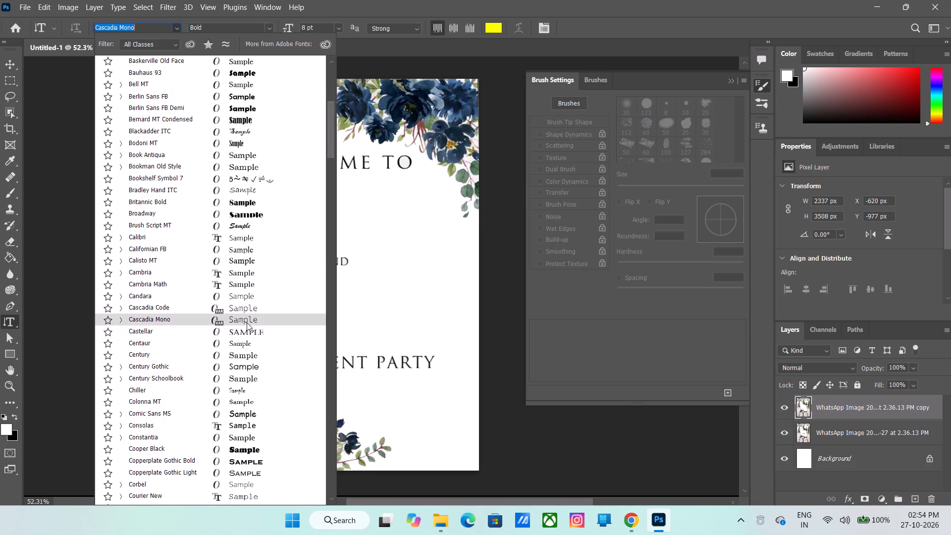
{"action": "scroll", "coordinate": [247, 322], "scroll_direction": "down", "scroll_amount": 12}
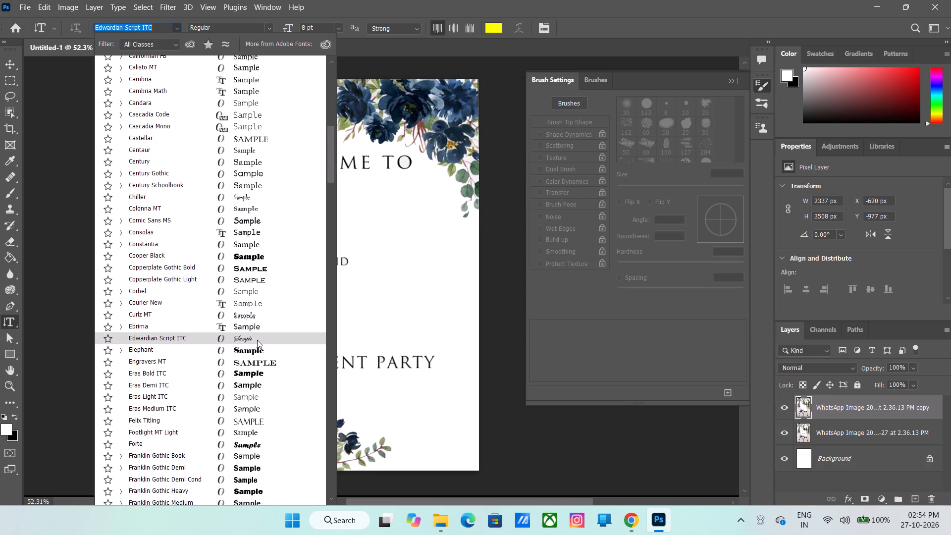
{"action": "left_click", "coordinate": [257, 340]}
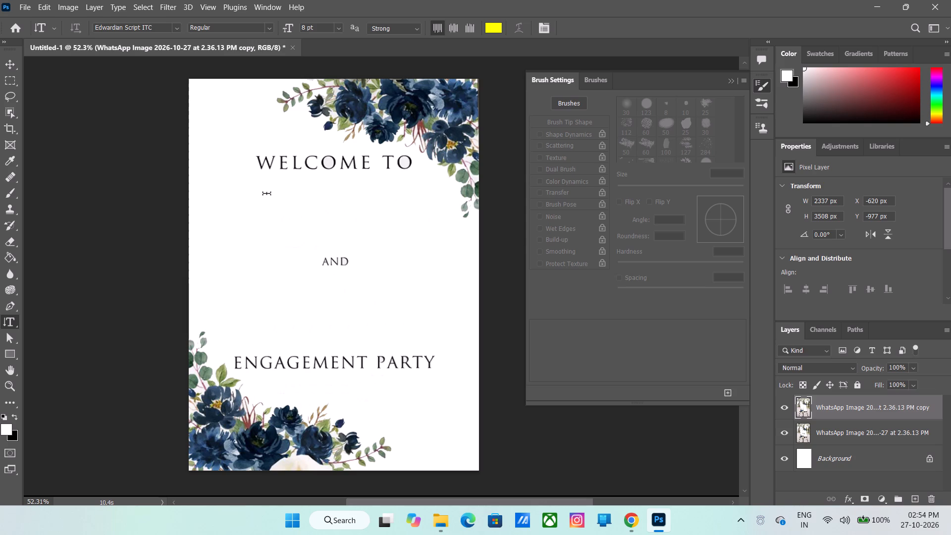
Browse the available fonts and choose Edwardian Script ITC for the type tool.
{"action": "left_click", "coordinate": [180, 26]}
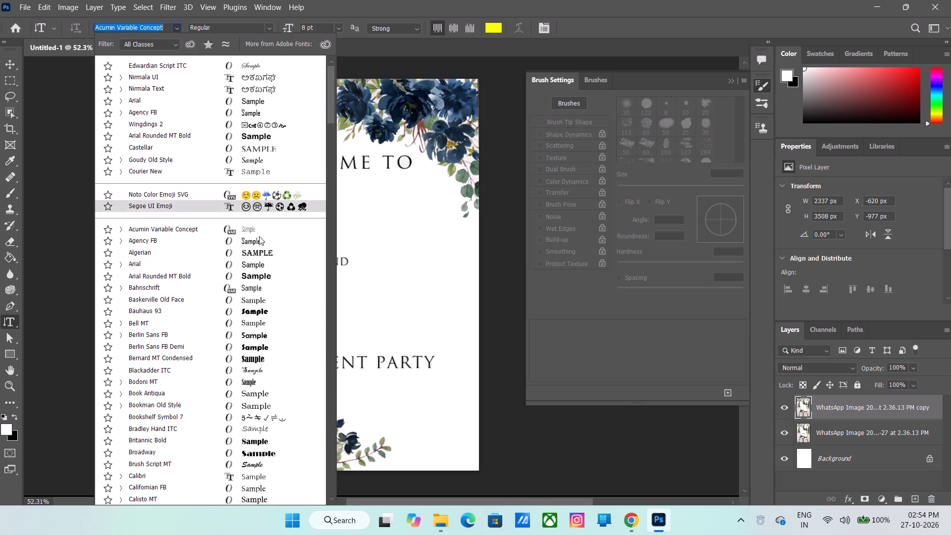
{"action": "scroll", "coordinate": [264, 323], "scroll_direction": "down", "scroll_amount": 4}
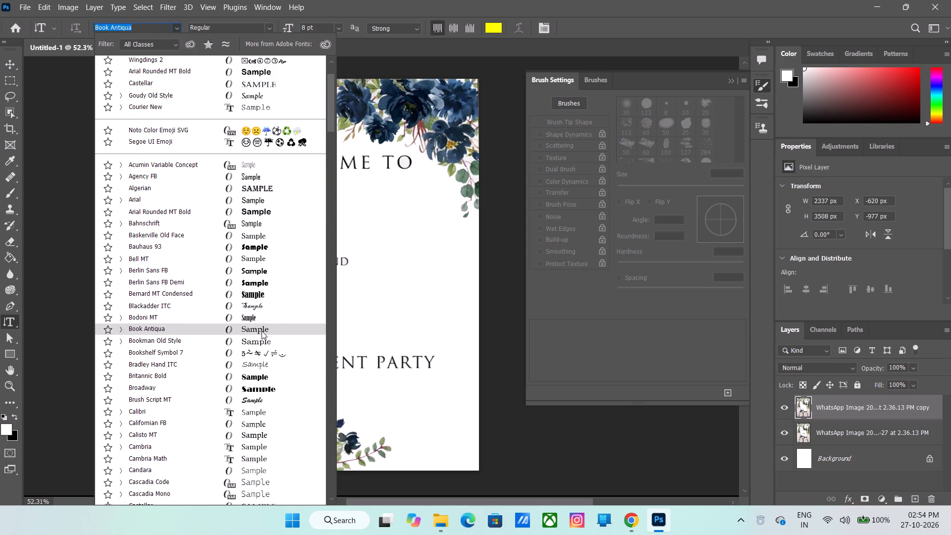
{"action": "scroll", "coordinate": [262, 331], "scroll_direction": "down", "scroll_amount": 8}
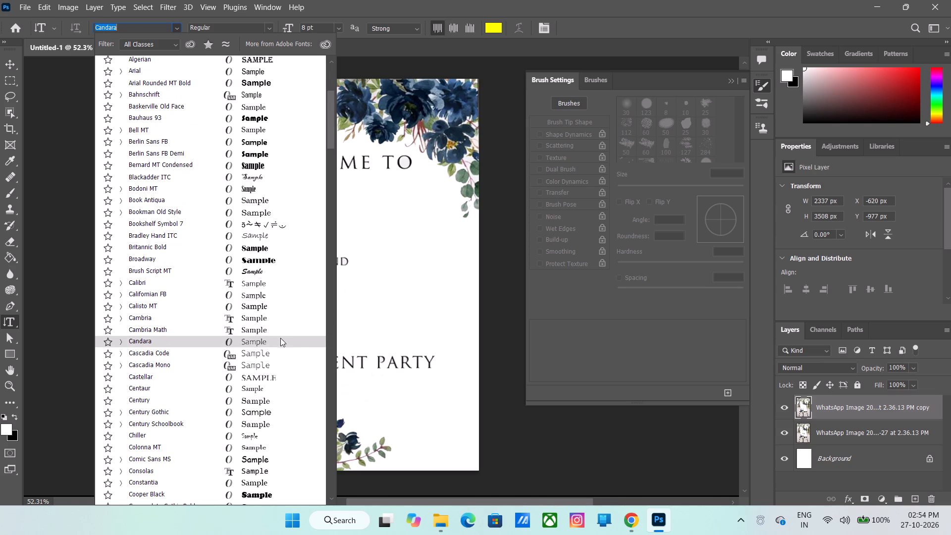
{"action": "scroll", "coordinate": [278, 322], "scroll_direction": "down", "scroll_amount": 7}
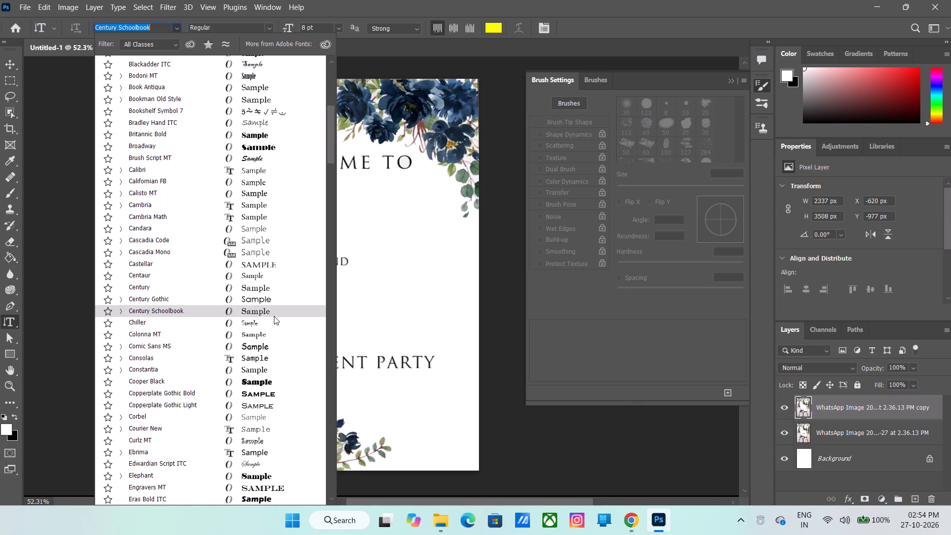
{"action": "scroll", "coordinate": [274, 316], "scroll_direction": "down", "scroll_amount": 4}
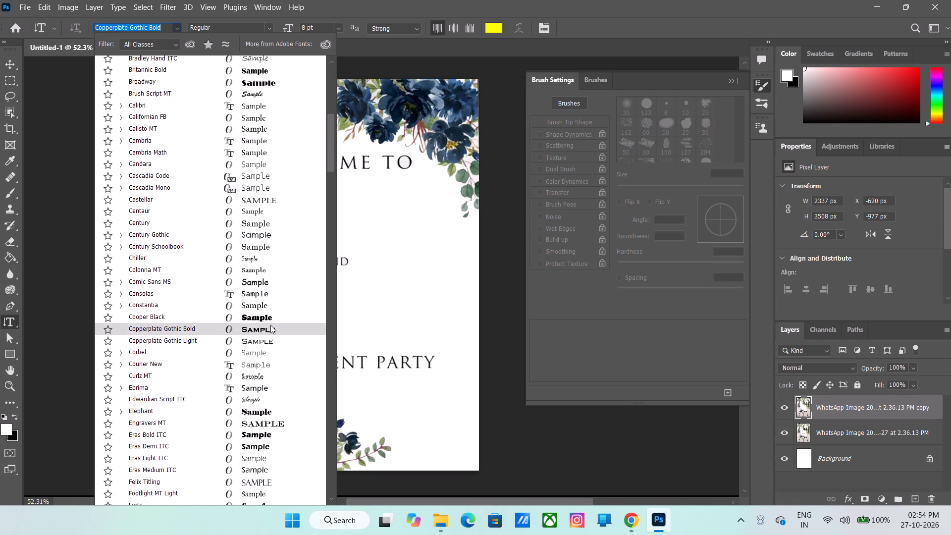
{"action": "scroll", "coordinate": [270, 325], "scroll_direction": "down", "scroll_amount": 3}
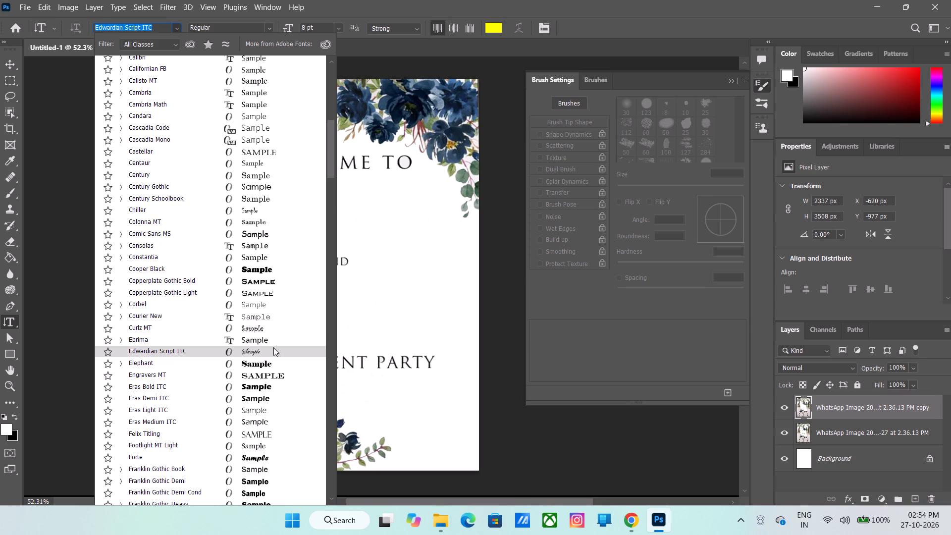
{"action": "left_click", "coordinate": [273, 347]}
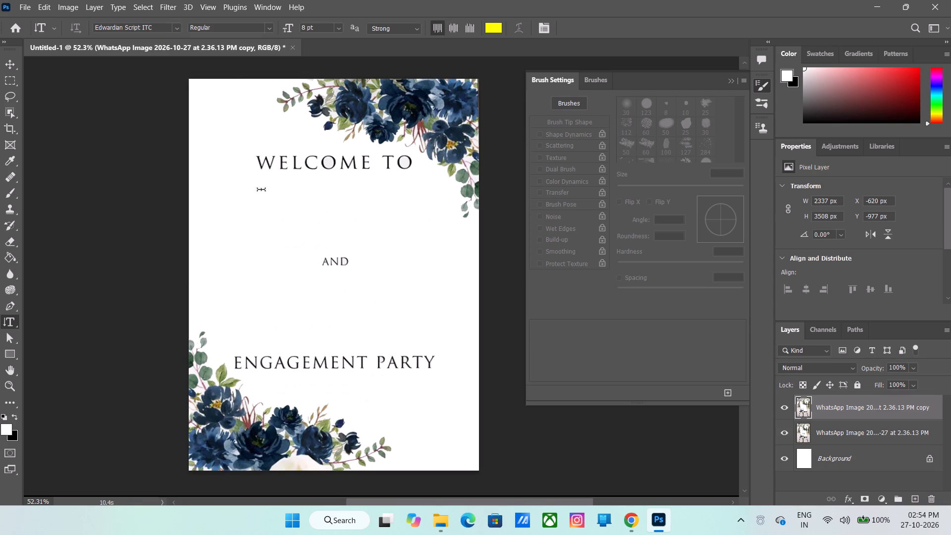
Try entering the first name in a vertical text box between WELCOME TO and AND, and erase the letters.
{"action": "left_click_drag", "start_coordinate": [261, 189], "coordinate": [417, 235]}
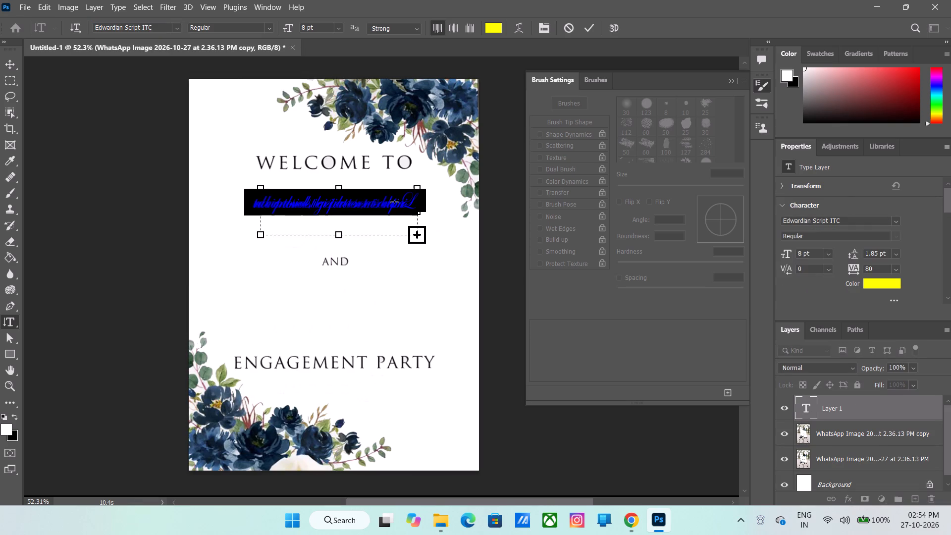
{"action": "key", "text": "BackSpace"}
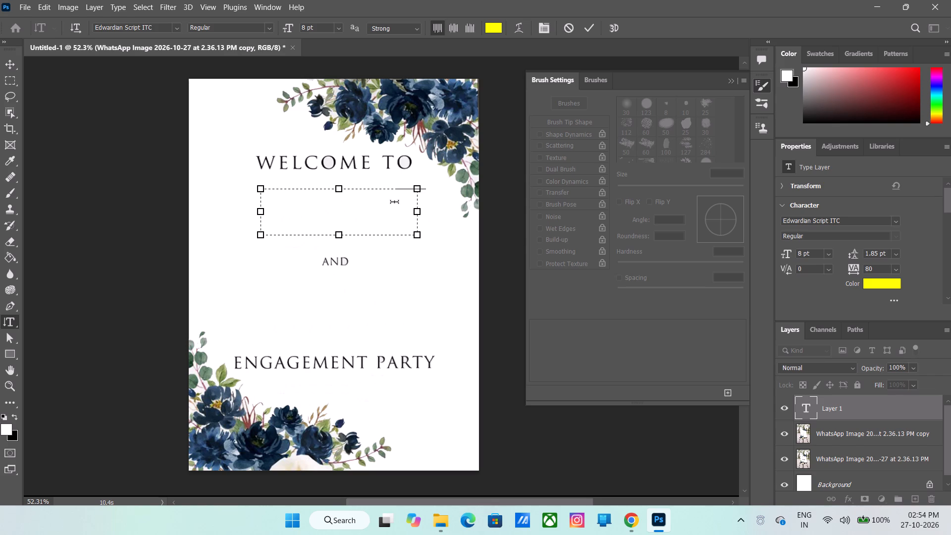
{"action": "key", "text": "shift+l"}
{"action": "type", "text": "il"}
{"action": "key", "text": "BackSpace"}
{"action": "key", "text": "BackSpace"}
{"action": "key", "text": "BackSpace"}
Switch to the Horizontal Type tool and draw a text box between WELCOME TO and AND, cleared of all text.
{"action": "right_click", "coordinate": [10, 322]}
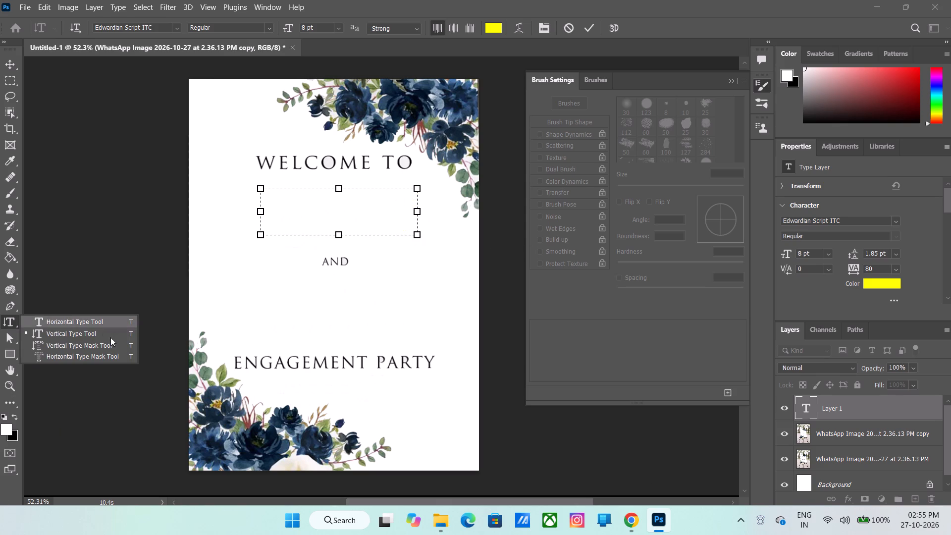
{"action": "left_click", "coordinate": [103, 320]}
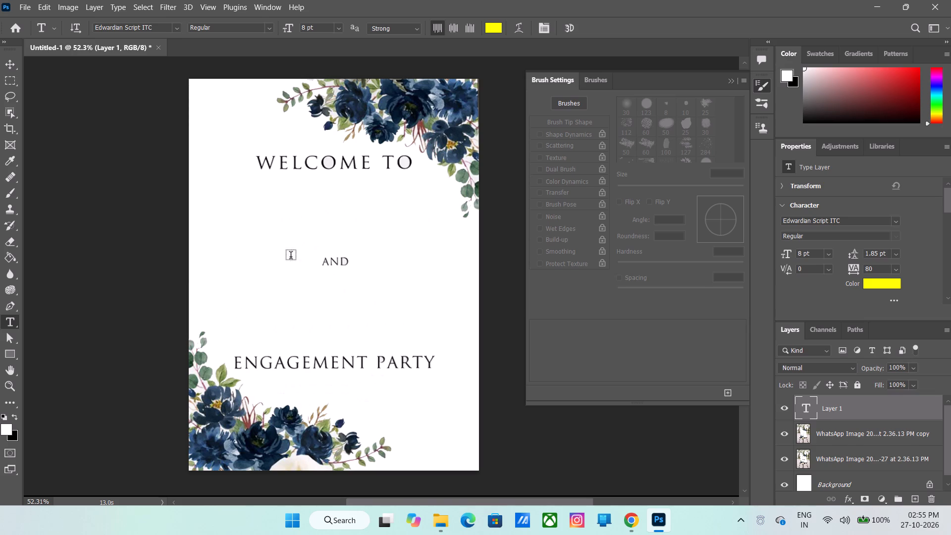
{"action": "left_click_drag", "start_coordinate": [255, 196], "coordinate": [263, 201]}
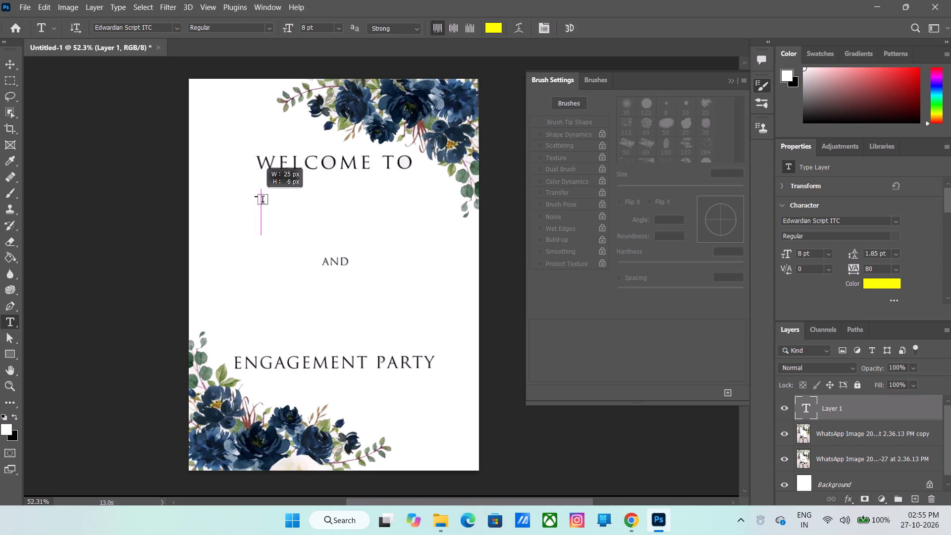
{"action": "left_click_drag", "start_coordinate": [263, 201], "coordinate": [418, 236]}
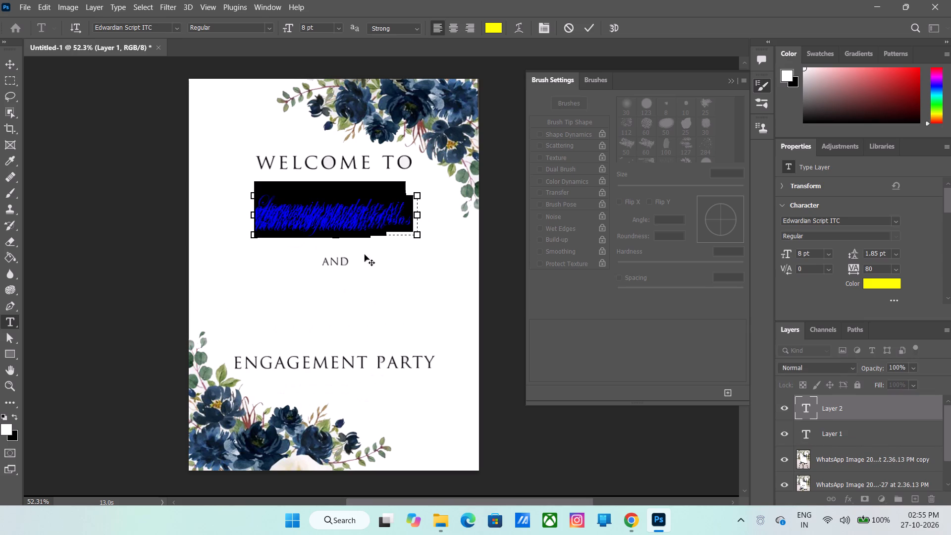
{"action": "key", "text": "BackSpace"}
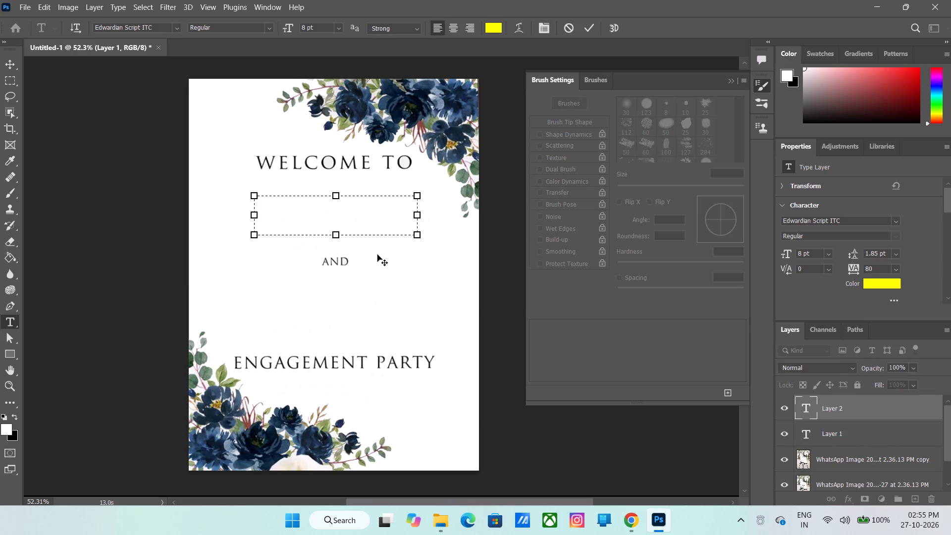
{"action": "type", "text": "Li"}
{"action": "key", "text": "BackSpace"}
{"action": "key", "text": "BackSpace"}
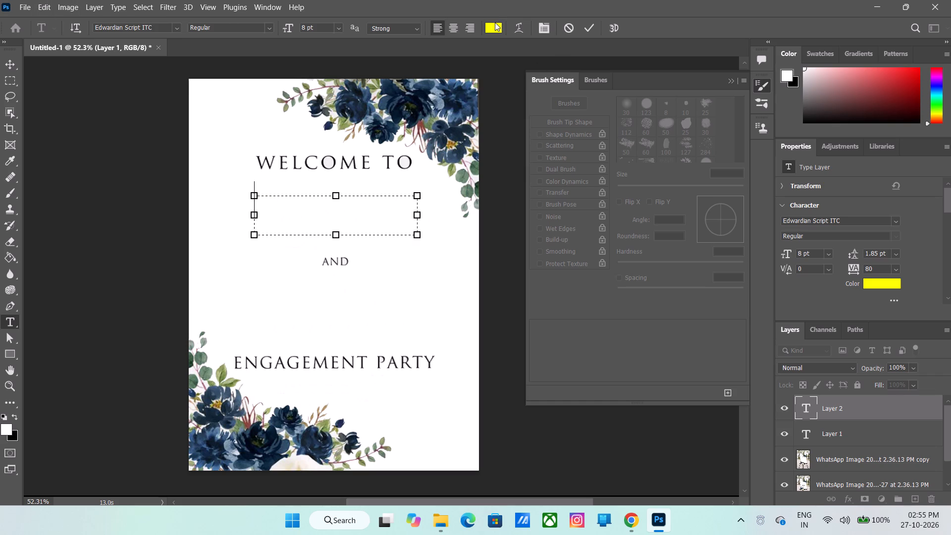
Change the text color to black.
{"action": "left_click", "coordinate": [493, 26]}
{"action": "left_click_drag", "start_coordinate": [297, 214], "coordinate": [155, 382]}
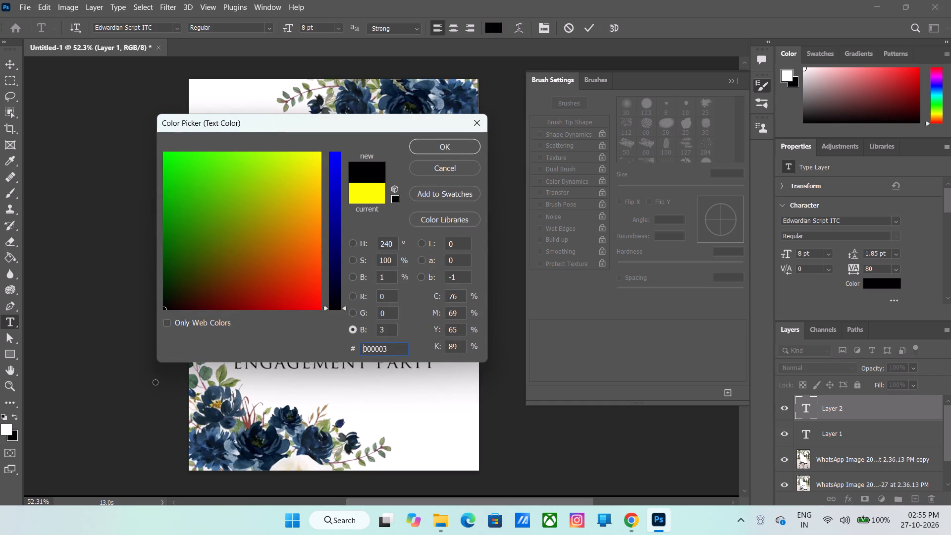
{"action": "left_click_drag", "start_coordinate": [155, 382], "coordinate": [154, 383]}
{"action": "left_click", "coordinate": [438, 146]}
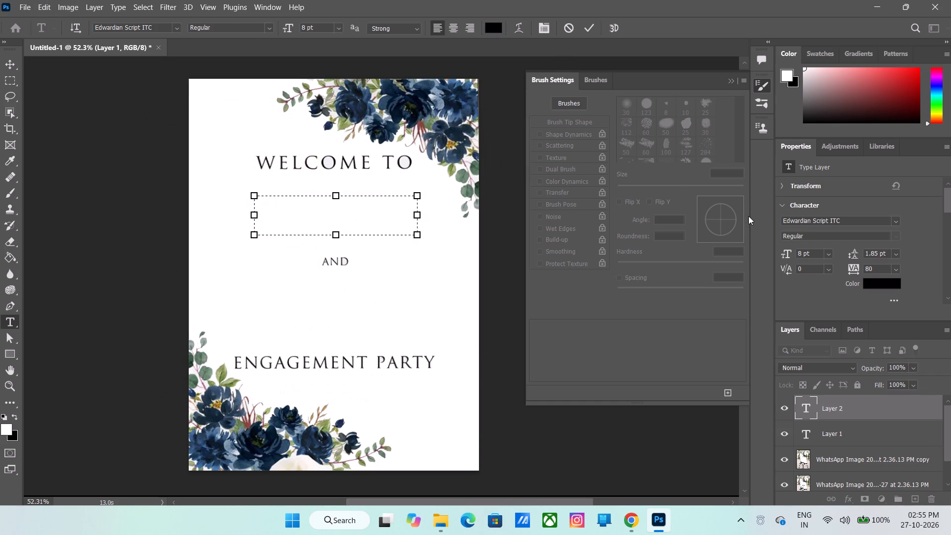
Enter the name Likhita in the text box below WELCOME TO.
{"action": "type", "text": "Li"}
{"action": "type", "text": "khit"}
{"action": "key", "text": "a"}
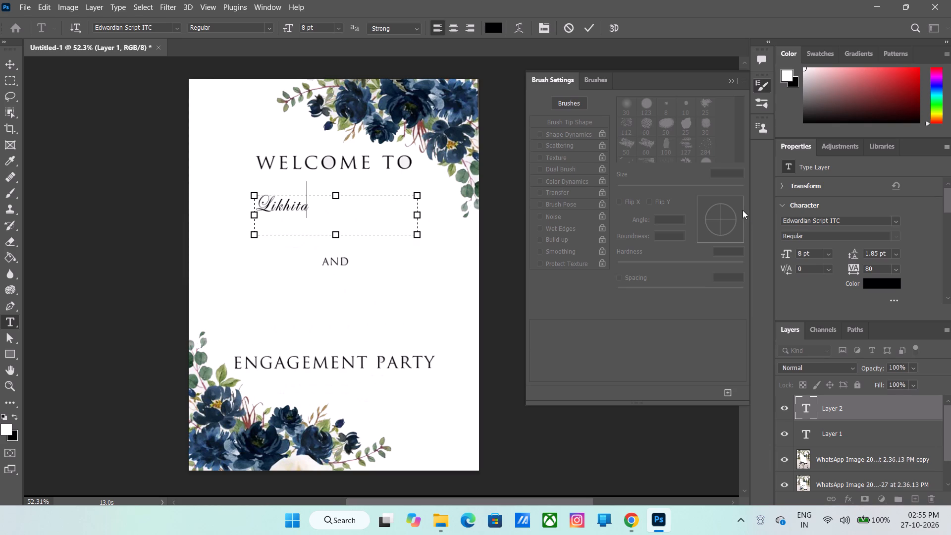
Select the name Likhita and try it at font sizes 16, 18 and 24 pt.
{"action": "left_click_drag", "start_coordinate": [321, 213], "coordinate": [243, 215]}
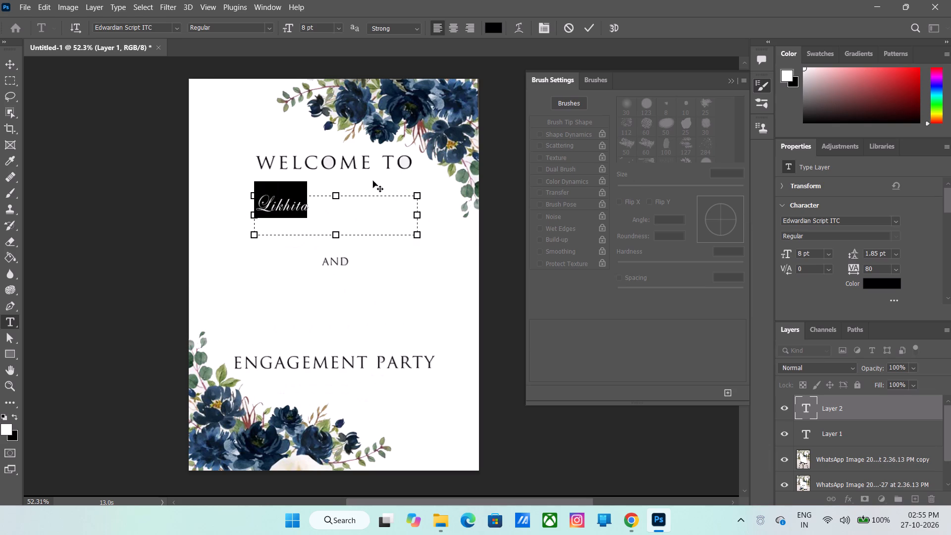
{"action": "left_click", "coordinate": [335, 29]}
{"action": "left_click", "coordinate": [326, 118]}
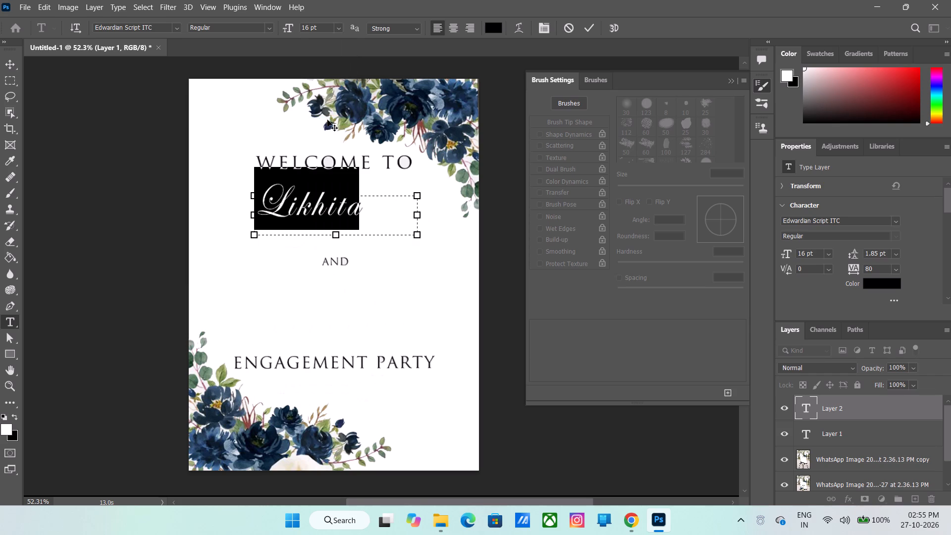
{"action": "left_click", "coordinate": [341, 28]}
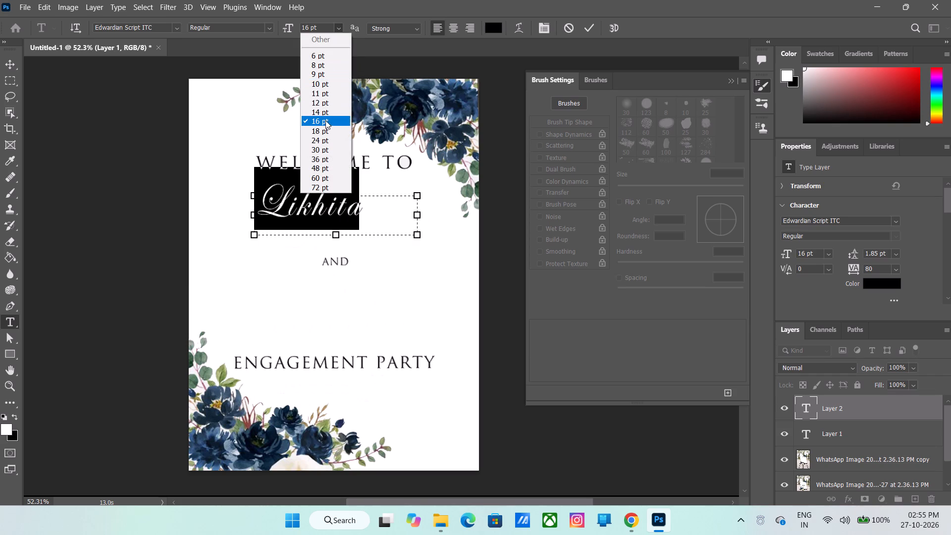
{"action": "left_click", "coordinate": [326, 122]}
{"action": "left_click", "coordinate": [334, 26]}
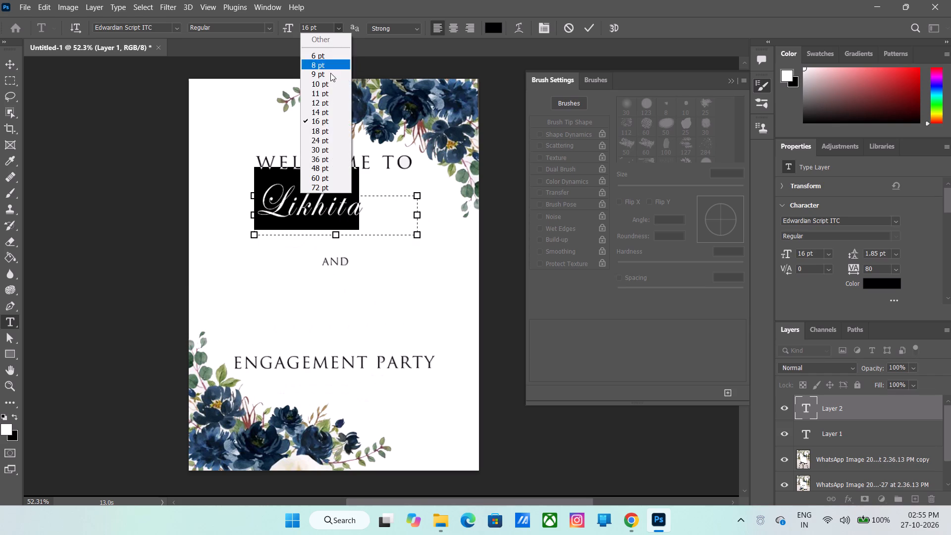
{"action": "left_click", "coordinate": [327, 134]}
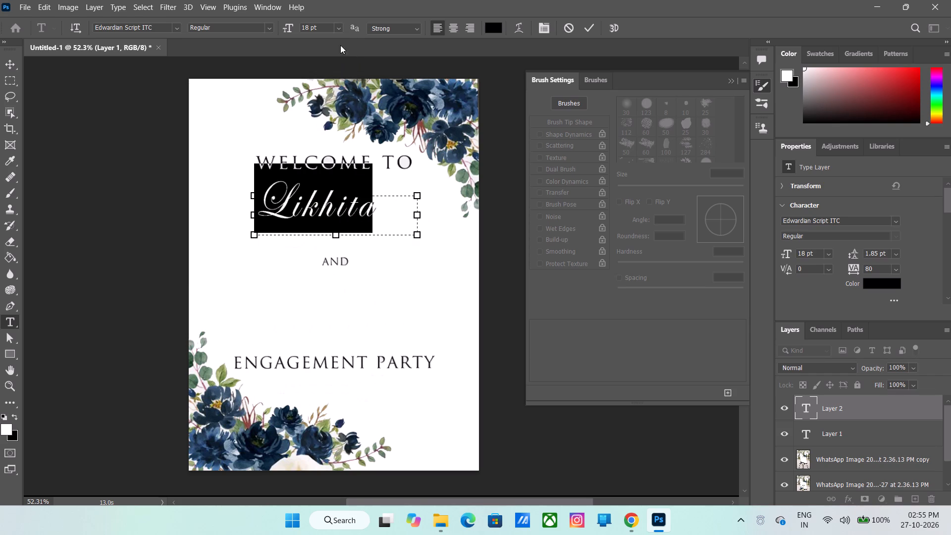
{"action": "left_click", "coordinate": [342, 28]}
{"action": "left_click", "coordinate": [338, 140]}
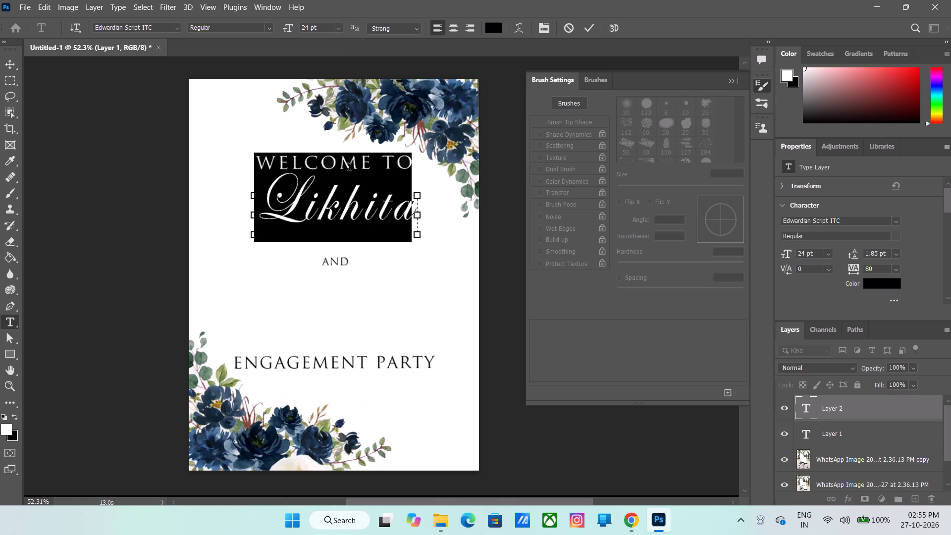
Set the font size of the selected name Likhita to 21 pt.
{"action": "left_click", "coordinate": [342, 24]}
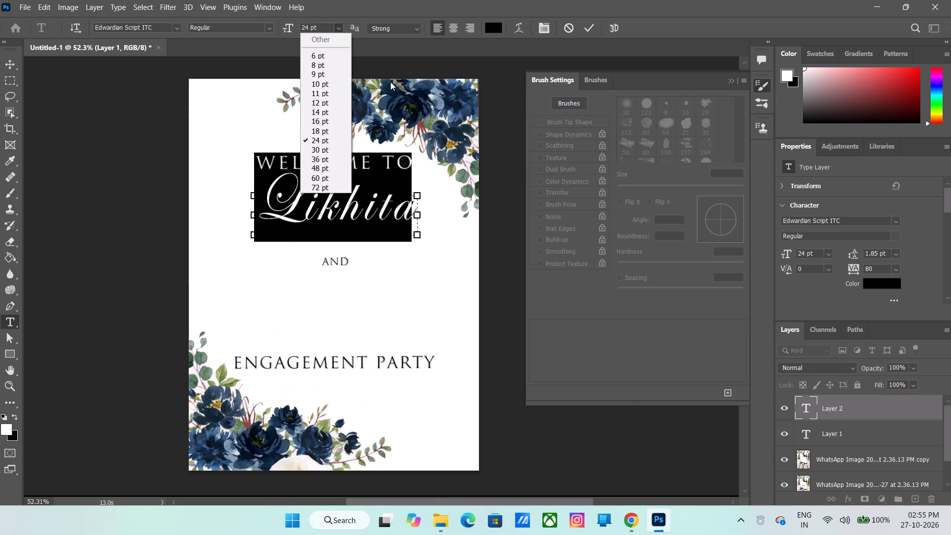
{"action": "left_click", "coordinate": [316, 25]}
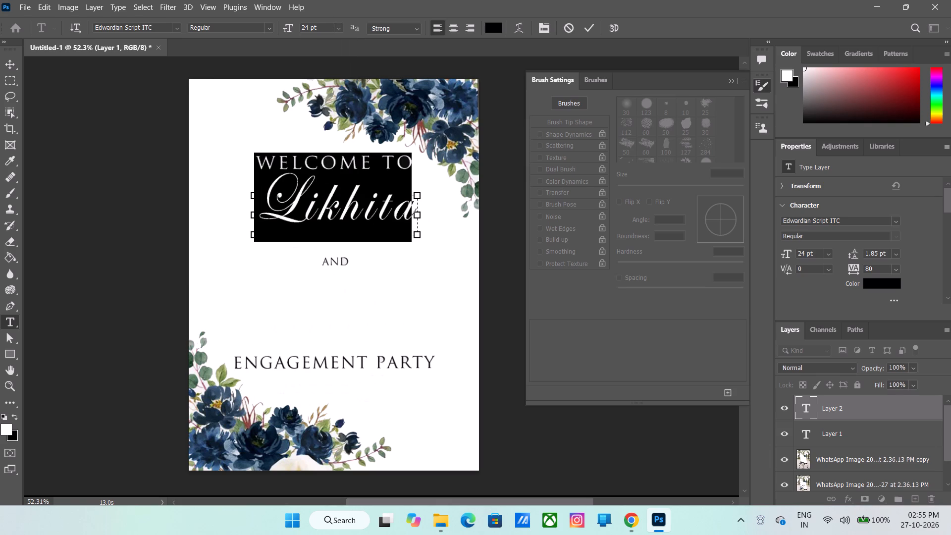
{"action": "left_click", "coordinate": [305, 26]}
{"action": "key", "text": "Right"}
{"action": "key", "text": "BackSpace"}
{"action": "key", "text": "BackSpace"}
{"action": "type", "text": "21"}
{"action": "key", "text": "Return"}
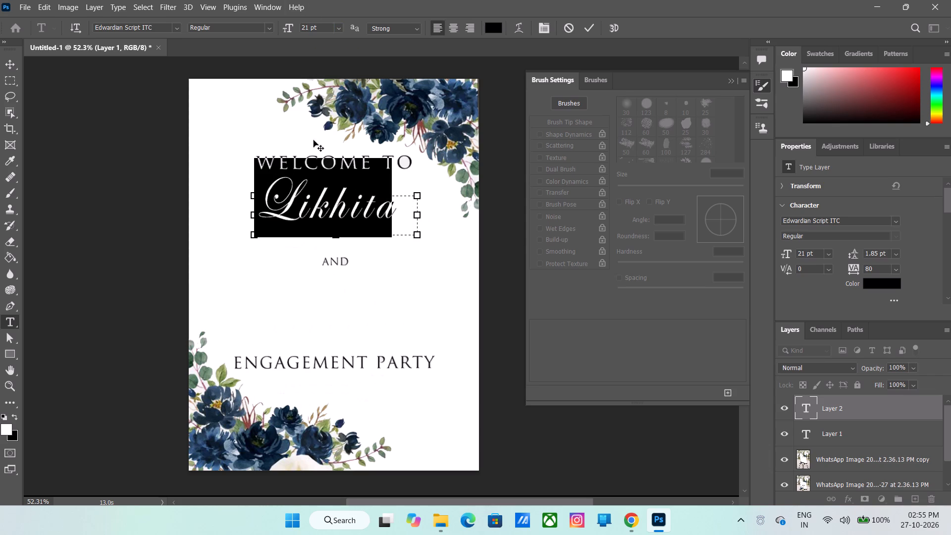
{"action": "left_click", "coordinate": [367, 248]}
Move the name Likhita so it sits centred between WELCOME TO and AND, just above AND.
{"action": "left_click_drag", "start_coordinate": [376, 259], "coordinate": [381, 266]}
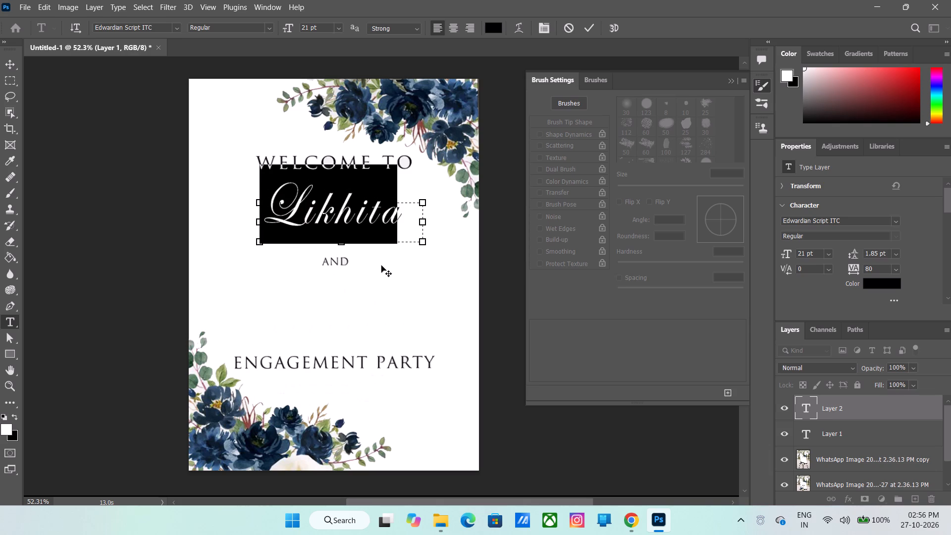
{"action": "left_click_drag", "start_coordinate": [381, 266], "coordinate": [384, 268]}
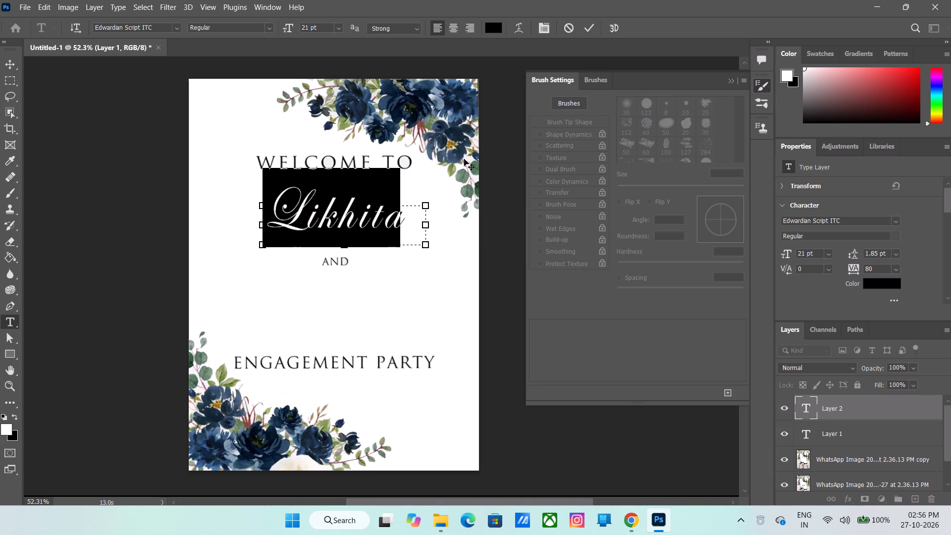
{"action": "left_click", "coordinate": [584, 25]}
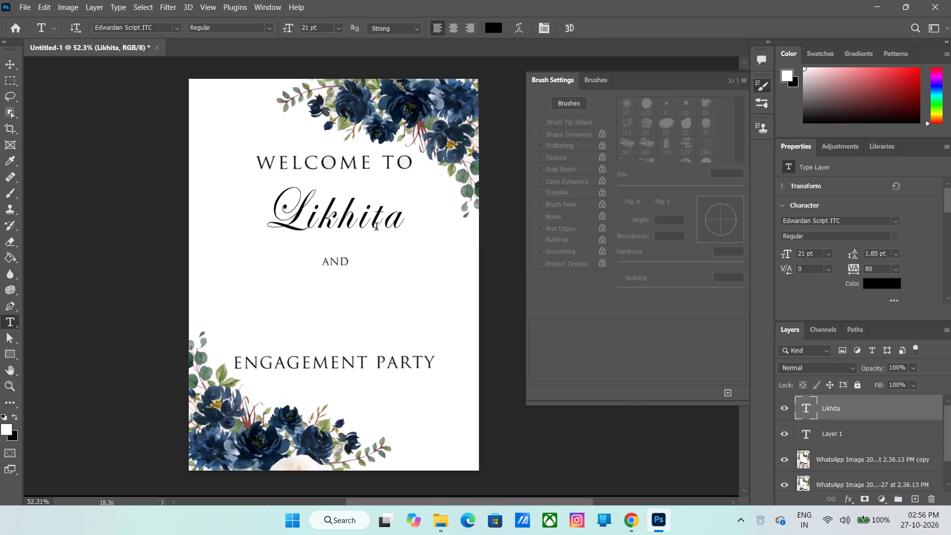
{"action": "left_click", "coordinate": [359, 217]}
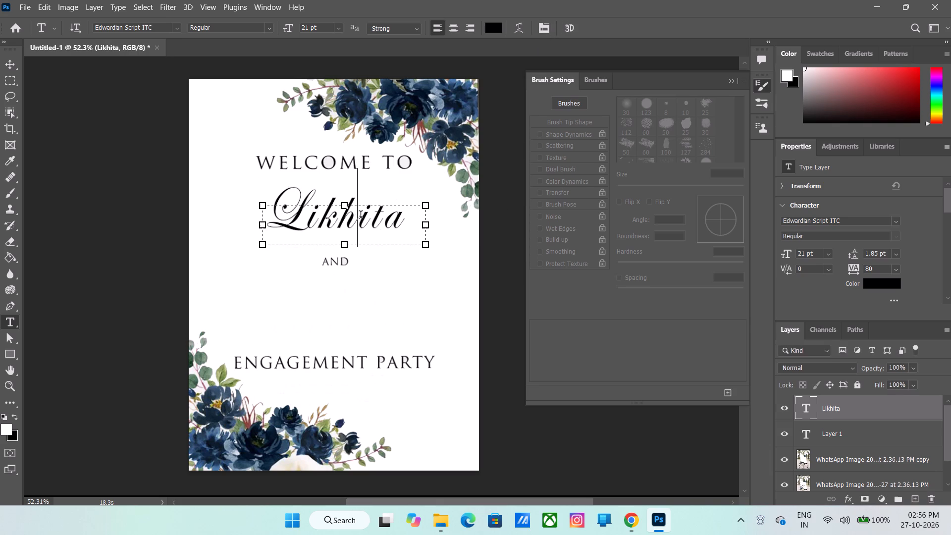
{"action": "left_click_drag", "start_coordinate": [375, 270], "coordinate": [375, 274]}
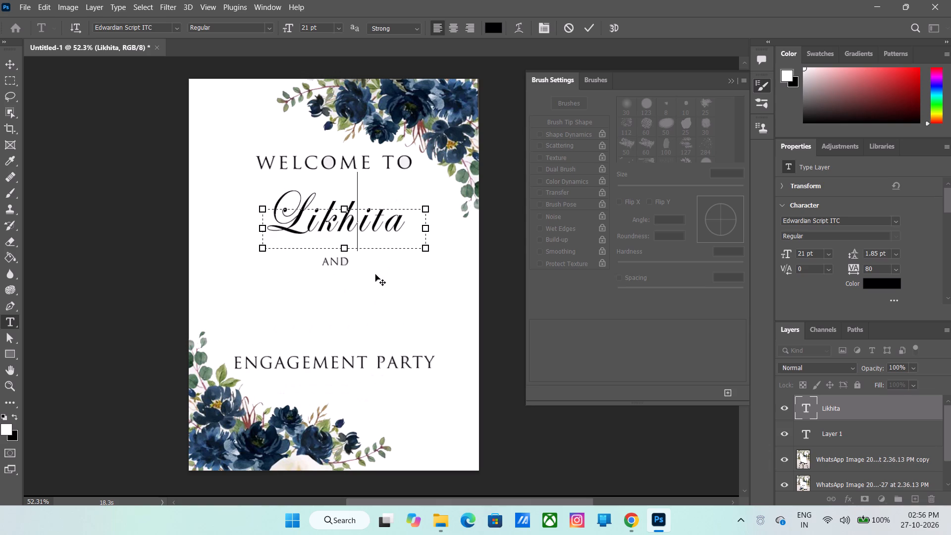
{"action": "left_click_drag", "start_coordinate": [375, 274], "coordinate": [375, 278]}
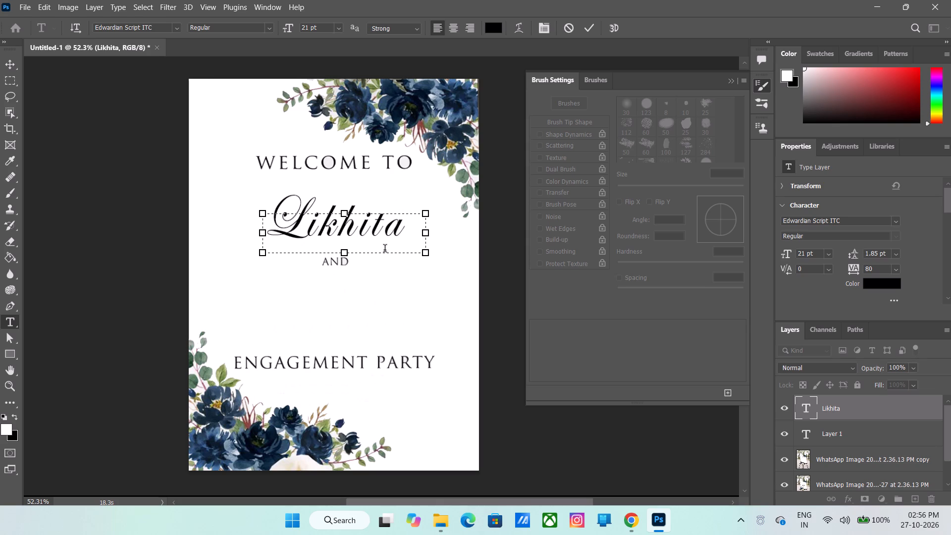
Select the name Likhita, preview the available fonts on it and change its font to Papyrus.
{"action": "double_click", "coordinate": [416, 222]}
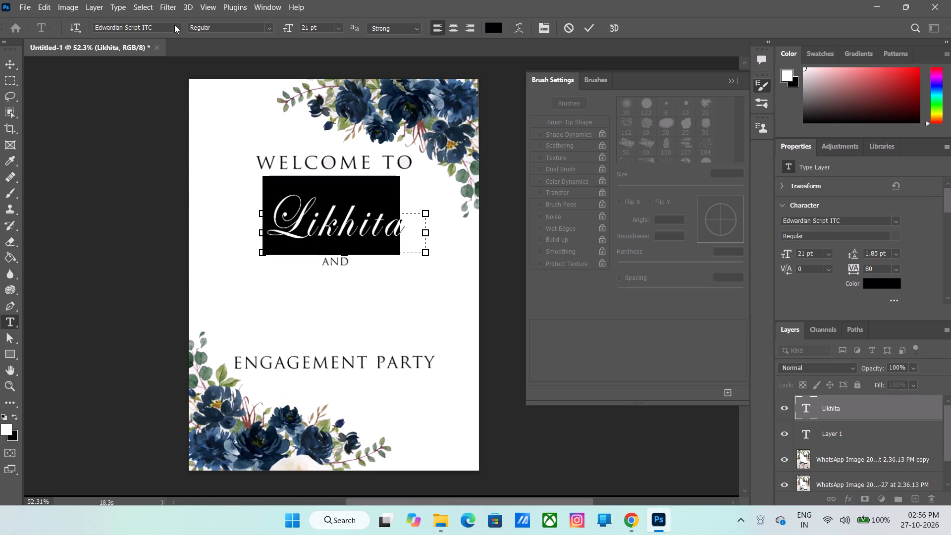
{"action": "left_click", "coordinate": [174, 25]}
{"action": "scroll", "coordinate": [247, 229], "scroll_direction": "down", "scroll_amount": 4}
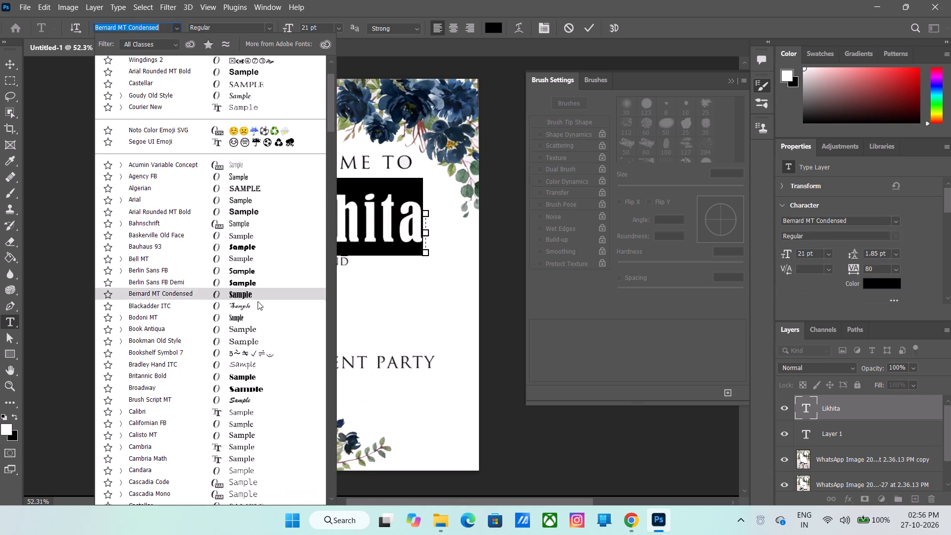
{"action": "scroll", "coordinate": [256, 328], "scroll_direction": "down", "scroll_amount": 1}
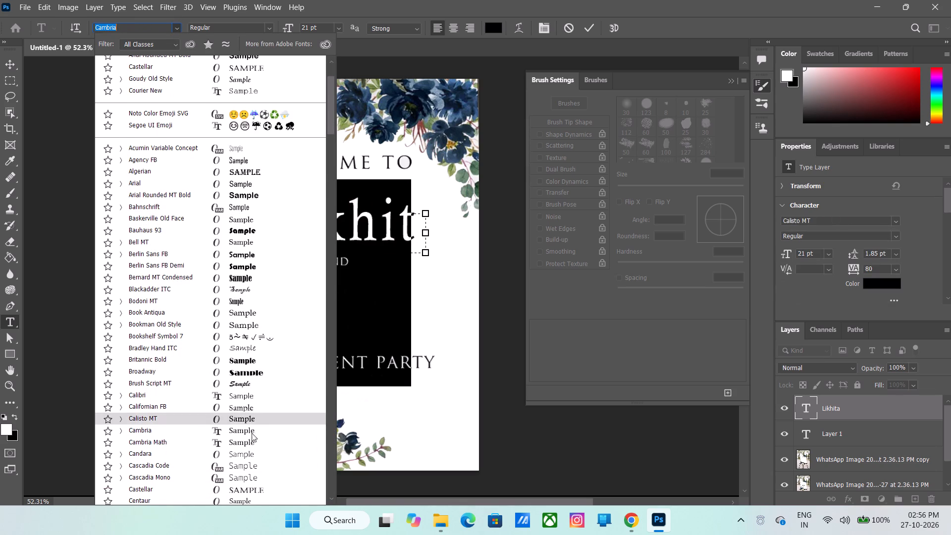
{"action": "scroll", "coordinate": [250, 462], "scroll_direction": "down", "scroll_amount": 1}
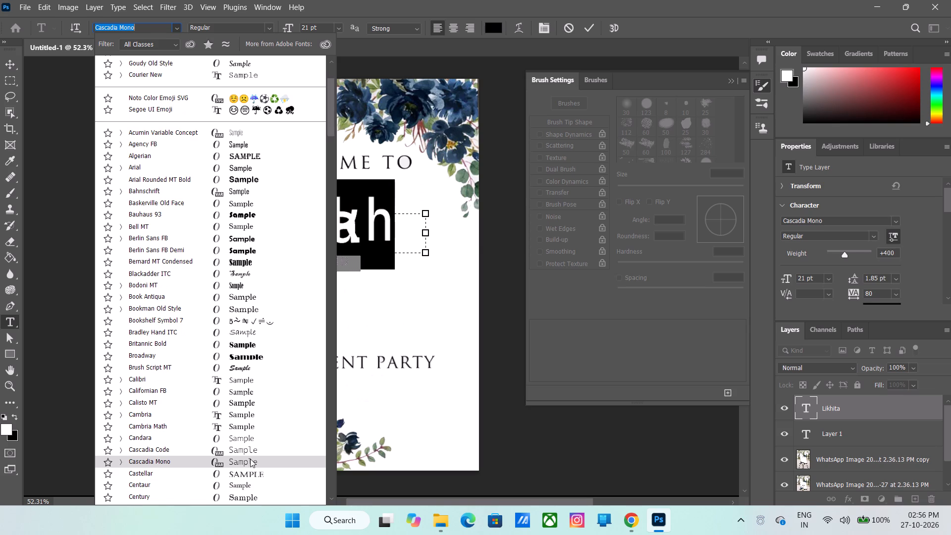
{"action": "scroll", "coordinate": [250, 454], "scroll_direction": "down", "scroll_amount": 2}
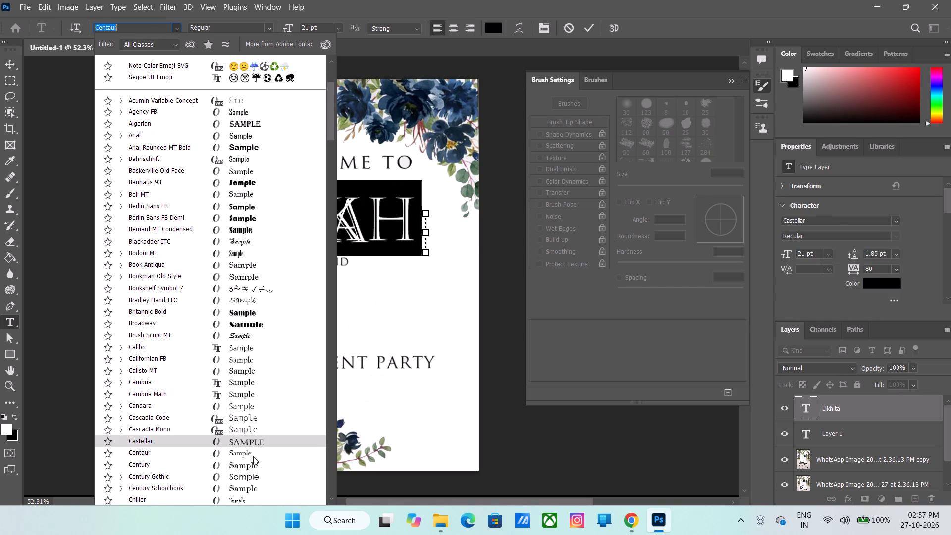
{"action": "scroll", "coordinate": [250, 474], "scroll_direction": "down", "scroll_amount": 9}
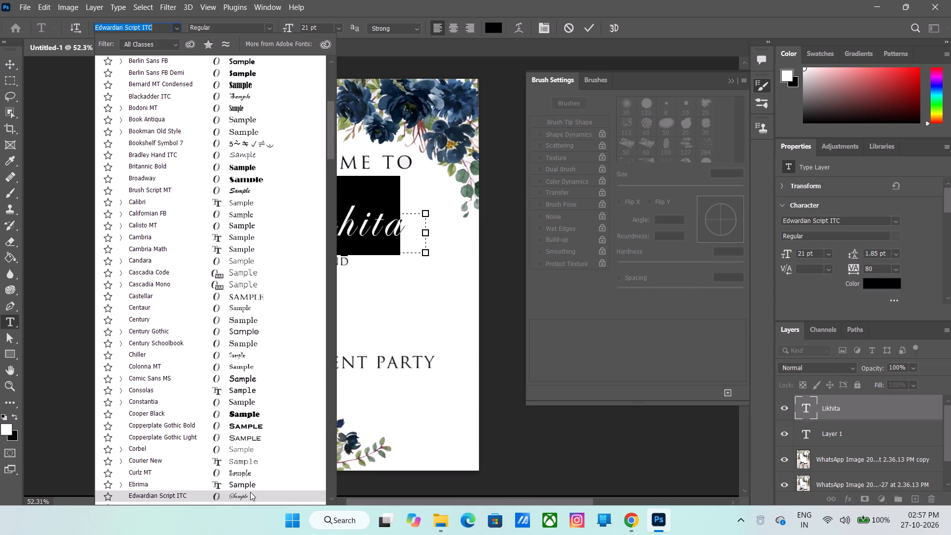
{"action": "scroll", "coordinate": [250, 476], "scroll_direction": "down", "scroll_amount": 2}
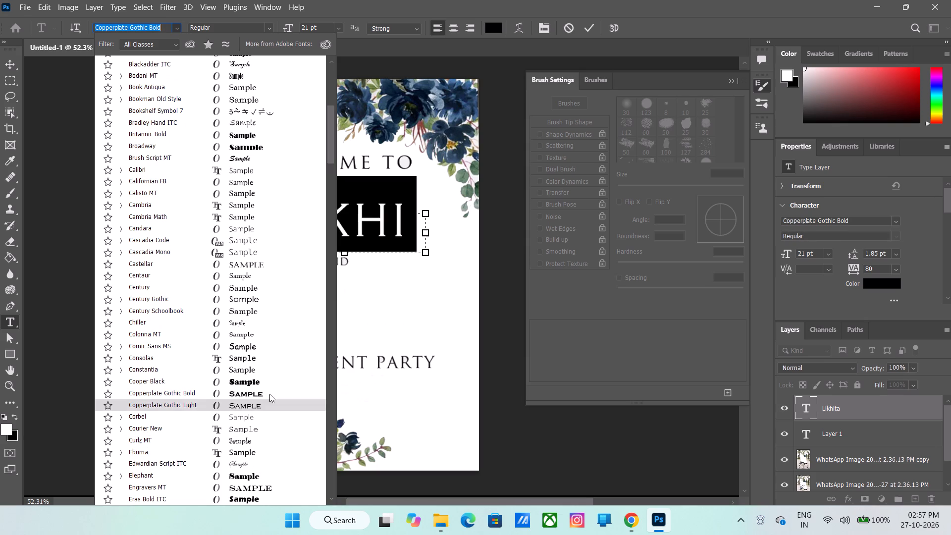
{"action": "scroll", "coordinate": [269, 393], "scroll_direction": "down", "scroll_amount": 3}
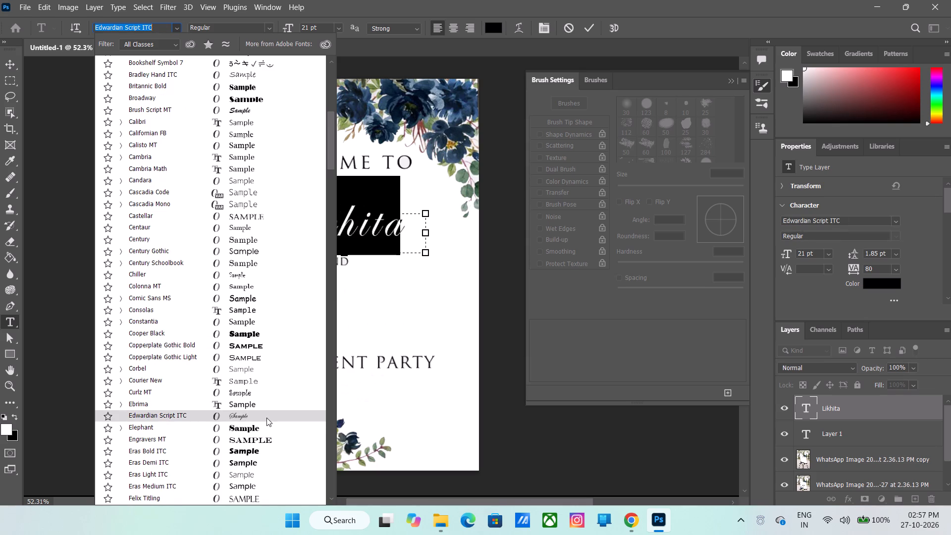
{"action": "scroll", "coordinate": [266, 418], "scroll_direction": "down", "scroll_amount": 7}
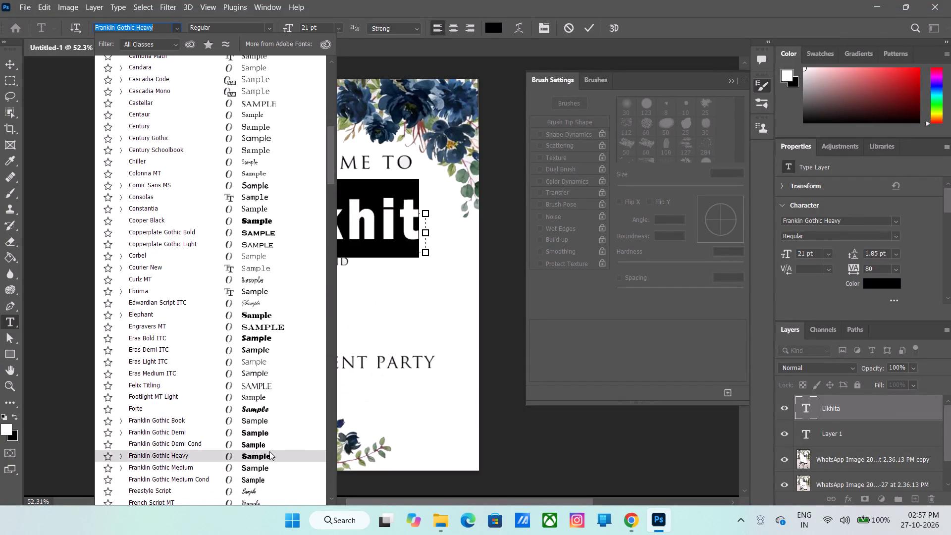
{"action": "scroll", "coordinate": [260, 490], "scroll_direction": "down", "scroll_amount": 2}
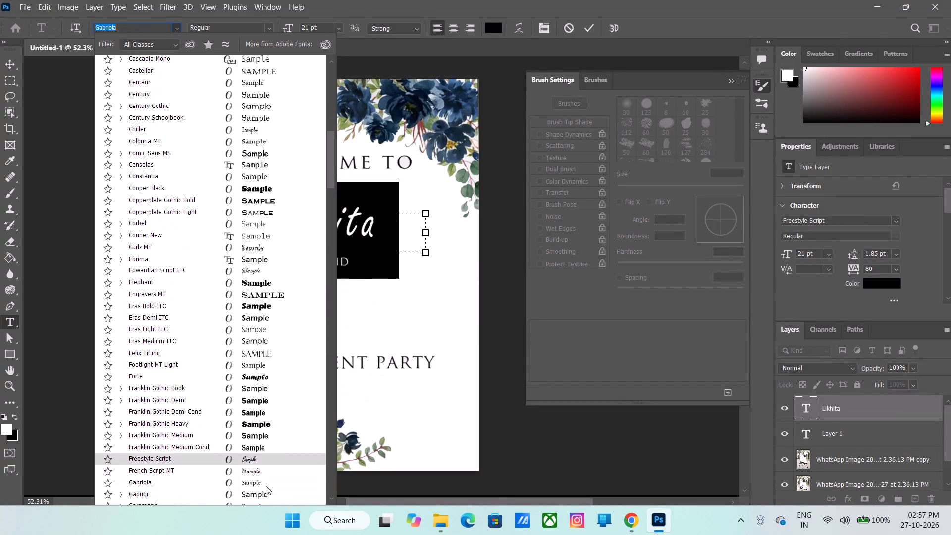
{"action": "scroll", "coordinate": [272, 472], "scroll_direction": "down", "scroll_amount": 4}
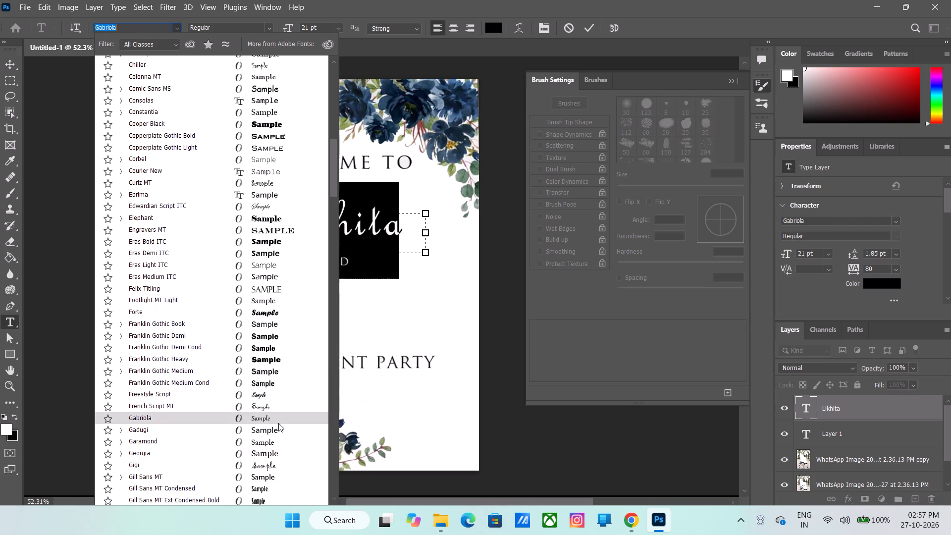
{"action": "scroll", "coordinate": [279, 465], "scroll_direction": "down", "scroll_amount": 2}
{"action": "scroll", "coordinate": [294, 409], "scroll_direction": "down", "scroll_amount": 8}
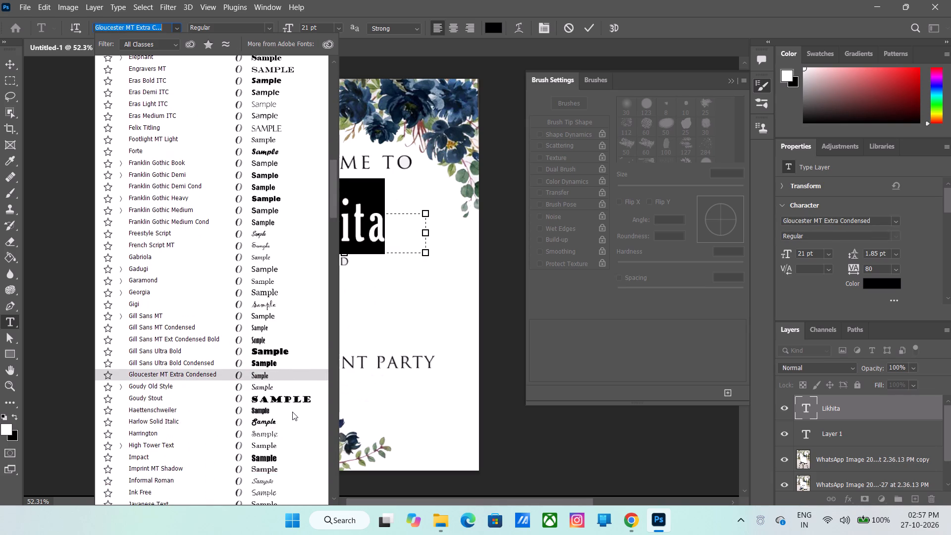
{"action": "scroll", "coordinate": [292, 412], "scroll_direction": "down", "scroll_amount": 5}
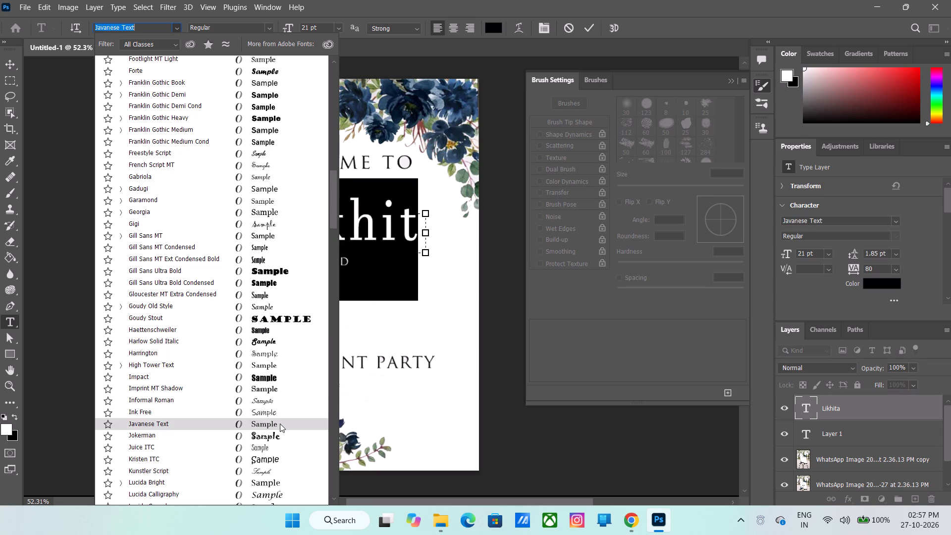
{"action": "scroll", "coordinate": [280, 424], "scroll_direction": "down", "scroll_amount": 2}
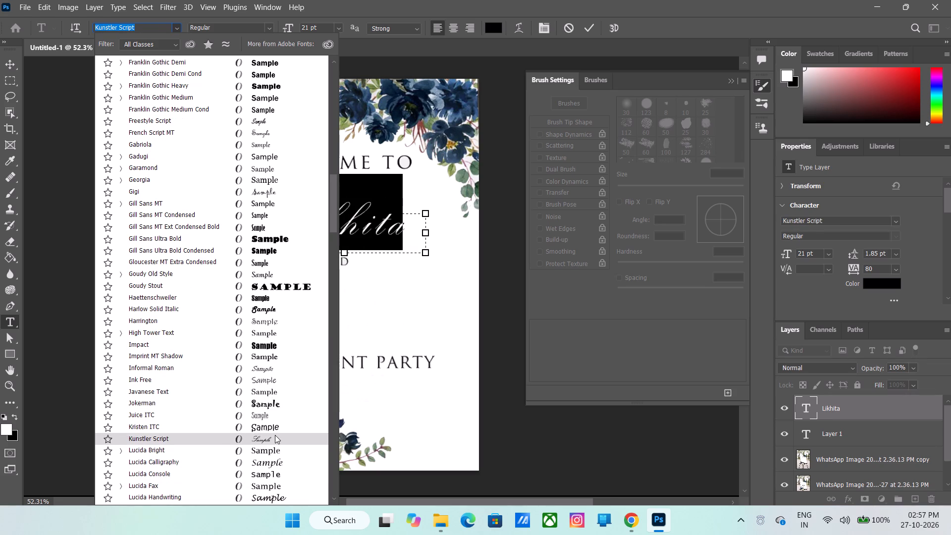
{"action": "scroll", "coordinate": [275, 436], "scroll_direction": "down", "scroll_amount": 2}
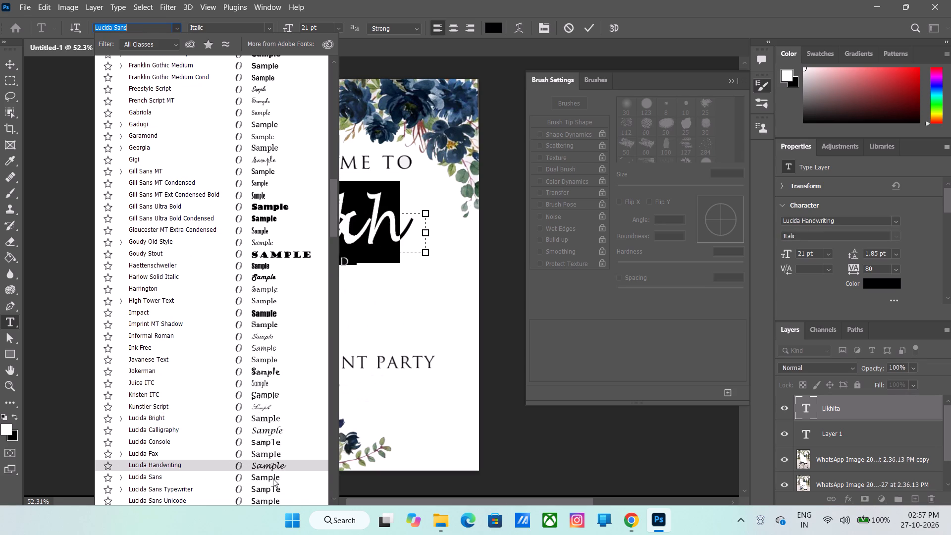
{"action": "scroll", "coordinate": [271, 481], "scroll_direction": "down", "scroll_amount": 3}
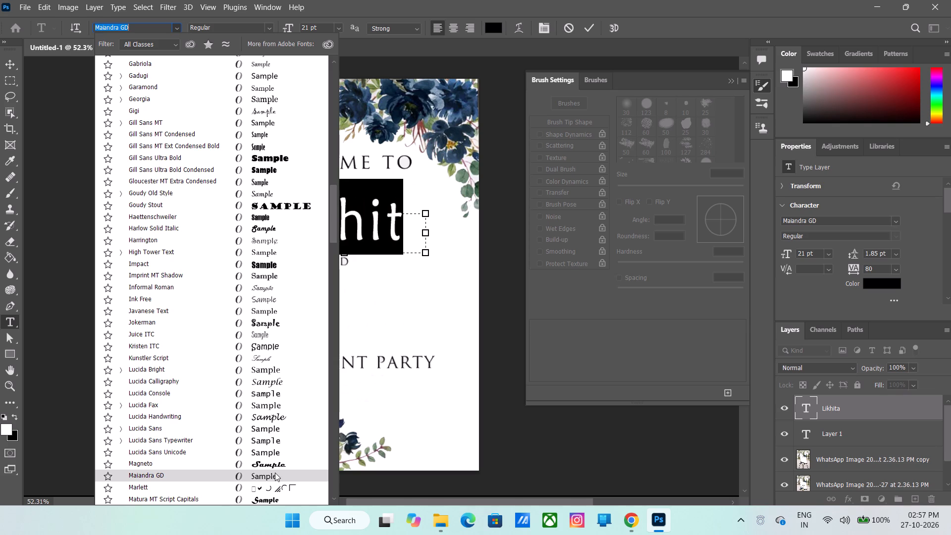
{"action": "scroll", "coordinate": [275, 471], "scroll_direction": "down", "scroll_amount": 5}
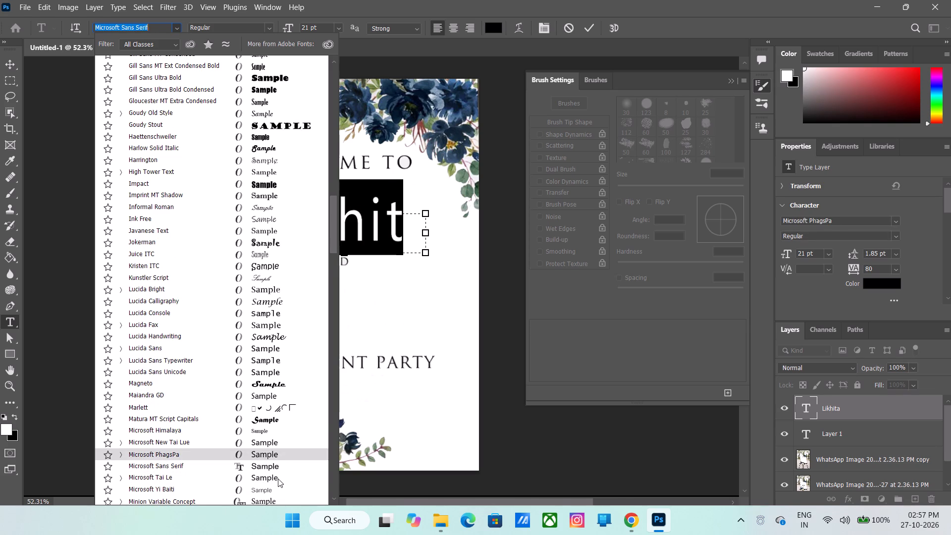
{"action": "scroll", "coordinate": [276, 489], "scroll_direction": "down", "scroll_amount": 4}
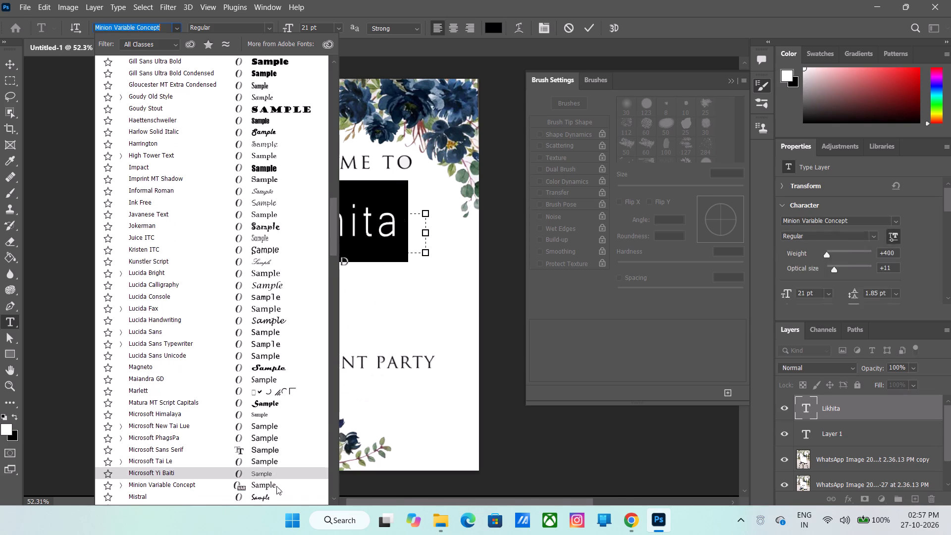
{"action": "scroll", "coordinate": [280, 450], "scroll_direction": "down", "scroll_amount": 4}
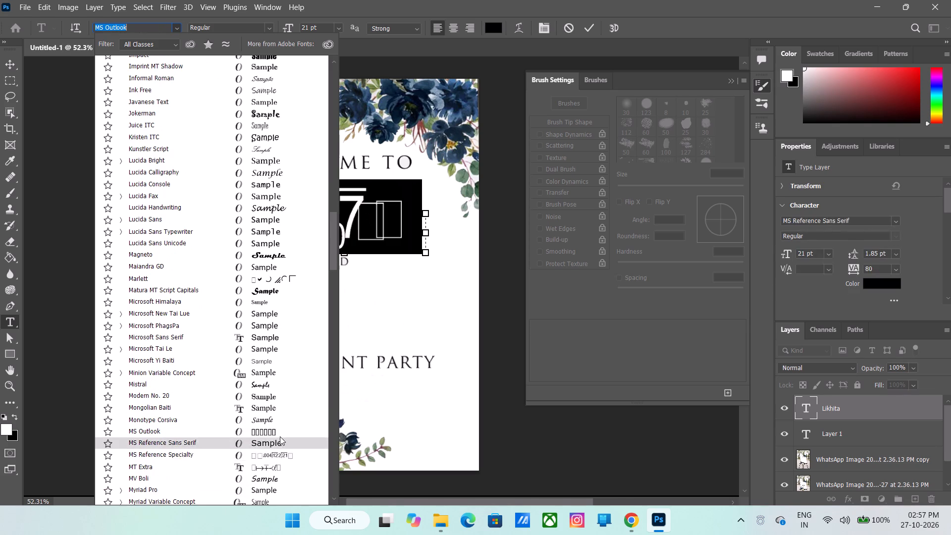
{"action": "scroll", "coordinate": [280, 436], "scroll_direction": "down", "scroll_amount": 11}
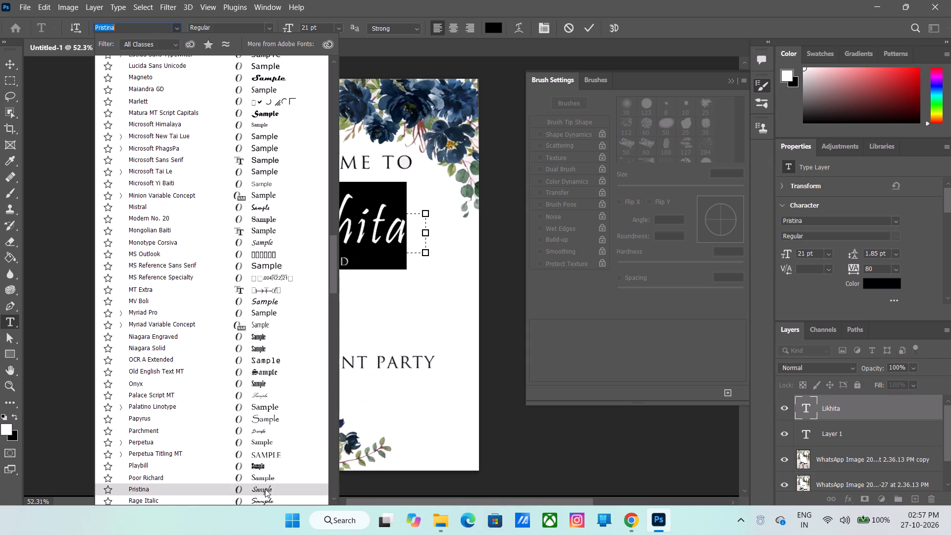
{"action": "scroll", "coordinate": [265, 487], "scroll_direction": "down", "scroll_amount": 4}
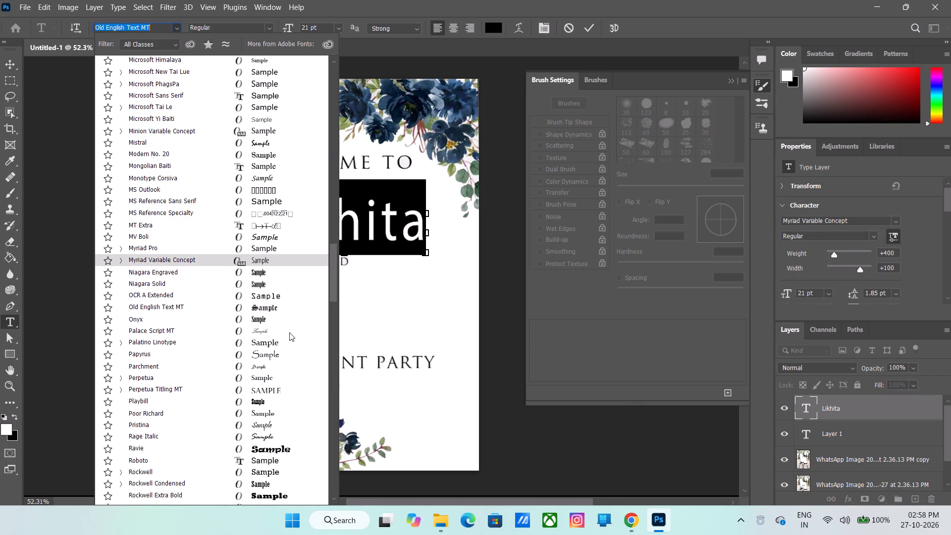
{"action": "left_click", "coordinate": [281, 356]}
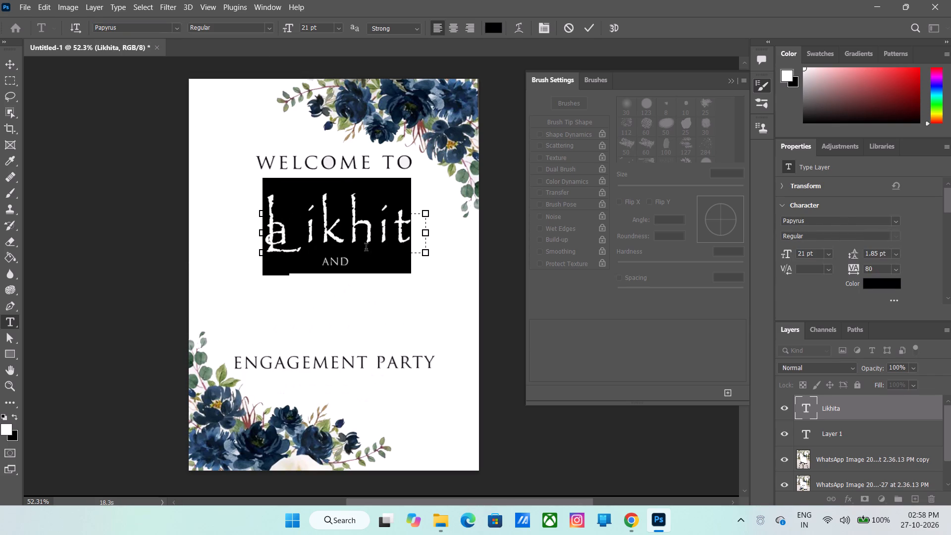
Set the font size of the selected name Likhita to 12 pt.
{"action": "left_click", "coordinate": [324, 30]}
{"action": "left_click", "coordinate": [339, 24]}
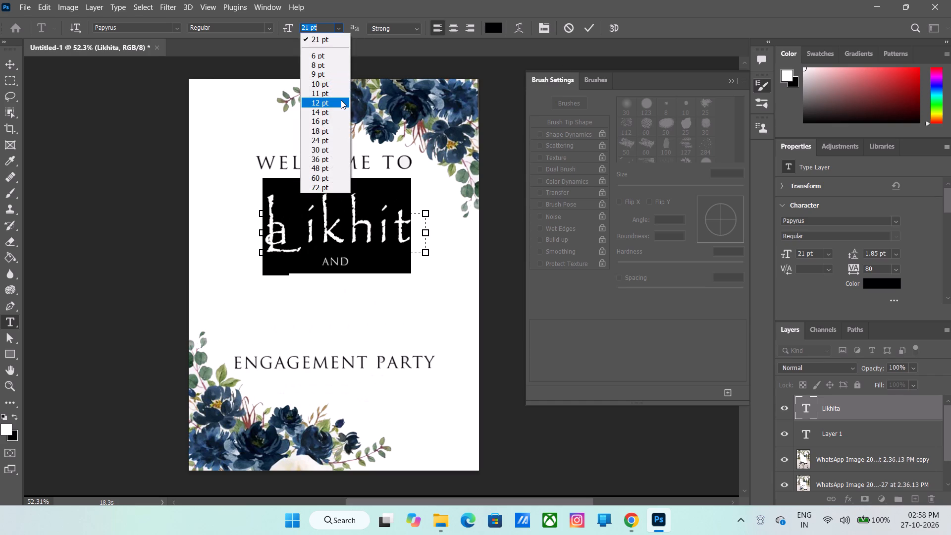
{"action": "left_click", "coordinate": [341, 102]}
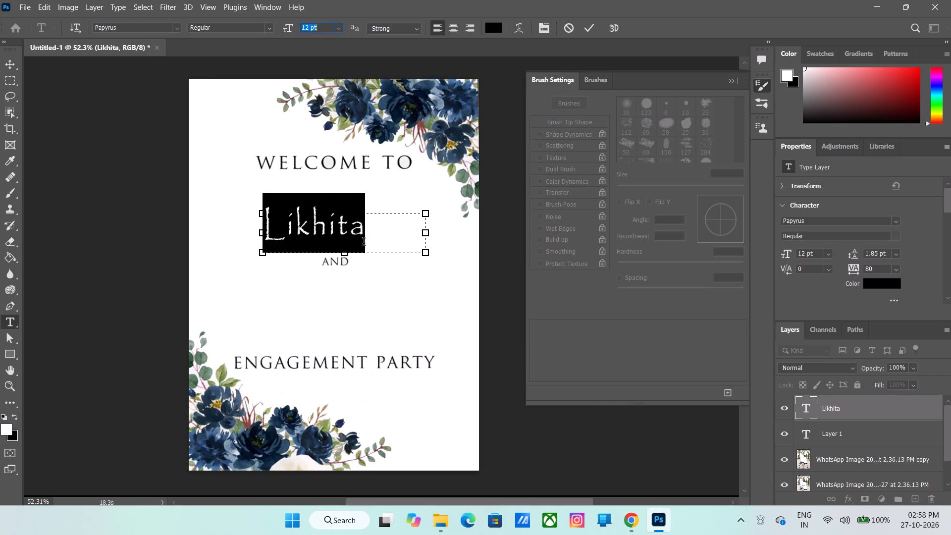
Change the font of the selected name Likhita to Castellar.
{"action": "left_click", "coordinate": [266, 28]}
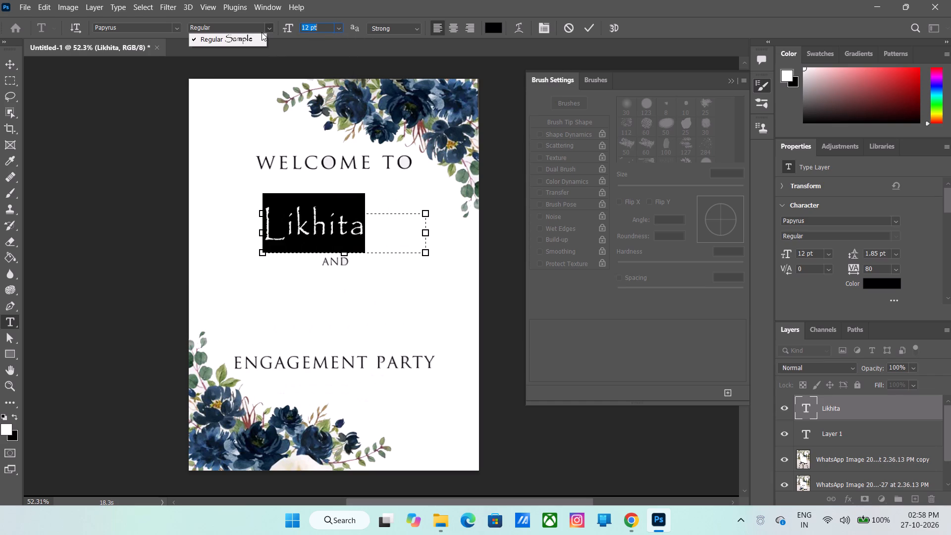
{"action": "left_click", "coordinate": [167, 25]}
{"action": "left_click", "coordinate": [175, 24]}
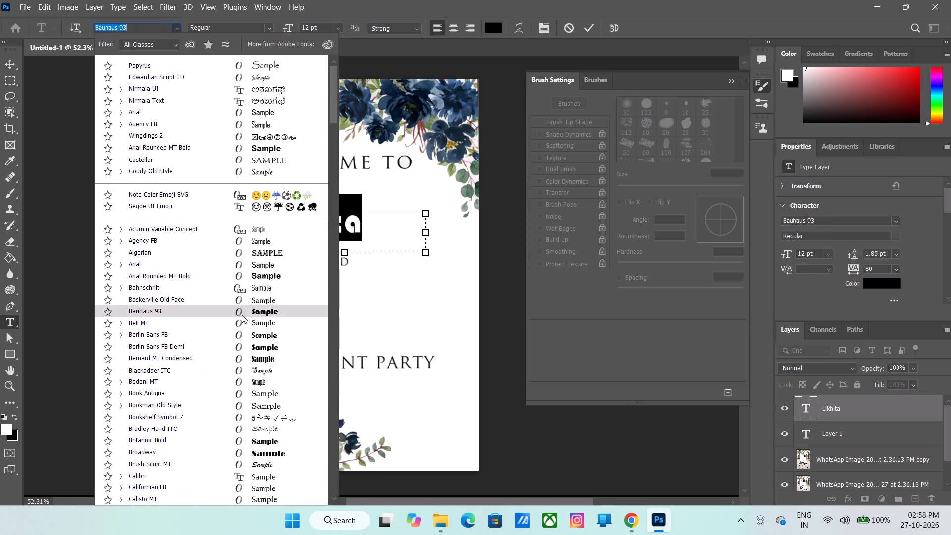
{"action": "scroll", "coordinate": [245, 314], "scroll_direction": "down", "scroll_amount": 18}
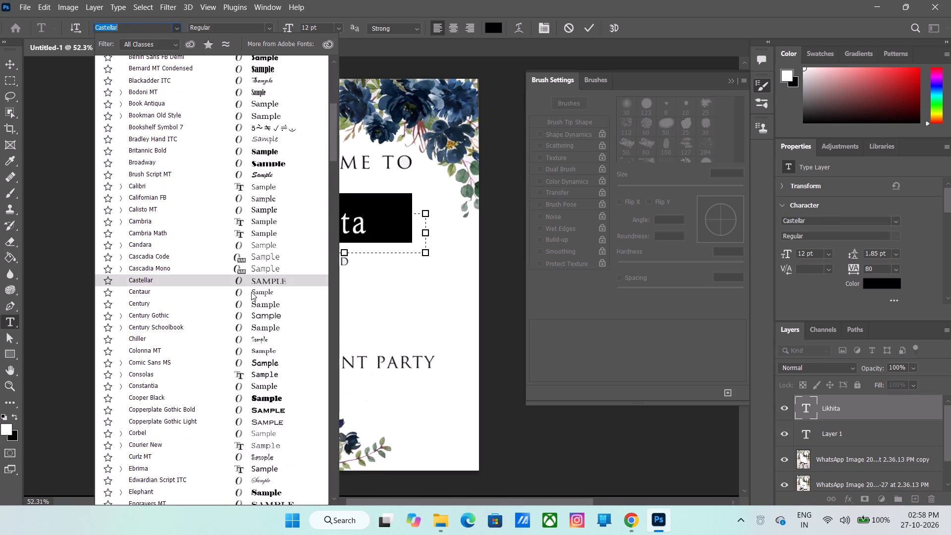
{"action": "scroll", "coordinate": [251, 292], "scroll_direction": "down", "scroll_amount": 4}
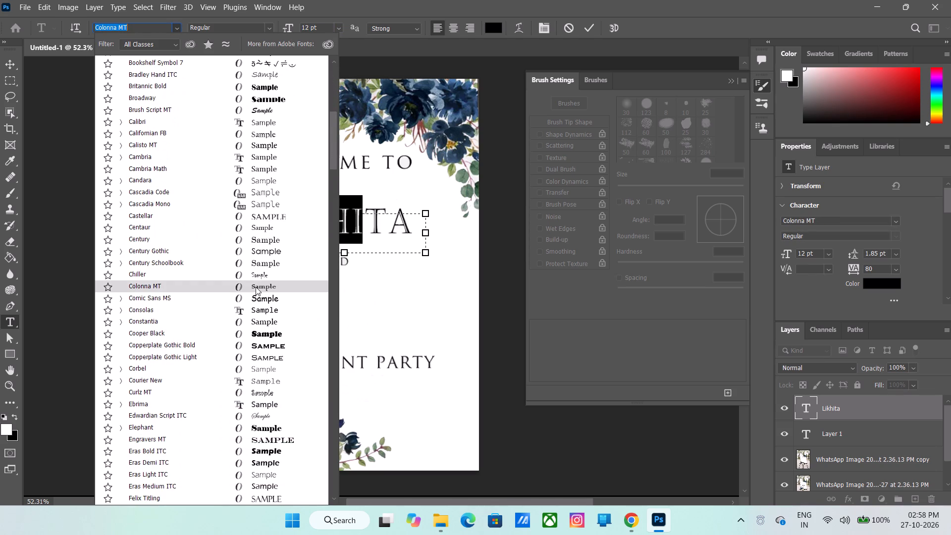
{"action": "left_click", "coordinate": [256, 215]}
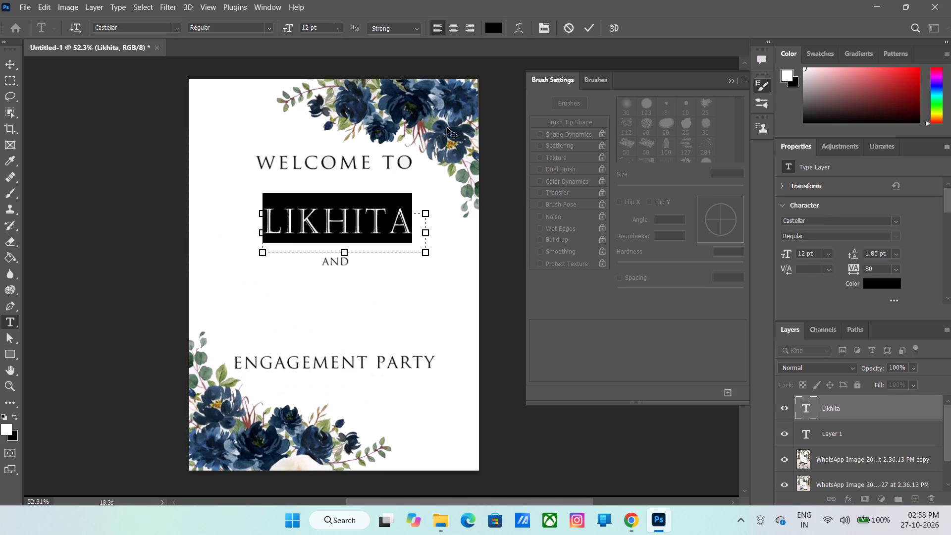
Enlarge the text box of the name Likhita and shift it between WELCOME TO and AND, keeping the name selected.
{"action": "left_click", "coordinate": [584, 26]}
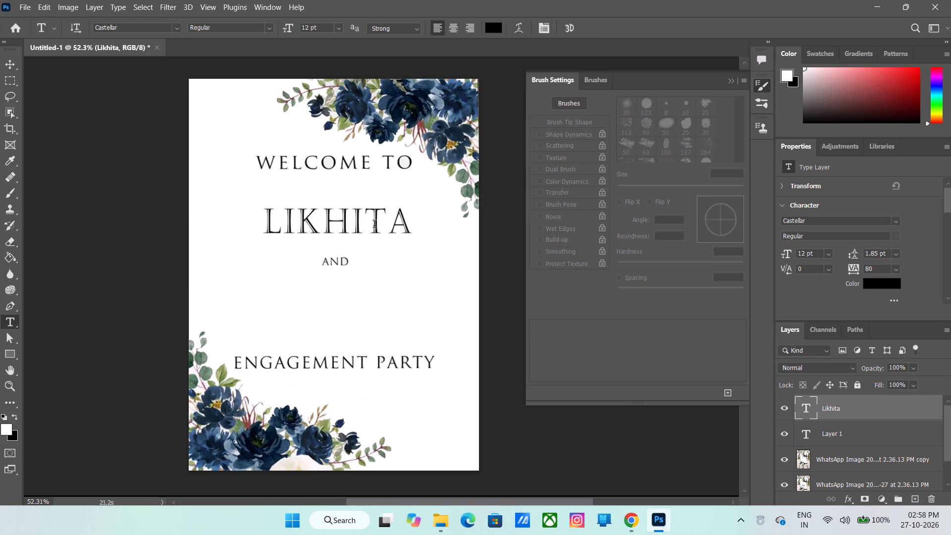
{"action": "left_click", "coordinate": [345, 228]}
{"action": "left_click", "coordinate": [394, 270]}
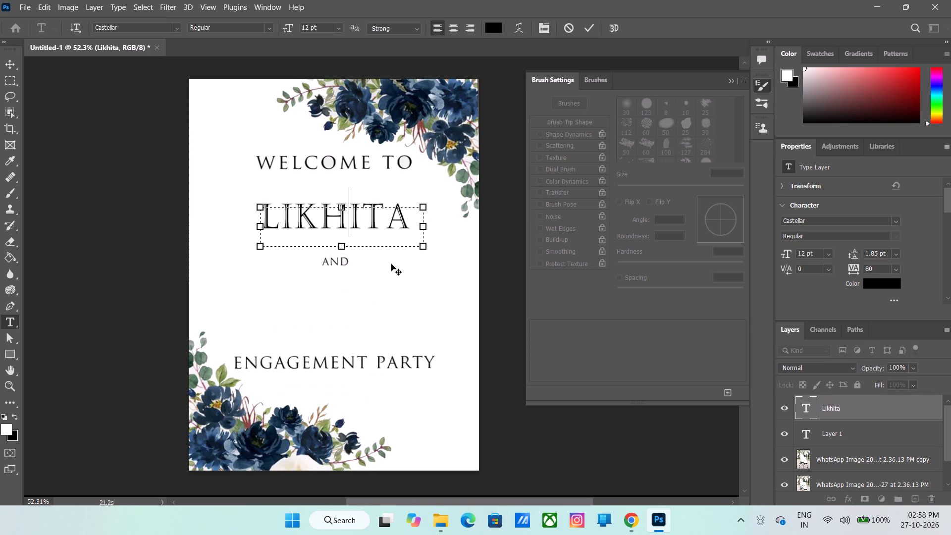
{"action": "left_click_drag", "start_coordinate": [425, 256], "coordinate": [430, 257]}
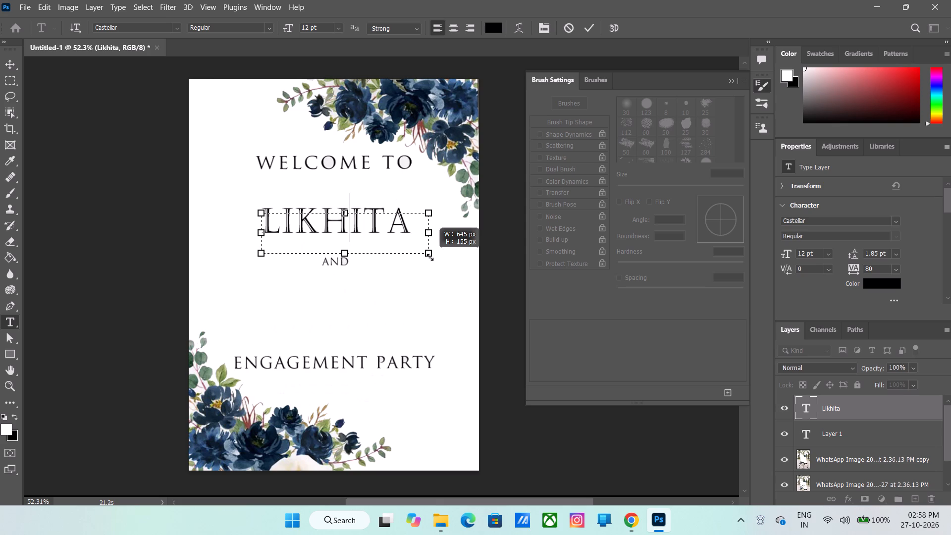
{"action": "left_click_drag", "start_coordinate": [430, 257], "coordinate": [448, 266]}
{"action": "left_click_drag", "start_coordinate": [402, 250], "coordinate": [395, 250]}
{"action": "left_click_drag", "start_coordinate": [415, 243], "coordinate": [257, 228]}
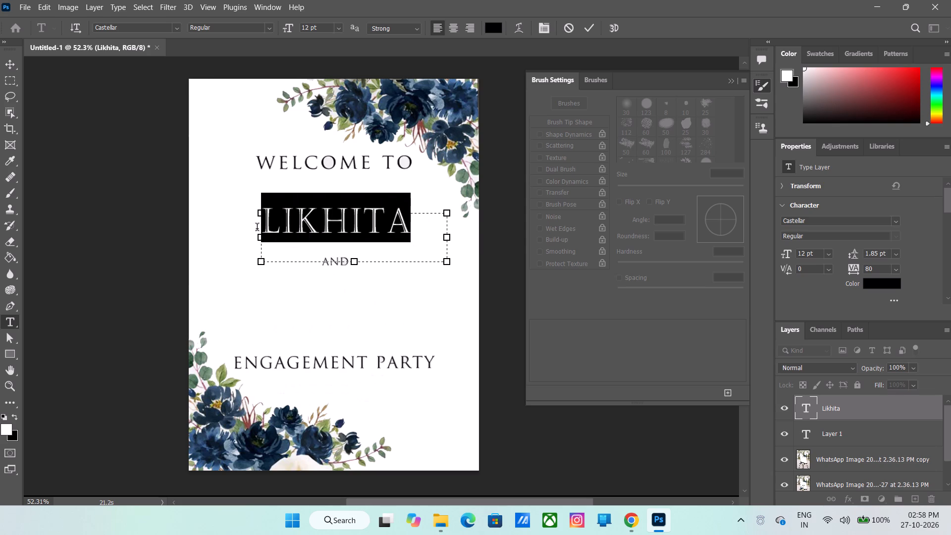
{"action": "left_click_drag", "start_coordinate": [446, 267], "coordinate": [451, 271]}
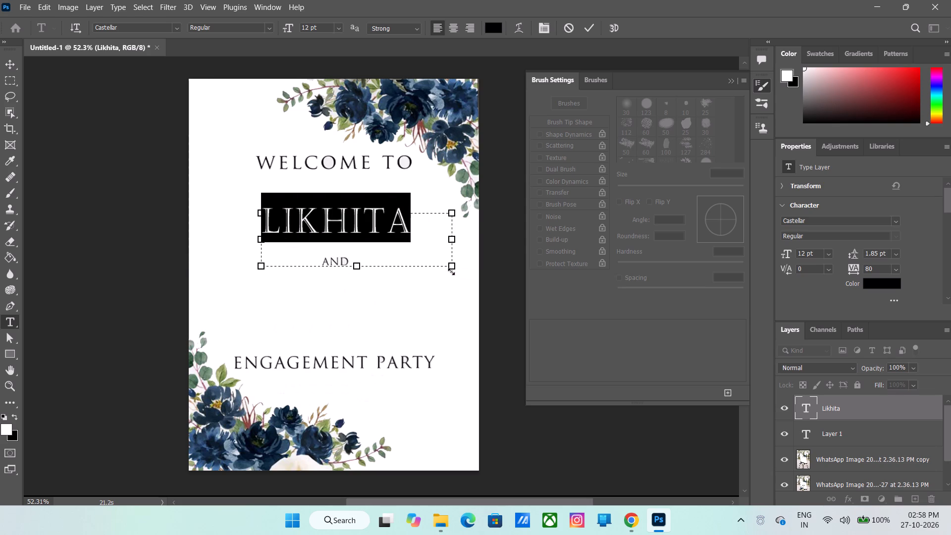
{"action": "left_click", "coordinate": [444, 290]}
{"action": "left_click_drag", "start_coordinate": [421, 294], "coordinate": [411, 292]}
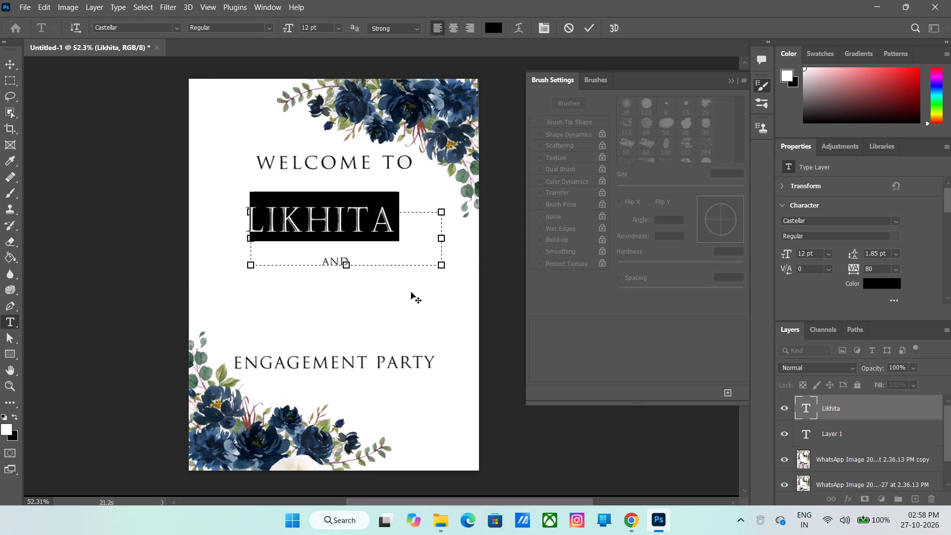
{"action": "left_click_drag", "start_coordinate": [411, 292], "coordinate": [413, 294]}
Increase the font size of the selected name Likhita to 14 pt and commit the text.
{"action": "left_click", "coordinate": [336, 29]}
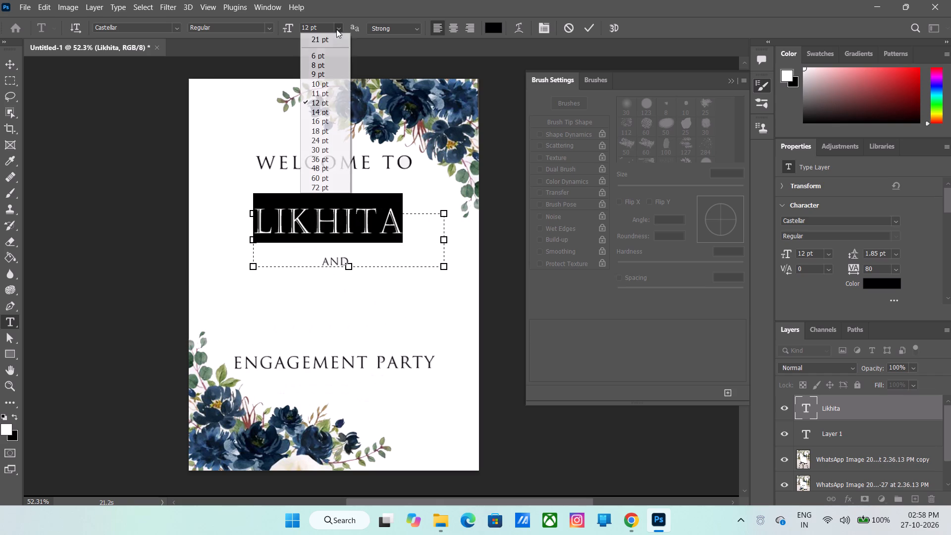
{"action": "left_click", "coordinate": [346, 117]}
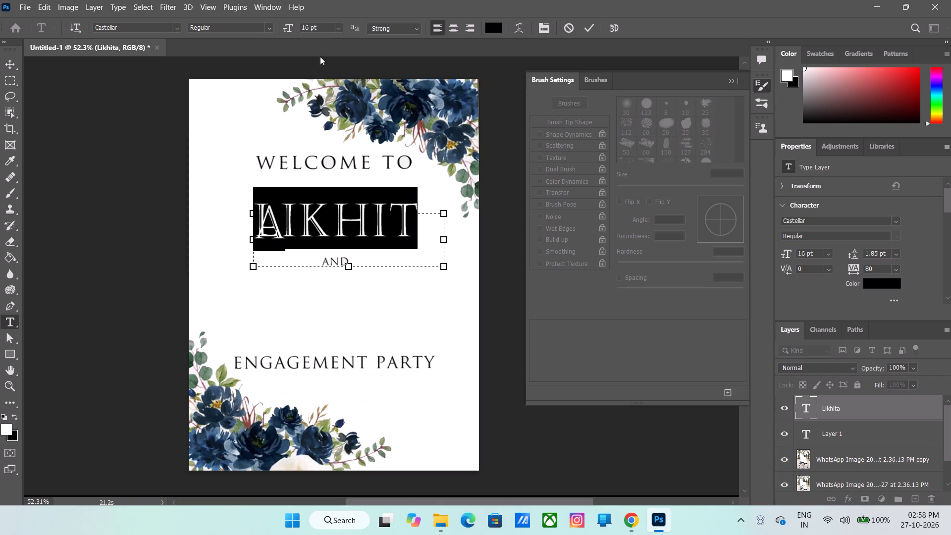
{"action": "left_click", "coordinate": [336, 25]}
{"action": "left_click", "coordinate": [326, 109]}
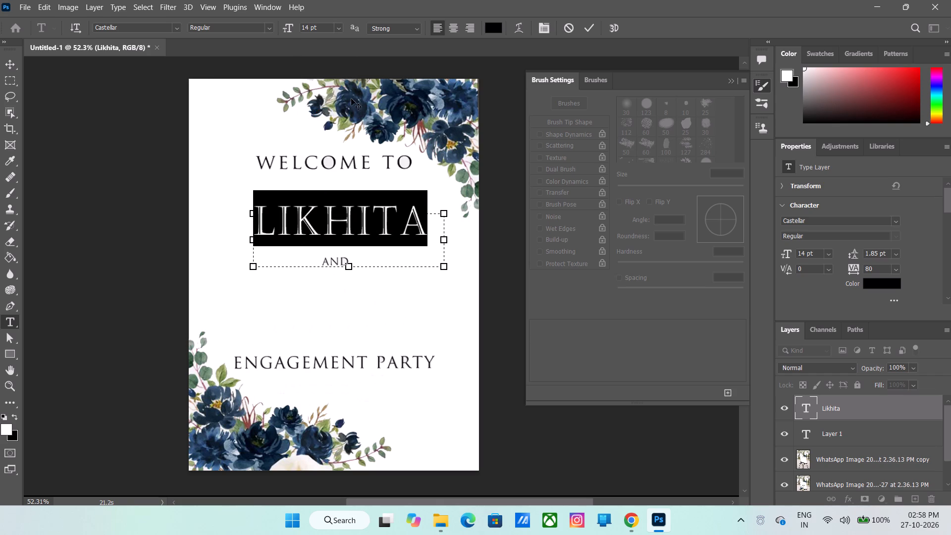
{"action": "left_click", "coordinate": [582, 22]}
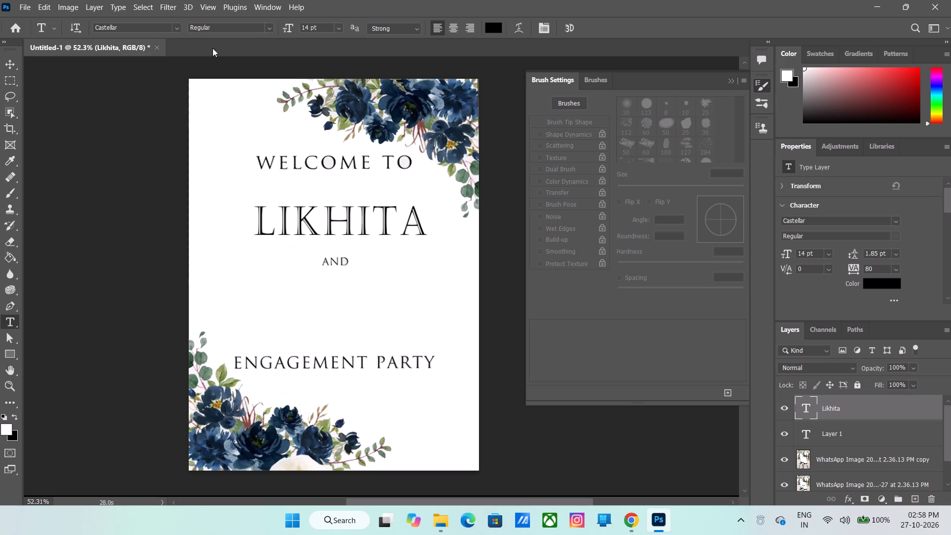
Add a new text box between AND and ENGAGEMENT PARTY containing the second name, Mutturajj's.
{"action": "left_click_drag", "start_coordinate": [262, 284], "coordinate": [390, 327]}
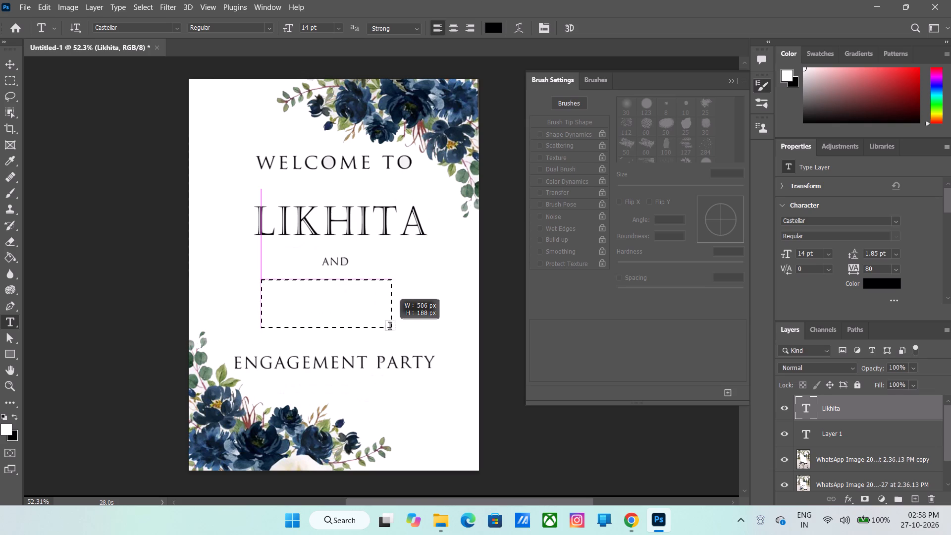
{"action": "left_click_drag", "start_coordinate": [390, 327], "coordinate": [423, 332]}
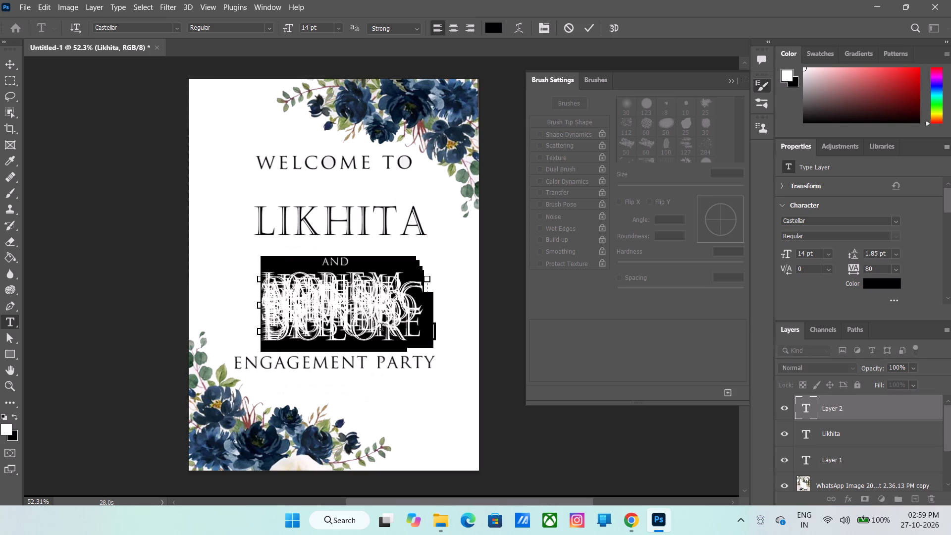
{"action": "key", "text": "BackSpace"}
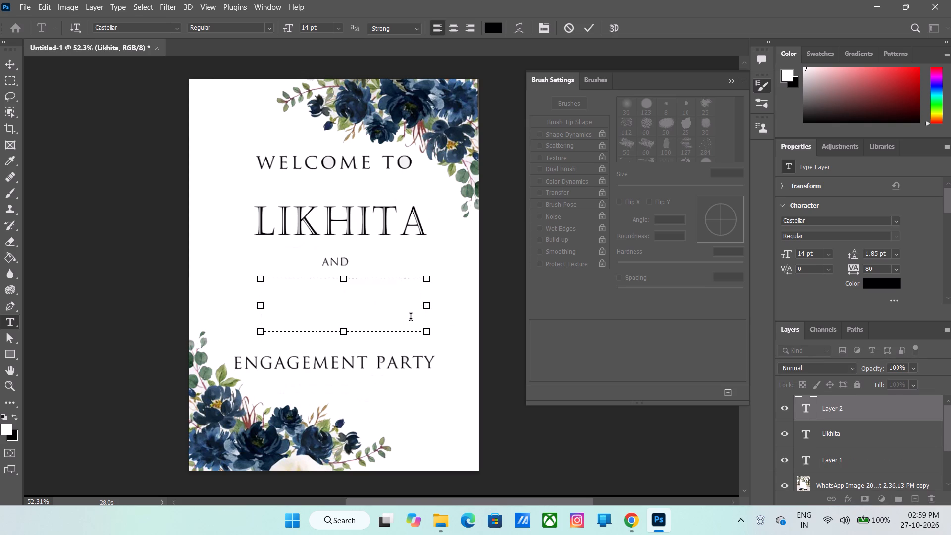
{"action": "type", "text": "mutt"}
{"action": "type", "text": "uraj"}
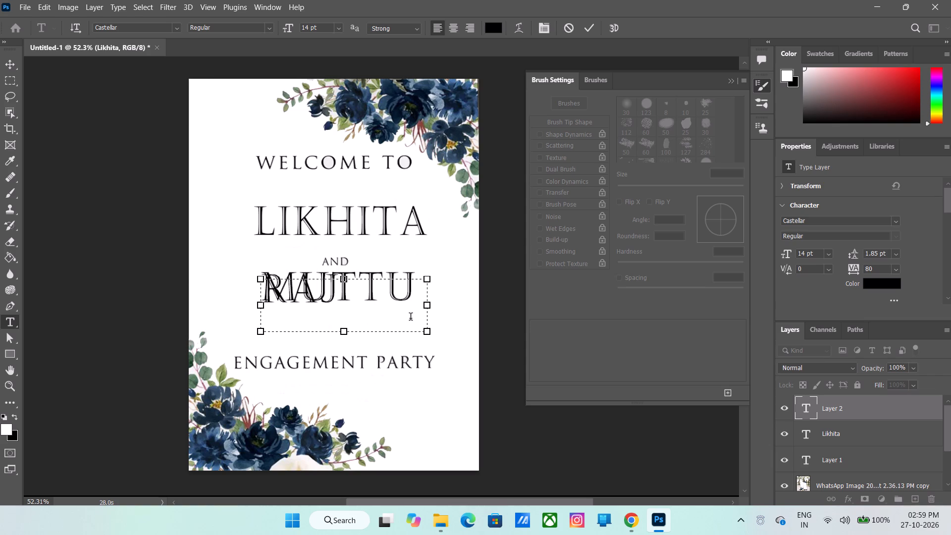
{"action": "key", "text": "j"}
{"action": "type", "text": "'s"}
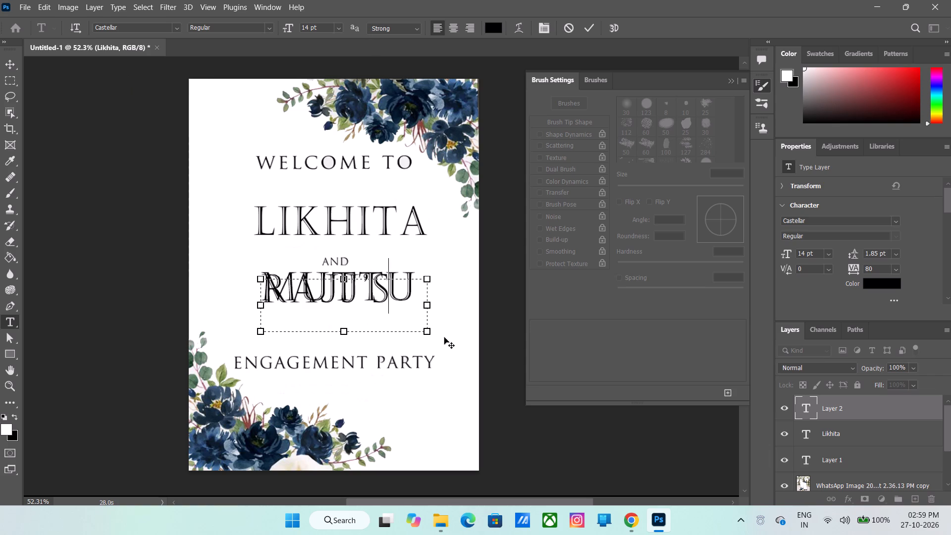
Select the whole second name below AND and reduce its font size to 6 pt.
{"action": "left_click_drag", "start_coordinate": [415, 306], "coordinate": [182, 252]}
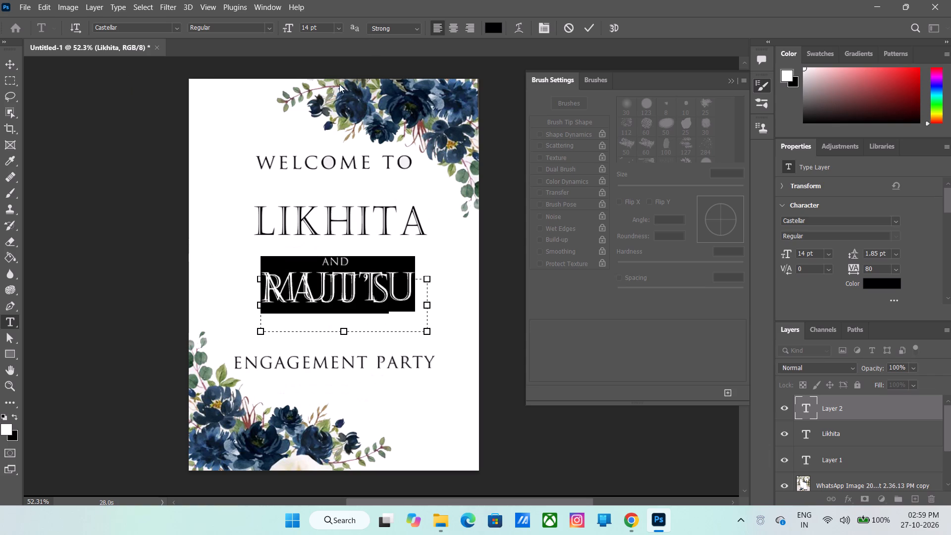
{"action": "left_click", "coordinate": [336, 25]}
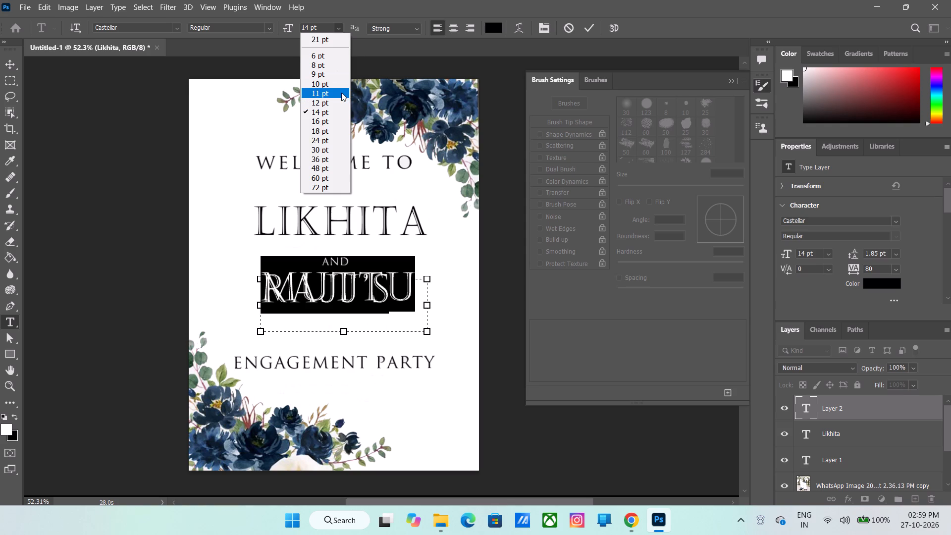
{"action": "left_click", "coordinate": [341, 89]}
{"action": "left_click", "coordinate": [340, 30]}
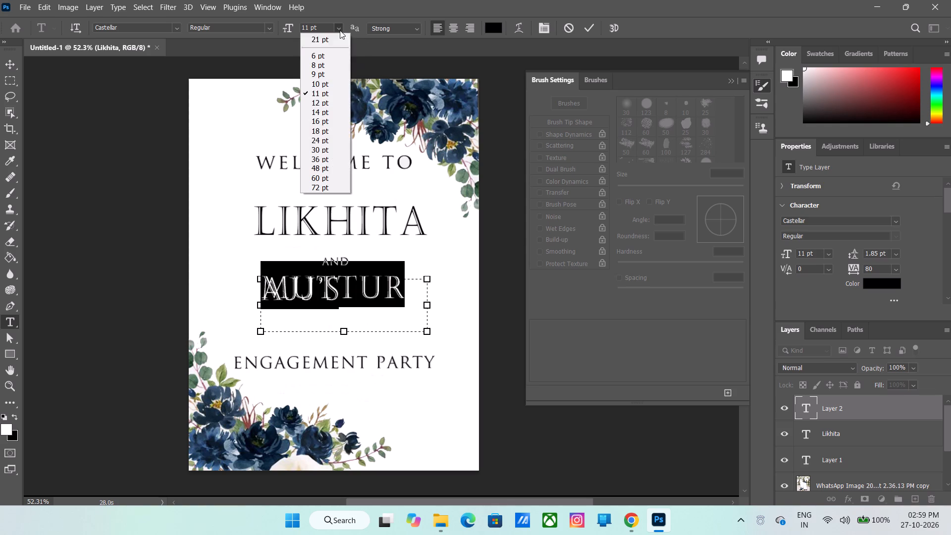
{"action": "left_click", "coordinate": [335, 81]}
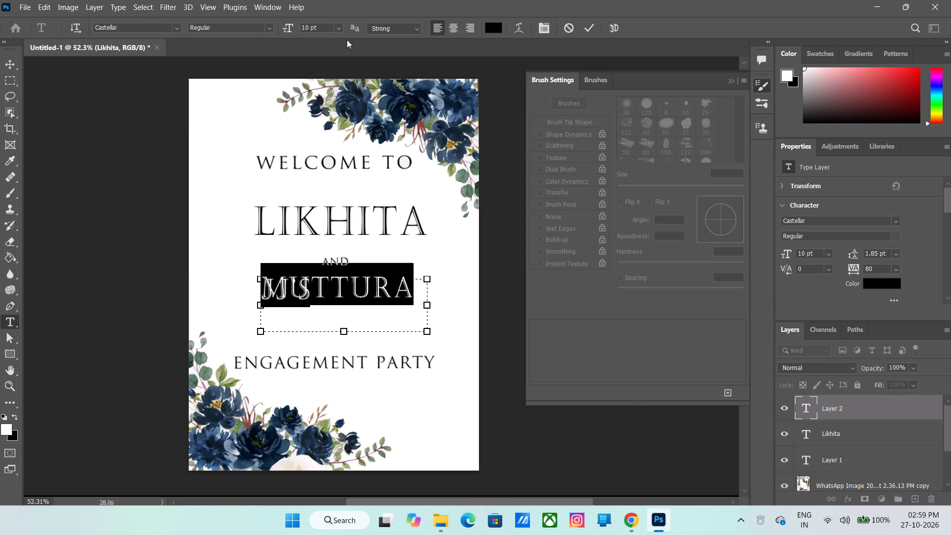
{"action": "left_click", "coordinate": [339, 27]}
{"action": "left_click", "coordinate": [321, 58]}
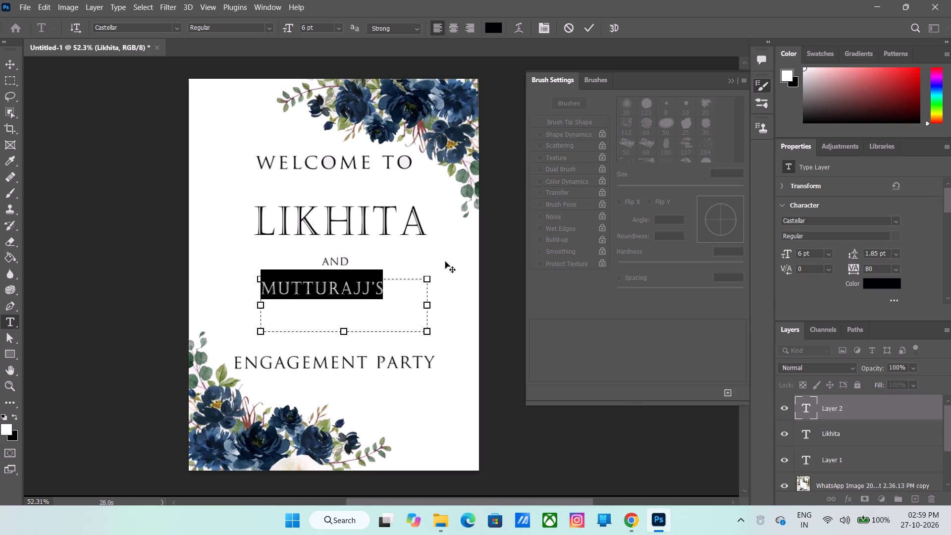
Delete the extra J from the second name so it reads Mutturaj's.
{"action": "left_click", "coordinate": [371, 290]}
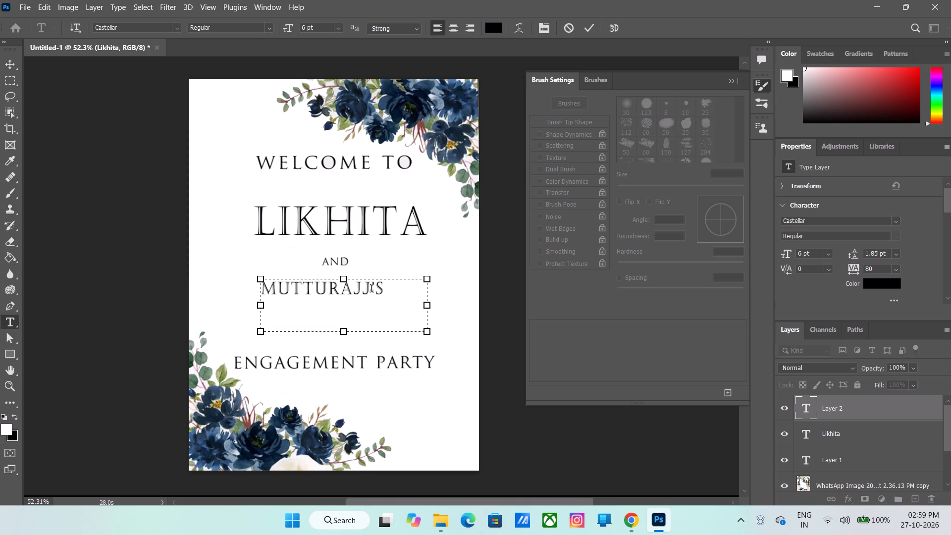
{"action": "key", "text": "BackSpace"}
{"action": "left_click", "coordinate": [385, 295]}
Shrink the text box to fit the name Mutturaj's and move it so it sits centred below AND.
{"action": "left_click_drag", "start_coordinate": [434, 333], "coordinate": [501, 370]}
{"action": "left_click_drag", "start_coordinate": [494, 373], "coordinate": [382, 311]}
{"action": "left_click", "coordinate": [347, 308]}
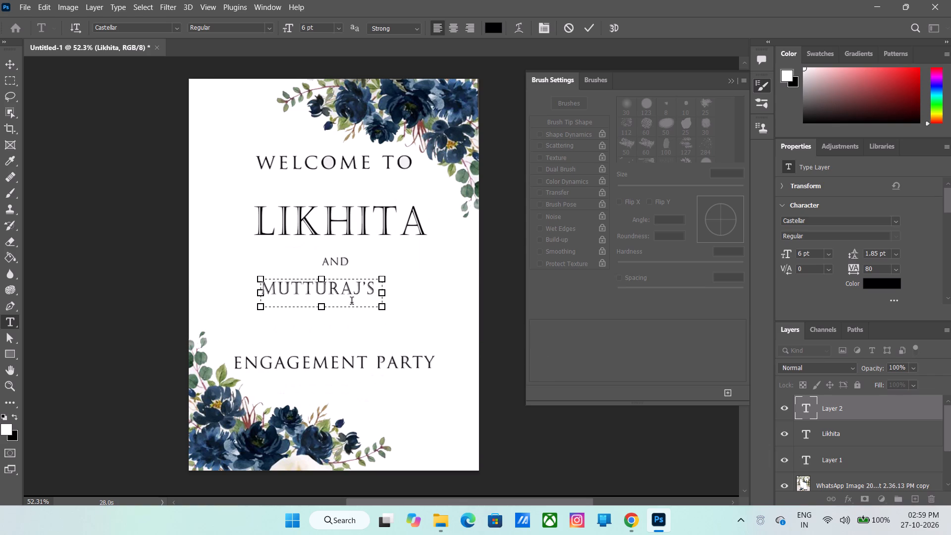
{"action": "left_click", "coordinate": [343, 327]}
{"action": "left_click_drag", "start_coordinate": [351, 322], "coordinate": [369, 328]}
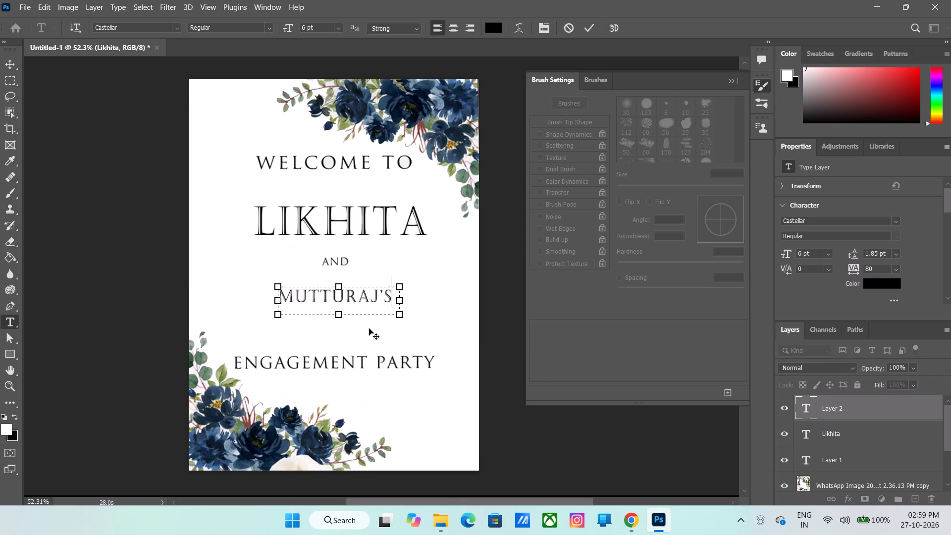
{"action": "left_click_drag", "start_coordinate": [369, 328], "coordinate": [370, 328]}
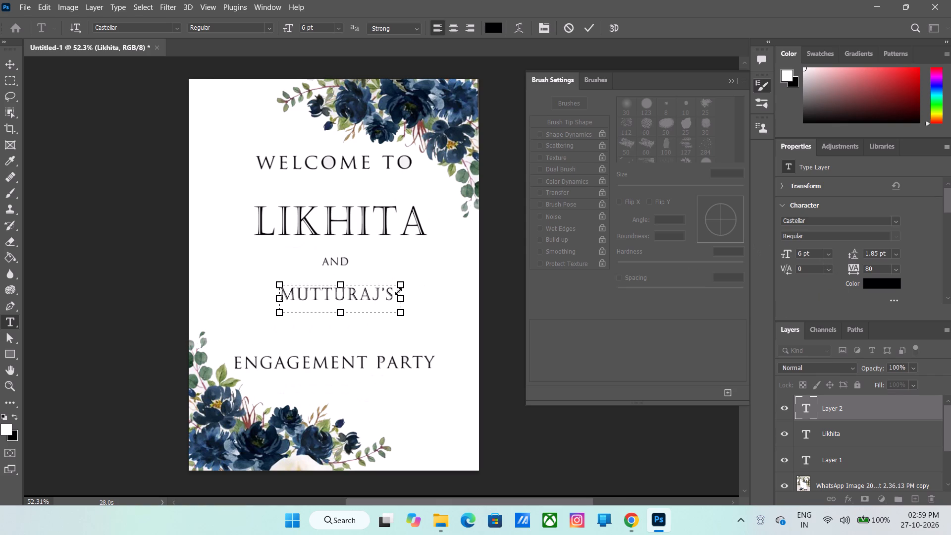
Select the name Mutturaj's and set its font size to 5 pt.
{"action": "left_click_drag", "start_coordinate": [392, 294], "coordinate": [253, 320]}
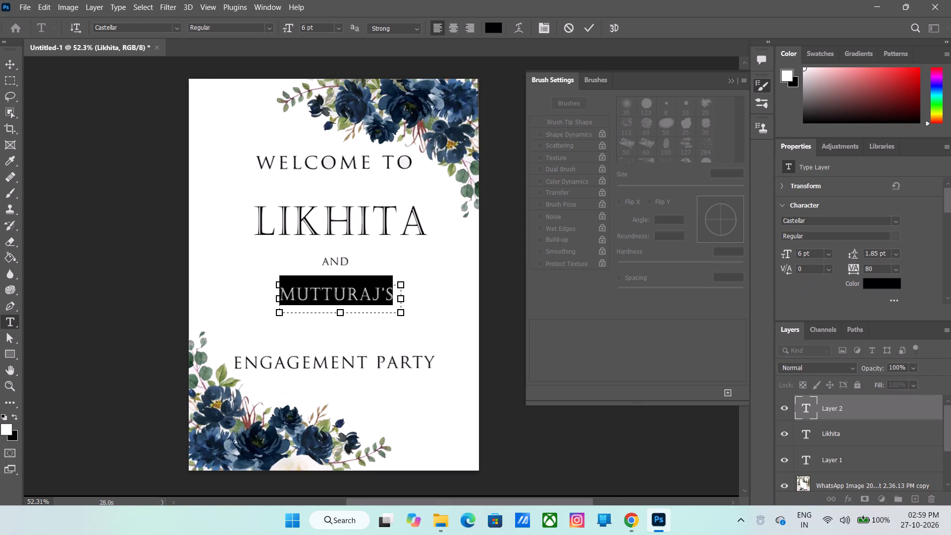
{"action": "left_click", "coordinate": [785, 258]}
{"action": "left_click_drag", "start_coordinate": [783, 258], "coordinate": [787, 254]}
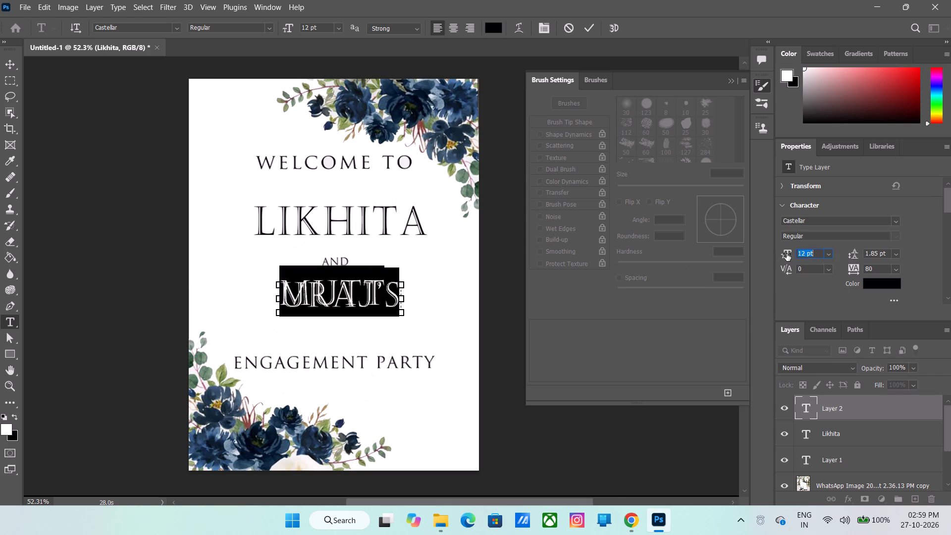
{"action": "left_click_drag", "start_coordinate": [787, 254], "coordinate": [782, 259]}
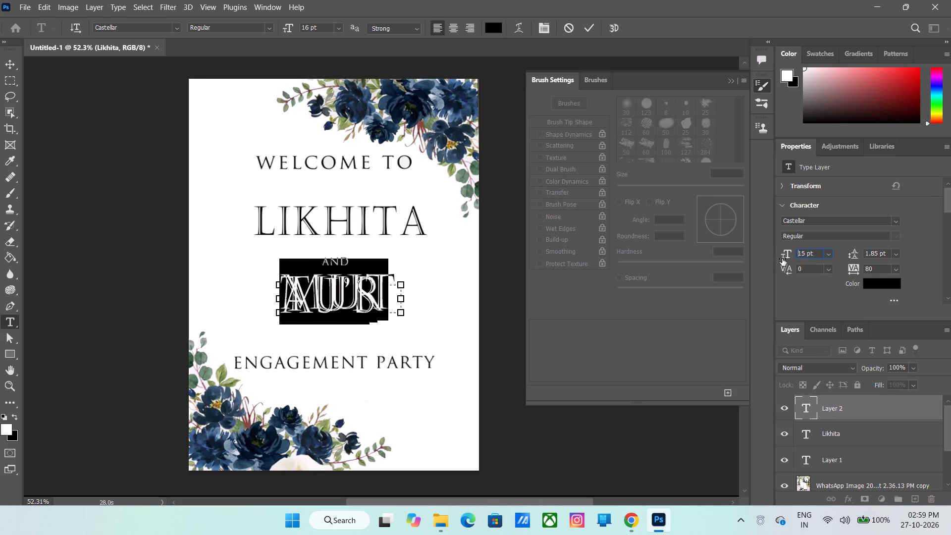
{"action": "left_click_drag", "start_coordinate": [782, 259], "coordinate": [779, 260]}
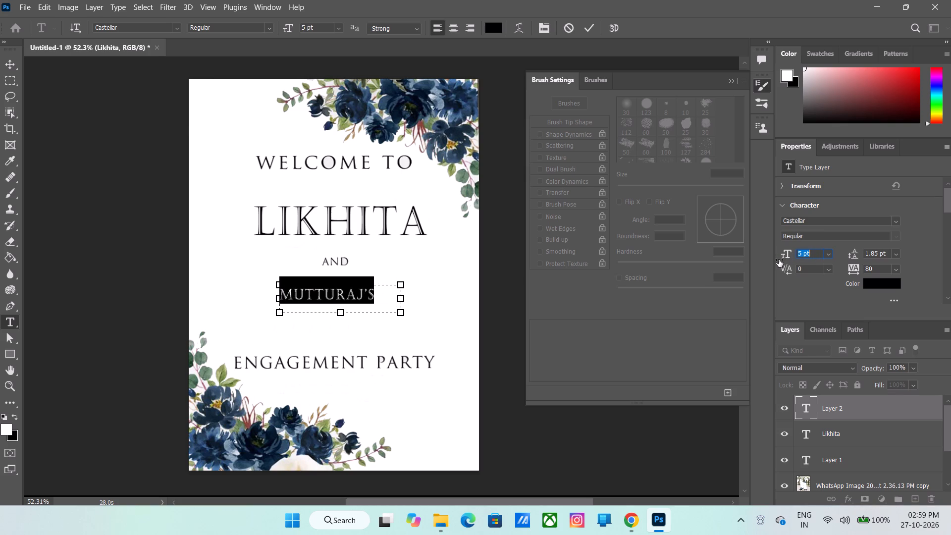
{"action": "left_click_drag", "start_coordinate": [779, 260], "coordinate": [779, 262]}
Widen the tracking of the selected name Mutturaj's to 320 and set its leading to 0.01 pt.
{"action": "left_click_drag", "start_coordinate": [787, 270], "coordinate": [807, 270]}
{"action": "left_click_drag", "start_coordinate": [807, 270], "coordinate": [807, 270]}
{"action": "left_click_drag", "start_coordinate": [856, 269], "coordinate": [868, 266]}
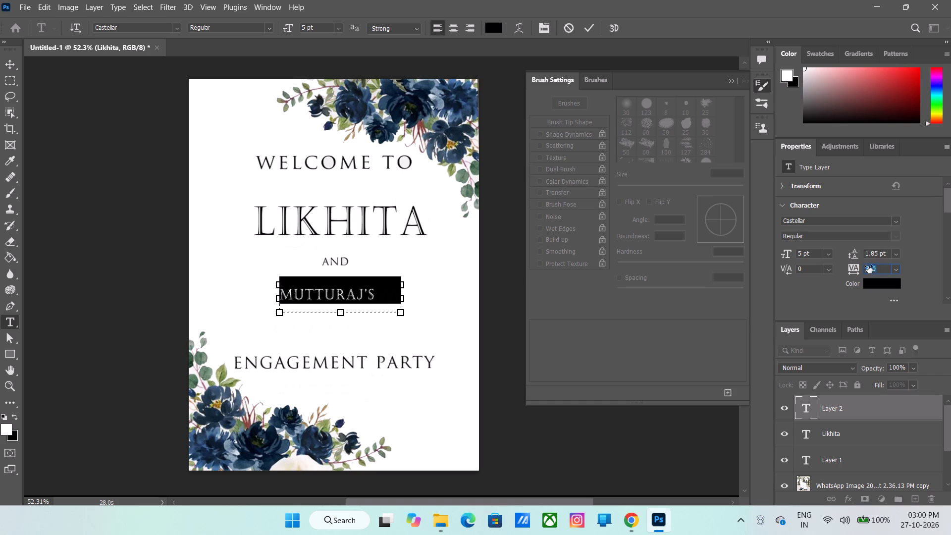
{"action": "left_click_drag", "start_coordinate": [868, 266], "coordinate": [848, 266]}
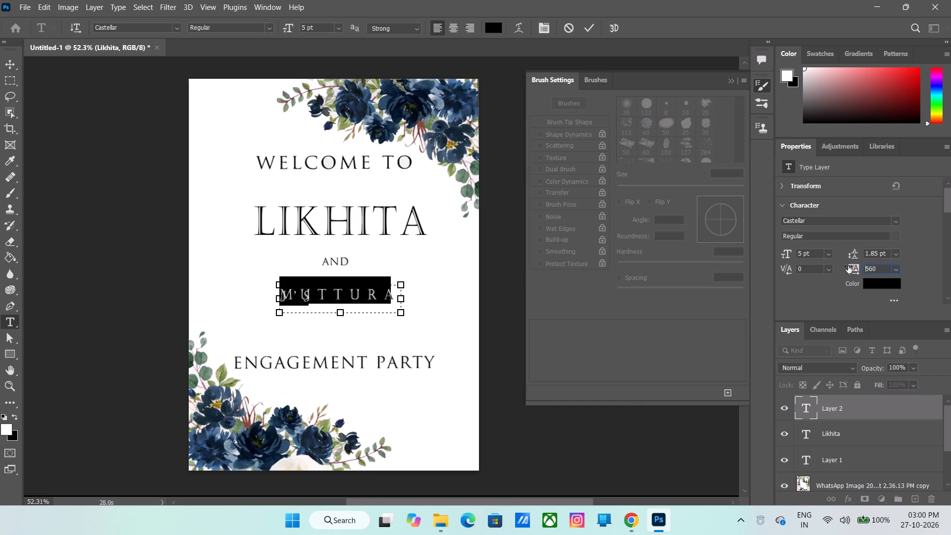
{"action": "left_click_drag", "start_coordinate": [848, 266], "coordinate": [863, 265]}
{"action": "left_click", "coordinate": [854, 258]}
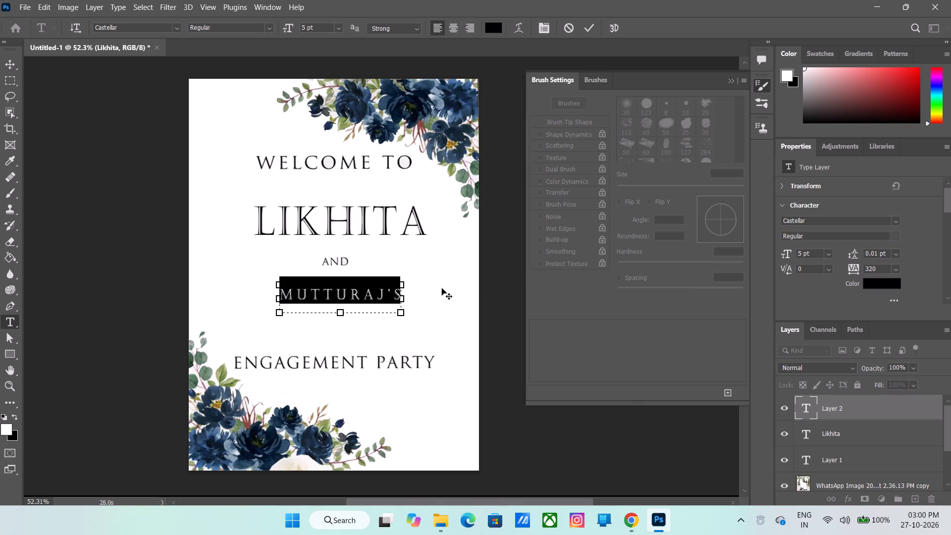
Enlarge the text box around Mutturaj's down to the ENGAGEMENT PARTY line and set the name's leading to 254 pt.
{"action": "left_click_drag", "start_coordinate": [403, 316], "coordinate": [448, 372]}
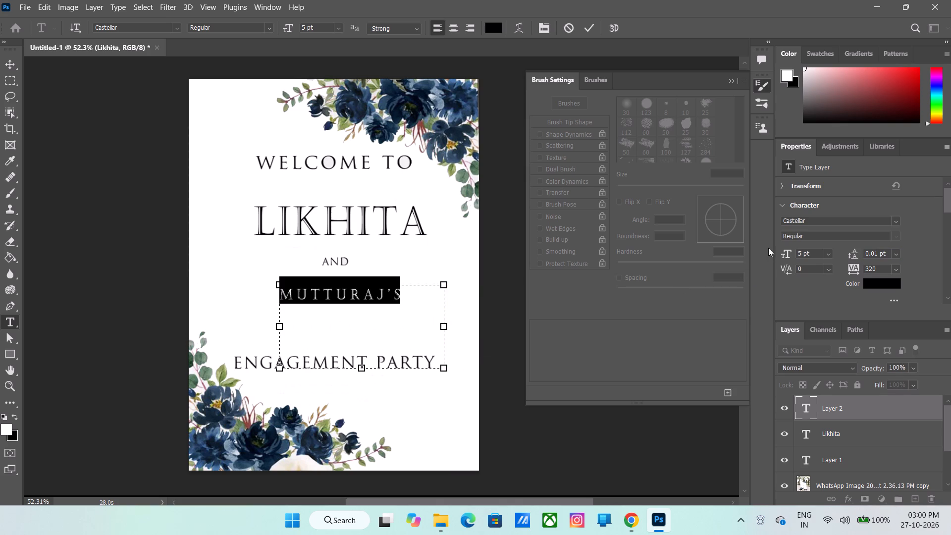
{"action": "left_click_drag", "start_coordinate": [850, 254], "coordinate": [837, 263]}
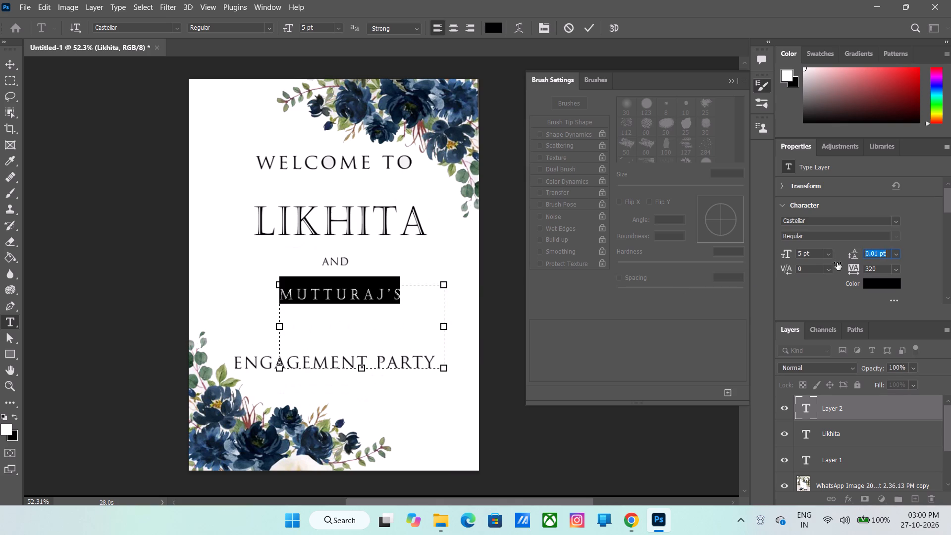
{"action": "left_click_drag", "start_coordinate": [837, 263], "coordinate": [902, 264]}
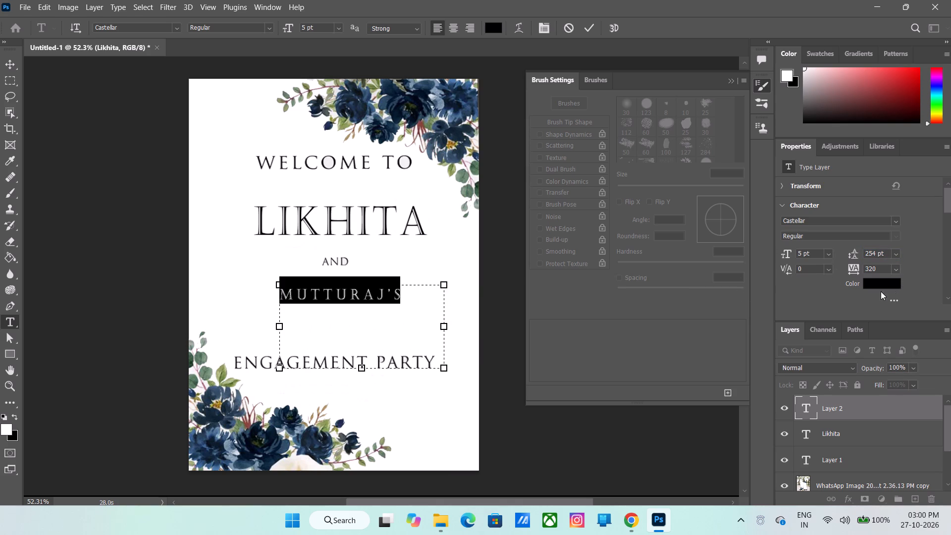
Scale the selected name Mutturaj's to 484% vertically and 293% horizontally.
{"action": "left_click", "coordinate": [894, 297]}
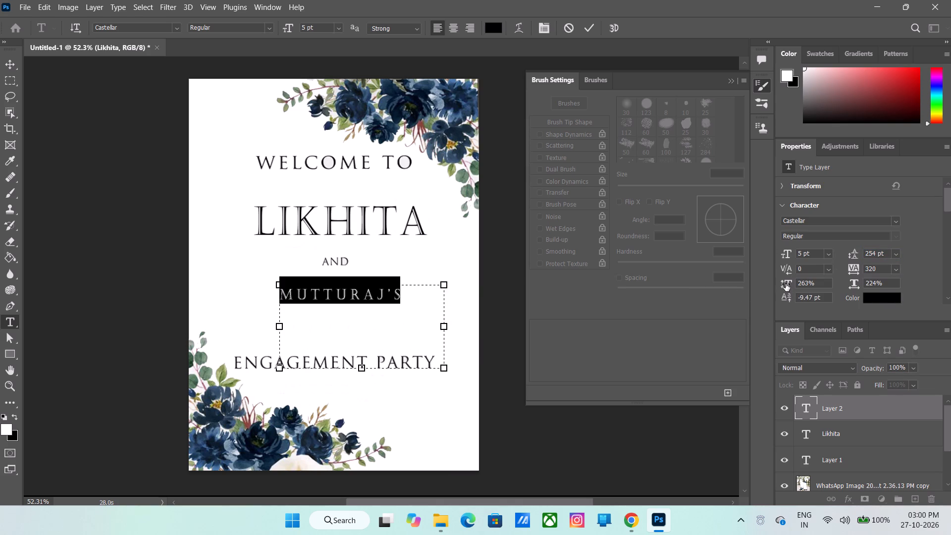
{"action": "left_click_drag", "start_coordinate": [786, 283], "coordinate": [941, 270]}
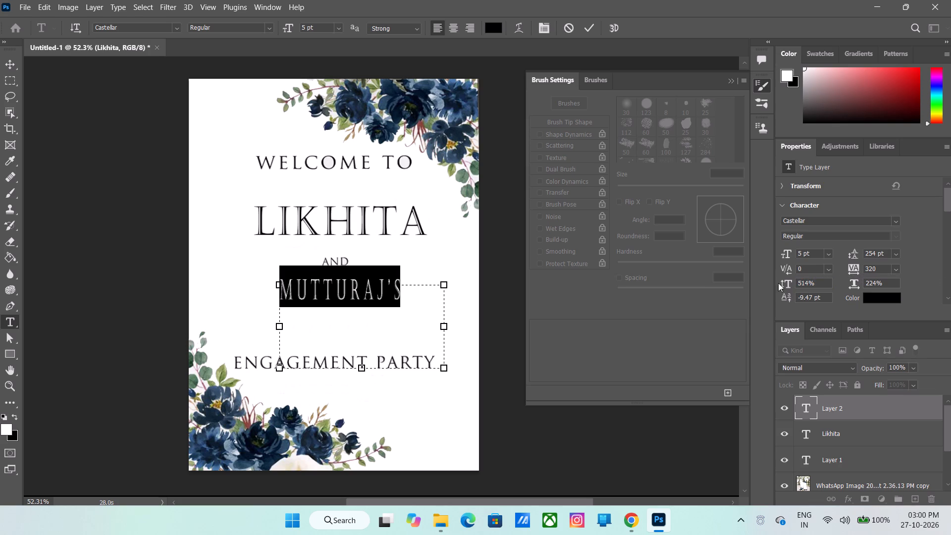
{"action": "left_click_drag", "start_coordinate": [784, 279], "coordinate": [765, 285]}
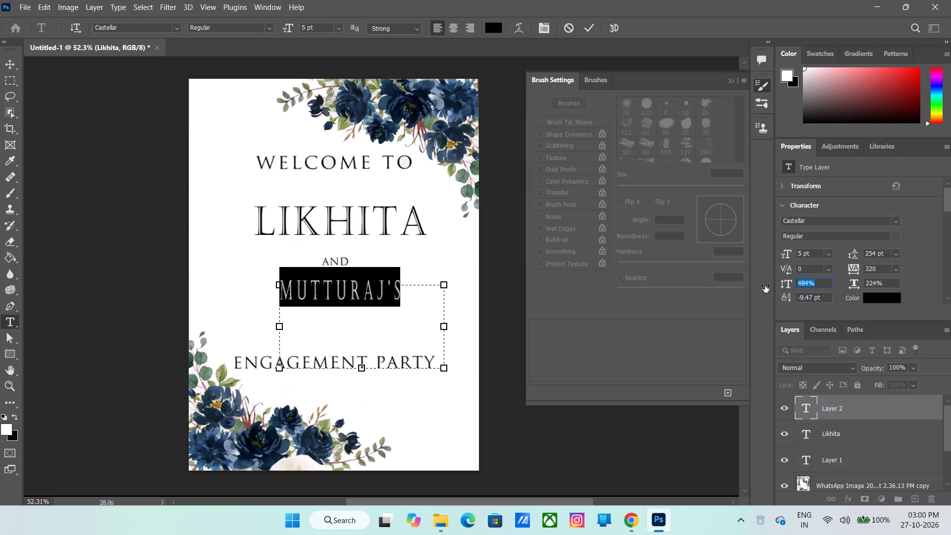
{"action": "left_click_drag", "start_coordinate": [853, 286], "coordinate": [837, 292]}
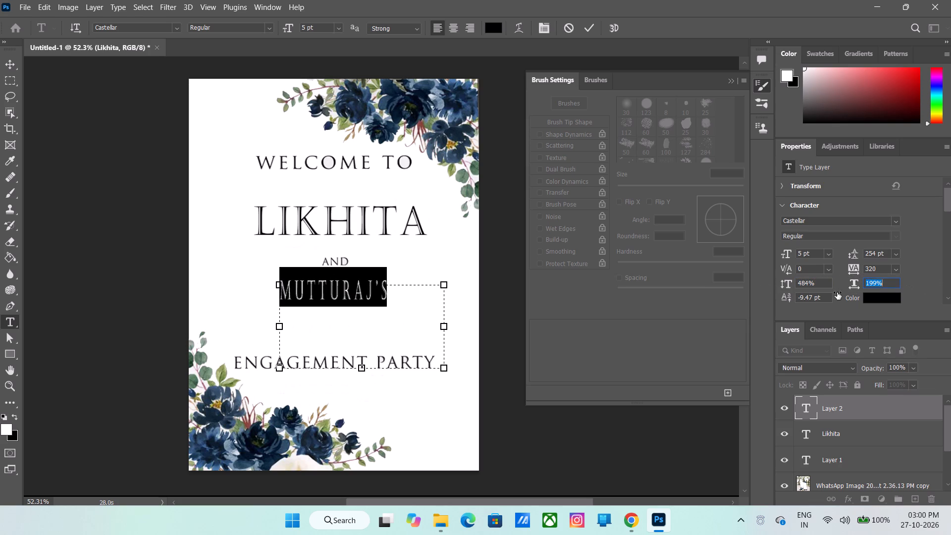
{"action": "left_click_drag", "start_coordinate": [837, 292], "coordinate": [896, 285]}
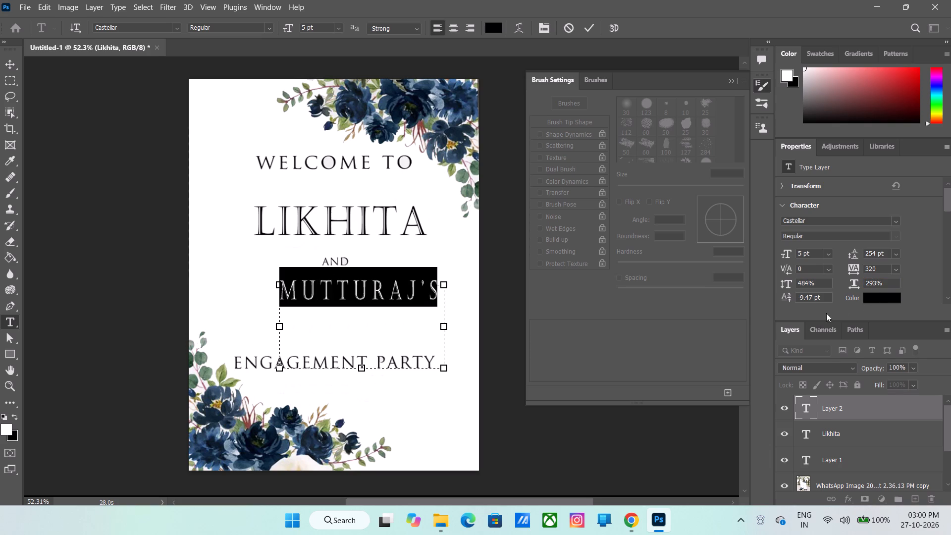
Lower the selected name Mutturaj's by setting its baseline shift to -25.47 pt.
{"action": "left_click_drag", "start_coordinate": [784, 298], "coordinate": [801, 296]}
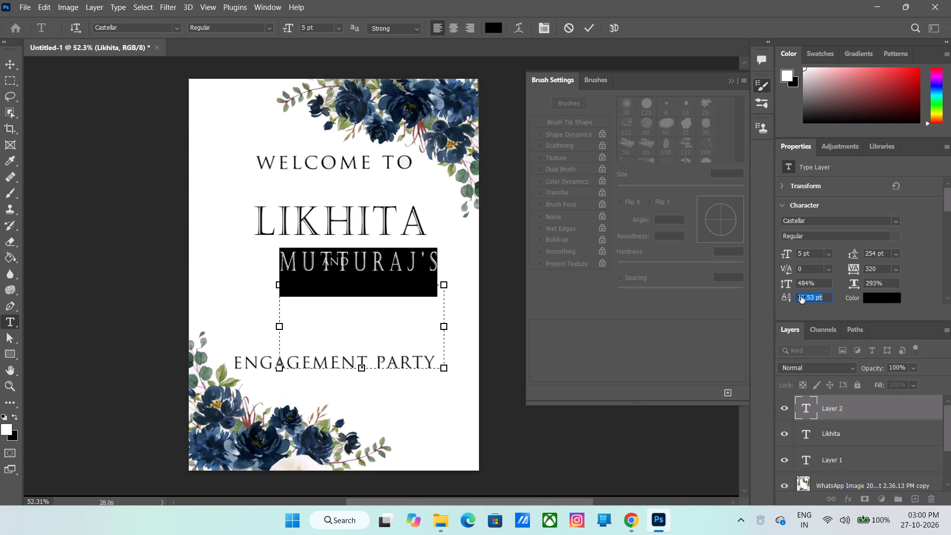
{"action": "left_click_drag", "start_coordinate": [801, 296], "coordinate": [775, 312]}
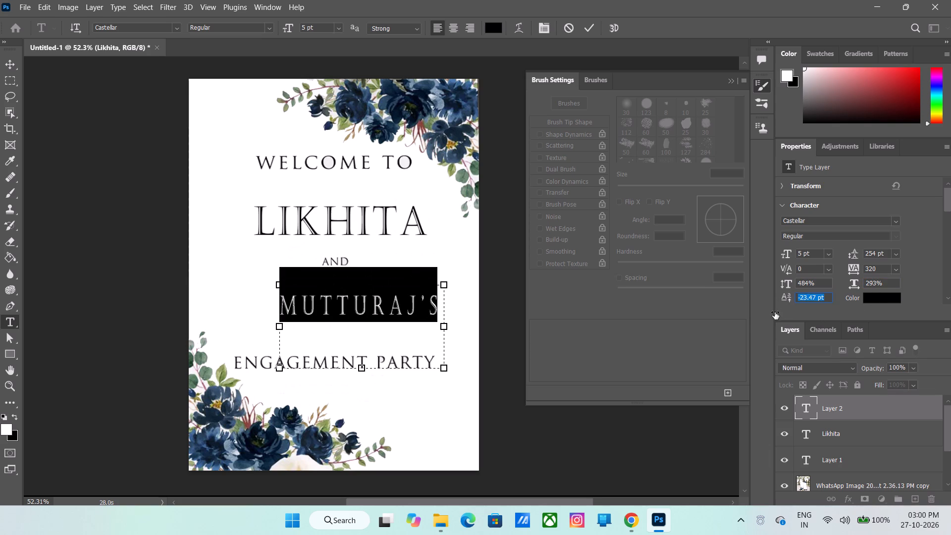
{"action": "left_click_drag", "start_coordinate": [775, 312], "coordinate": [774, 314]}
Scale Mutturaj's to 567% vertically and 349% horizontally, widening its text box so the whole name fits.
{"action": "left_click_drag", "start_coordinate": [787, 286], "coordinate": [838, 282]}
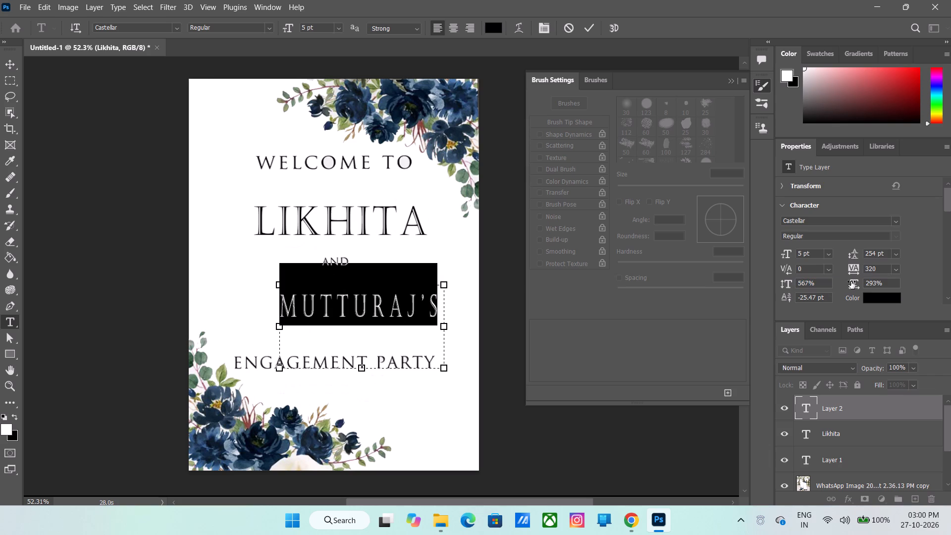
{"action": "left_click_drag", "start_coordinate": [851, 281], "coordinate": [885, 278]}
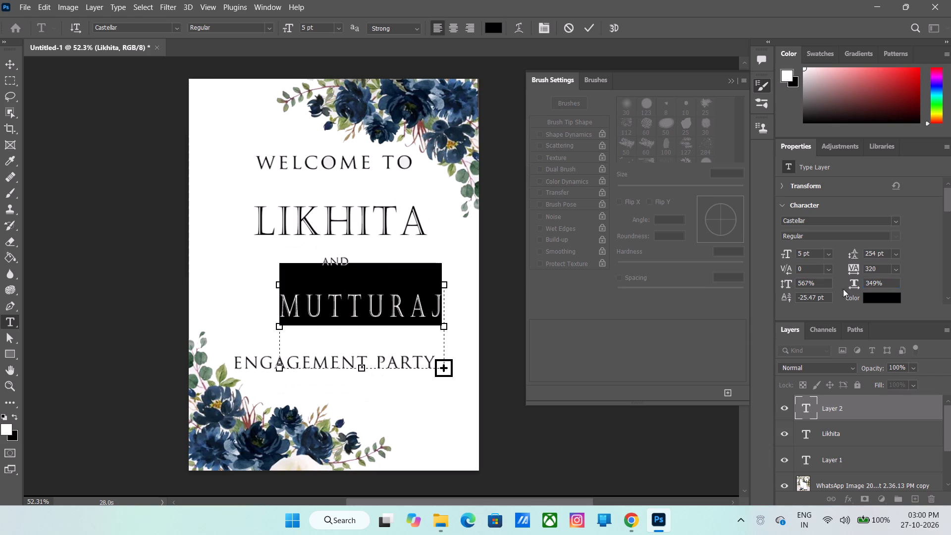
{"action": "left_click_drag", "start_coordinate": [448, 371], "coordinate": [461, 369]}
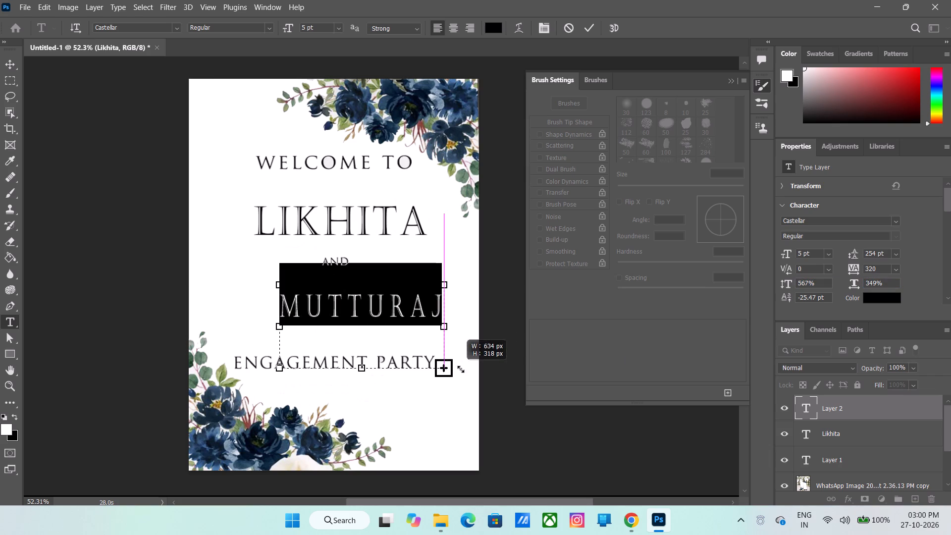
{"action": "left_click_drag", "start_coordinate": [461, 369], "coordinate": [509, 367]}
Set the horizontal scale of Mutturaj's to 403% and shift the text leftward so it sits between AND and ENGAGEMENT PARTY.
{"action": "left_click_drag", "start_coordinate": [456, 394], "coordinate": [423, 390]}
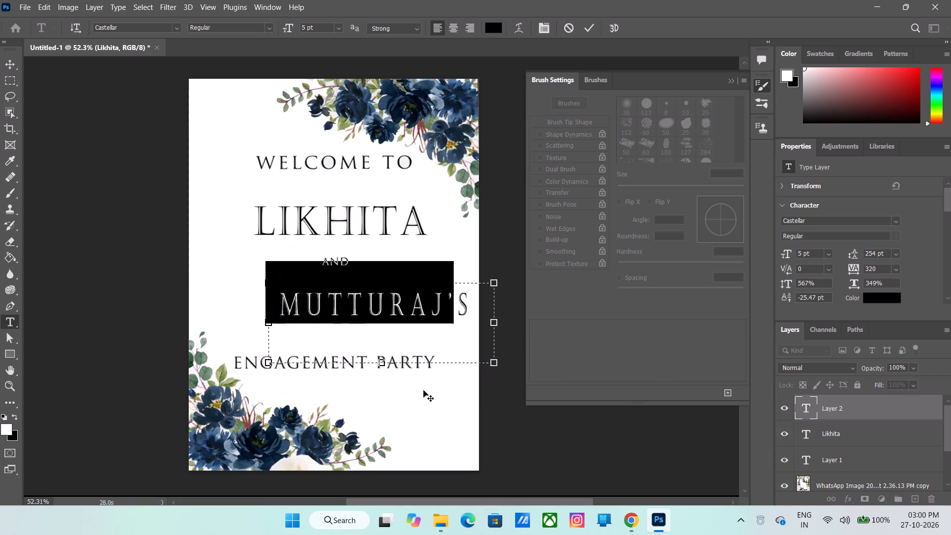
{"action": "left_click_drag", "start_coordinate": [423, 390], "coordinate": [422, 390]}
{"action": "left_click_drag", "start_coordinate": [851, 286], "coordinate": [855, 285]}
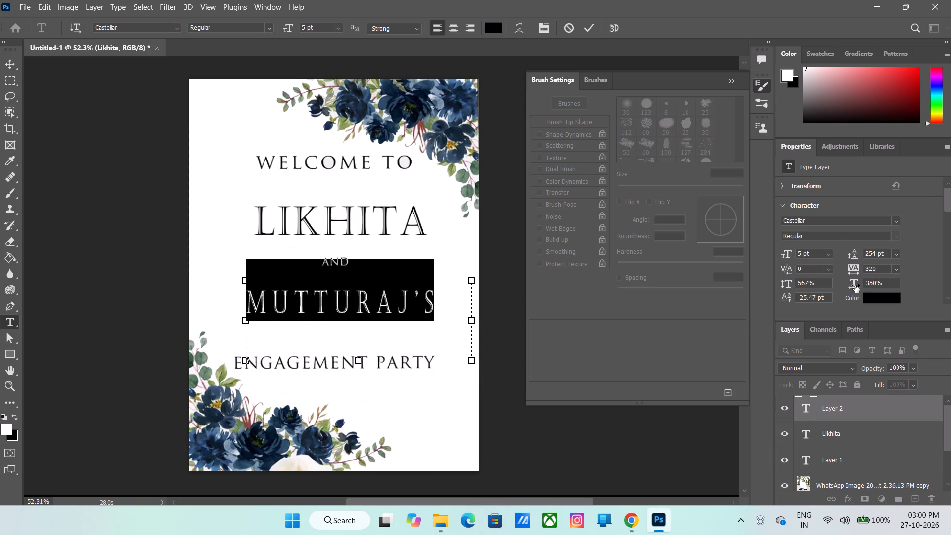
{"action": "left_click_drag", "start_coordinate": [855, 285], "coordinate": [884, 283]}
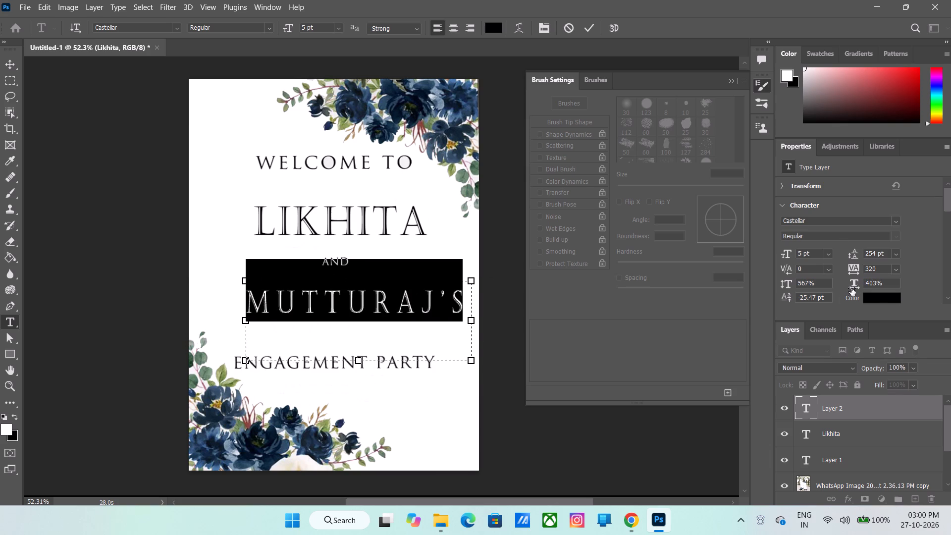
{"action": "left_click_drag", "start_coordinate": [406, 400], "coordinate": [398, 396]}
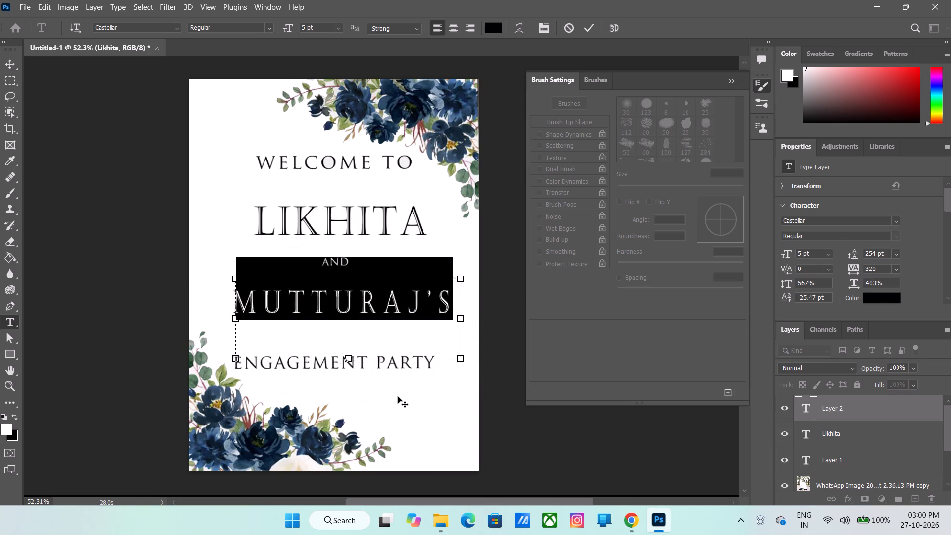
{"action": "left_click_drag", "start_coordinate": [398, 396], "coordinate": [398, 397]}
{"action": "left_click", "coordinate": [376, 213]}
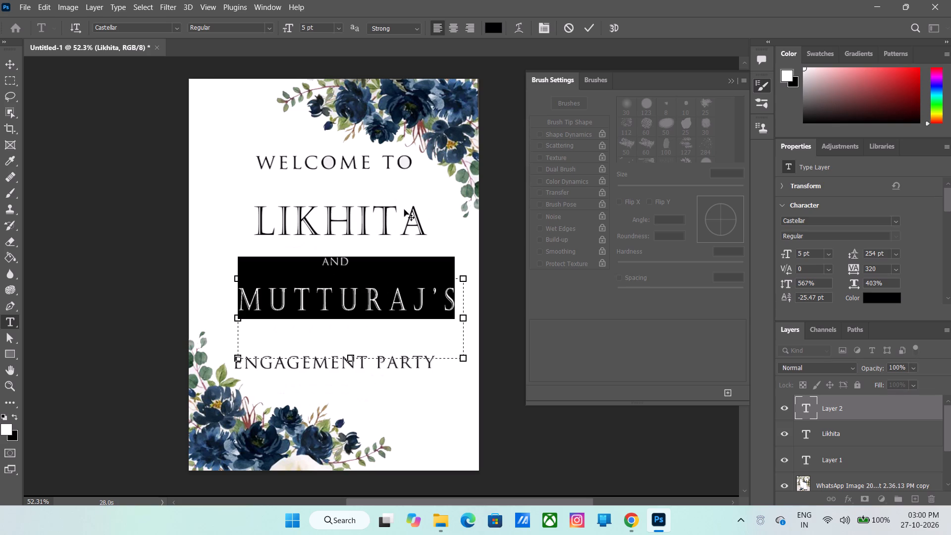
{"action": "left_click", "coordinate": [588, 29]}
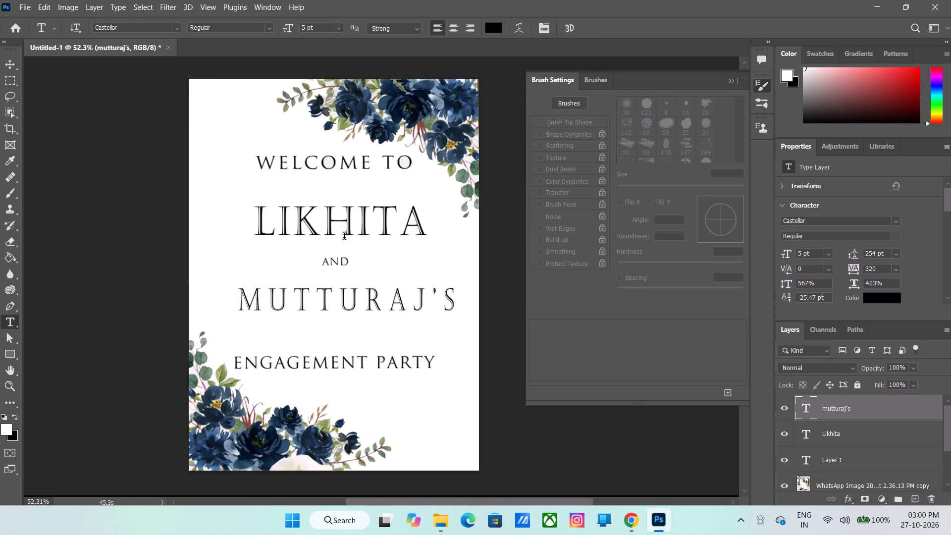
Examine the character settings of Likhita, plus the font styles and anti-aliasing options available for Mutturaj's.
{"action": "left_click", "coordinate": [357, 218]}
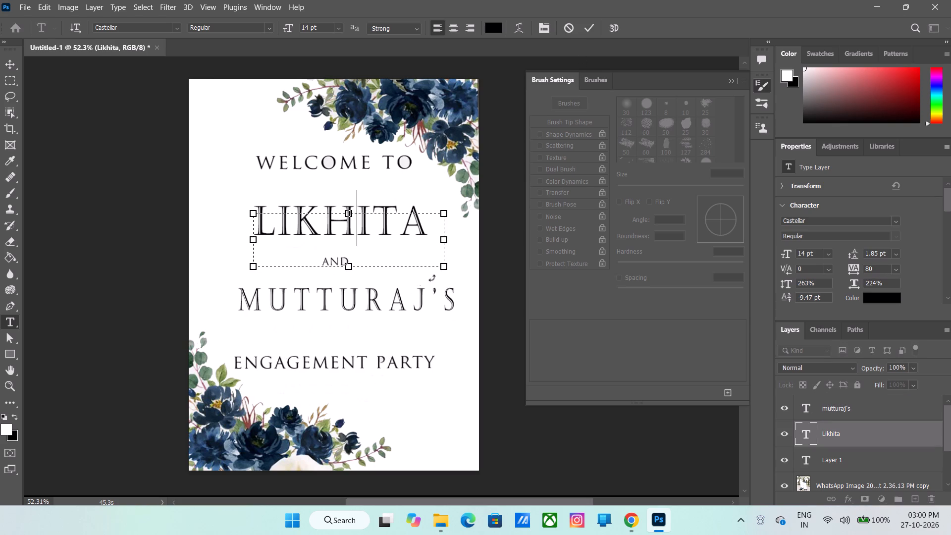
{"action": "left_click", "coordinate": [417, 303]}
{"action": "left_click", "coordinate": [587, 25]}
{"action": "left_click", "coordinate": [426, 290]}
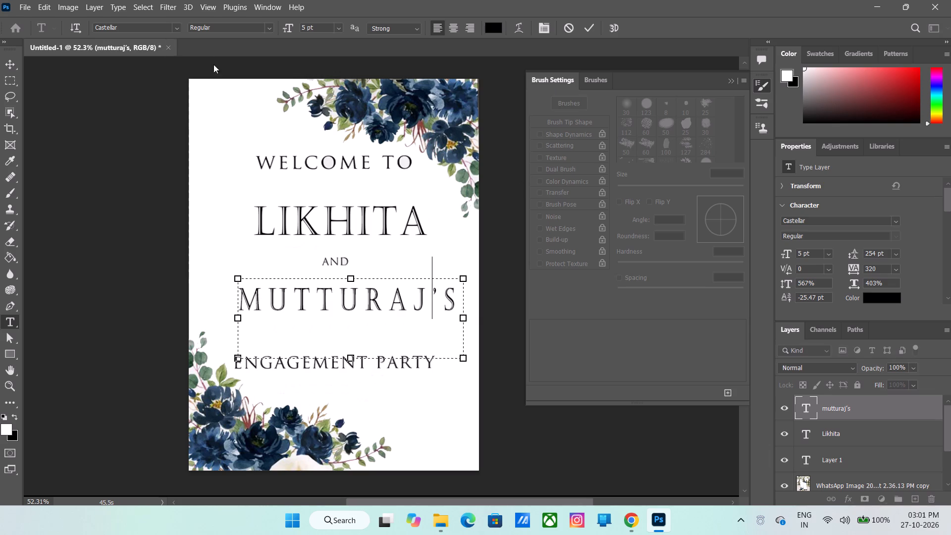
{"action": "left_click", "coordinate": [269, 30]}
{"action": "left_click", "coordinate": [252, 44]}
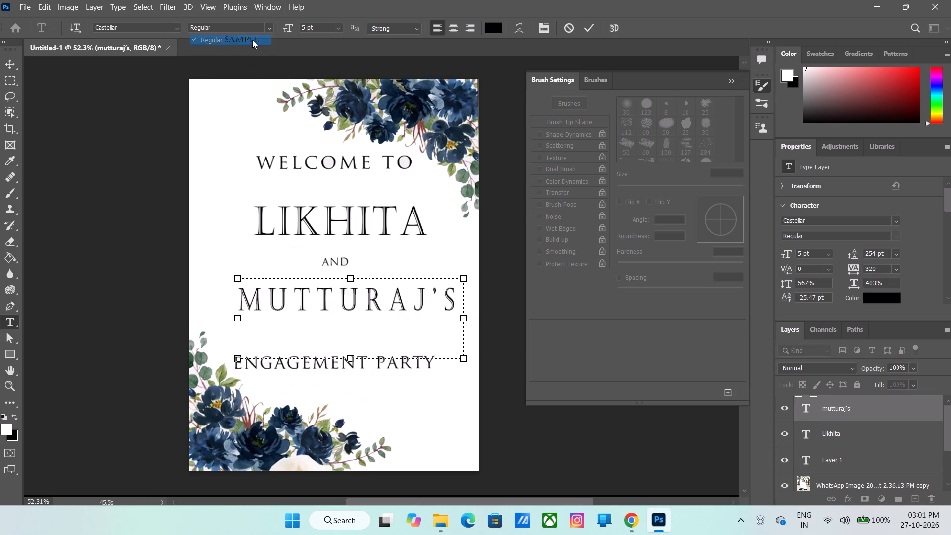
{"action": "left_click", "coordinate": [388, 25]}
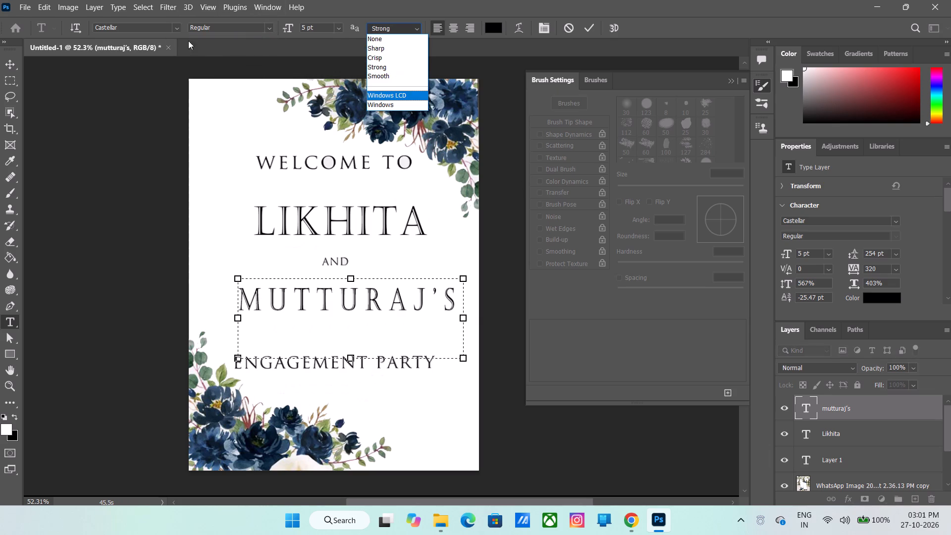
{"action": "left_click", "coordinate": [265, 28]}
{"action": "left_click", "coordinate": [266, 27]}
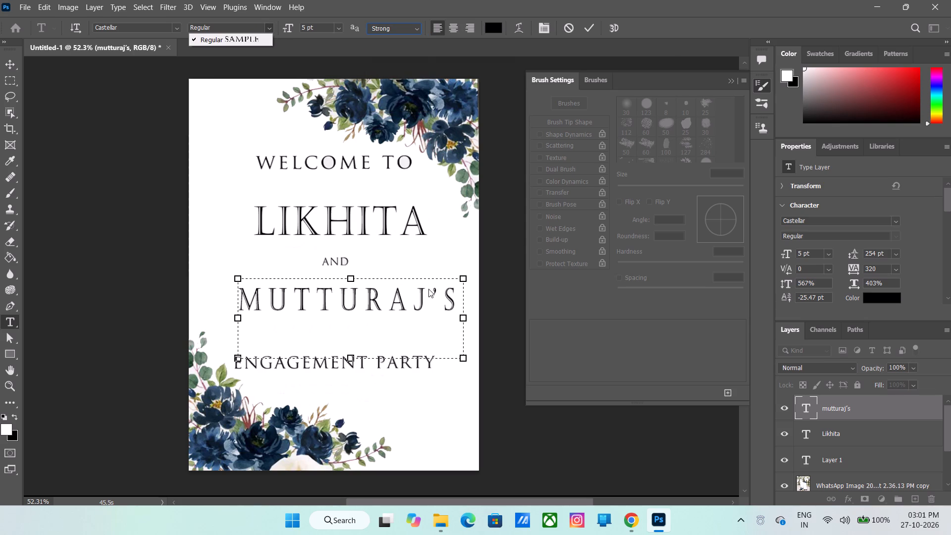
Select the name Mutturaj's and change its text colour to the very dark navy 02001d.
{"action": "left_click", "coordinate": [456, 289]}
{"action": "left_click_drag", "start_coordinate": [455, 293], "coordinate": [183, 278]}
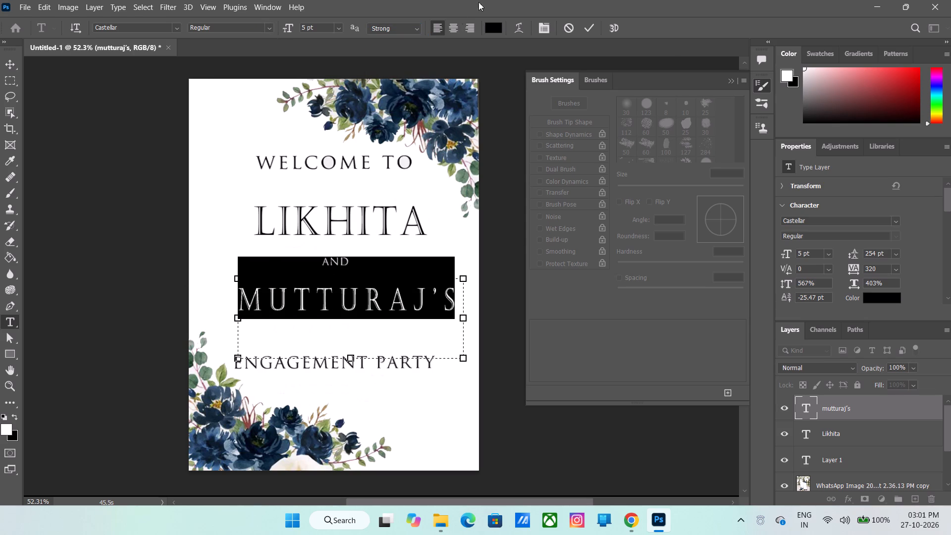
{"action": "left_click", "coordinate": [502, 28]}
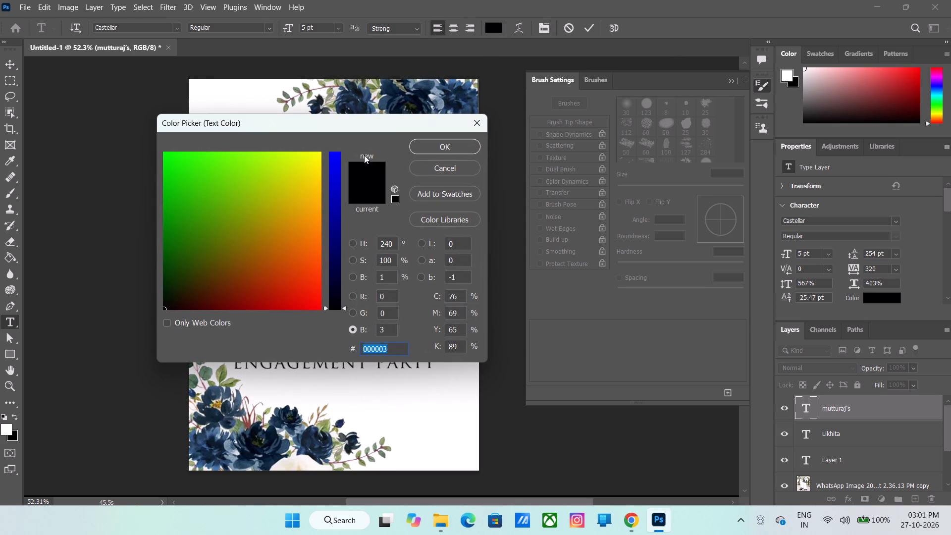
{"action": "left_click_drag", "start_coordinate": [404, 129], "coordinate": [748, 77]}
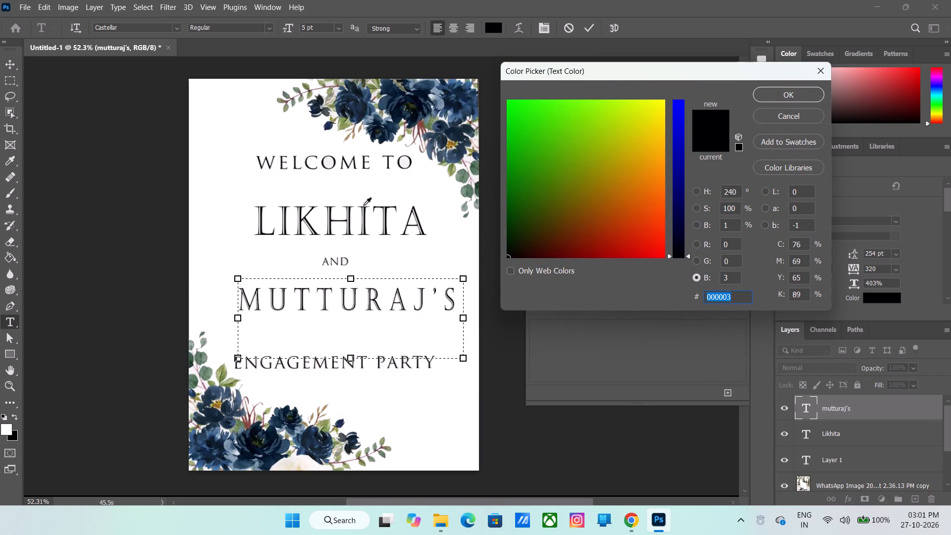
{"action": "left_click", "coordinate": [351, 210]}
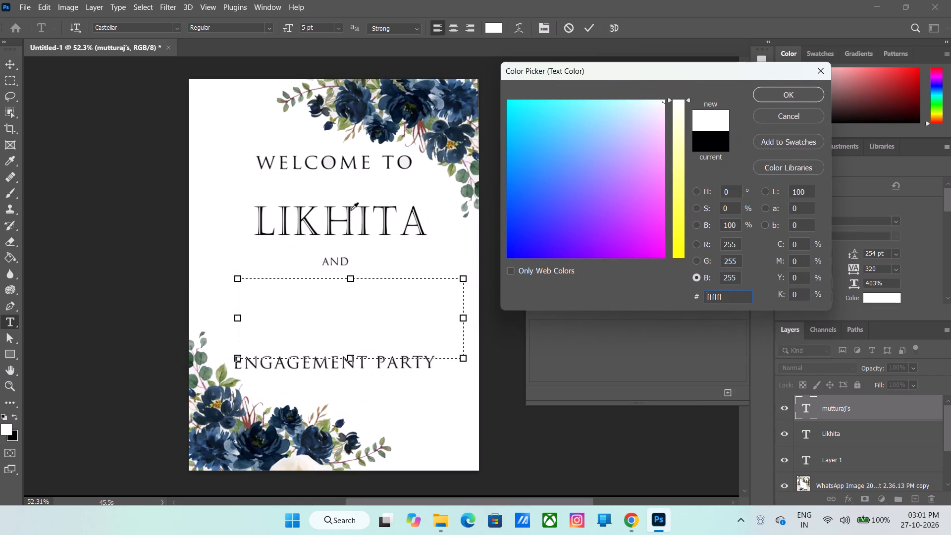
{"action": "left_click", "coordinate": [350, 210]}
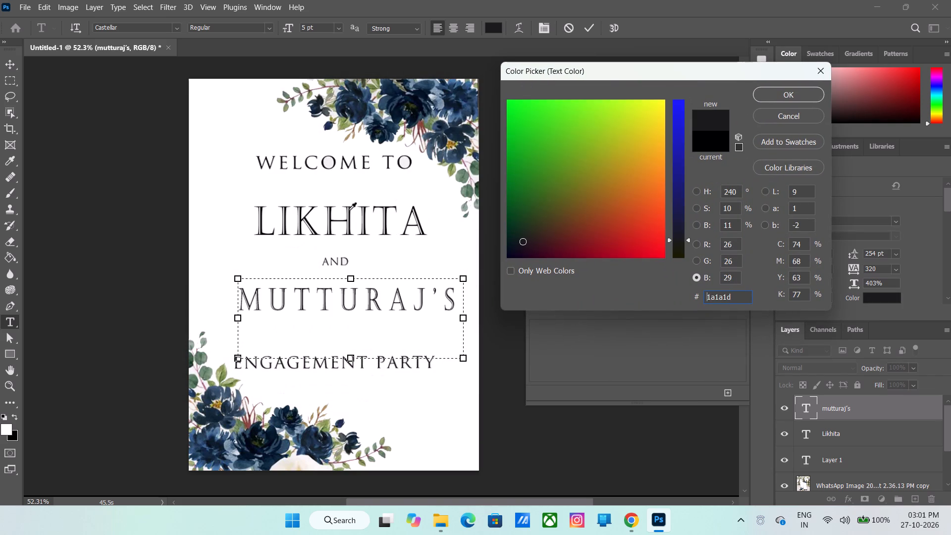
{"action": "left_click", "coordinate": [512, 247]}
{"action": "left_click_drag", "start_coordinate": [513, 249], "coordinate": [510, 272]}
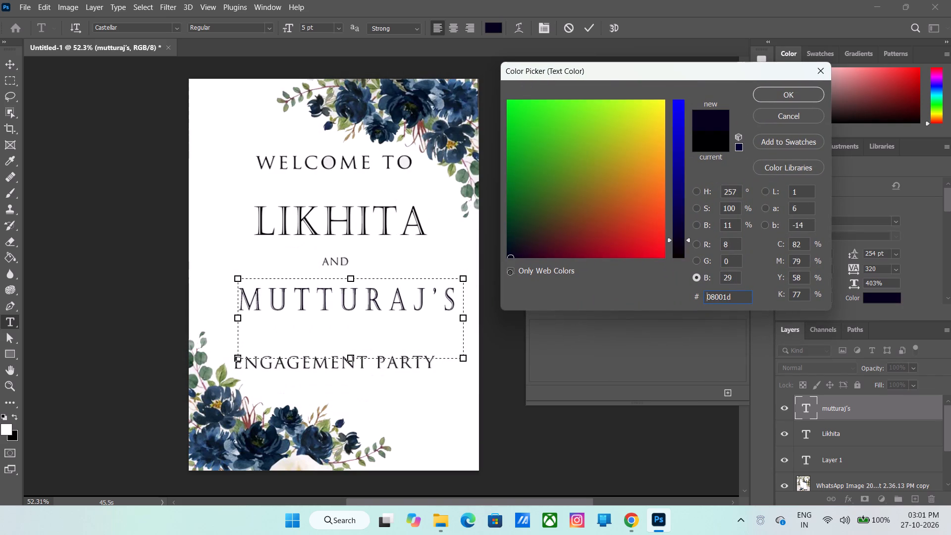
{"action": "left_click_drag", "start_coordinate": [510, 272], "coordinate": [509, 272]}
{"action": "left_click", "coordinate": [767, 96]}
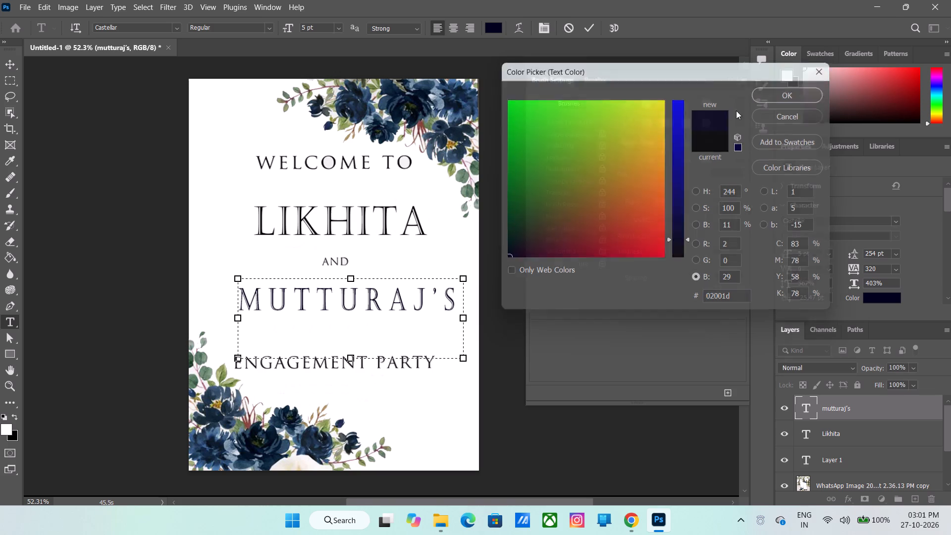
{"action": "left_click", "coordinate": [426, 386]}
{"action": "left_click", "coordinate": [437, 411]}
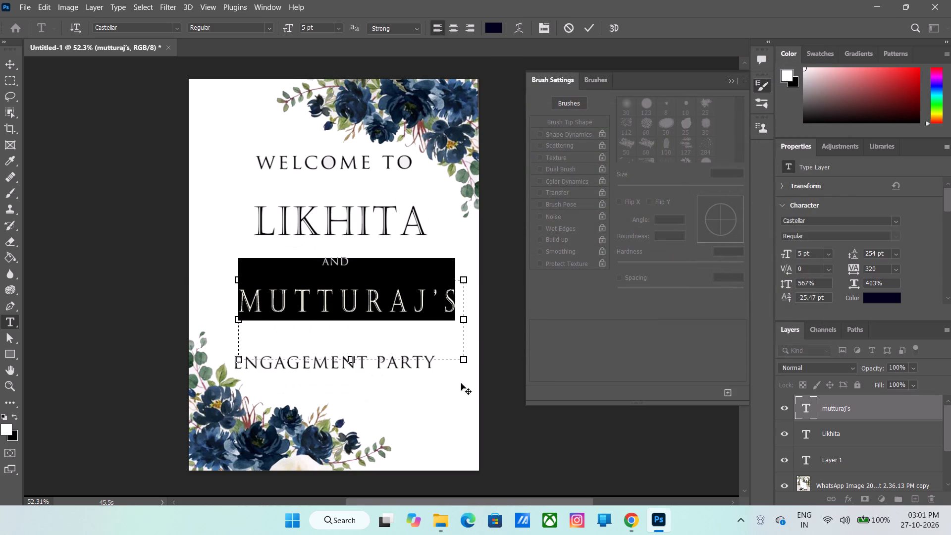
{"action": "left_click", "coordinate": [594, 29]}
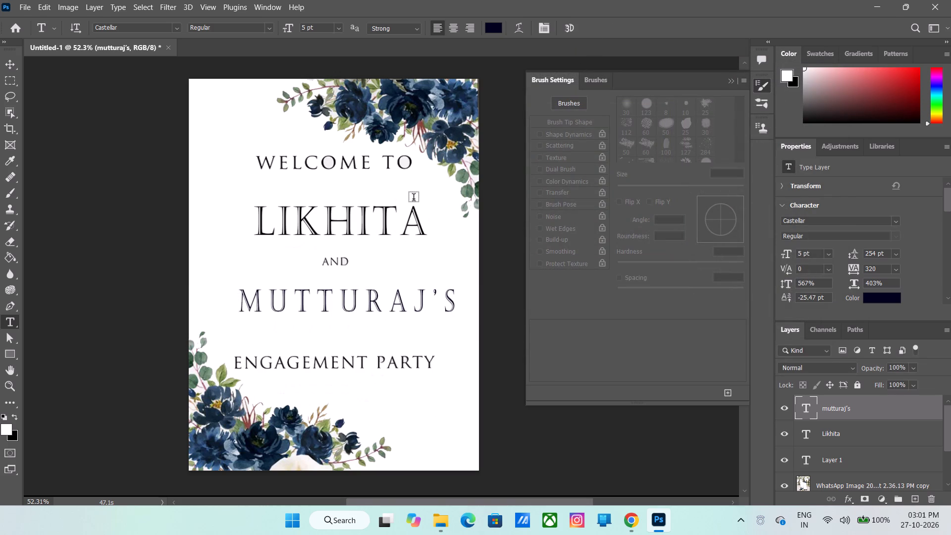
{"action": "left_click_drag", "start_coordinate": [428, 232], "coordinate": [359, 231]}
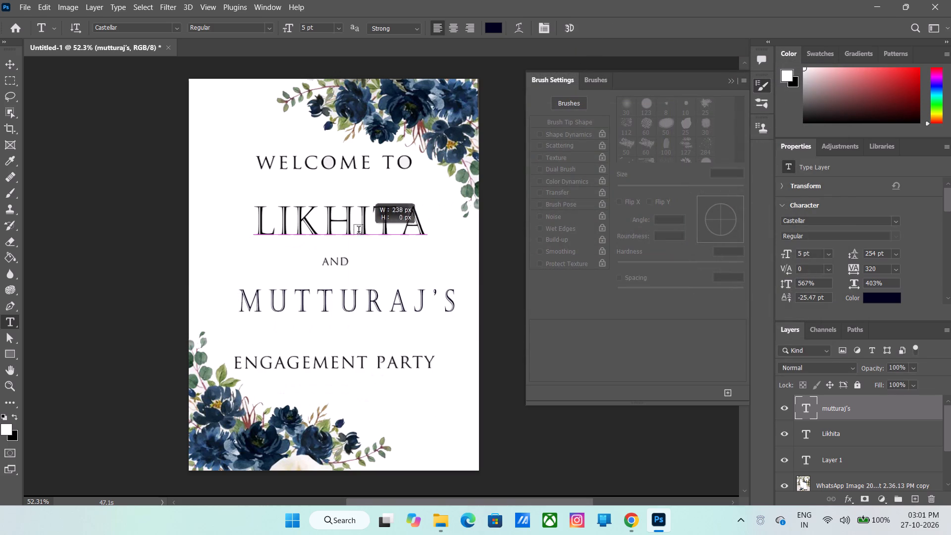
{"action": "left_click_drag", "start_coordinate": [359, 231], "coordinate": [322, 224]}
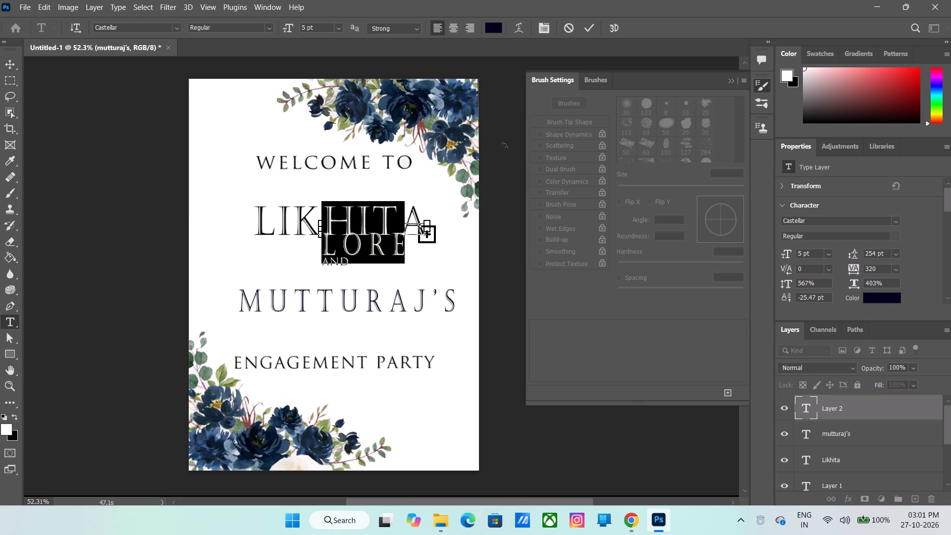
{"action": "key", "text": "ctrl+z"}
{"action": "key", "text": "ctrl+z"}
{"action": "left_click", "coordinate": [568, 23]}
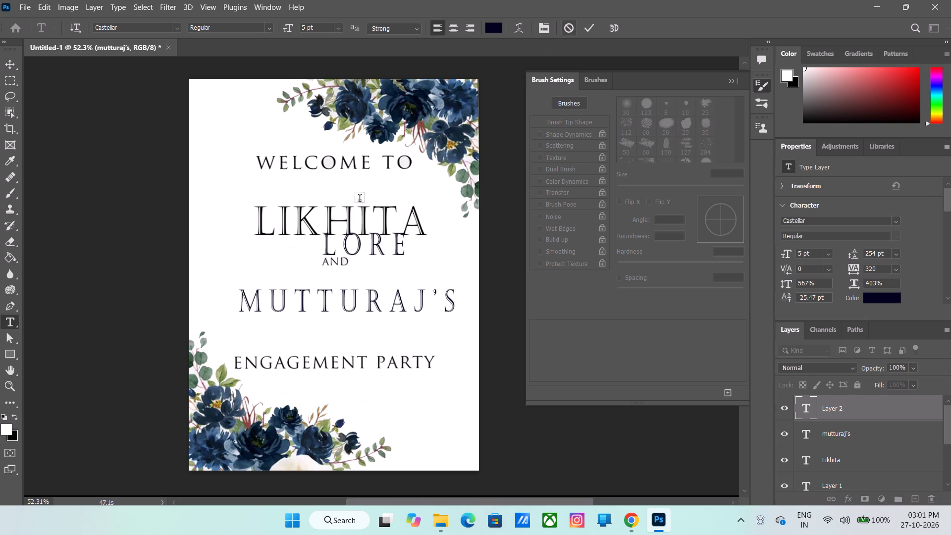
Select the name Likhita and change its text colour to the dark navy 00003a.
{"action": "left_click", "coordinate": [343, 211]}
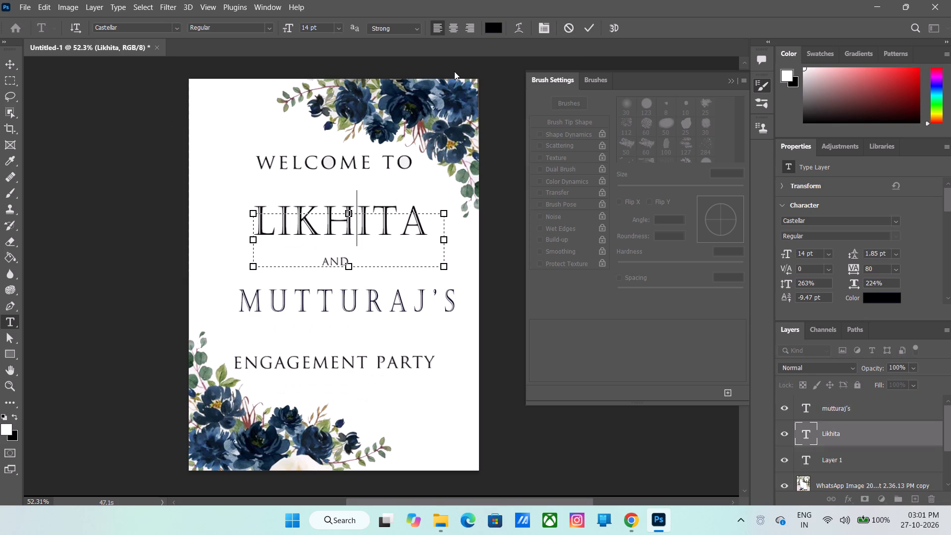
{"action": "left_click_drag", "start_coordinate": [428, 225], "coordinate": [221, 265]}
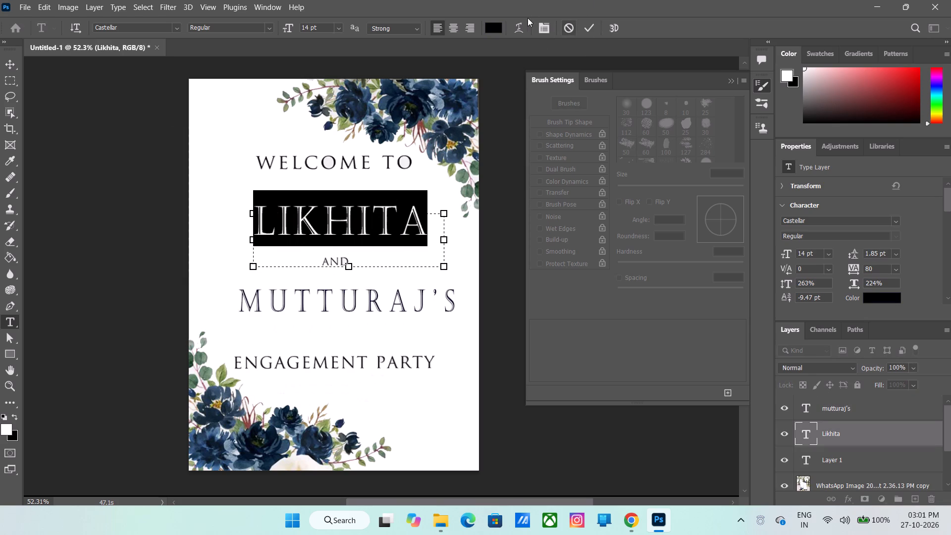
{"action": "left_click", "coordinate": [494, 26]}
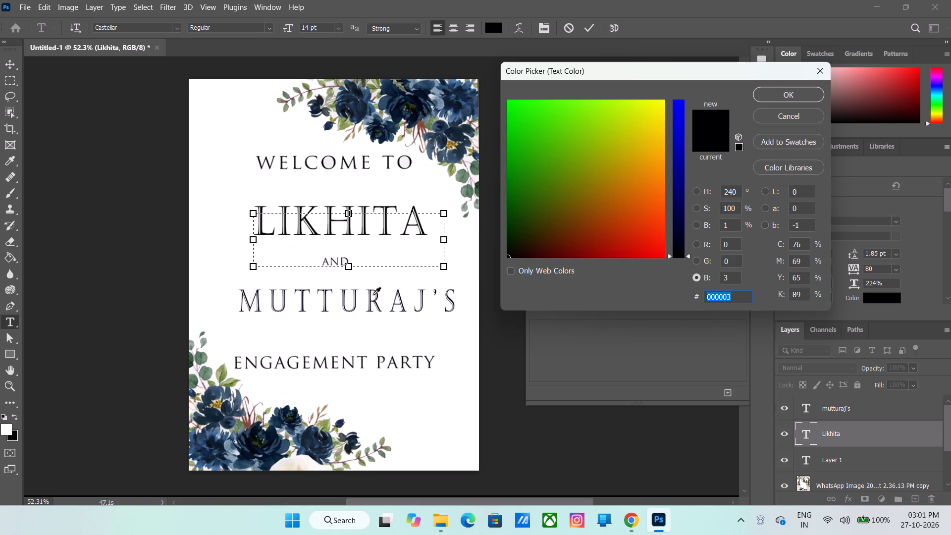
{"action": "scroll", "coordinate": [369, 326], "scroll_direction": "up", "scroll_amount": 4, "text": "alt"}
{"action": "left_click", "coordinate": [423, 298]}
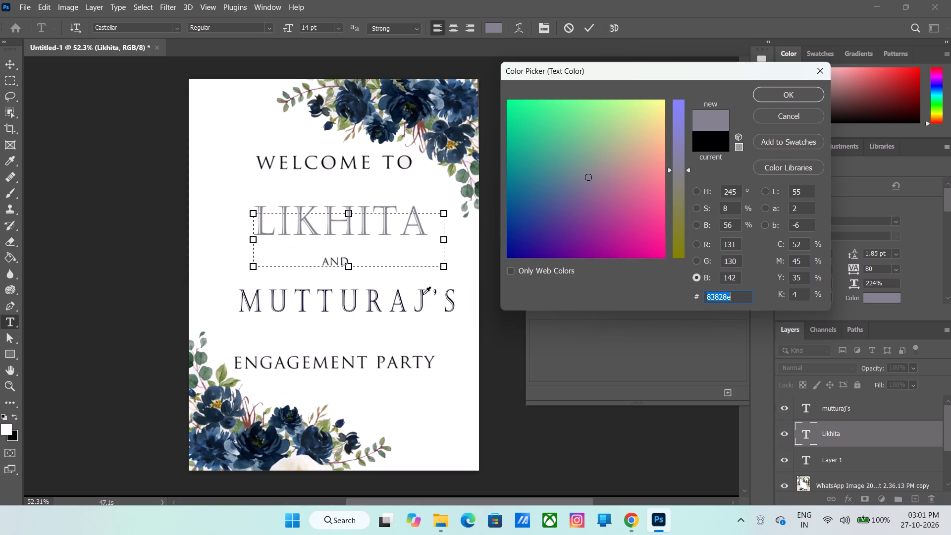
{"action": "left_click", "coordinate": [423, 294]}
{"action": "left_click", "coordinate": [423, 294]}
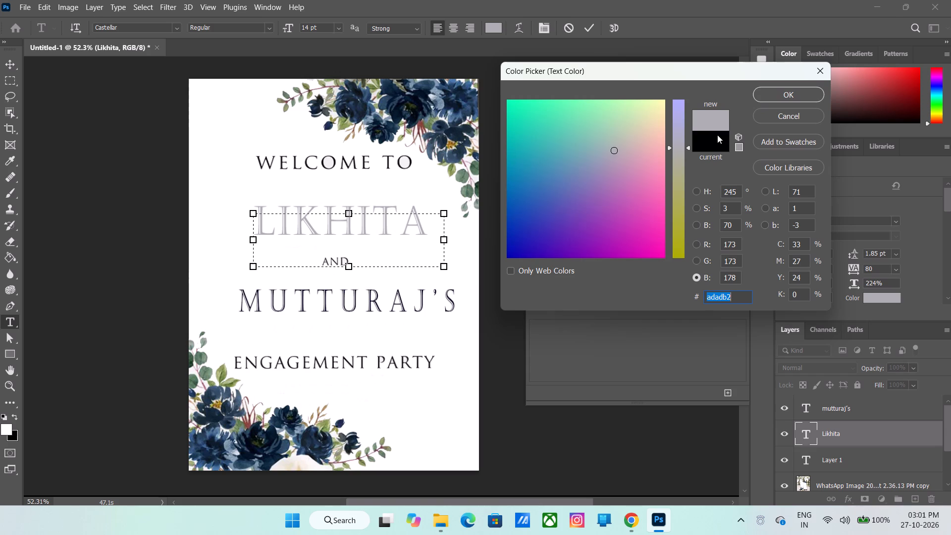
{"action": "left_click_drag", "start_coordinate": [641, 182], "coordinate": [496, 286]}
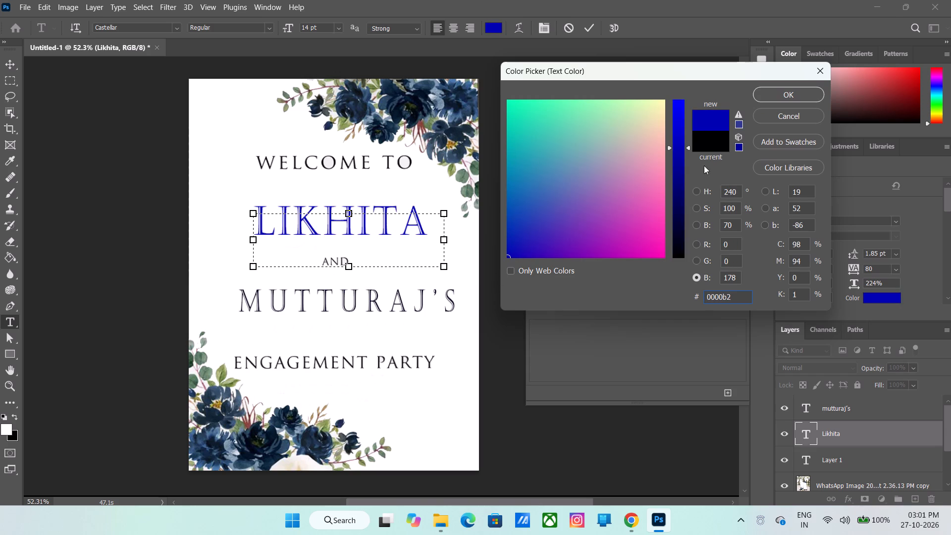
{"action": "left_click_drag", "start_coordinate": [678, 186], "coordinate": [681, 220]}
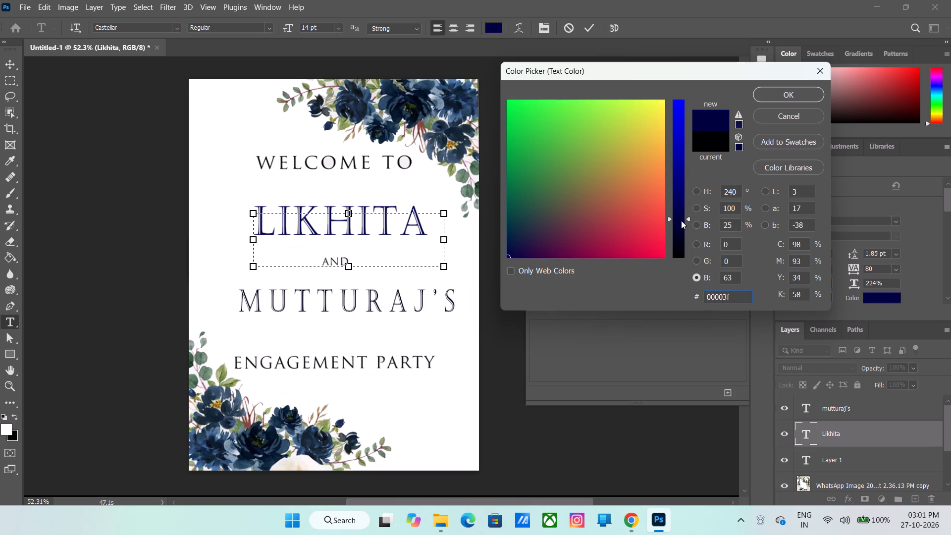
{"action": "left_click_drag", "start_coordinate": [681, 220], "coordinate": [678, 246]}
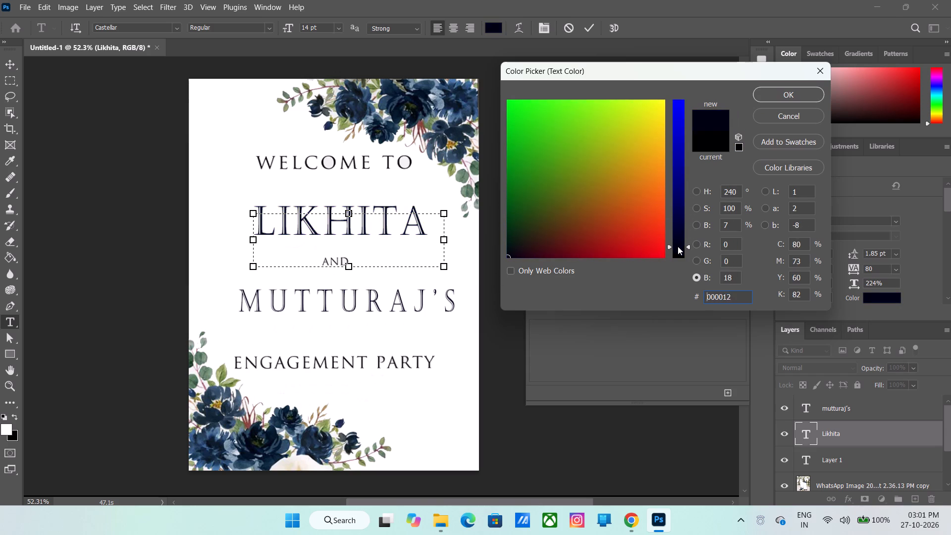
{"action": "left_click_drag", "start_coordinate": [678, 246], "coordinate": [686, 208]}
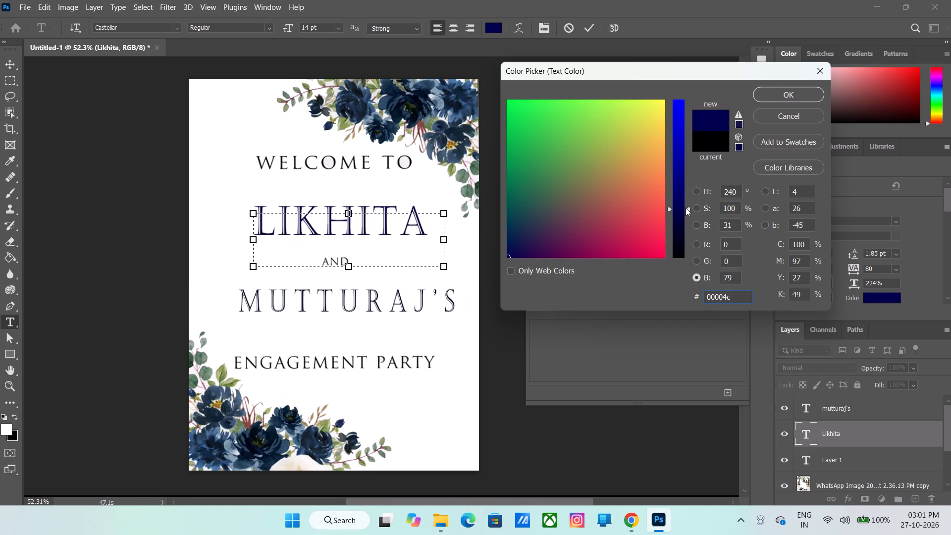
{"action": "left_click_drag", "start_coordinate": [686, 208], "coordinate": [687, 213]}
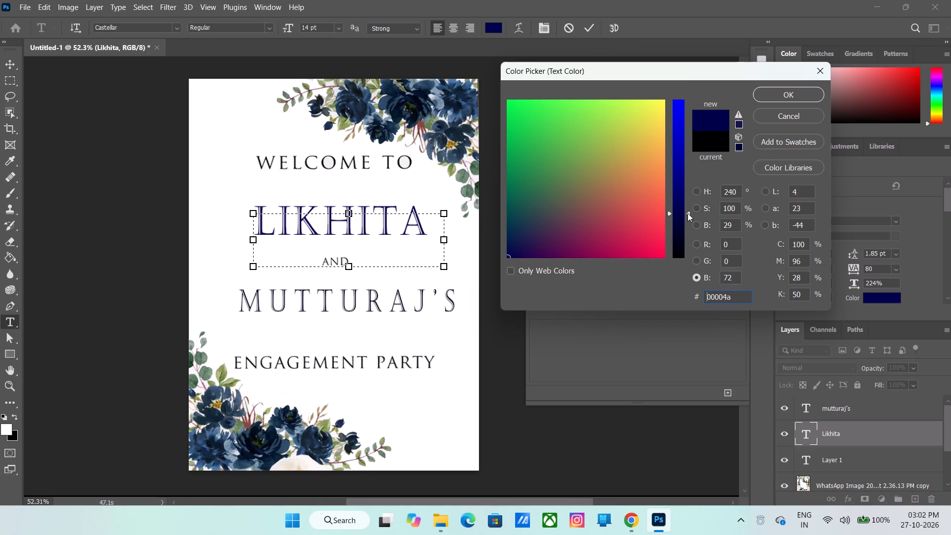
{"action": "left_click_drag", "start_coordinate": [687, 213], "coordinate": [687, 221]}
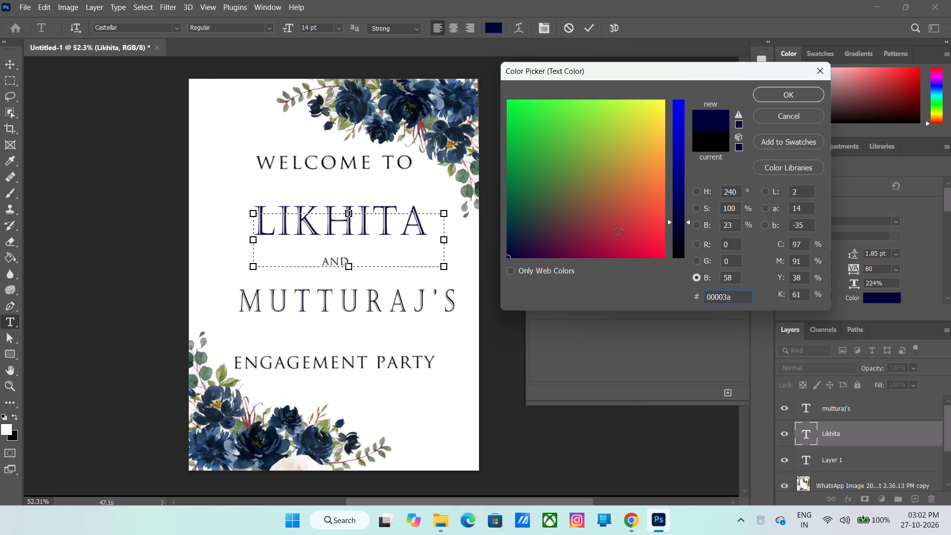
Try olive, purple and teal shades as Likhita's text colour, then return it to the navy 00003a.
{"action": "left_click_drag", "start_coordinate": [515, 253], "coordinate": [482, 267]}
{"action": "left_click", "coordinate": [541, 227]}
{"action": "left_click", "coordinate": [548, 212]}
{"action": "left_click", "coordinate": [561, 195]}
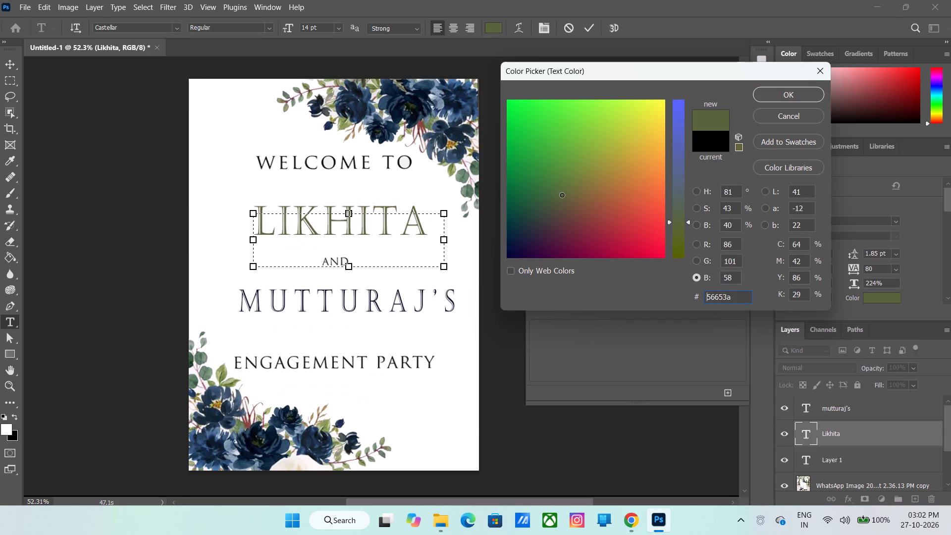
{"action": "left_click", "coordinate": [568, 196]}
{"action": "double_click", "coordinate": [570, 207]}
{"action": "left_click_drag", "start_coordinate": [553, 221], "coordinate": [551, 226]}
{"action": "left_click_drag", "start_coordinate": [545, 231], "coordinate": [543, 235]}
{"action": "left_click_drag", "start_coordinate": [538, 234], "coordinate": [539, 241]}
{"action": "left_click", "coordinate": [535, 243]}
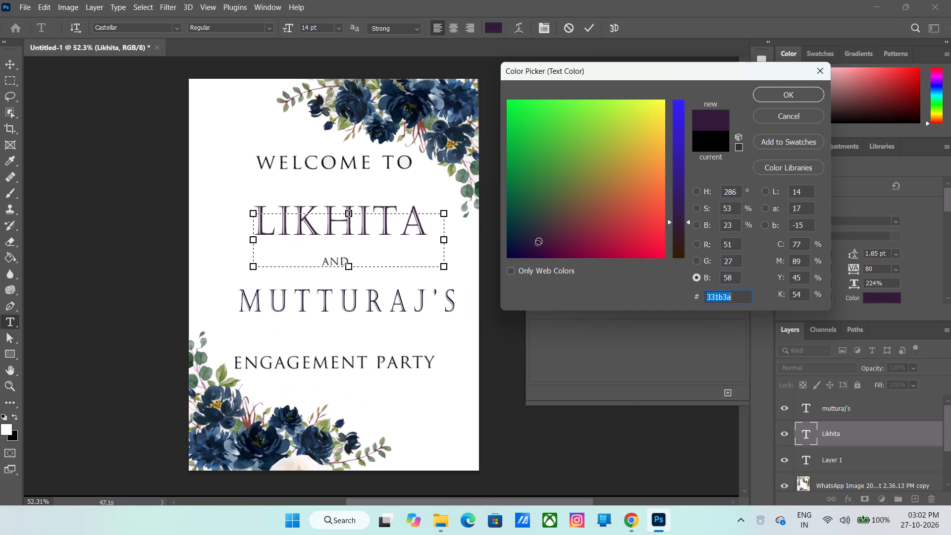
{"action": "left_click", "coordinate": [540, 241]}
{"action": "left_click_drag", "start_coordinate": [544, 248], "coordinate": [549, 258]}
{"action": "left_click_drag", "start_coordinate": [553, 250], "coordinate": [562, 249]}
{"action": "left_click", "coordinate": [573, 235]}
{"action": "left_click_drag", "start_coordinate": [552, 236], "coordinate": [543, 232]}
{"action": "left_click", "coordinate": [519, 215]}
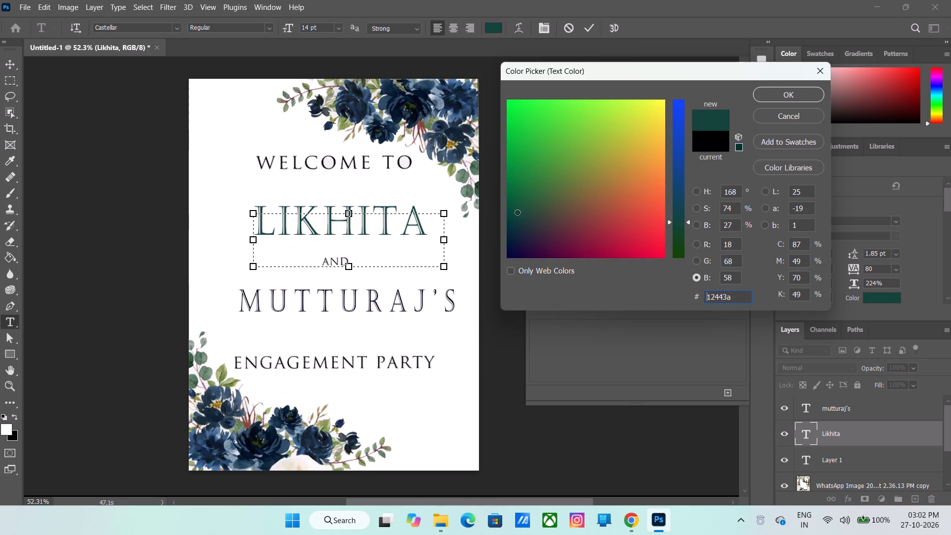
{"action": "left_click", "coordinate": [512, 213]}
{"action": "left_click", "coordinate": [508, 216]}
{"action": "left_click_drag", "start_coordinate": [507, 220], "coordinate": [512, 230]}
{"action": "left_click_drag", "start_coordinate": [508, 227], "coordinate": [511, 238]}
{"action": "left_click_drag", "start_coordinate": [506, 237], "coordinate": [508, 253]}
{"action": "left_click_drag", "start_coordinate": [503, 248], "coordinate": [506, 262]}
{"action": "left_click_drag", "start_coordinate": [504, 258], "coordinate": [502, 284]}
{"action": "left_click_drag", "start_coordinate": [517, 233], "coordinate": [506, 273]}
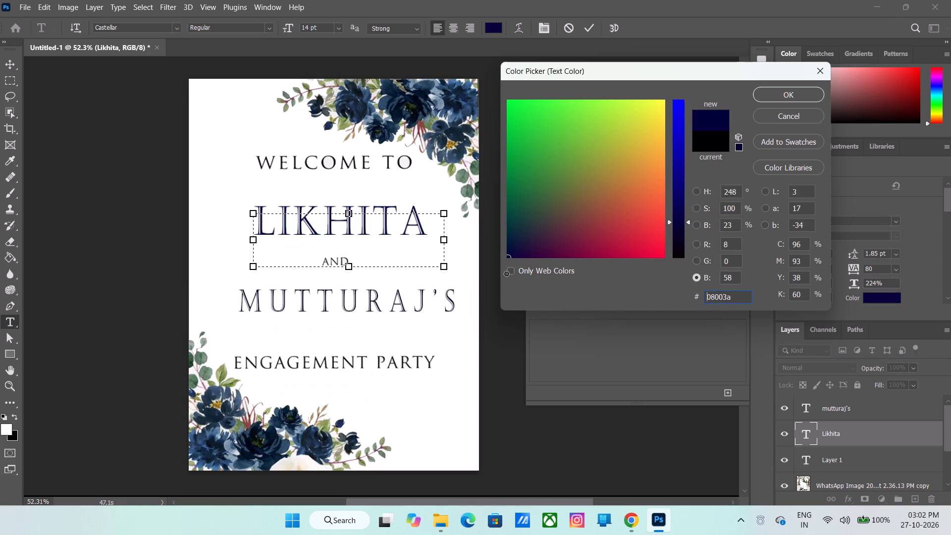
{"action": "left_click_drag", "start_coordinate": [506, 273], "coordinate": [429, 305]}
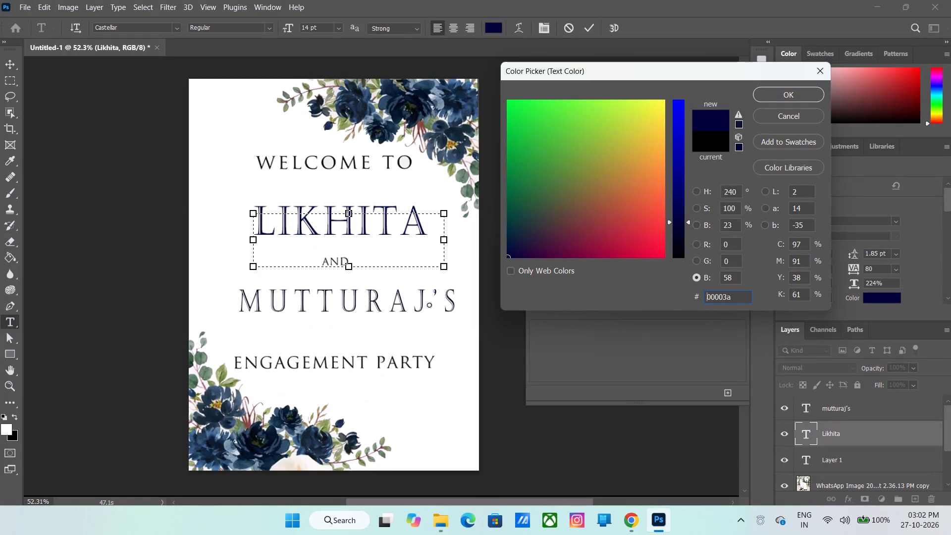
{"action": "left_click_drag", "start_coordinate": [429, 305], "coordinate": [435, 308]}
Darken Likhita's navy text colour slightly so it is close to Mutturaj's, and commit the text edit.
{"action": "left_click", "coordinate": [591, 26]}
{"action": "left_click_drag", "start_coordinate": [679, 211], "coordinate": [681, 152]}
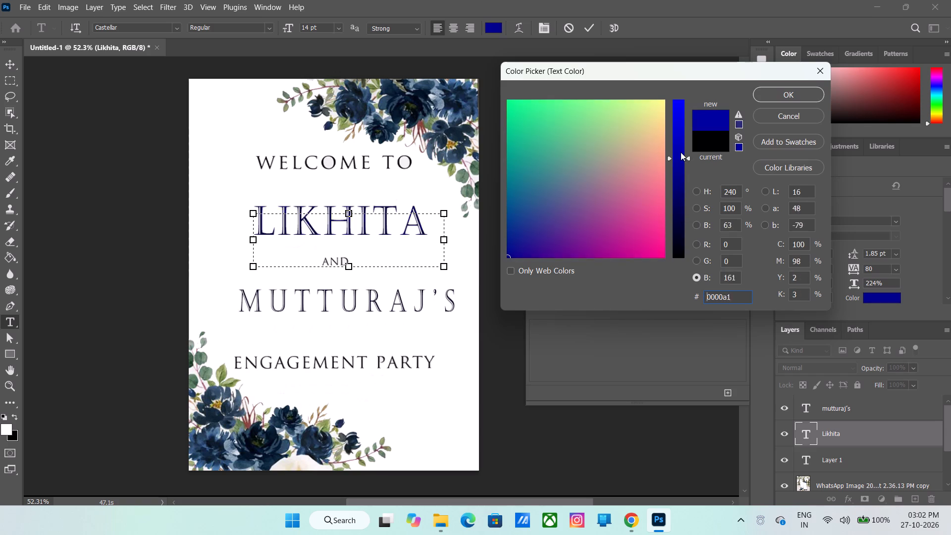
{"action": "left_click_drag", "start_coordinate": [681, 152], "coordinate": [659, 224]}
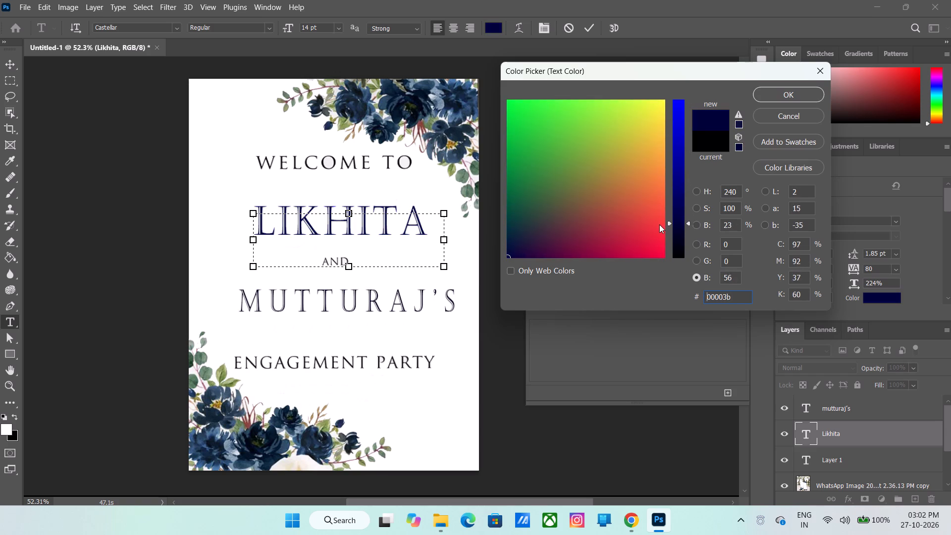
{"action": "left_click_drag", "start_coordinate": [659, 224], "coordinate": [662, 234]}
{"action": "left_click", "coordinate": [772, 92]}
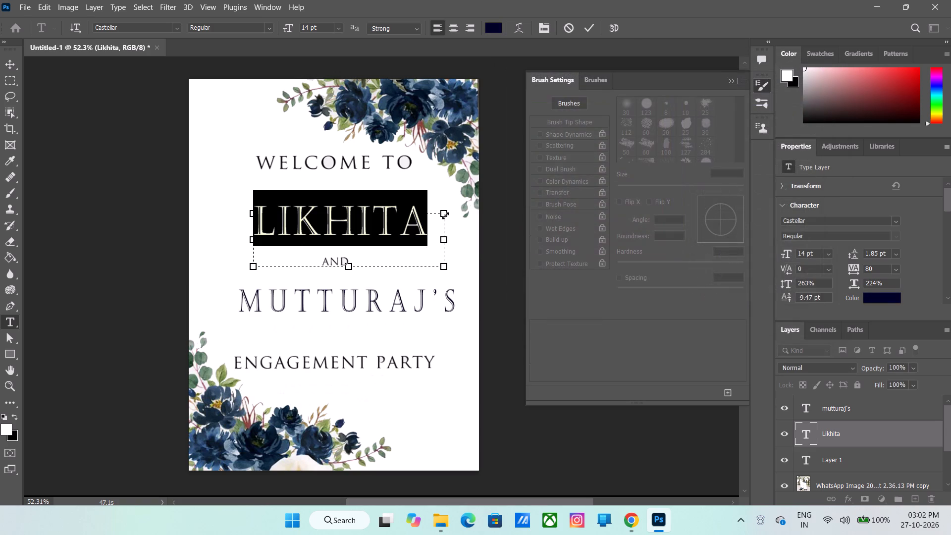
{"action": "left_click", "coordinate": [469, 246]}
{"action": "left_click", "coordinate": [589, 22]}
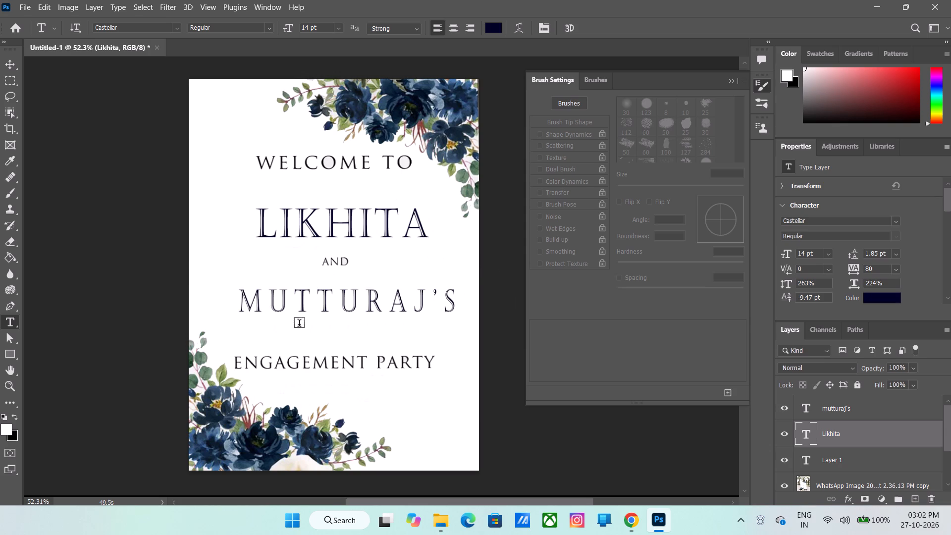
Start a new text layer just below ENGAGEMENT PARTY, enter 30 as a trial in Castellar, and erase it.
{"action": "left_click", "coordinate": [16, 321]}
{"action": "left_click", "coordinate": [294, 384]}
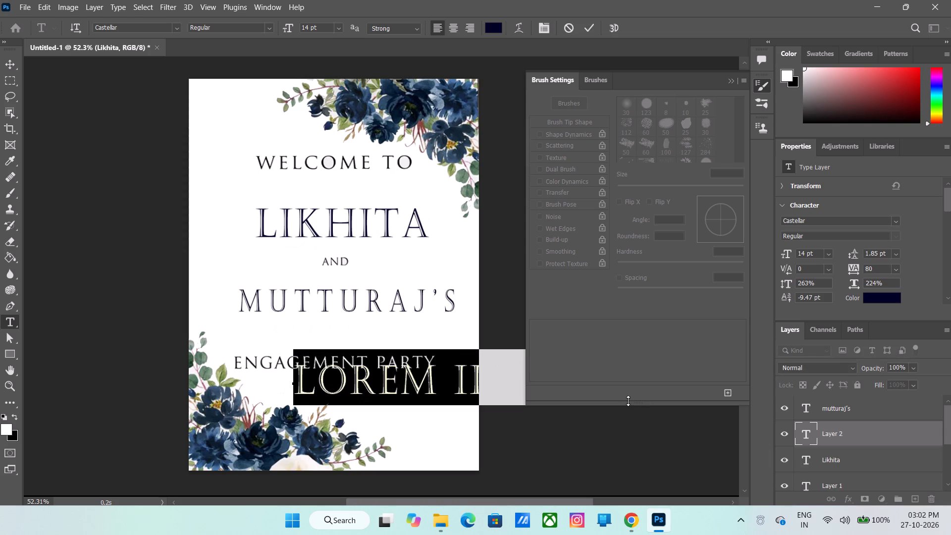
{"action": "key", "text": "BackSpace"}
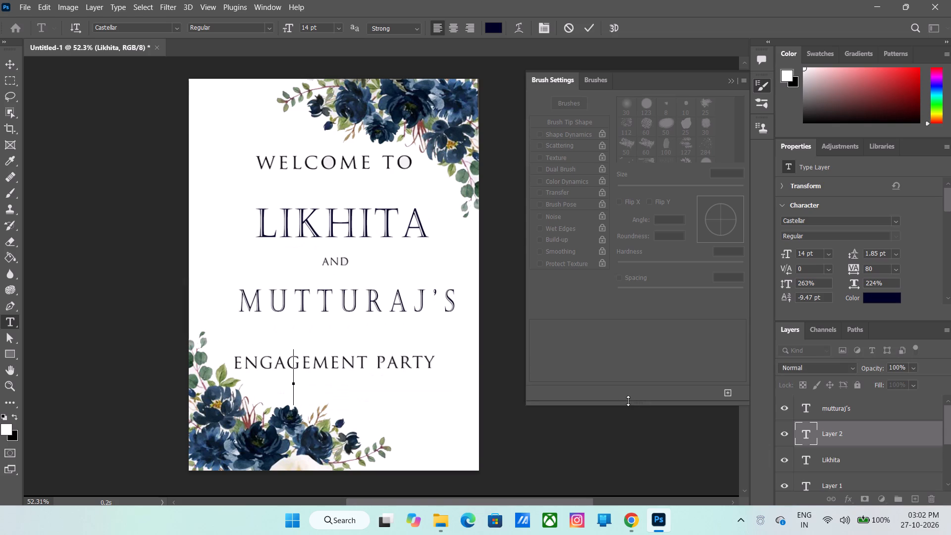
{"action": "type", "text": "30"}
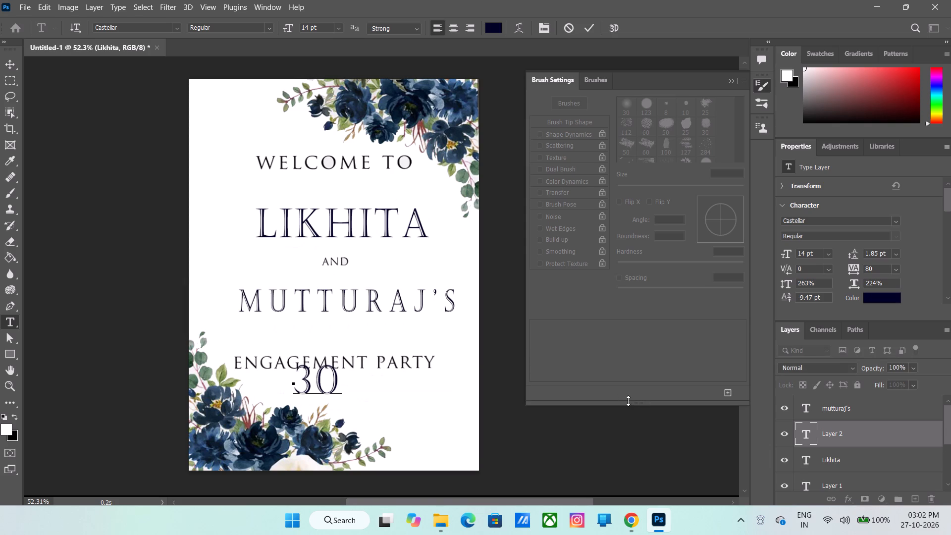
{"action": "key", "text": "BackSpace"}
{"action": "key", "text": "BackSpace"}
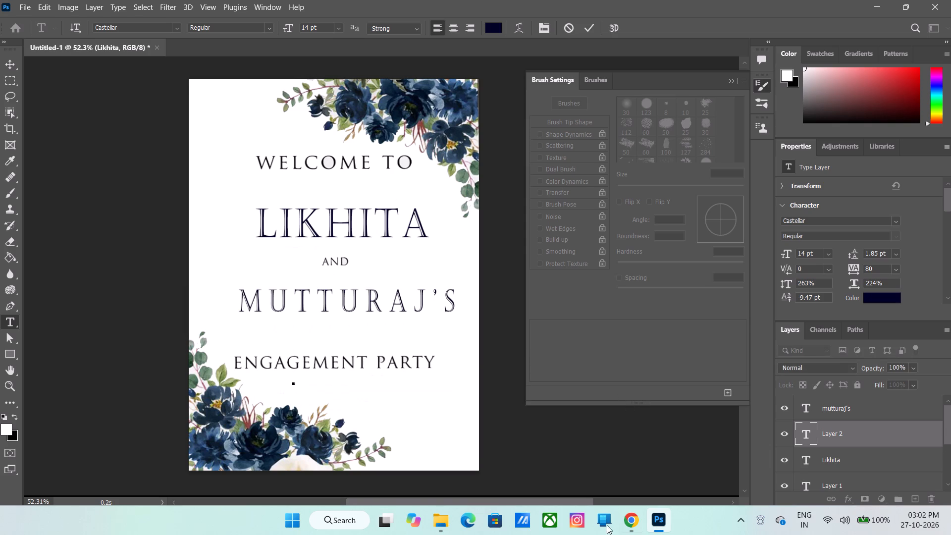
Switch the empty text layer below ENGAGEMENT PARTY to Arial and enter the date 30-10-26.
{"action": "left_click", "coordinate": [179, 28]}
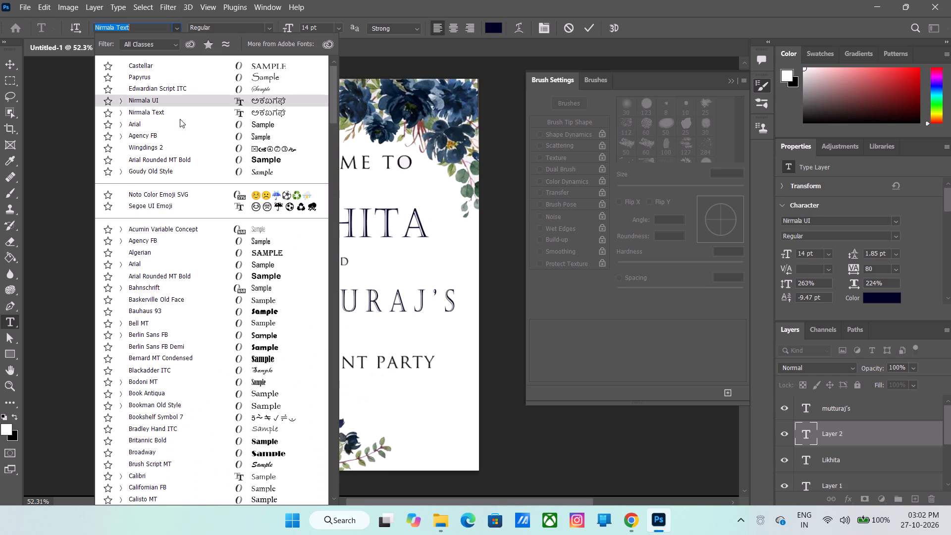
{"action": "left_click", "coordinate": [170, 261]}
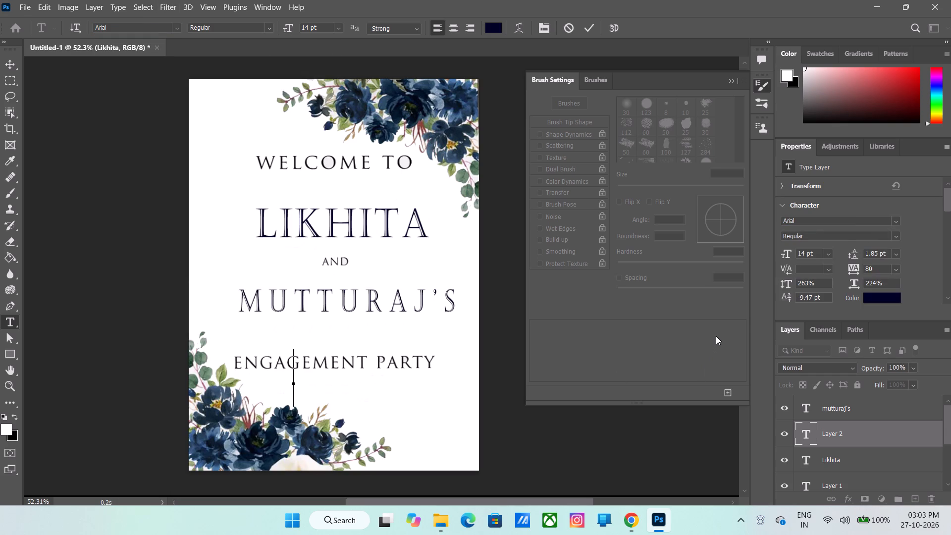
{"action": "key", "text": "o"}
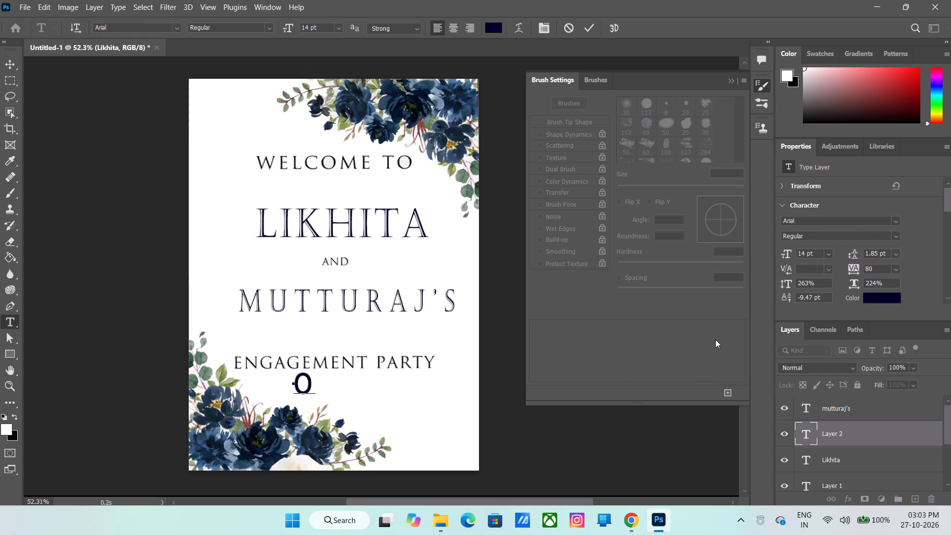
{"action": "key", "text": "BackSpace"}
{"action": "key", "text": "3"}
{"action": "key", "text": "0"}
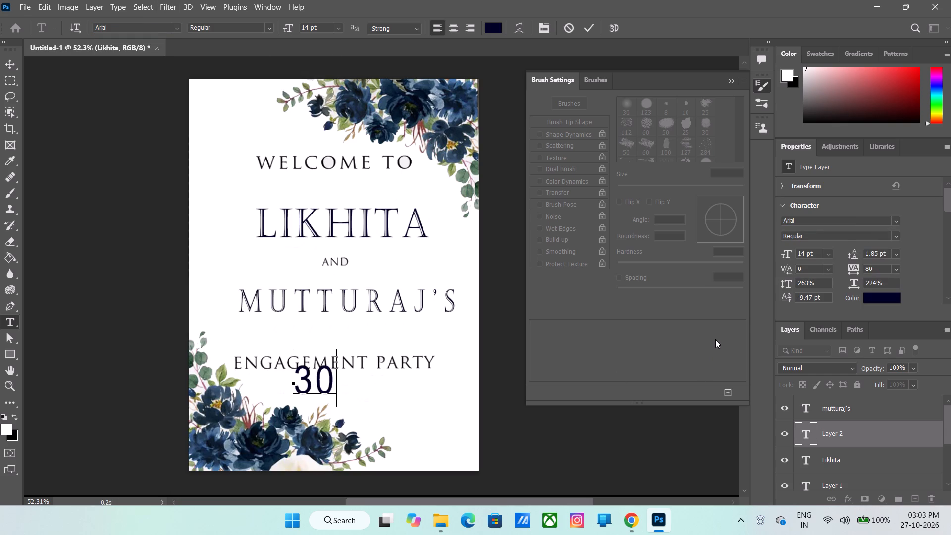
{"action": "key", "text": "slash"}
{"action": "key", "text": "BackSpace"}
{"action": "key", "text": "minus"}
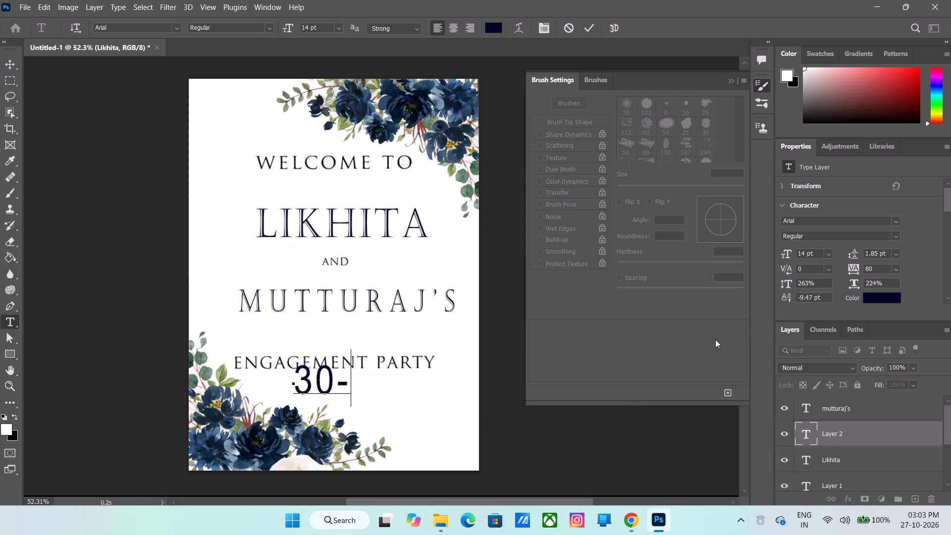
{"action": "type", "text": "10"}
{"action": "type", "text": "-26"}
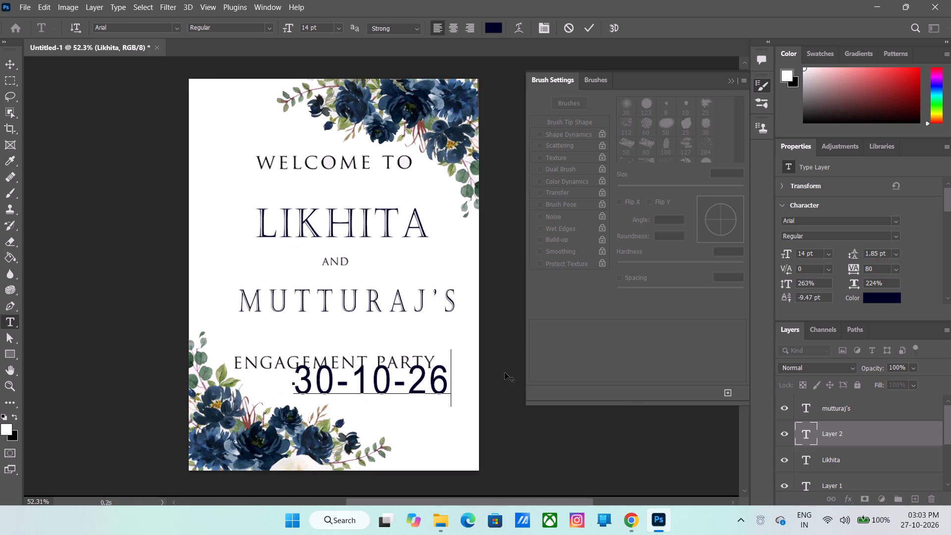
Select the whole date 30-10-26, change its font to Cambria, and nudge it slightly.
{"action": "left_click_drag", "start_coordinate": [450, 392], "coordinate": [285, 389]}
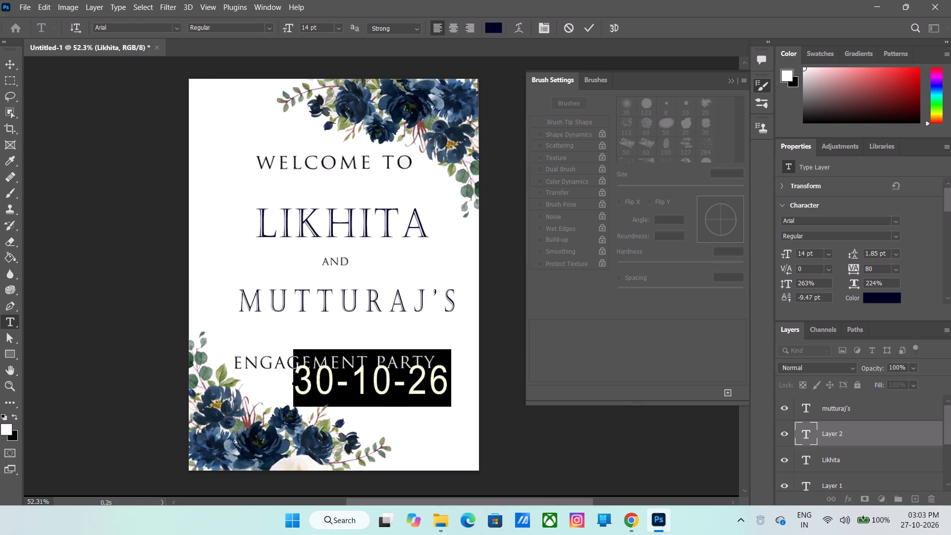
{"action": "left_click", "coordinate": [181, 26]}
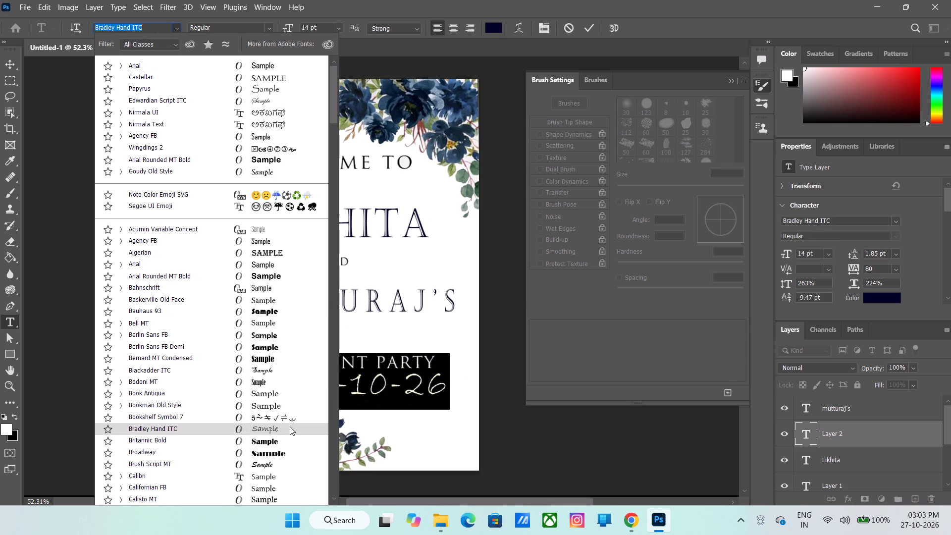
{"action": "scroll", "coordinate": [288, 457], "scroll_direction": "down", "scroll_amount": 1}
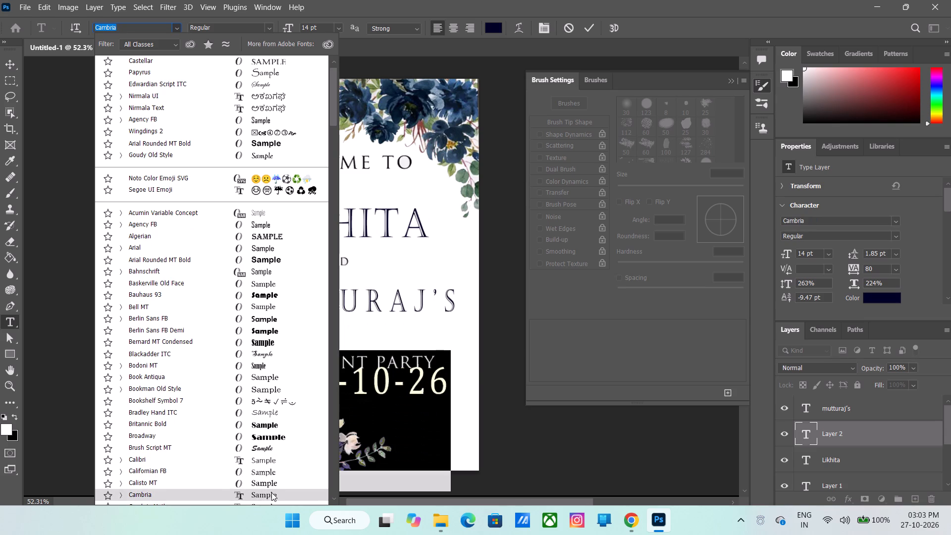
{"action": "left_click", "coordinate": [271, 492]}
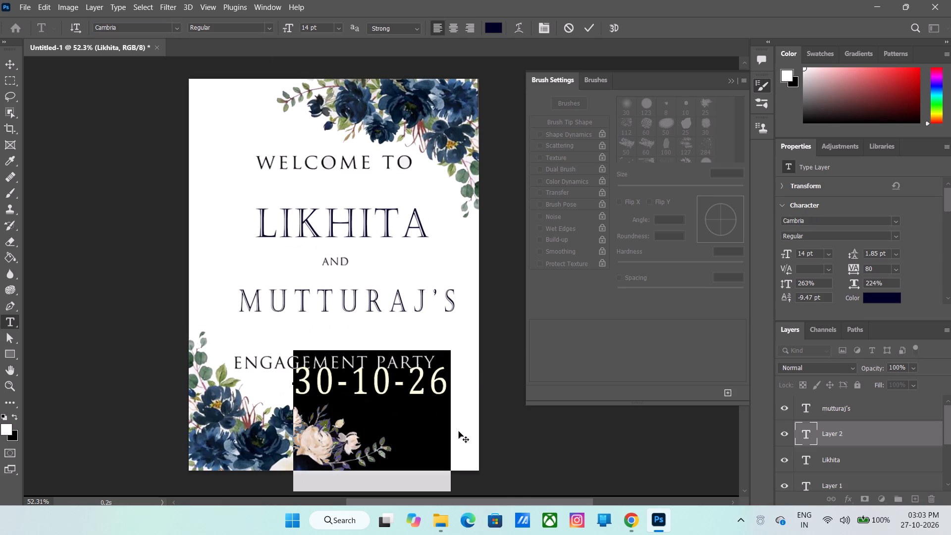
{"action": "left_click", "coordinate": [465, 446]}
{"action": "left_click_drag", "start_coordinate": [419, 420], "coordinate": [390, 418]}
{"action": "left_click", "coordinate": [447, 403]}
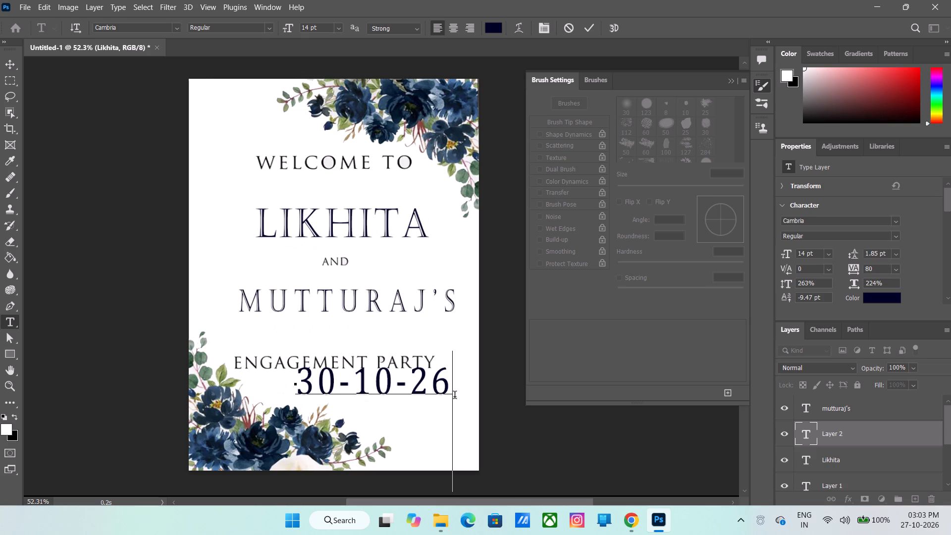
{"action": "left_click", "coordinate": [453, 396]}
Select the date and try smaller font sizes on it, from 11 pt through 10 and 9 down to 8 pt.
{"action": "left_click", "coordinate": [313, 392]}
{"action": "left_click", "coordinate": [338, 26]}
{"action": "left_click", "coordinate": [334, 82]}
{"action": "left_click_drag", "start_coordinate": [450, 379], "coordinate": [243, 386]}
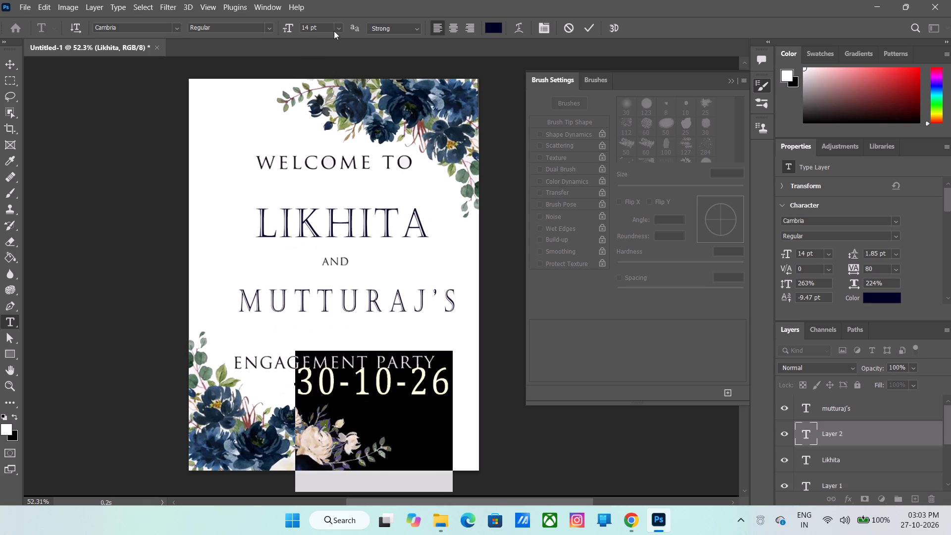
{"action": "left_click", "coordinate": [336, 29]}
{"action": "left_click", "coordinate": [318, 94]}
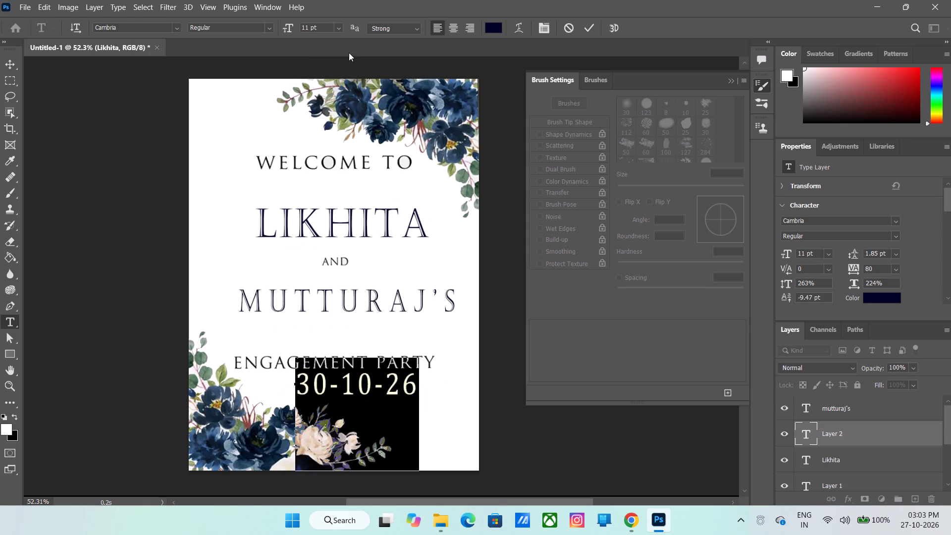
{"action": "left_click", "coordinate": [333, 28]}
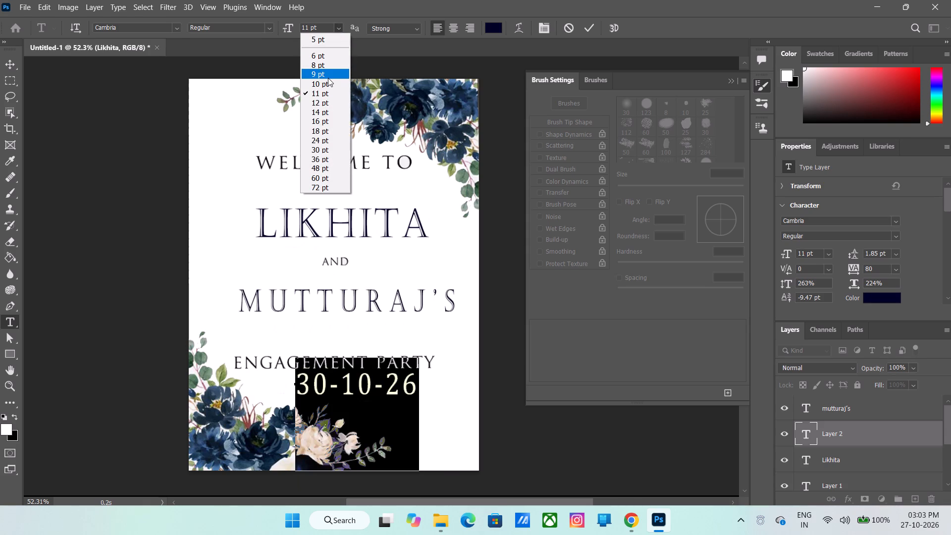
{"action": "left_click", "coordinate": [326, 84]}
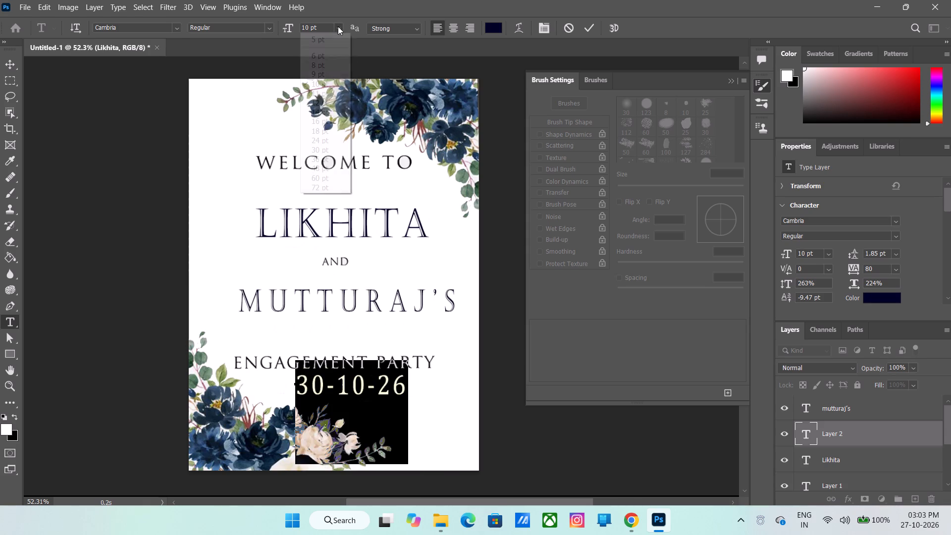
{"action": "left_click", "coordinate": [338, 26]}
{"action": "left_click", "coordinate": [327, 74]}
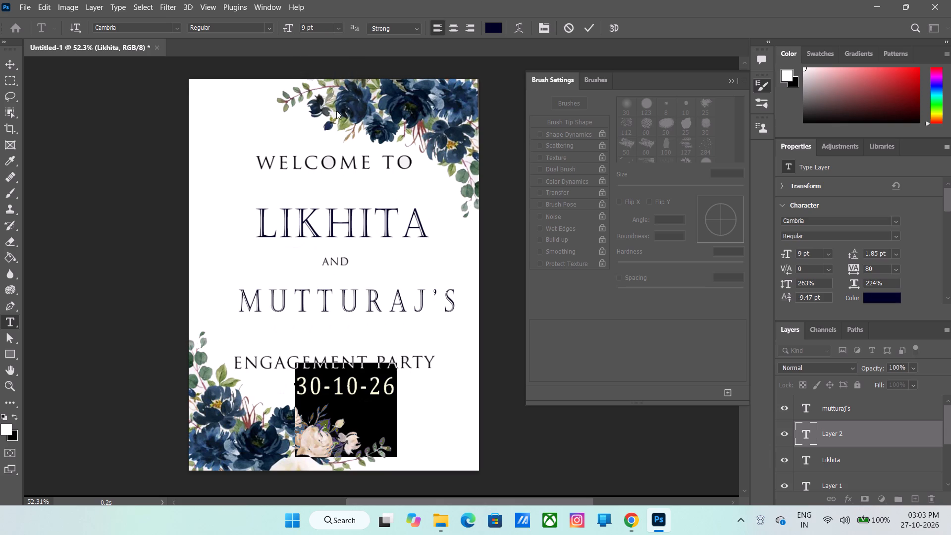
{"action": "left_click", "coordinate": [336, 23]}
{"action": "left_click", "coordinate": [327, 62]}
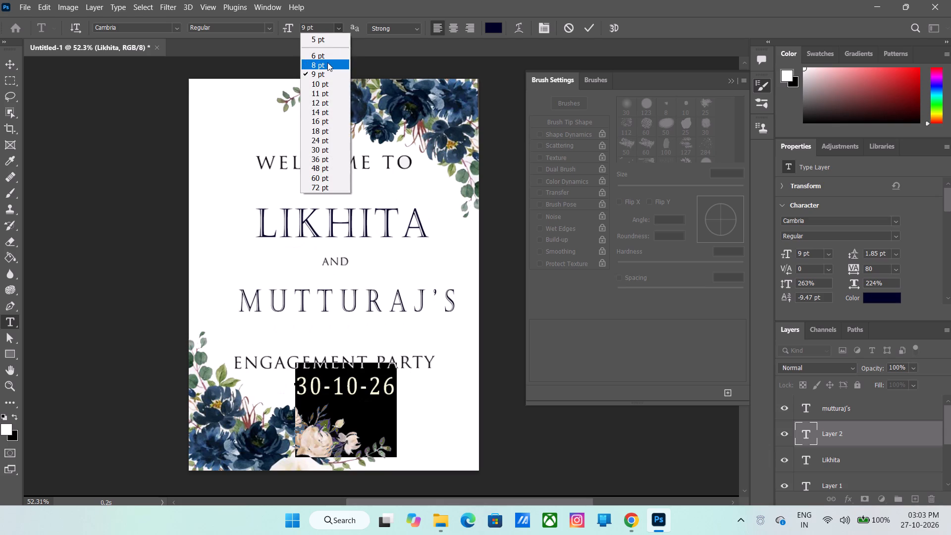
Shift the date slightly left beneath ENGAGEMENT PARTY and commit the text edit.
{"action": "left_click_drag", "start_coordinate": [396, 409], "coordinate": [385, 404]}
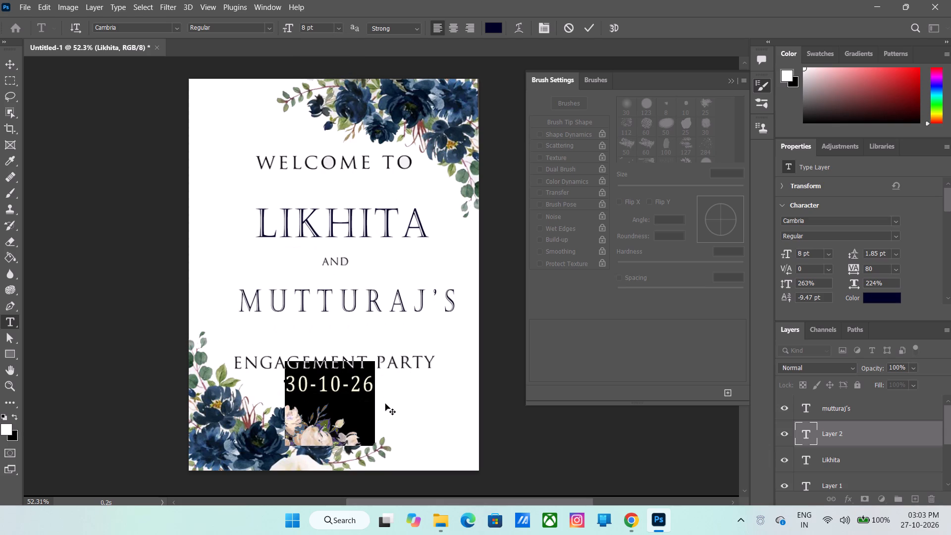
{"action": "left_click_drag", "start_coordinate": [385, 404], "coordinate": [386, 408]}
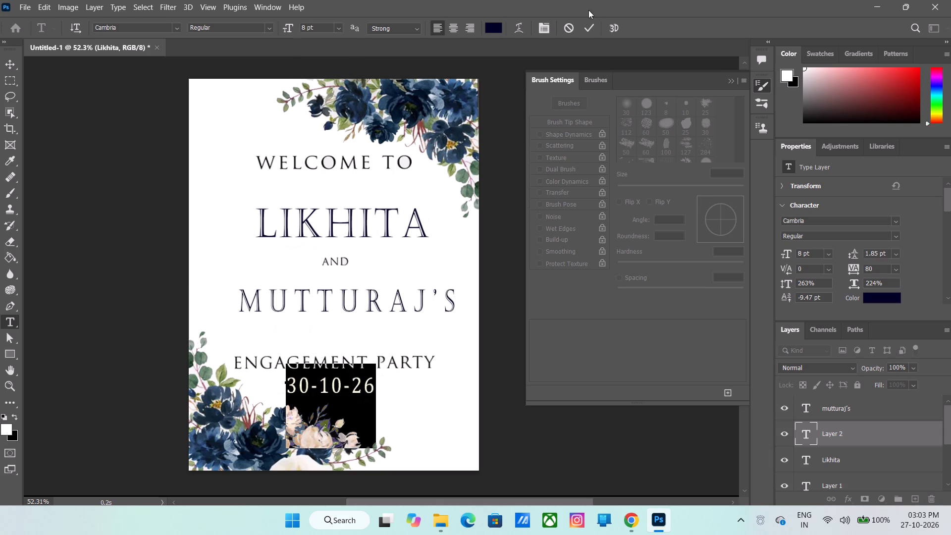
{"action": "left_click", "coordinate": [590, 29]}
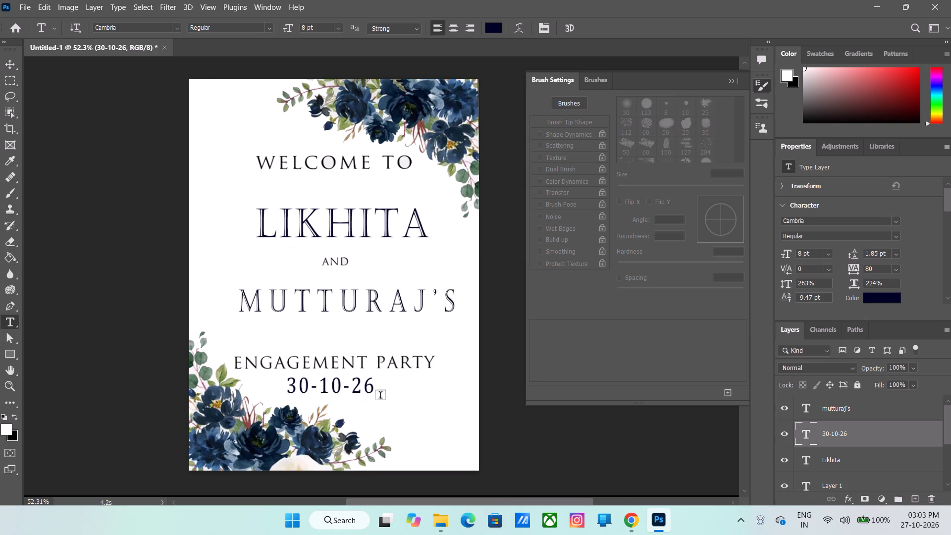
Reopen the date text for editing and move it slightly right and down, away from ENGAGEMENT PARTY.
{"action": "left_click", "coordinate": [362, 391]}
{"action": "left_click", "coordinate": [386, 377]}
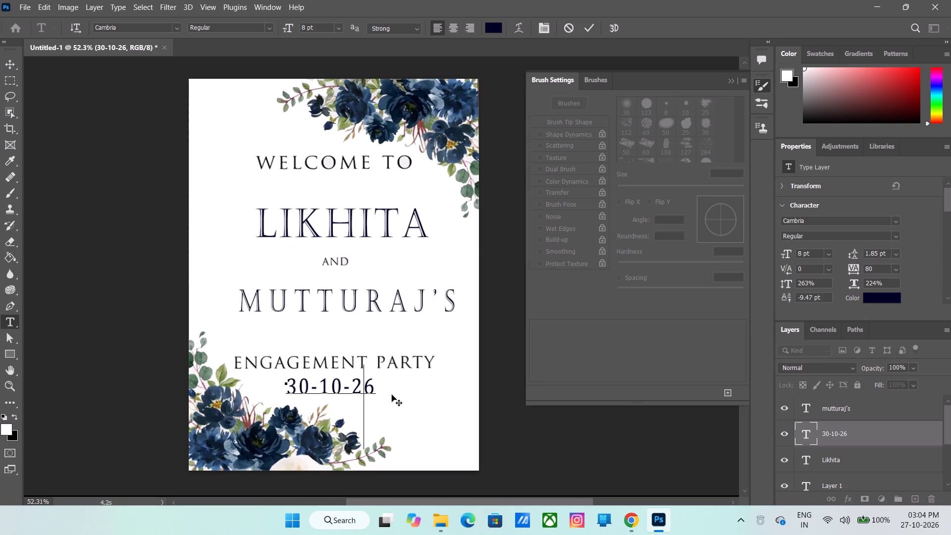
{"action": "left_click_drag", "start_coordinate": [392, 394], "coordinate": [401, 397]}
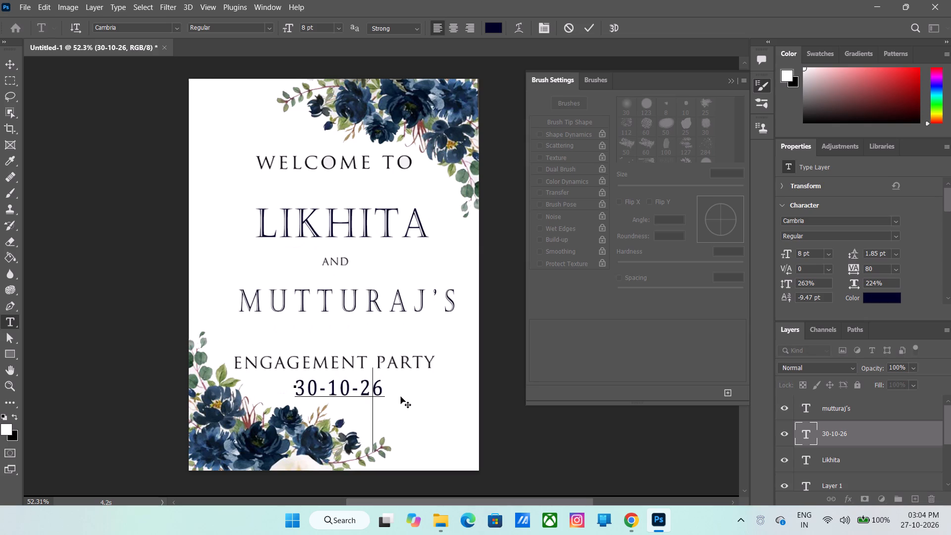
{"action": "left_click_drag", "start_coordinate": [401, 397], "coordinate": [399, 395]}
Select the whole date, set its font size to 5 pt, and commit the text edit.
{"action": "left_click_drag", "start_coordinate": [383, 387], "coordinate": [272, 397]}
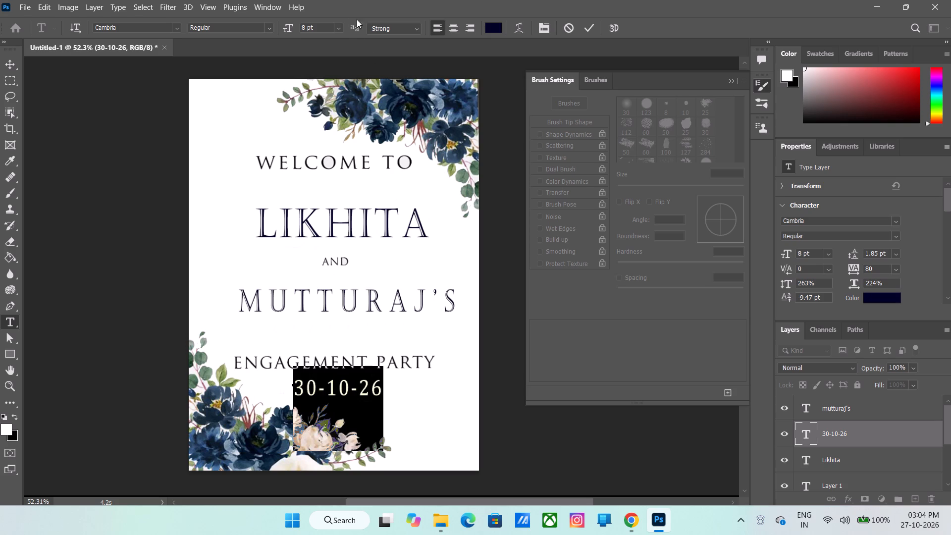
{"action": "left_click", "coordinate": [339, 31]}
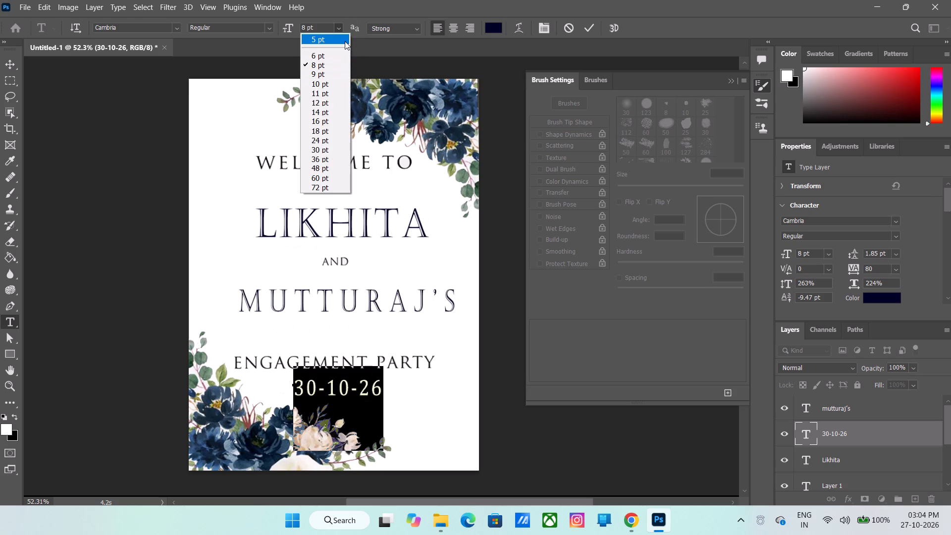
{"action": "left_click", "coordinate": [345, 40]}
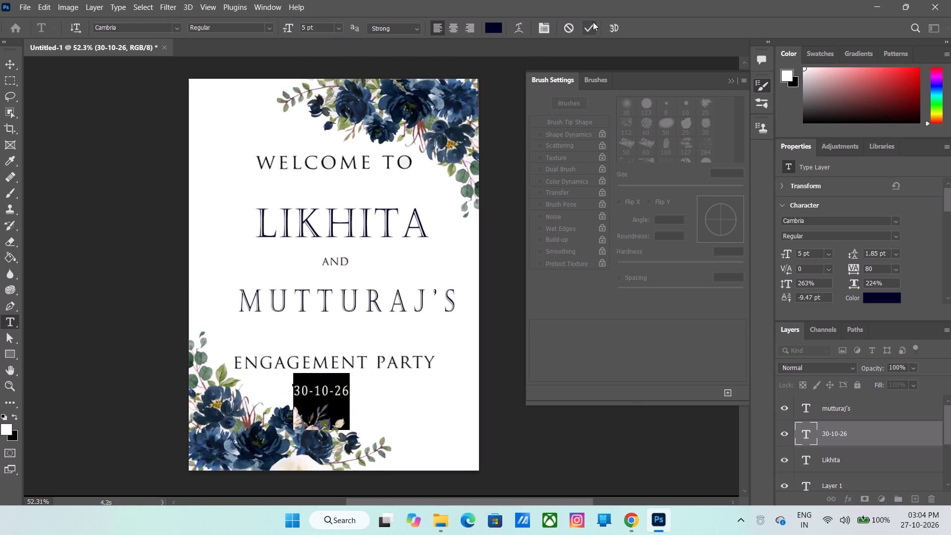
{"action": "left_click", "coordinate": [593, 22]}
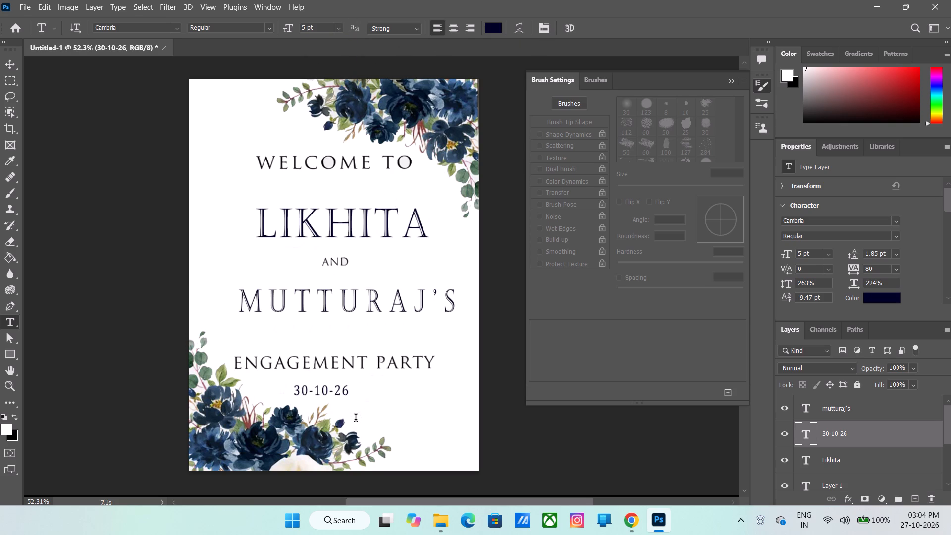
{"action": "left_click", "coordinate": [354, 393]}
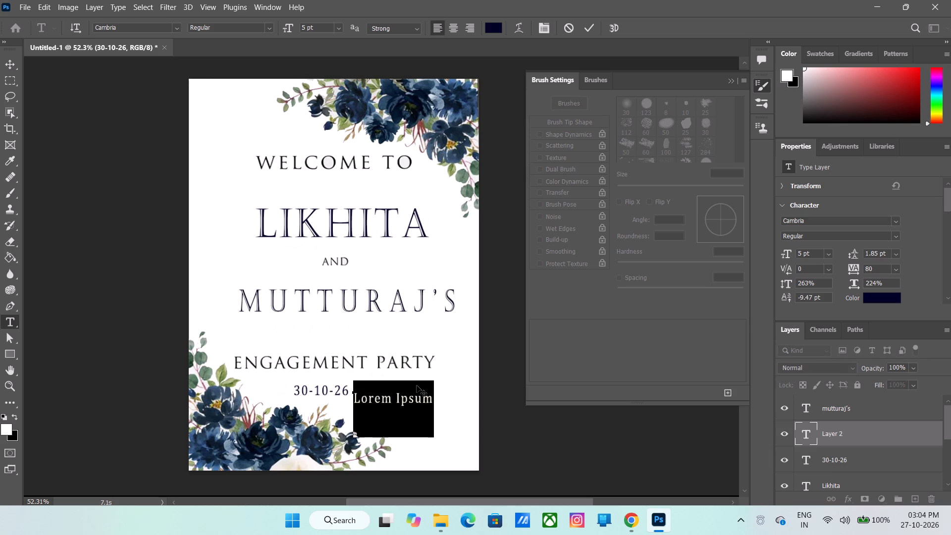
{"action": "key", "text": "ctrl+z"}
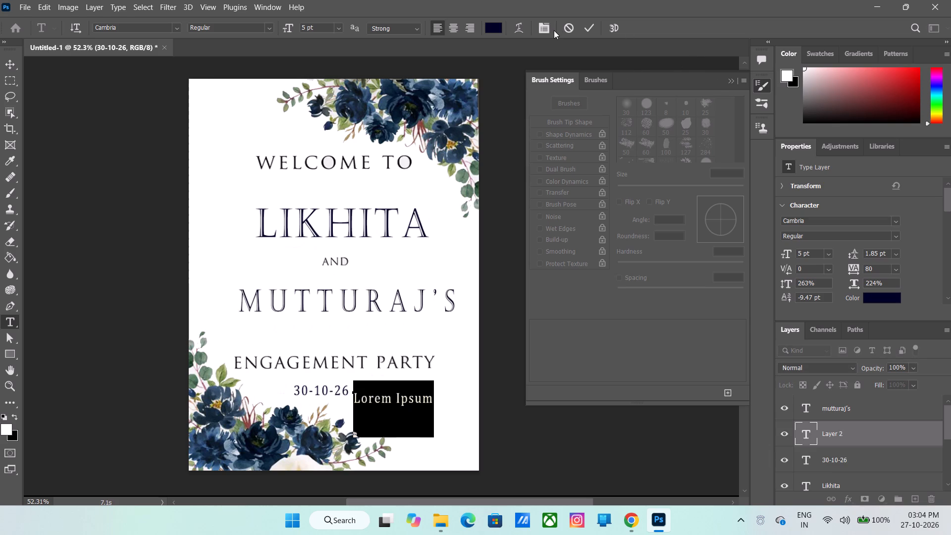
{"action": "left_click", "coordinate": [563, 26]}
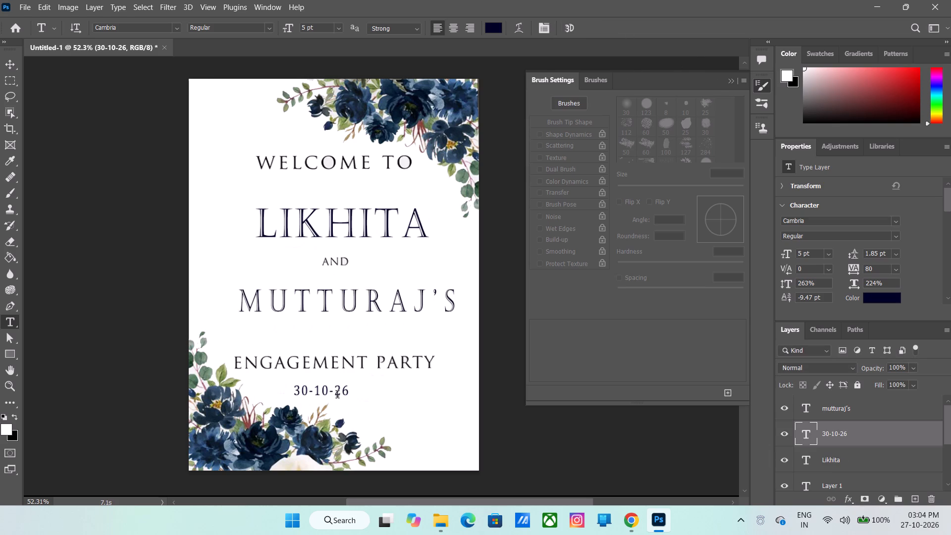
Move the date 30-10-26 slightly right and up, closer beneath ENGAGEMENT PARTY, and commit the text edit.
{"action": "left_click", "coordinate": [337, 396]}
{"action": "left_click_drag", "start_coordinate": [365, 406], "coordinate": [374, 400]}
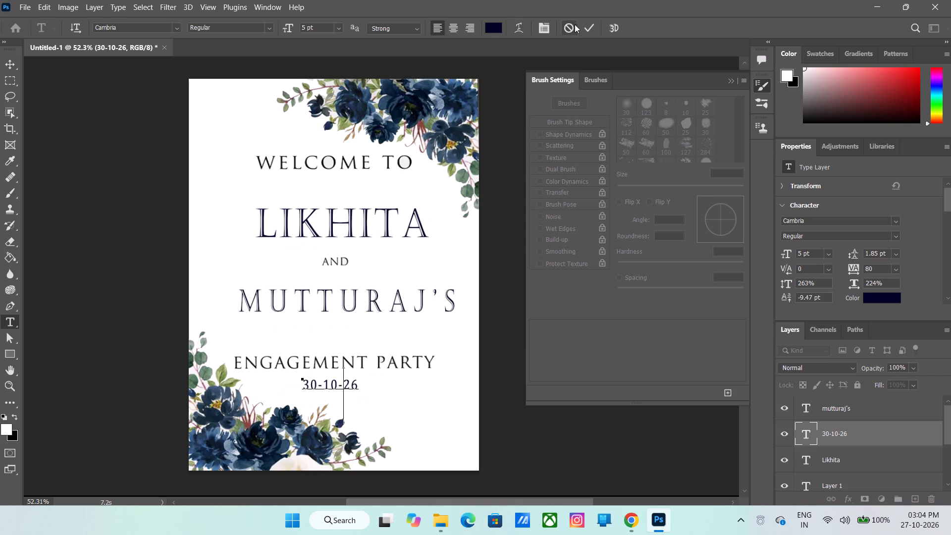
{"action": "left_click", "coordinate": [586, 29]}
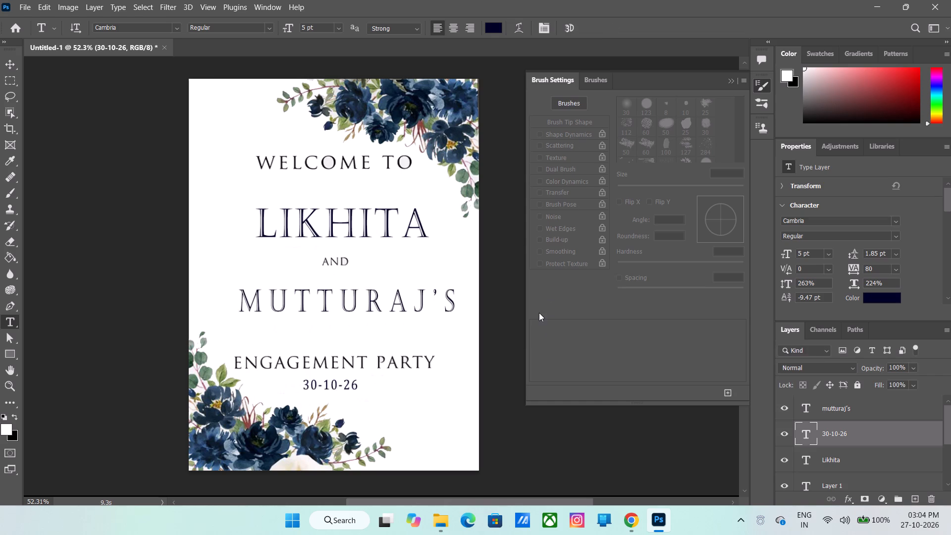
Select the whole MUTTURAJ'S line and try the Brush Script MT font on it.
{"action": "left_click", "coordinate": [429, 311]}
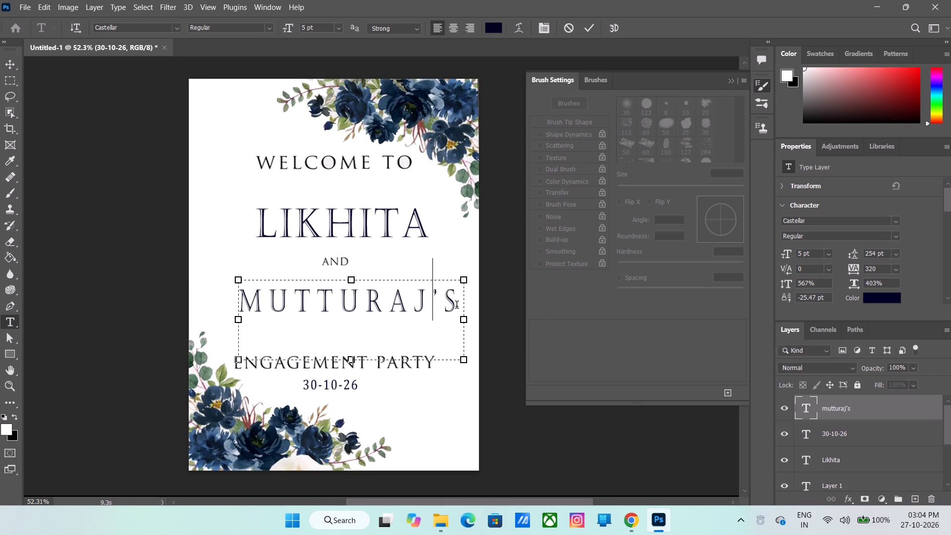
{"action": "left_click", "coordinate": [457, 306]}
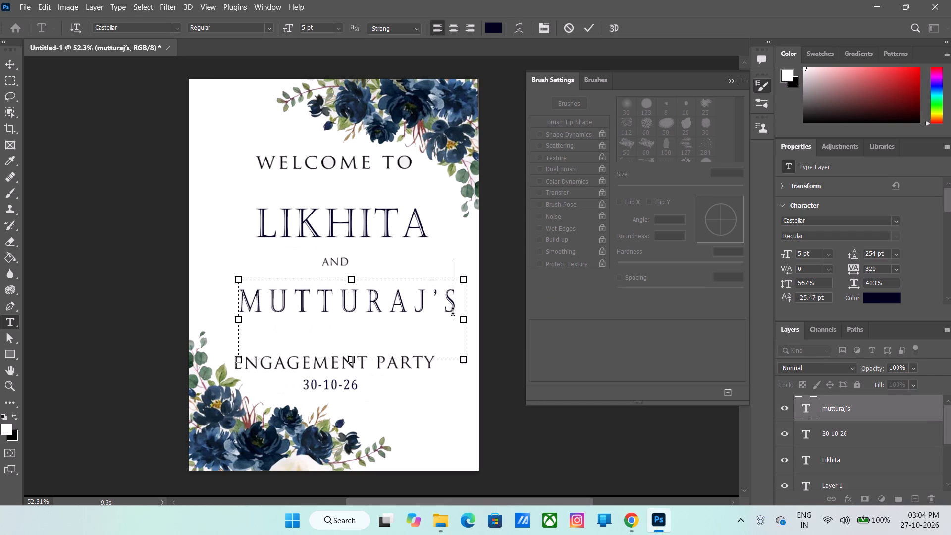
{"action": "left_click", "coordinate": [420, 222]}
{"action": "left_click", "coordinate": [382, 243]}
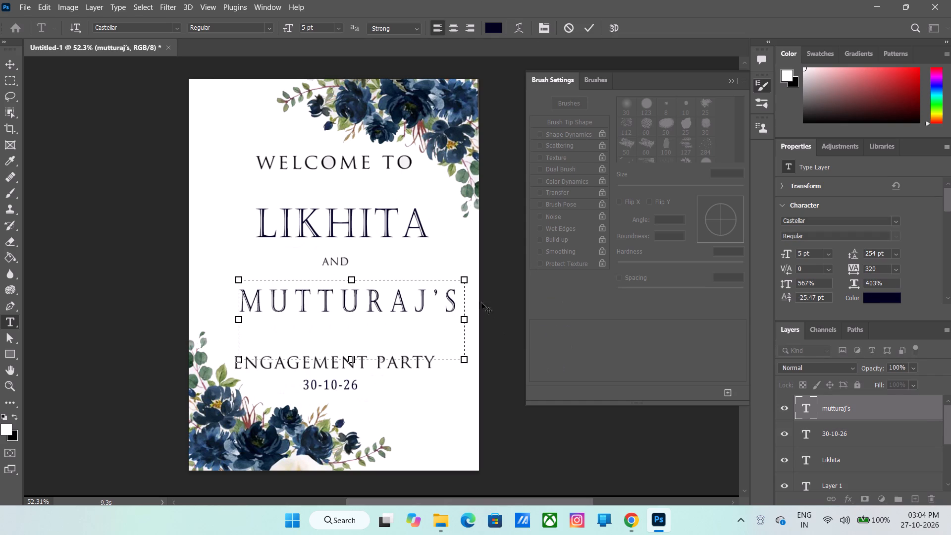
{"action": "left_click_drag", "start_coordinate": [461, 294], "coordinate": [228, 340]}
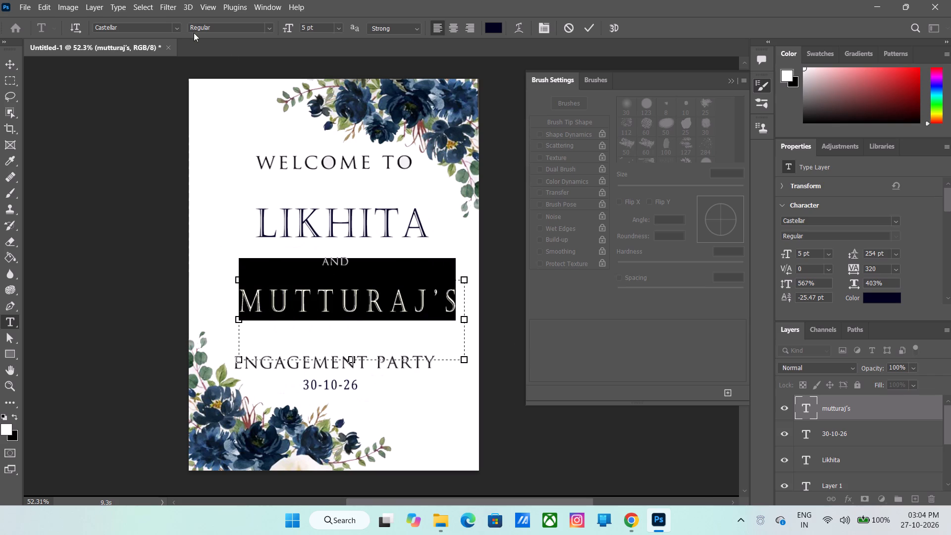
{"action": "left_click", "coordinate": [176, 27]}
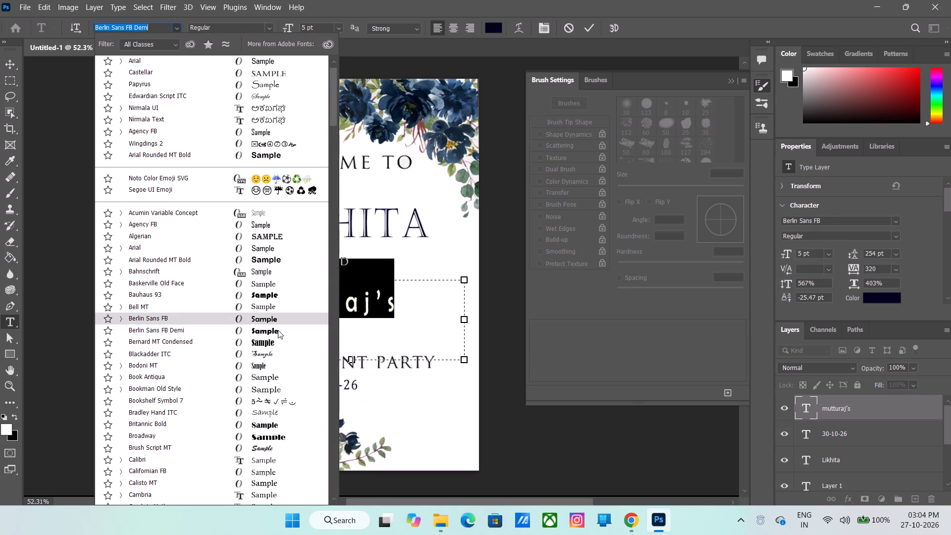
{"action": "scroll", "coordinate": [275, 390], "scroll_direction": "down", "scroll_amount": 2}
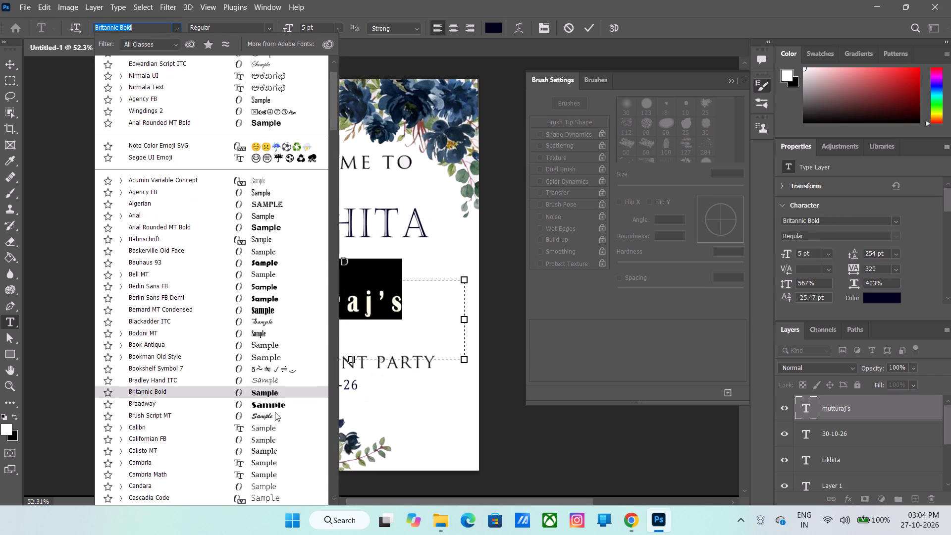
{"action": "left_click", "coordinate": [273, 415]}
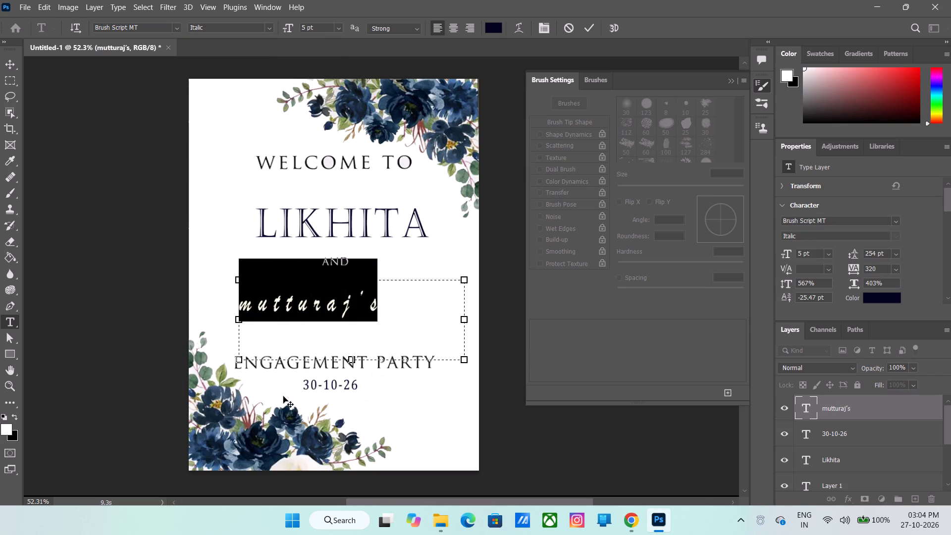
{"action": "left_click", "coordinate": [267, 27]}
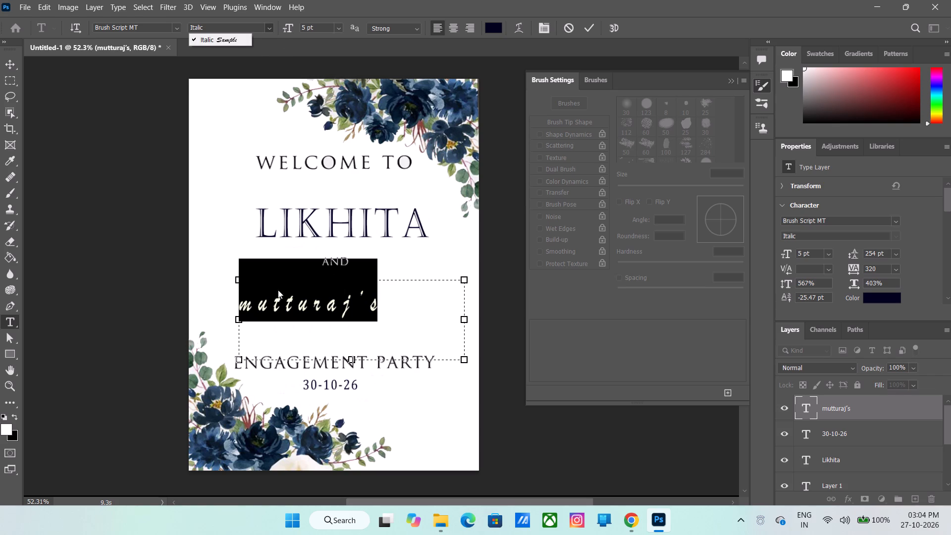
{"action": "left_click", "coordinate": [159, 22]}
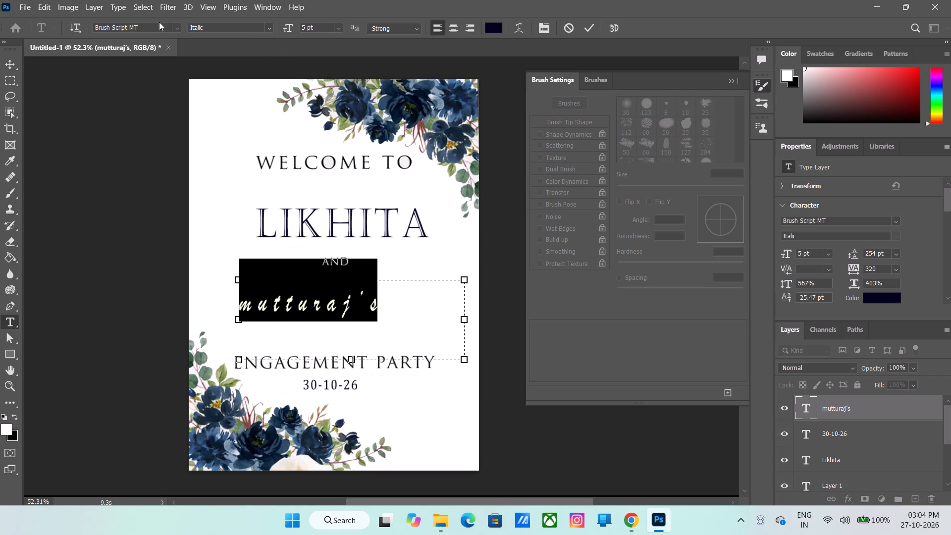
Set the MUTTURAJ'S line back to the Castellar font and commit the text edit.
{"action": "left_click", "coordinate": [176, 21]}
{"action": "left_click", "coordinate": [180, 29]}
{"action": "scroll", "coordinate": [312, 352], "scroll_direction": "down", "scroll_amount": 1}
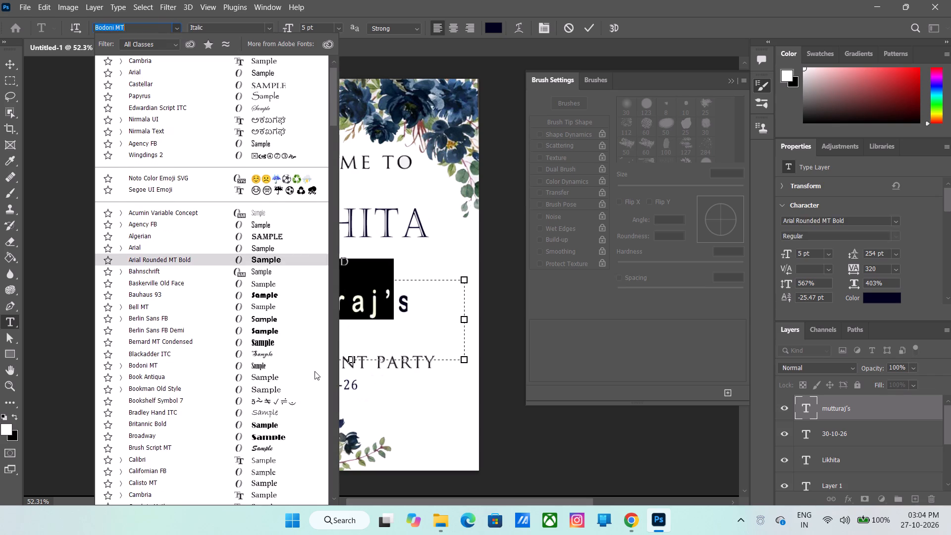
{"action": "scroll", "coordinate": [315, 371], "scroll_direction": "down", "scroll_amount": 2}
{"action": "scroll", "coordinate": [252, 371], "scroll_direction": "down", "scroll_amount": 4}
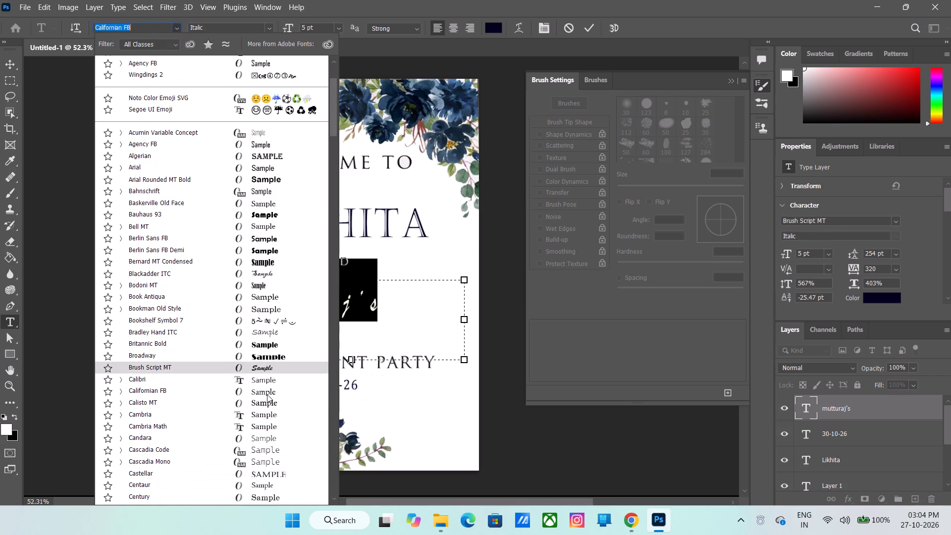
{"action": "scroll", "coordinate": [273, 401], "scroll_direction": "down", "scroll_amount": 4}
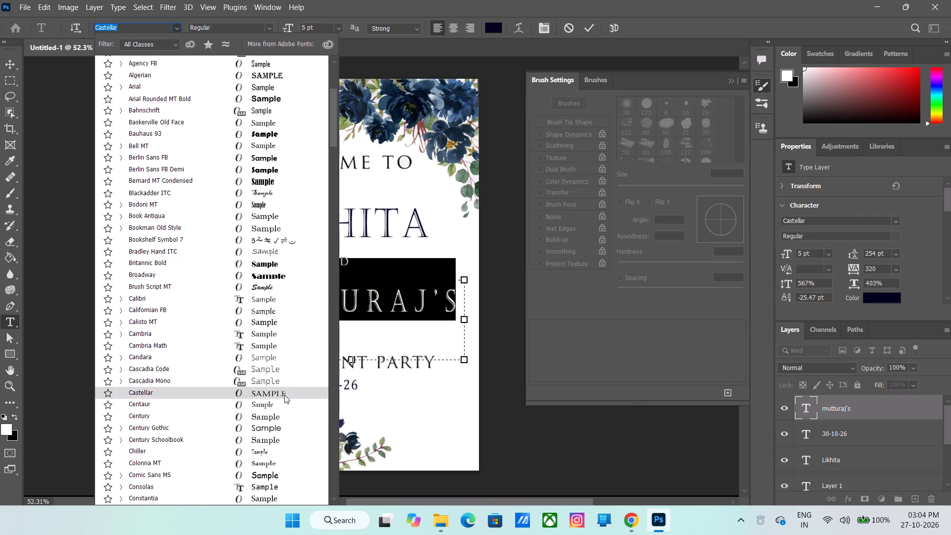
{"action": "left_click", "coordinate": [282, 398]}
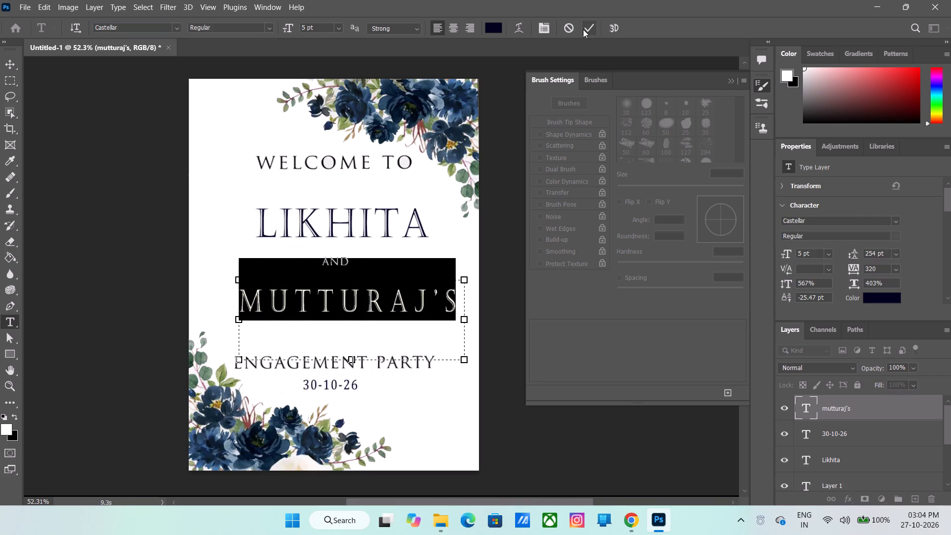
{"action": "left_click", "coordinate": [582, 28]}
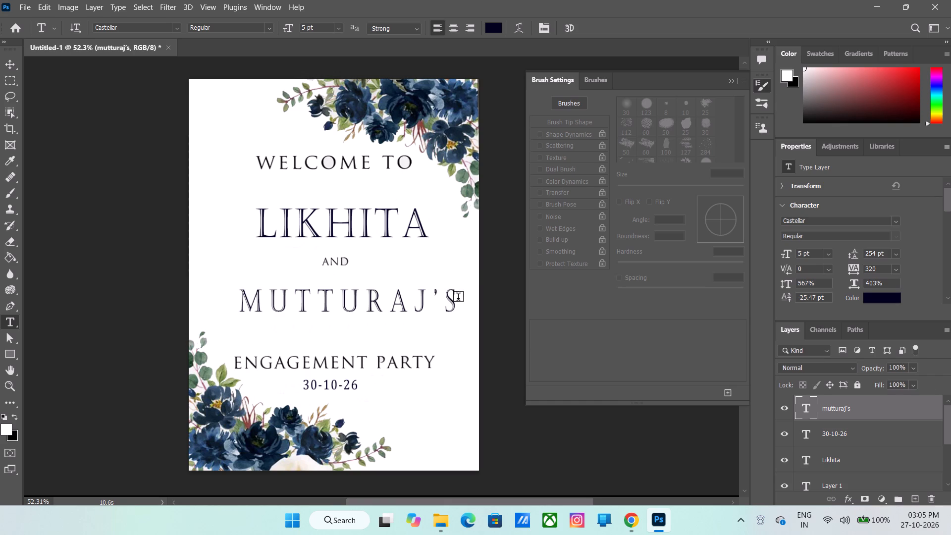
Select the whole MUTTURAJ'S line and set its text colour to the dark navy 00001d.
{"action": "left_click_drag", "start_coordinate": [458, 298], "coordinate": [285, 309]}
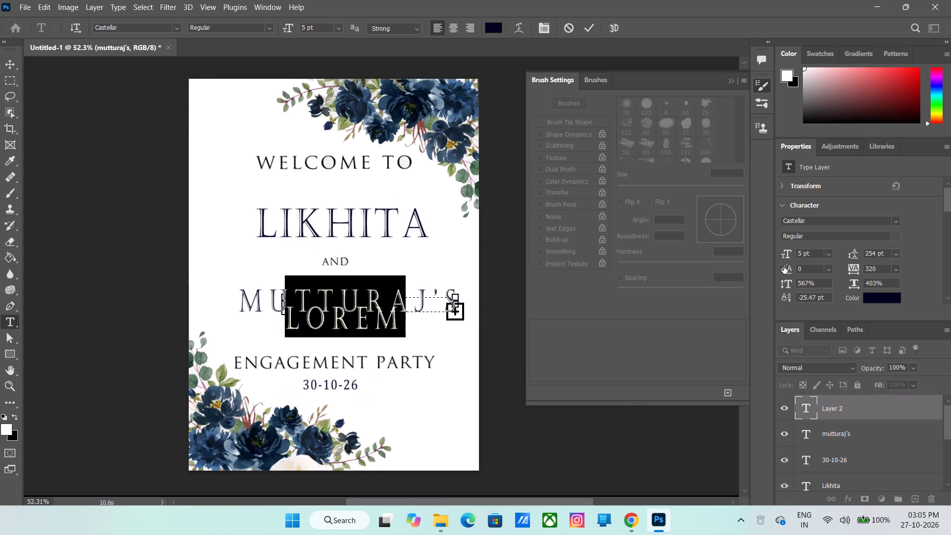
{"action": "left_click", "coordinate": [567, 23]}
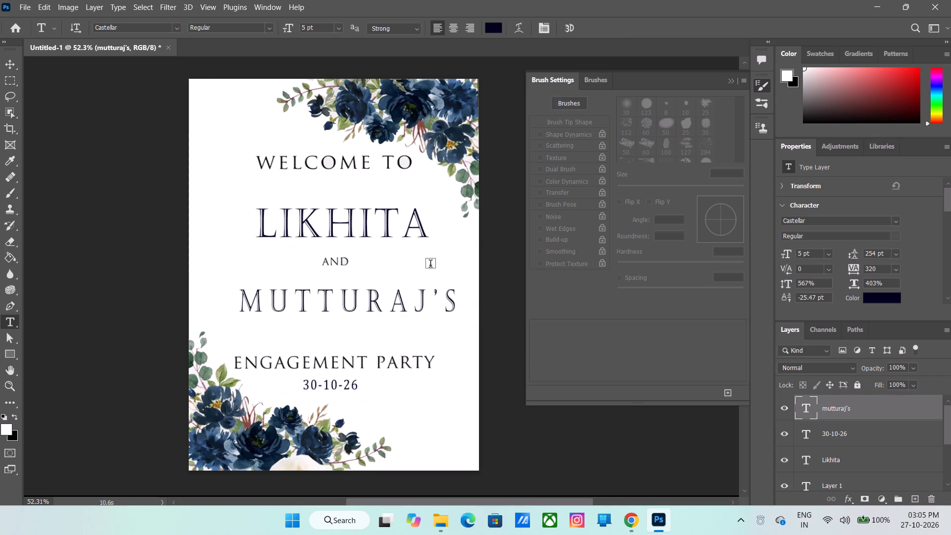
{"action": "left_click", "coordinate": [449, 301]}
{"action": "left_click_drag", "start_coordinate": [463, 303], "coordinate": [345, 300]}
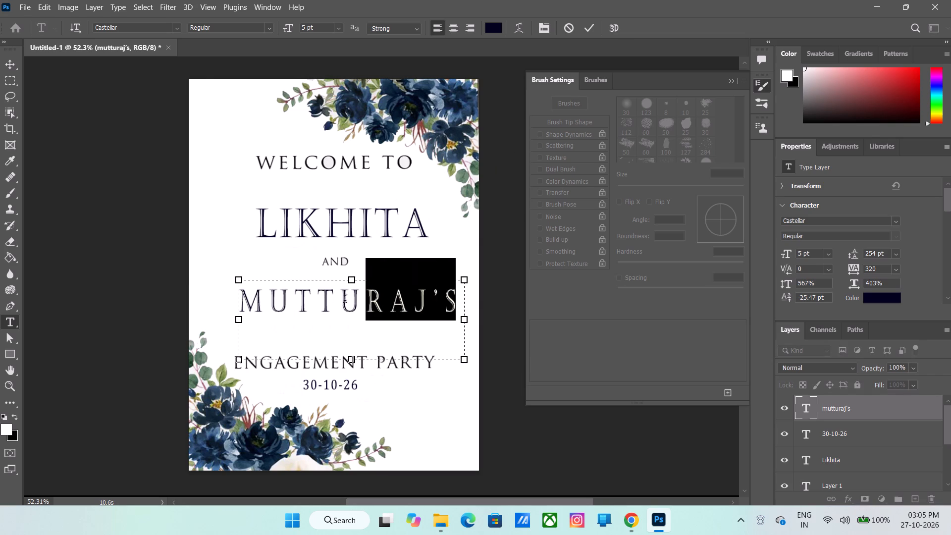
{"action": "left_click_drag", "start_coordinate": [345, 300], "coordinate": [233, 306]}
{"action": "left_click", "coordinate": [497, 25]}
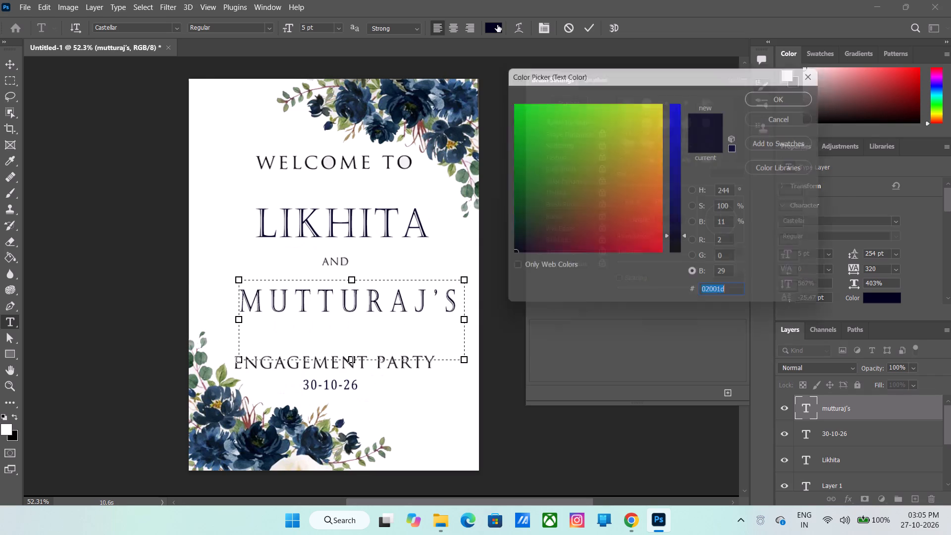
{"action": "left_click", "coordinate": [696, 131]}
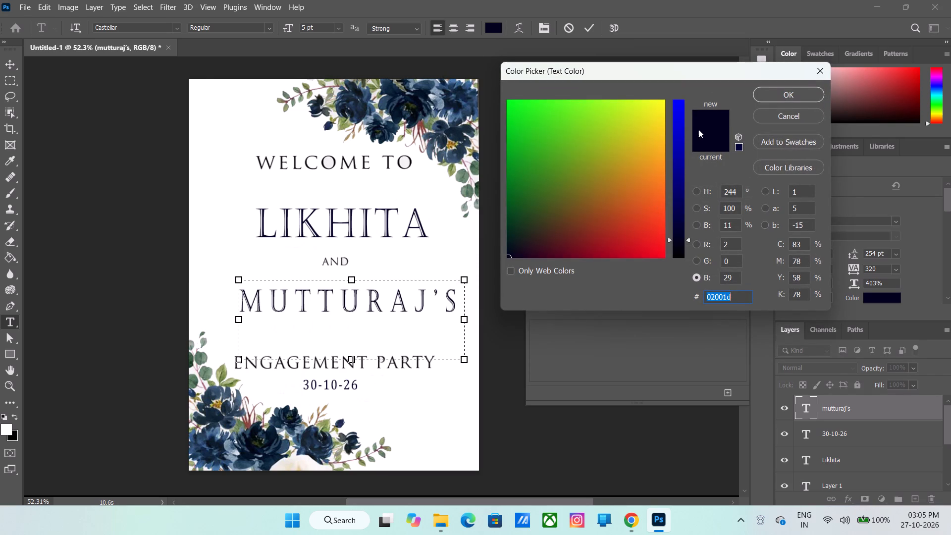
{"action": "left_click", "coordinate": [711, 138]}
{"action": "left_click_drag", "start_coordinate": [528, 234], "coordinate": [490, 277]}
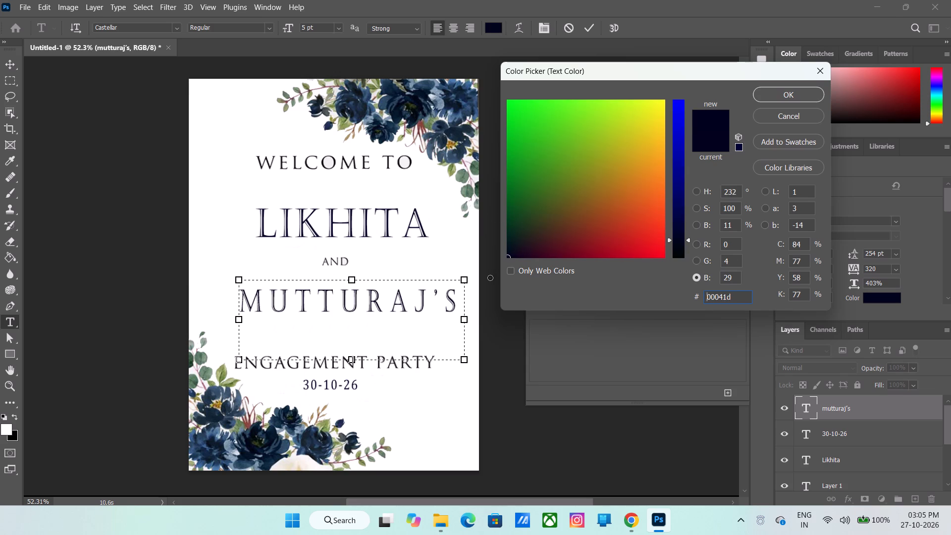
{"action": "left_click_drag", "start_coordinate": [490, 277], "coordinate": [489, 312]}
{"action": "left_click", "coordinate": [767, 98]}
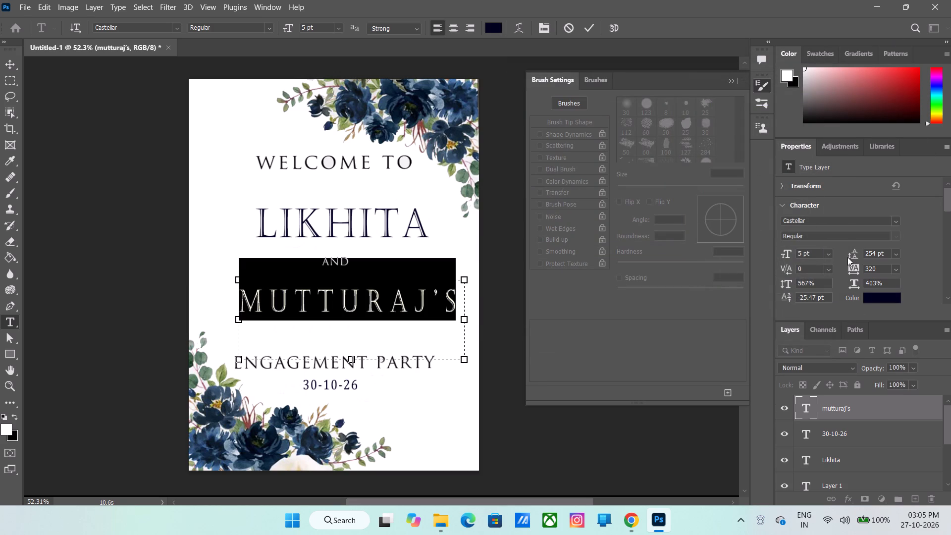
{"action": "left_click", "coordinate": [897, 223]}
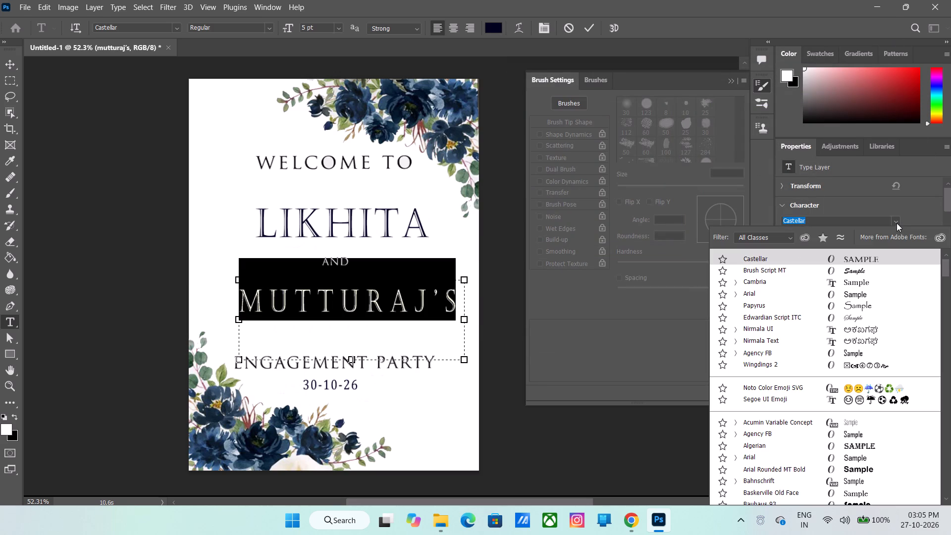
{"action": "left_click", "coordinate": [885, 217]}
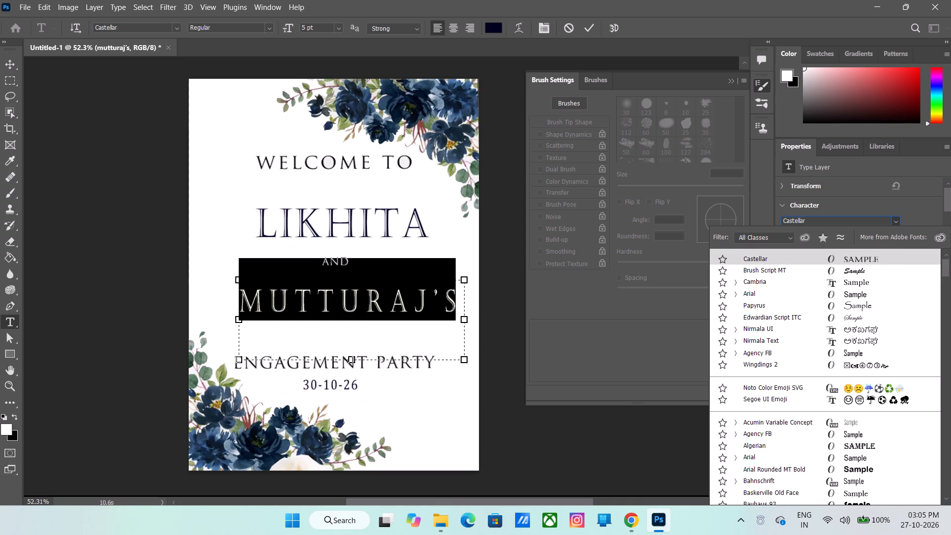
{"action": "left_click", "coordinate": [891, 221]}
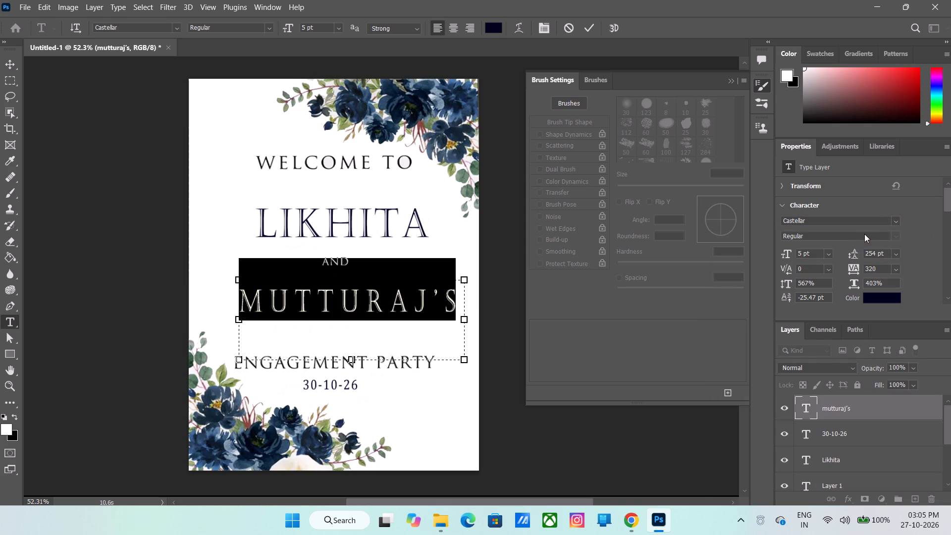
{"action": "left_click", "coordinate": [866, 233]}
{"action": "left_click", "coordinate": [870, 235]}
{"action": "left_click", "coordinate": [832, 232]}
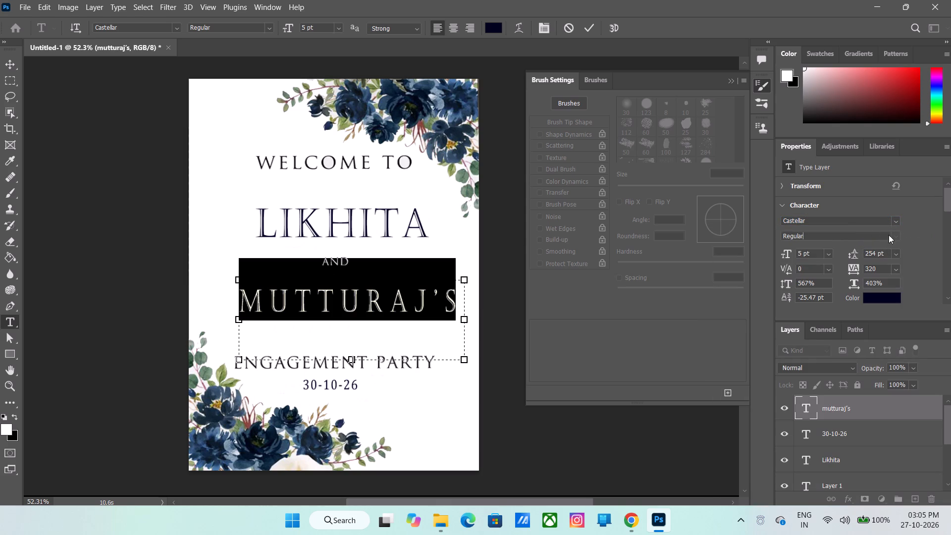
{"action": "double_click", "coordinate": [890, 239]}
Hide the brush settings and commit the recoloured MUTTURAJ'S text.
{"action": "left_click", "coordinate": [876, 297]}
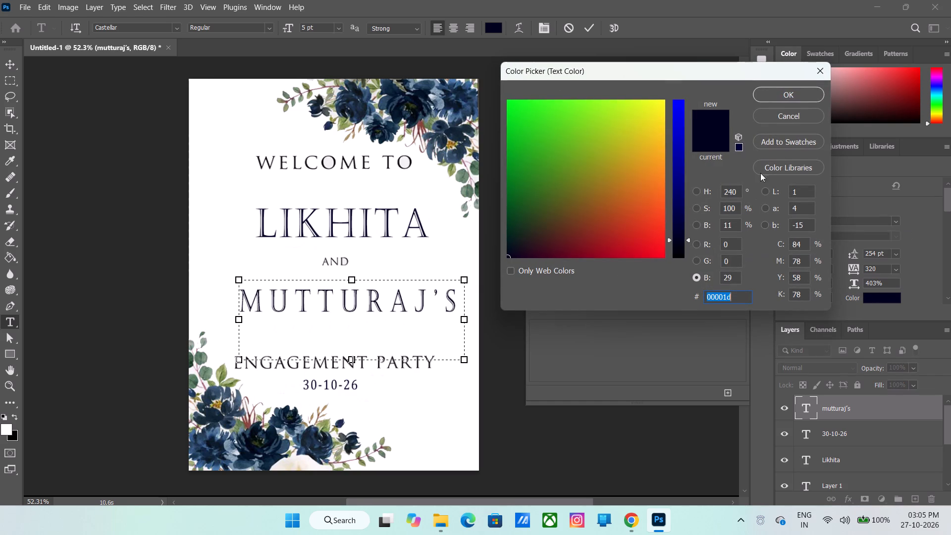
{"action": "left_click", "coordinate": [787, 94]}
{"action": "left_click", "coordinate": [491, 241]}
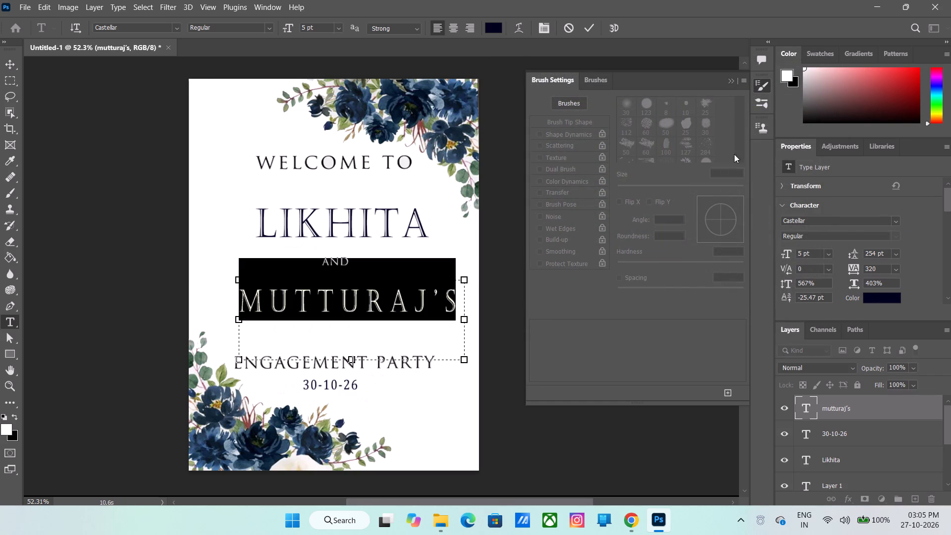
{"action": "left_click", "coordinate": [729, 82]}
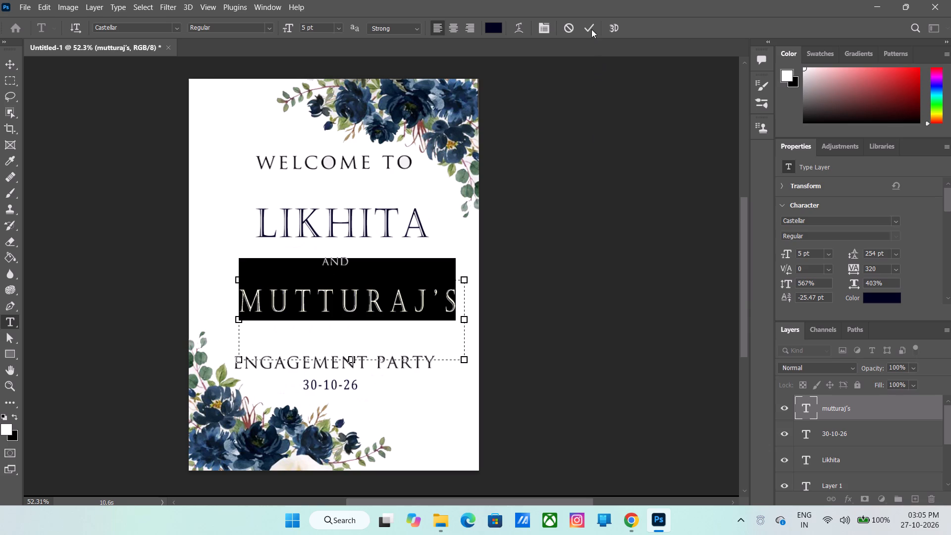
{"action": "left_click", "coordinate": [591, 29]}
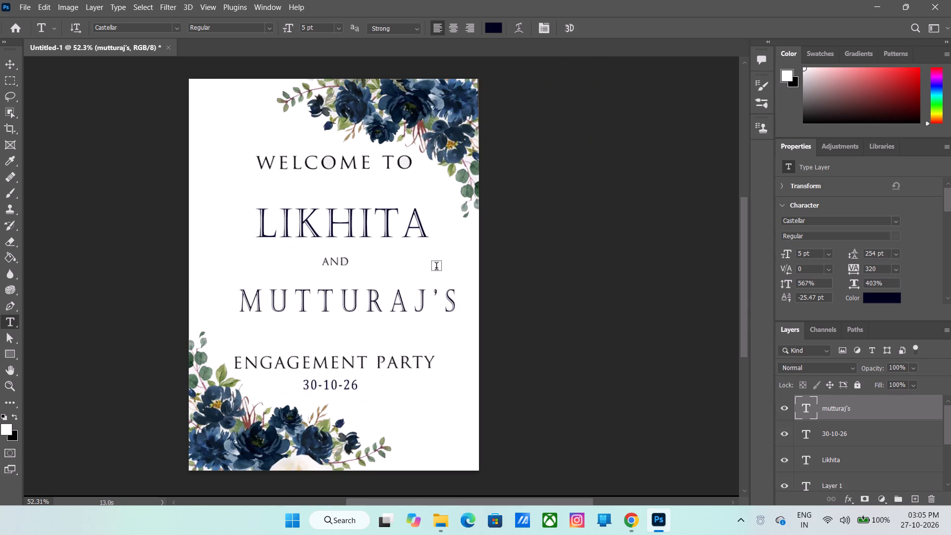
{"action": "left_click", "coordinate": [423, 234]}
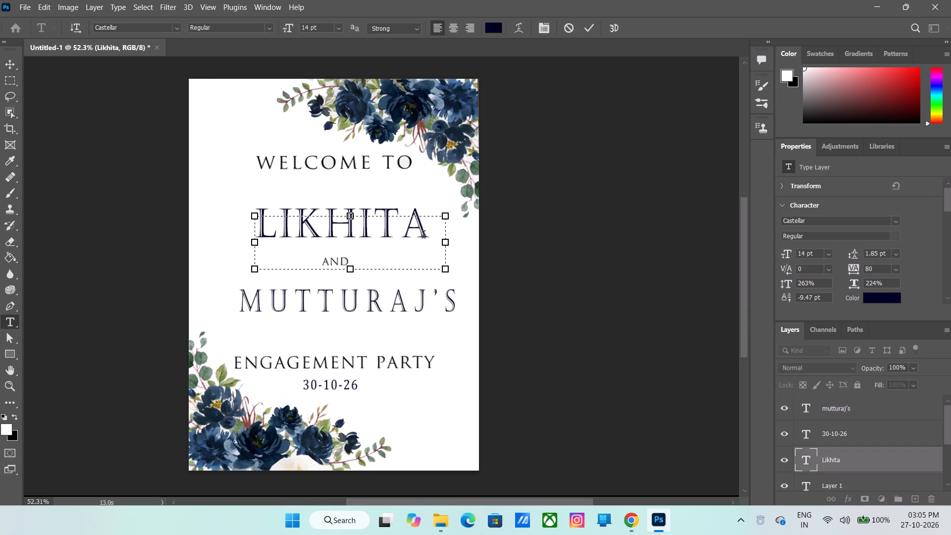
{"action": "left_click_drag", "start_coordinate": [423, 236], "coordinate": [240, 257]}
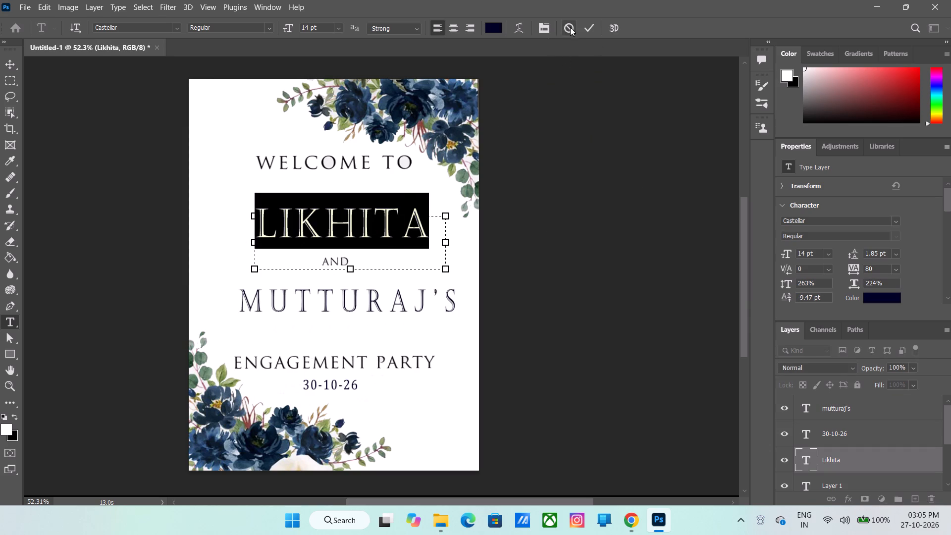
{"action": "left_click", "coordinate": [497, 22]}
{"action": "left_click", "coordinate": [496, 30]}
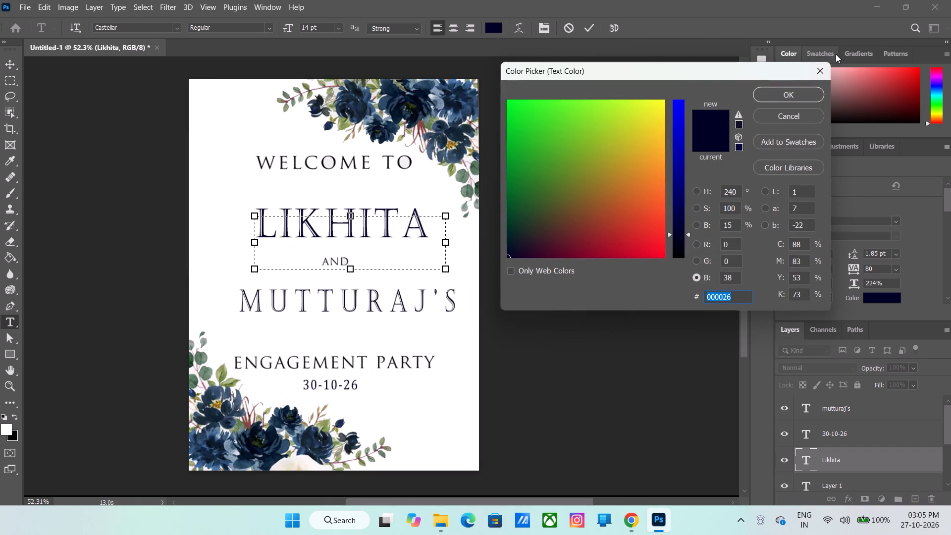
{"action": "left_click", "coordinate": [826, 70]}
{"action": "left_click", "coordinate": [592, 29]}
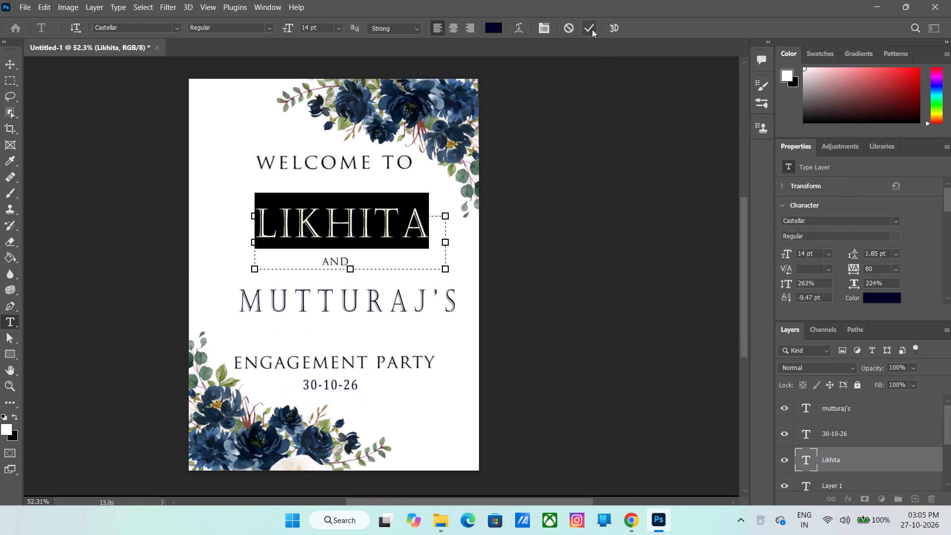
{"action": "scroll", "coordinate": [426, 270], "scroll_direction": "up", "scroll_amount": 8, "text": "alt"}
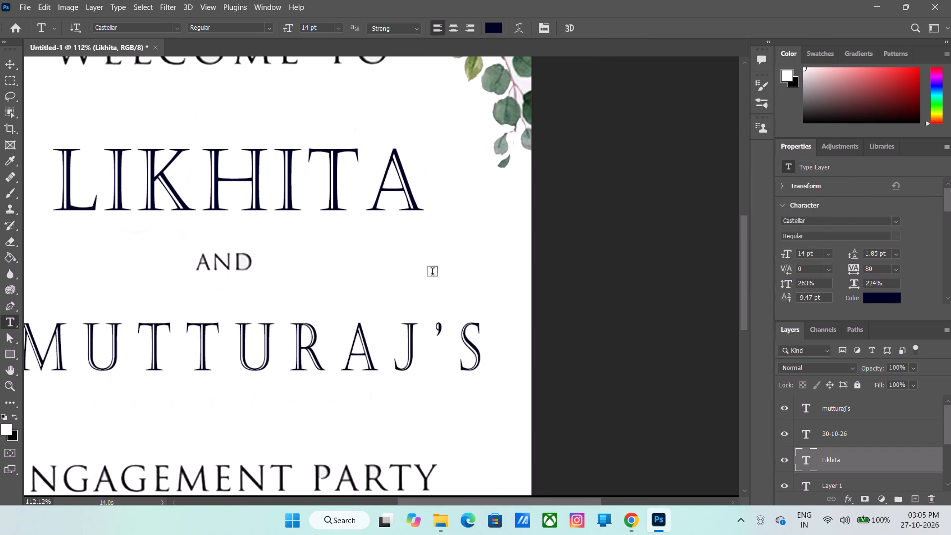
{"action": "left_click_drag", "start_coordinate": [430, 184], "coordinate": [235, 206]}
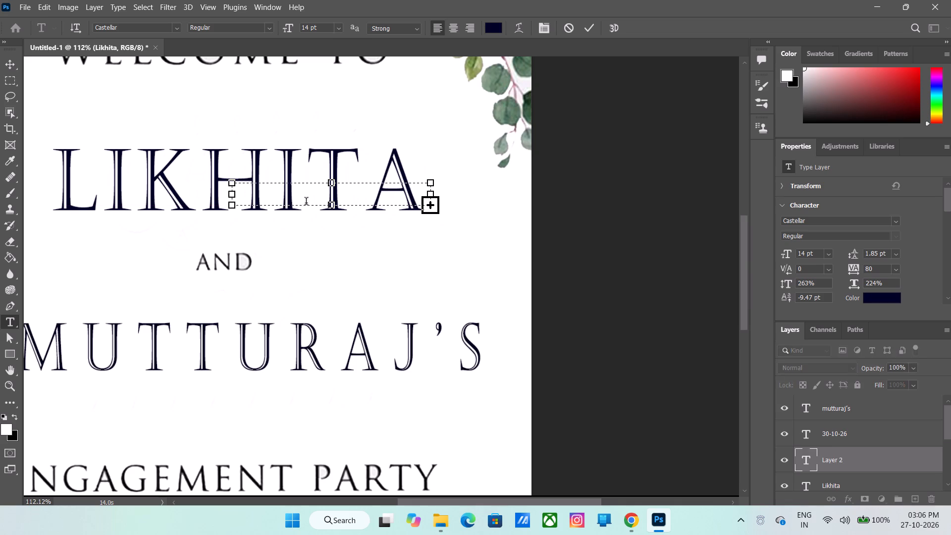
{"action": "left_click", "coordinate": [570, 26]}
Recolour the whole LIKHITA line to 00001d by sampling the MUTTURAJ'S lettering, and commit the text edit.
{"action": "left_click", "coordinate": [301, 194]}
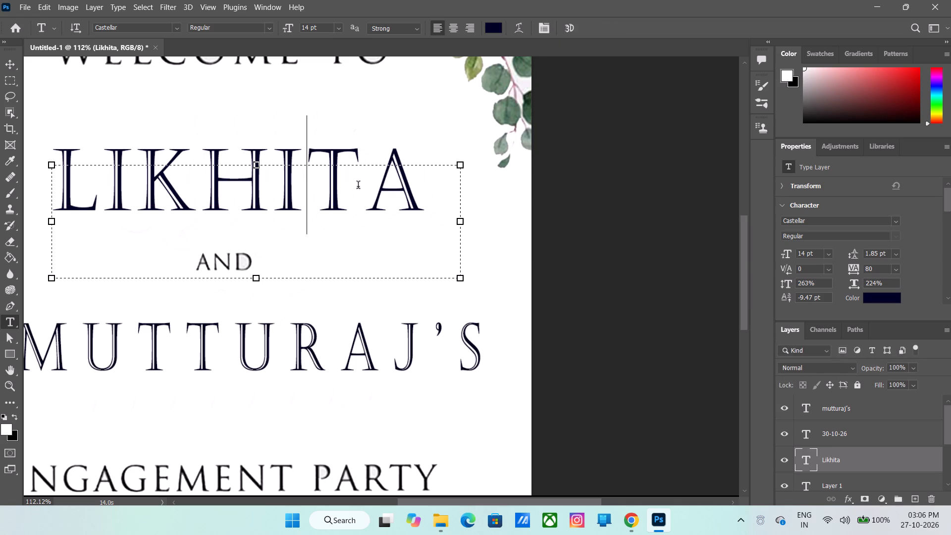
{"action": "left_click_drag", "start_coordinate": [409, 193], "coordinate": [46, 230]}
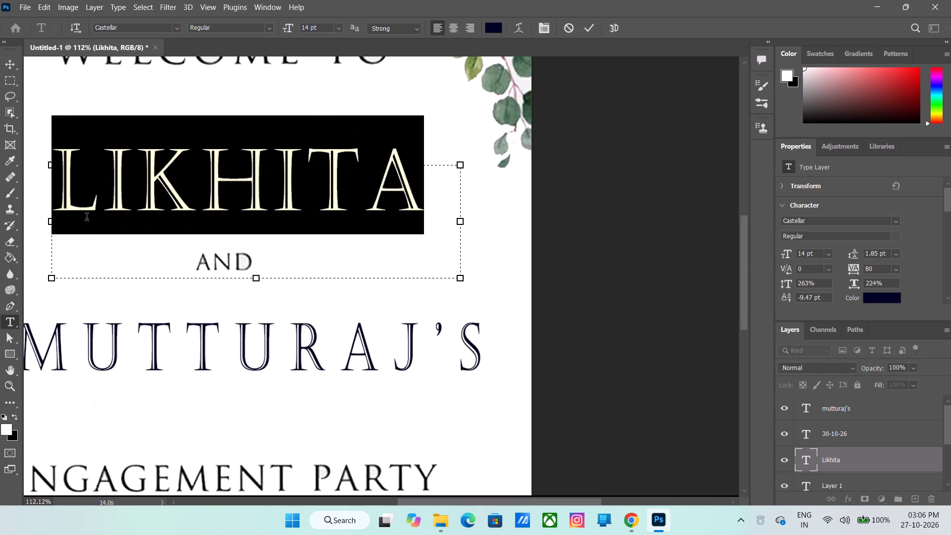
{"action": "left_click", "coordinate": [500, 29]}
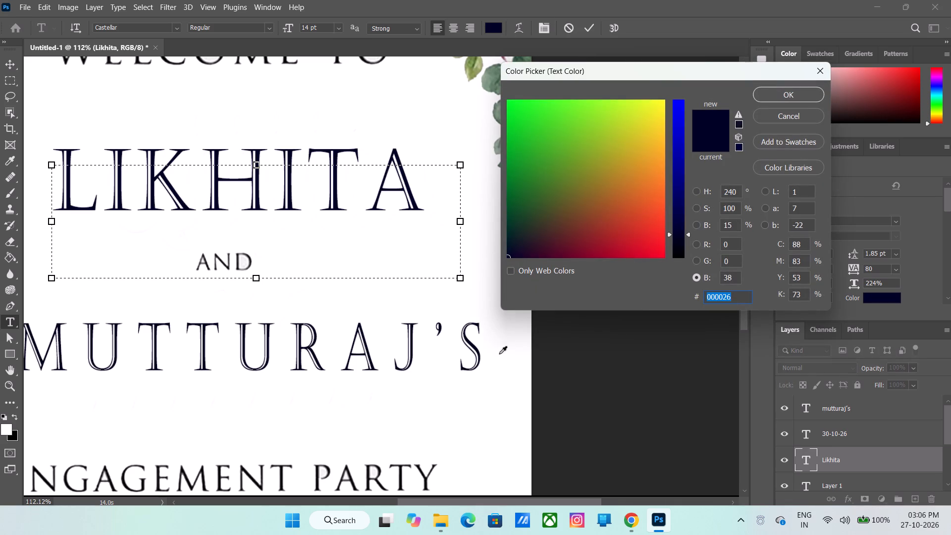
{"action": "left_click", "coordinate": [470, 344]}
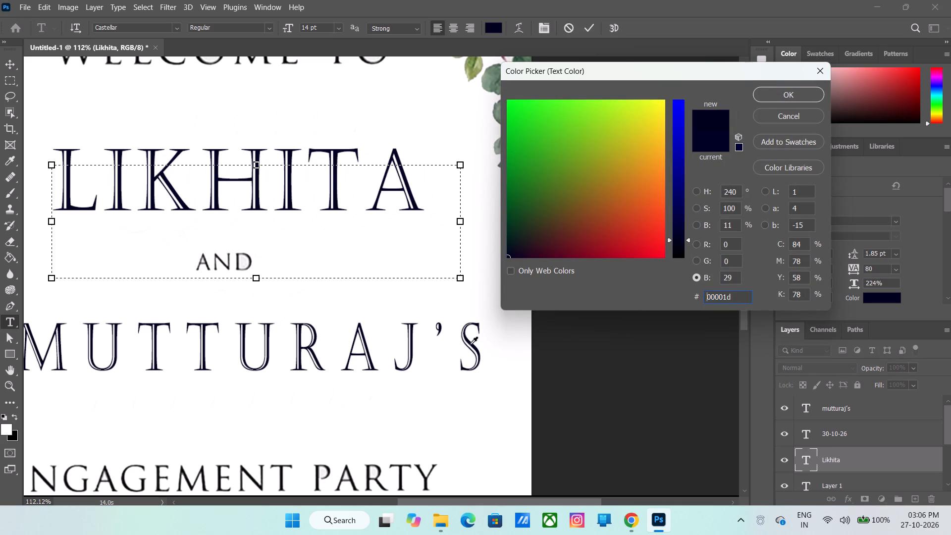
{"action": "left_click", "coordinate": [780, 94]}
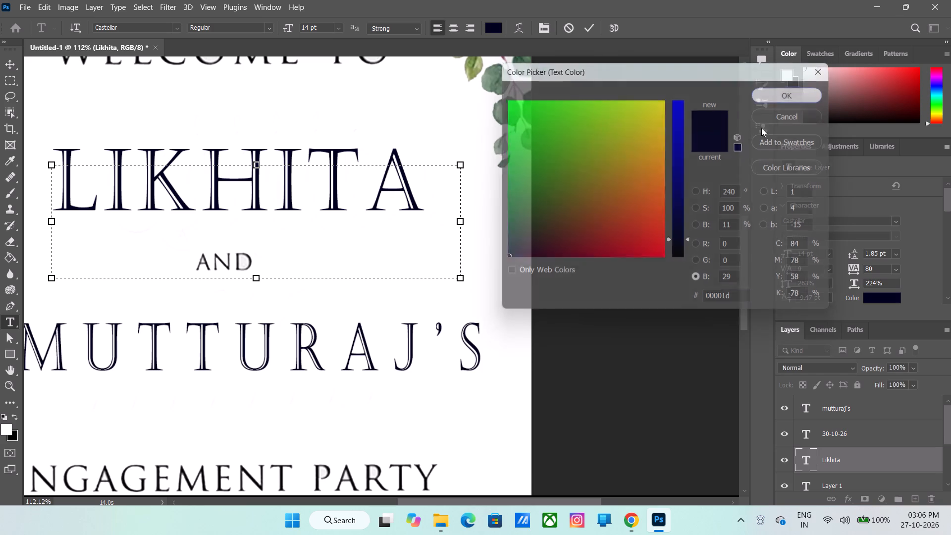
{"action": "left_click", "coordinate": [590, 260]}
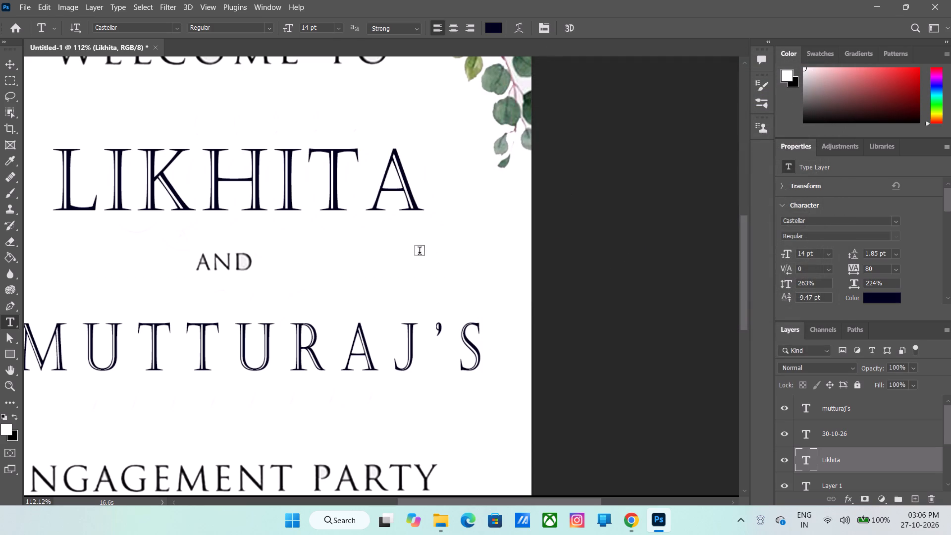
Shrink the LIKHITA text box slightly to about 728 × 201 px, nudge it down a little, and commit the edit.
{"action": "scroll", "coordinate": [412, 247], "scroll_direction": "down", "scroll_amount": 8, "text": "alt"}
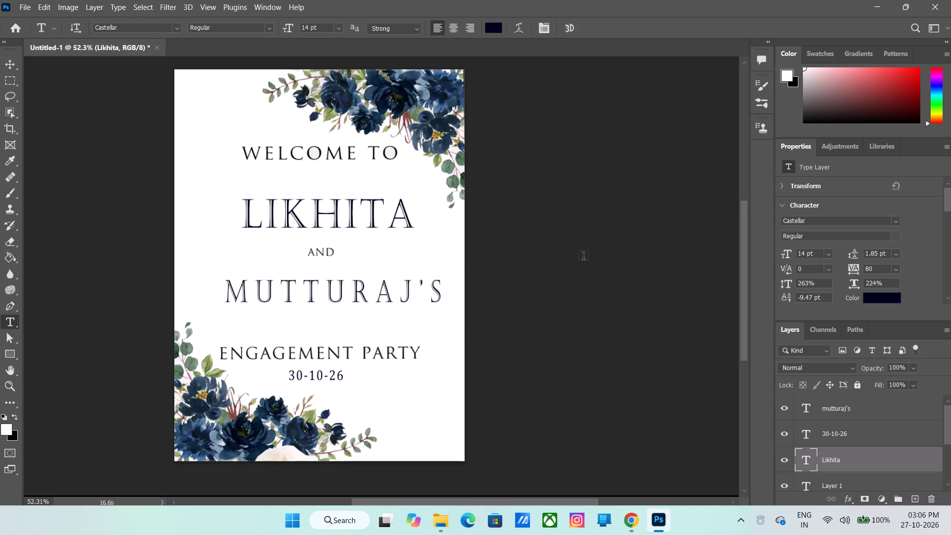
{"action": "left_click", "coordinate": [396, 231]}
{"action": "left_click_drag", "start_coordinate": [409, 220], "coordinate": [238, 210]}
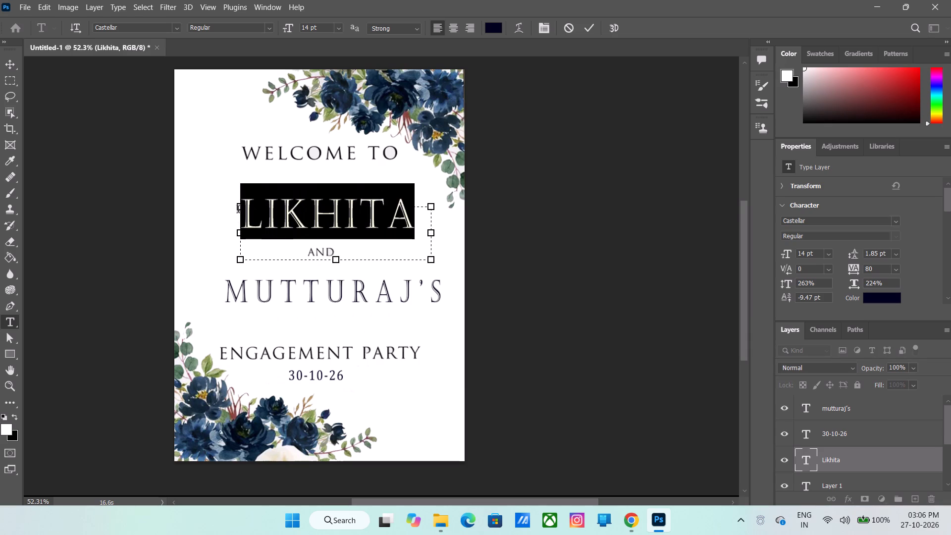
{"action": "left_click", "coordinate": [432, 264]}
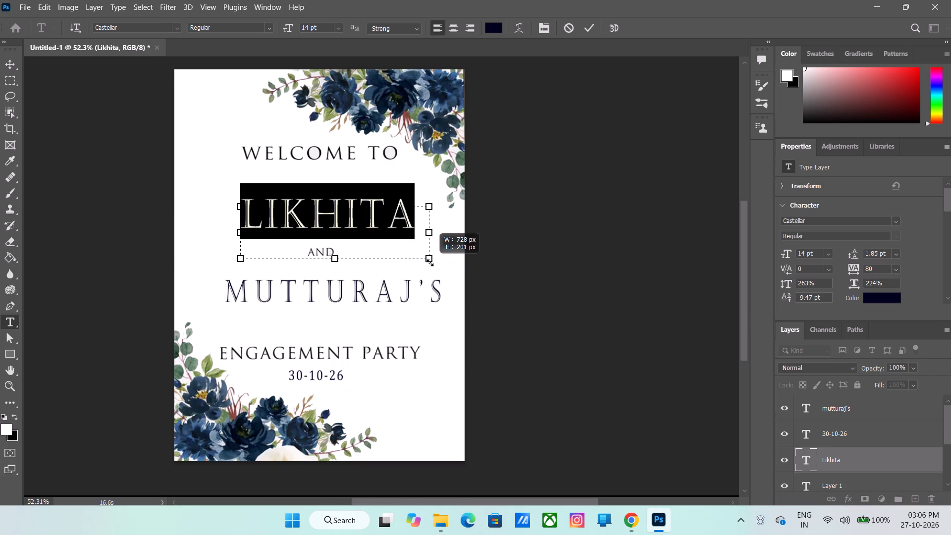
{"action": "left_click", "coordinate": [419, 279]}
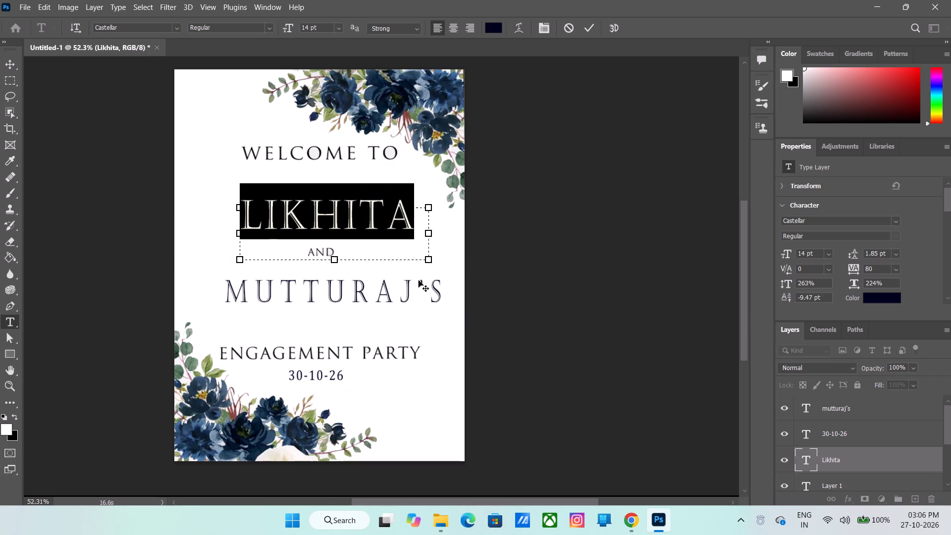
{"action": "left_click", "coordinate": [590, 35]}
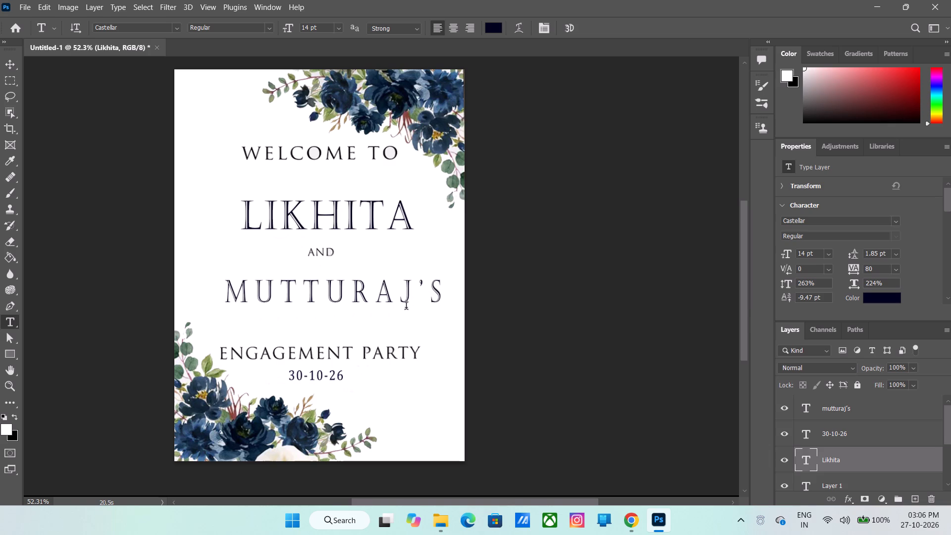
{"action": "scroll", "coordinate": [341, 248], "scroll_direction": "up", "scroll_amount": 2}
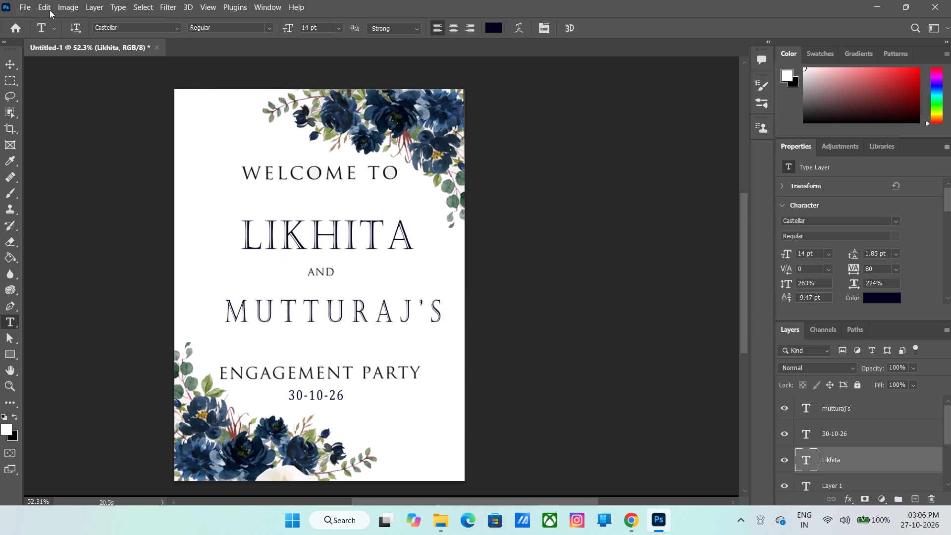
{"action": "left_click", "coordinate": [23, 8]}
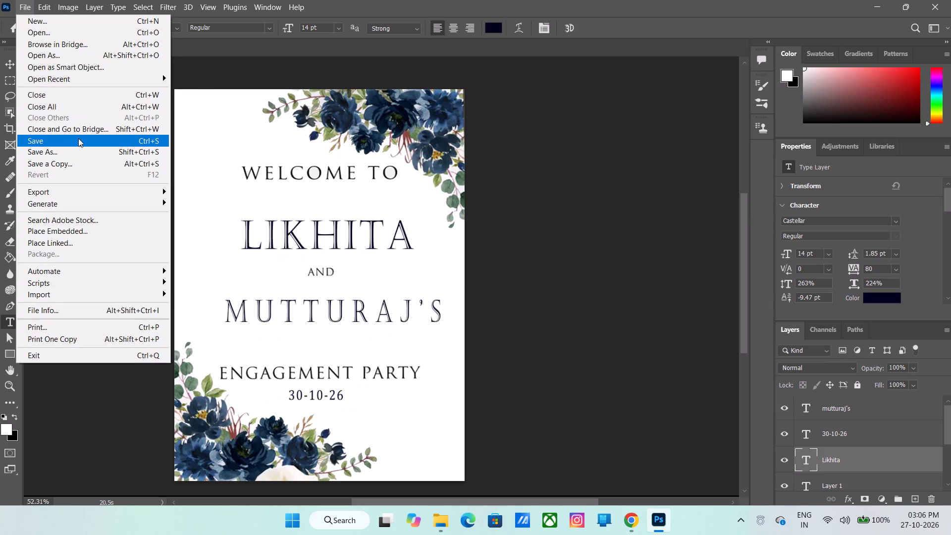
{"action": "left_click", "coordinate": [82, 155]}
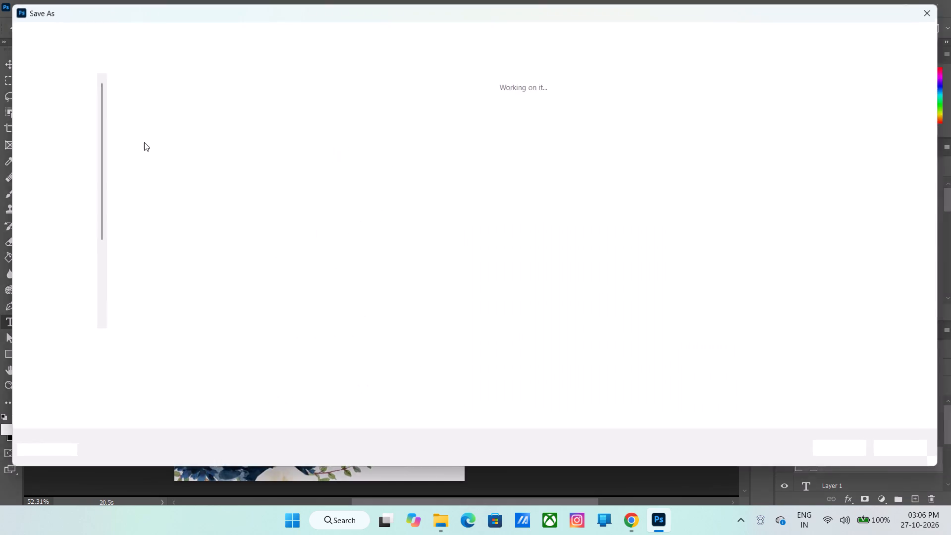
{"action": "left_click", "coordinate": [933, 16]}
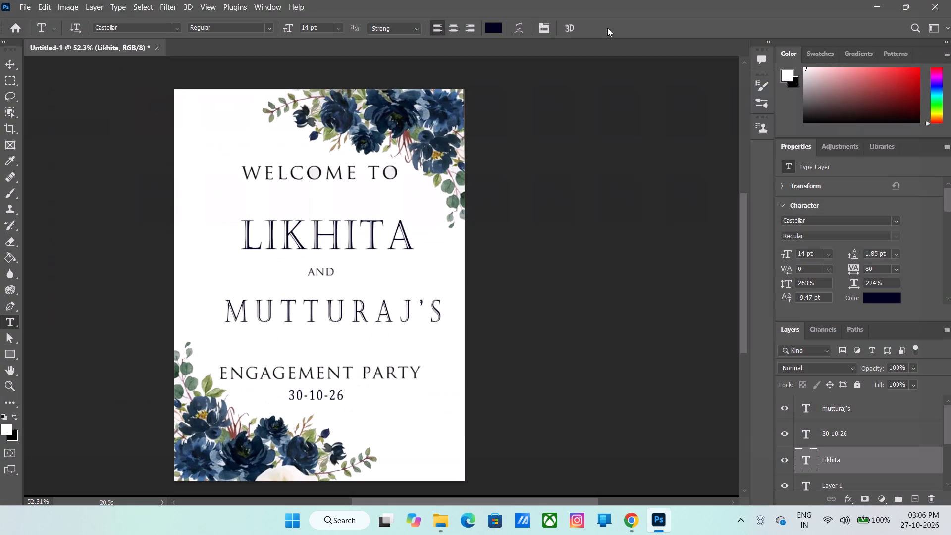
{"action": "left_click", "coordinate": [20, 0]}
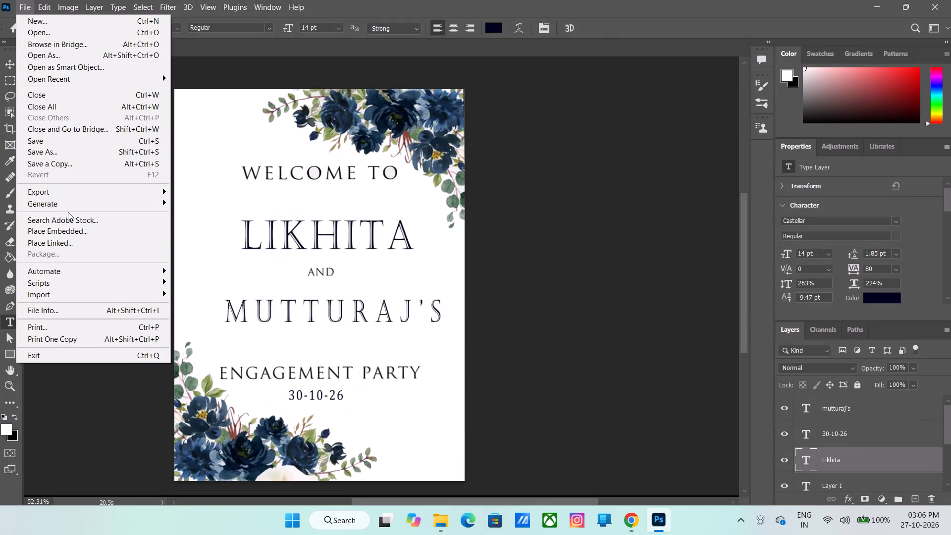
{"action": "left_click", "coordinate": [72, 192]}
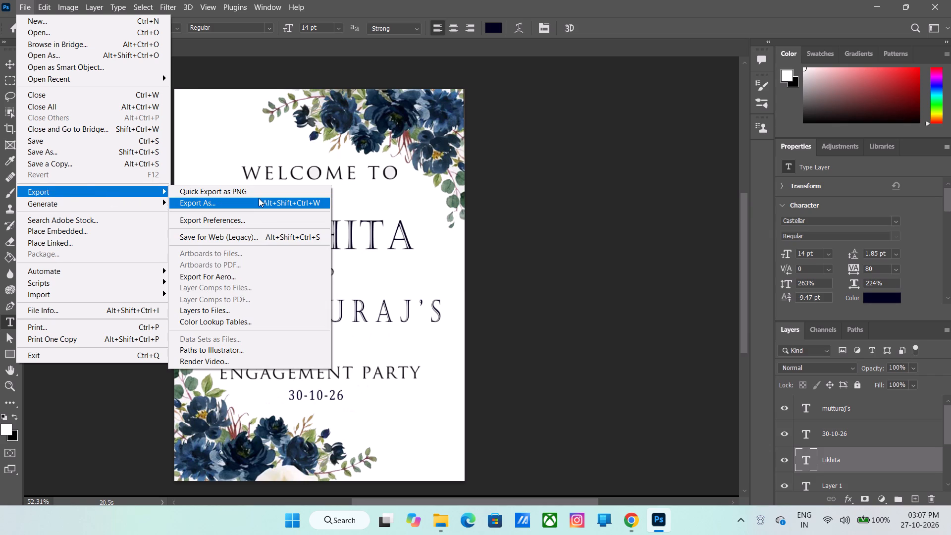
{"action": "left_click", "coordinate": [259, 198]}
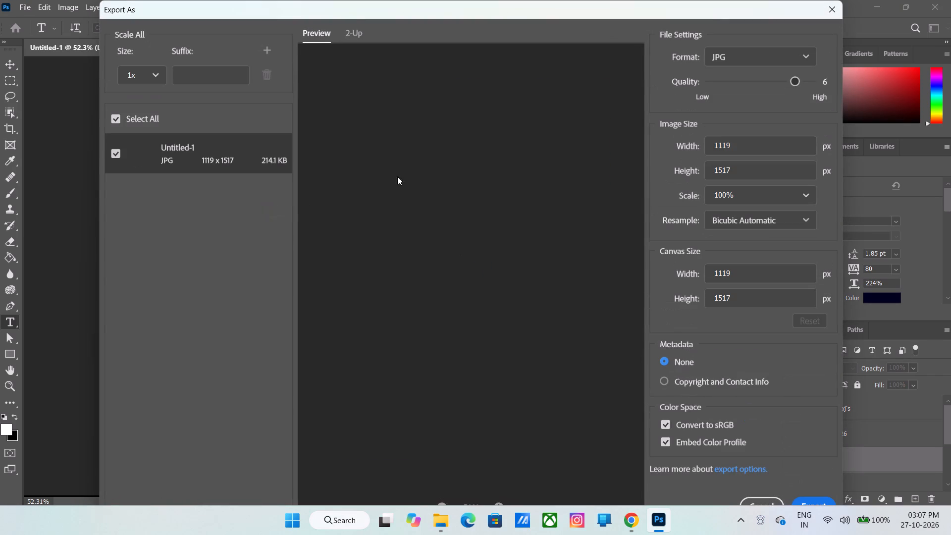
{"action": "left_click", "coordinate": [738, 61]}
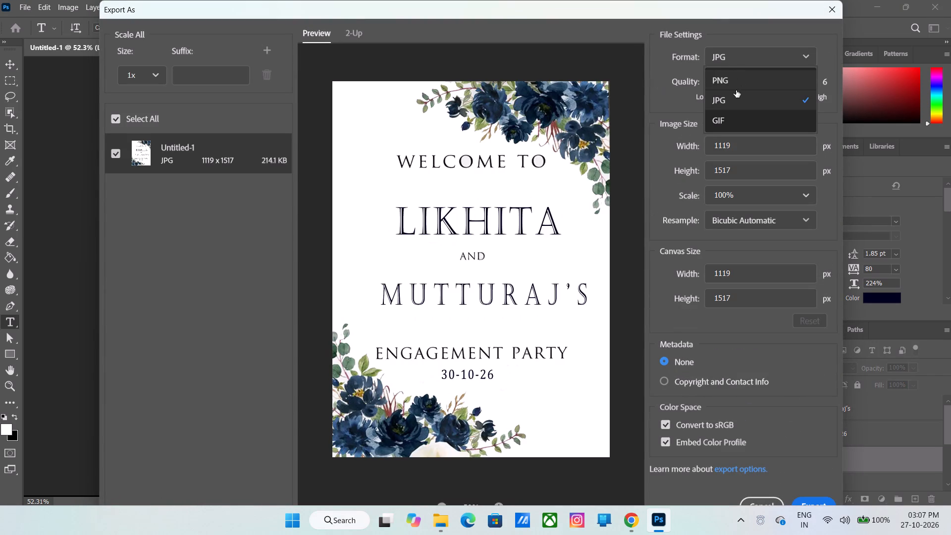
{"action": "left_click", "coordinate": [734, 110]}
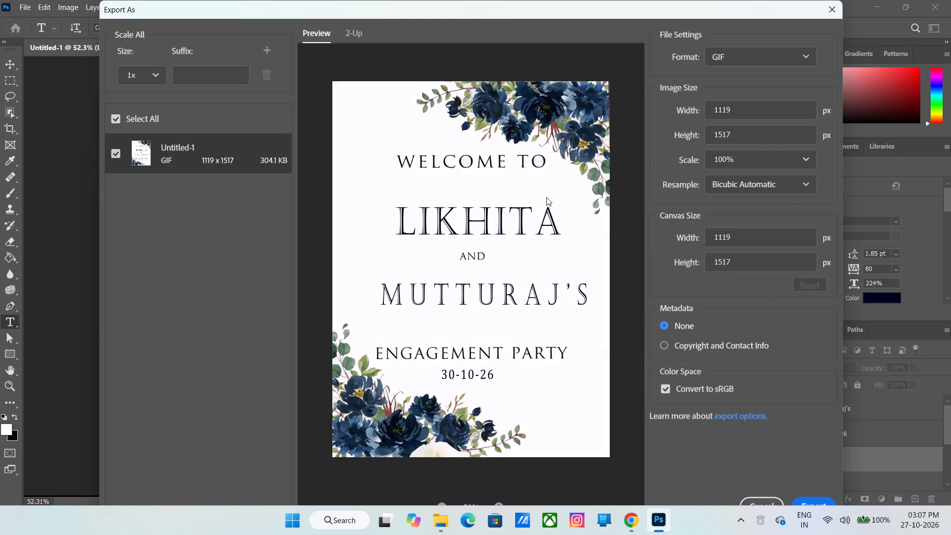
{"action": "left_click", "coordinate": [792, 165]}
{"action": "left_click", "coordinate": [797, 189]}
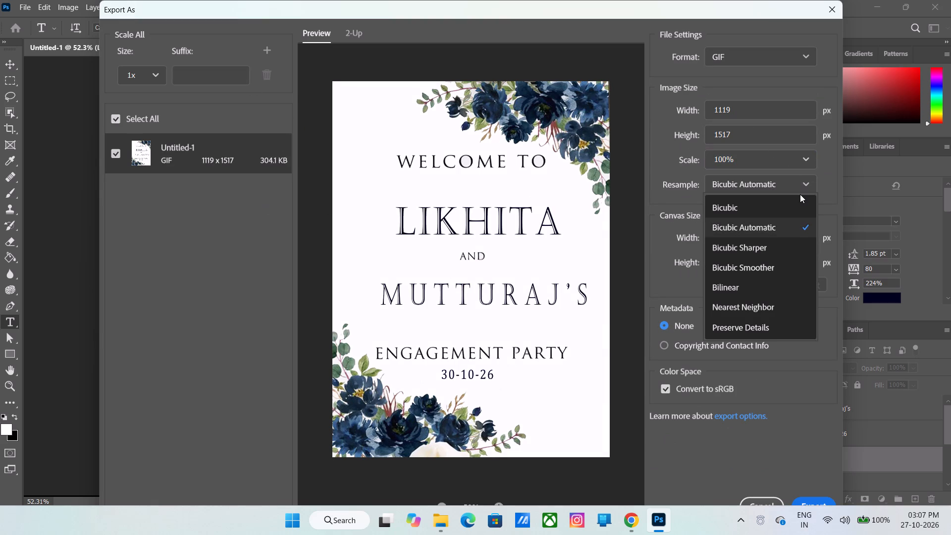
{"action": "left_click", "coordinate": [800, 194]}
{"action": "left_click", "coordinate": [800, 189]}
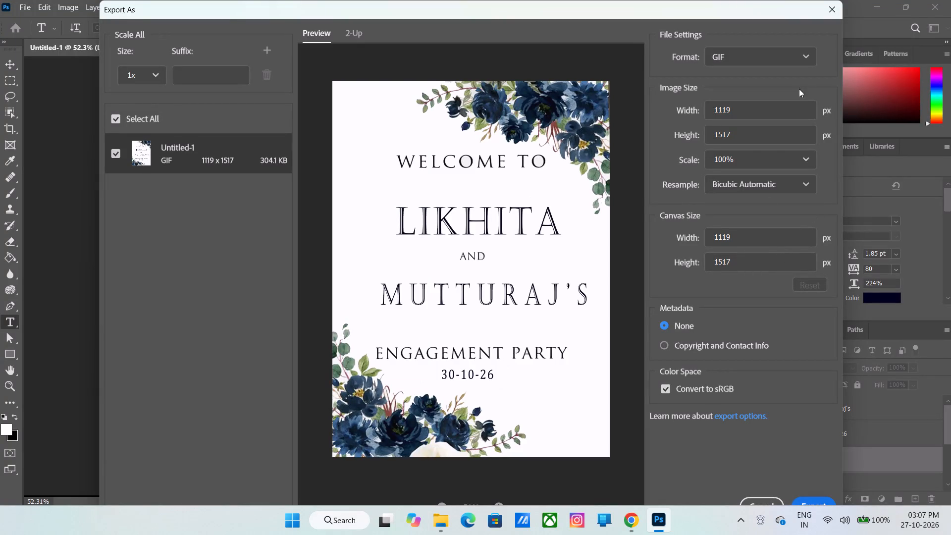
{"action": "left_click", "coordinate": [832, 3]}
Select the whole MUTTURAJ'S line and set its font size to 9 pt.
{"action": "left_click", "coordinate": [437, 297]}
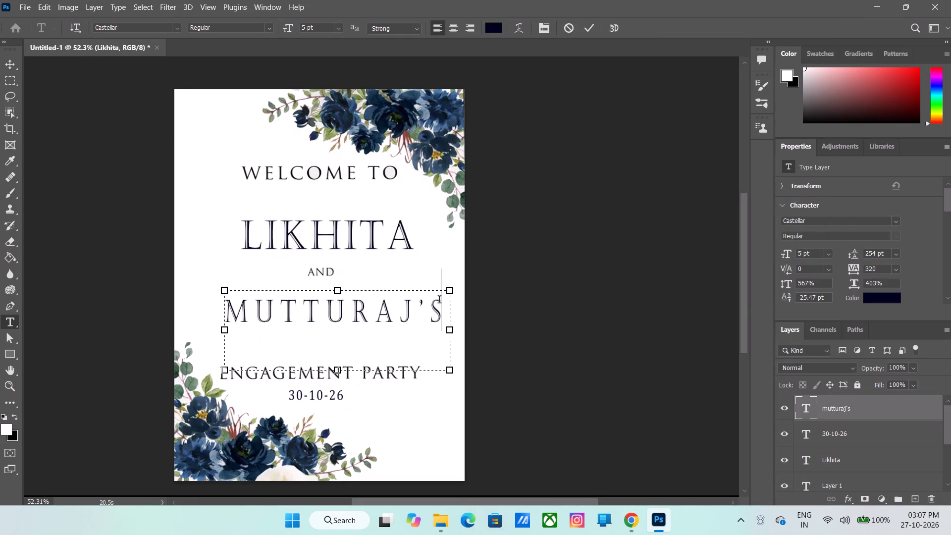
{"action": "left_click", "coordinate": [338, 26]}
{"action": "left_click", "coordinate": [335, 126]}
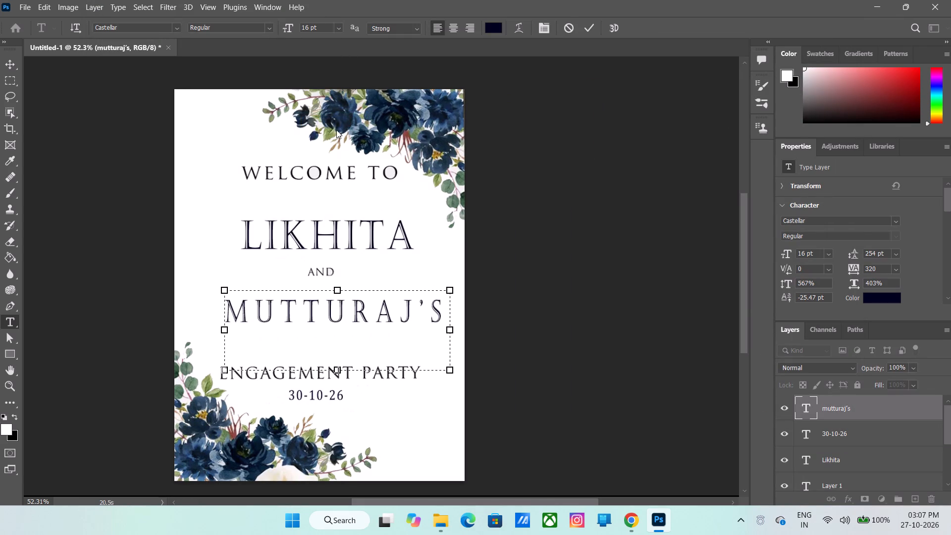
{"action": "left_click_drag", "start_coordinate": [443, 307], "coordinate": [203, 340]}
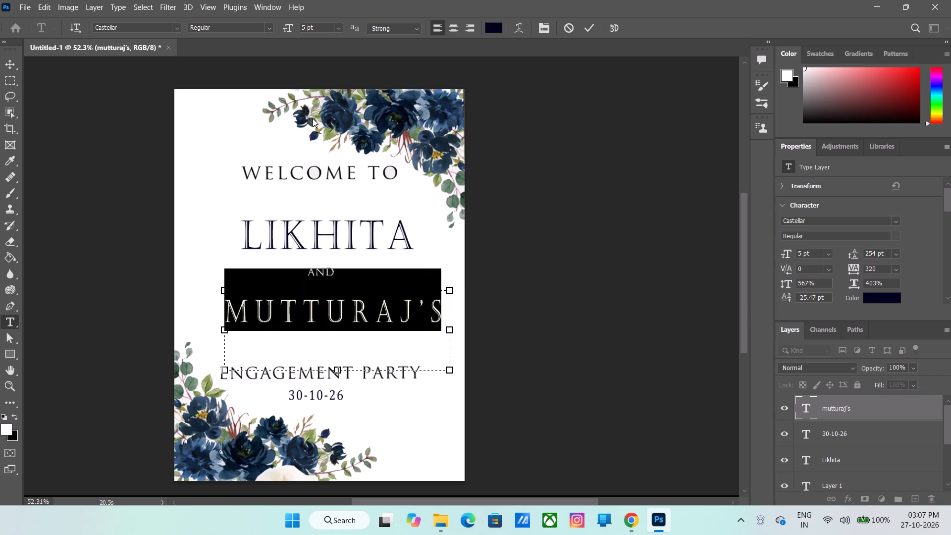
{"action": "left_click", "coordinate": [338, 30]}
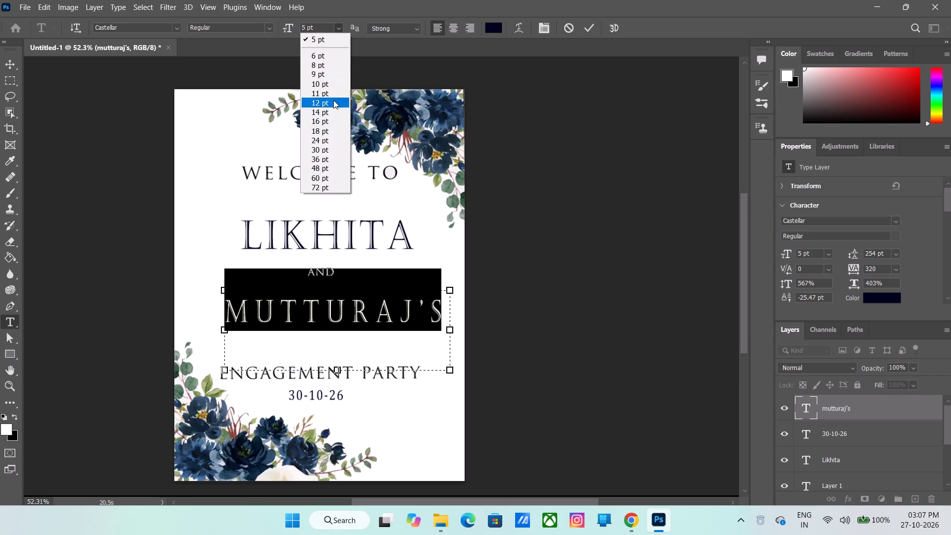
{"action": "left_click", "coordinate": [331, 75]}
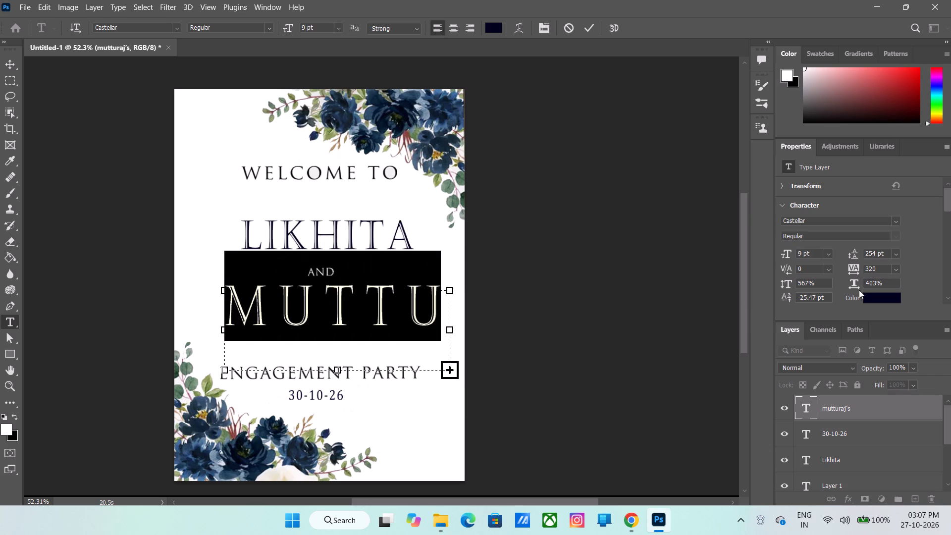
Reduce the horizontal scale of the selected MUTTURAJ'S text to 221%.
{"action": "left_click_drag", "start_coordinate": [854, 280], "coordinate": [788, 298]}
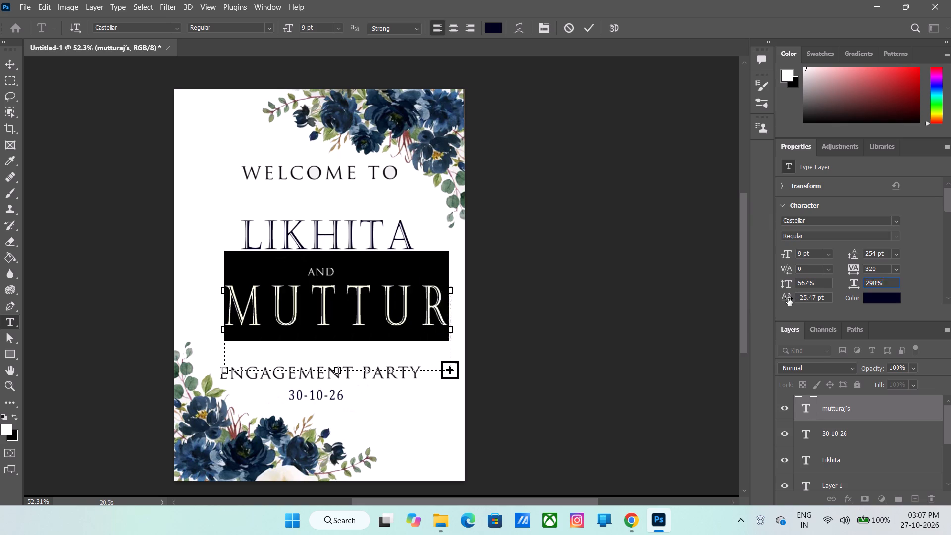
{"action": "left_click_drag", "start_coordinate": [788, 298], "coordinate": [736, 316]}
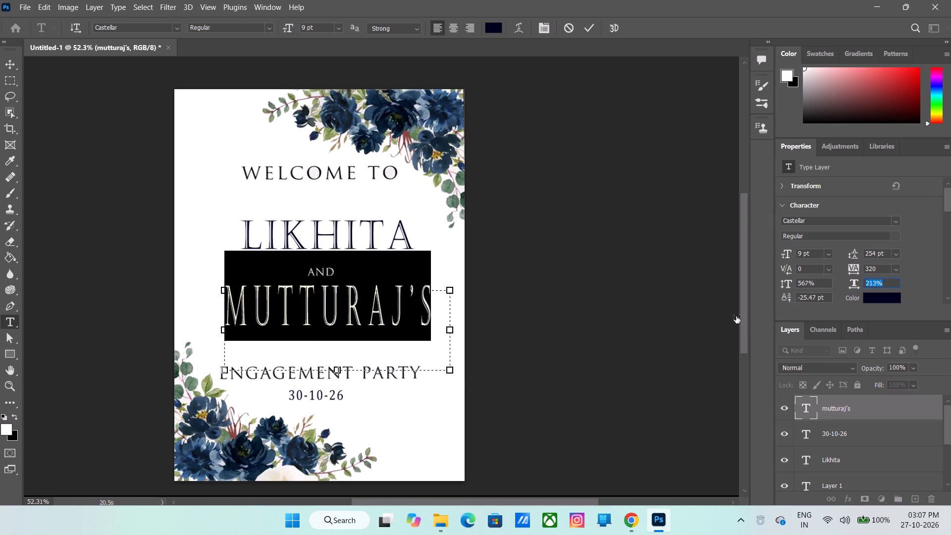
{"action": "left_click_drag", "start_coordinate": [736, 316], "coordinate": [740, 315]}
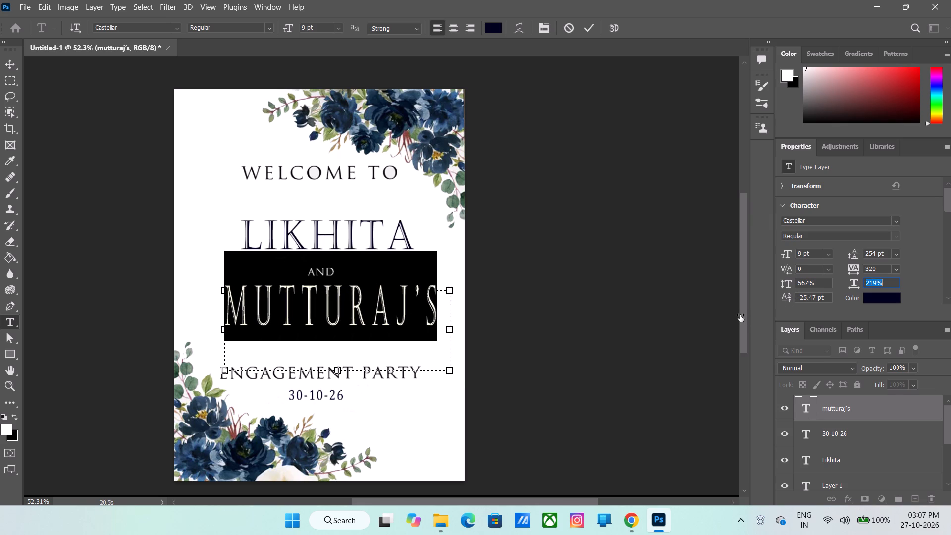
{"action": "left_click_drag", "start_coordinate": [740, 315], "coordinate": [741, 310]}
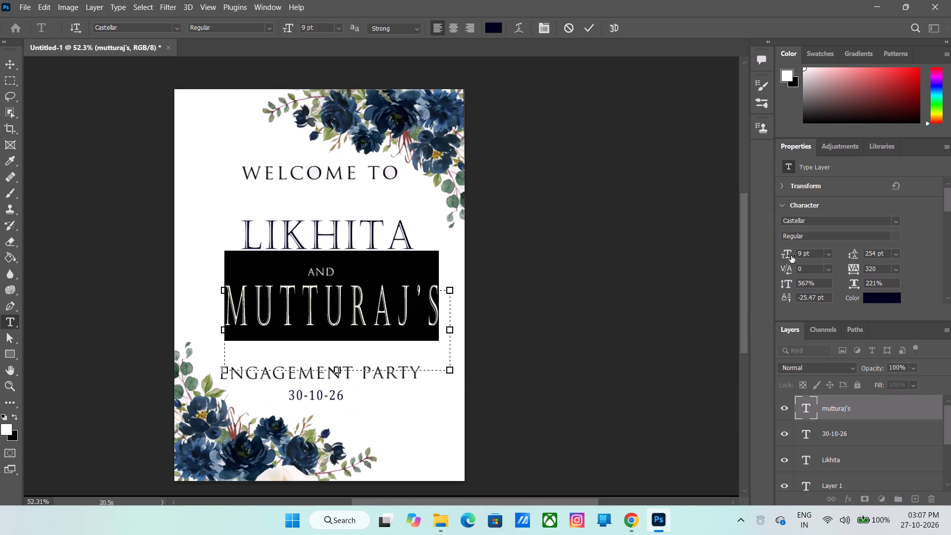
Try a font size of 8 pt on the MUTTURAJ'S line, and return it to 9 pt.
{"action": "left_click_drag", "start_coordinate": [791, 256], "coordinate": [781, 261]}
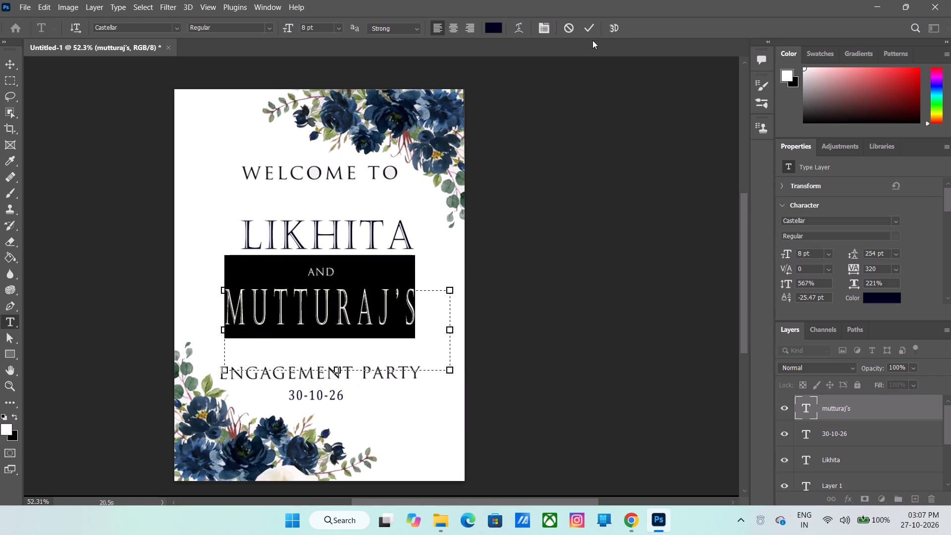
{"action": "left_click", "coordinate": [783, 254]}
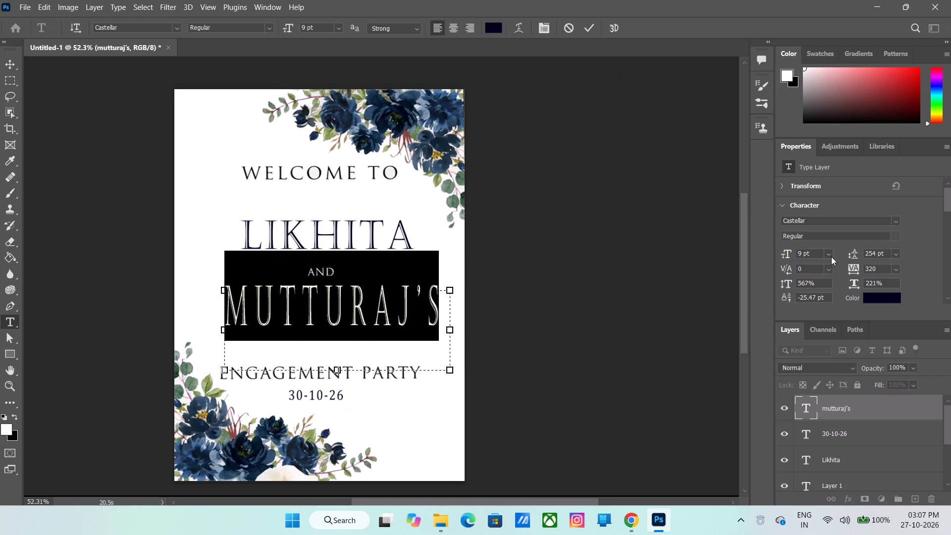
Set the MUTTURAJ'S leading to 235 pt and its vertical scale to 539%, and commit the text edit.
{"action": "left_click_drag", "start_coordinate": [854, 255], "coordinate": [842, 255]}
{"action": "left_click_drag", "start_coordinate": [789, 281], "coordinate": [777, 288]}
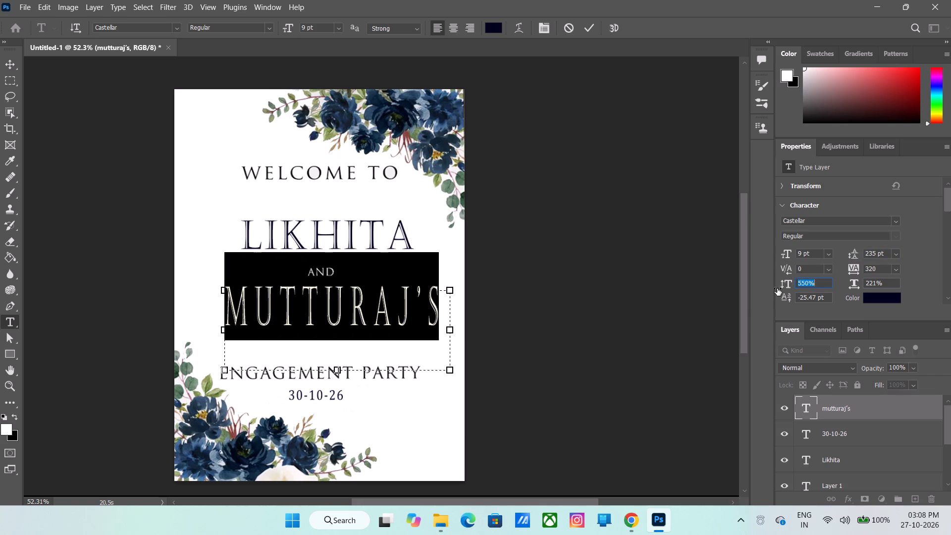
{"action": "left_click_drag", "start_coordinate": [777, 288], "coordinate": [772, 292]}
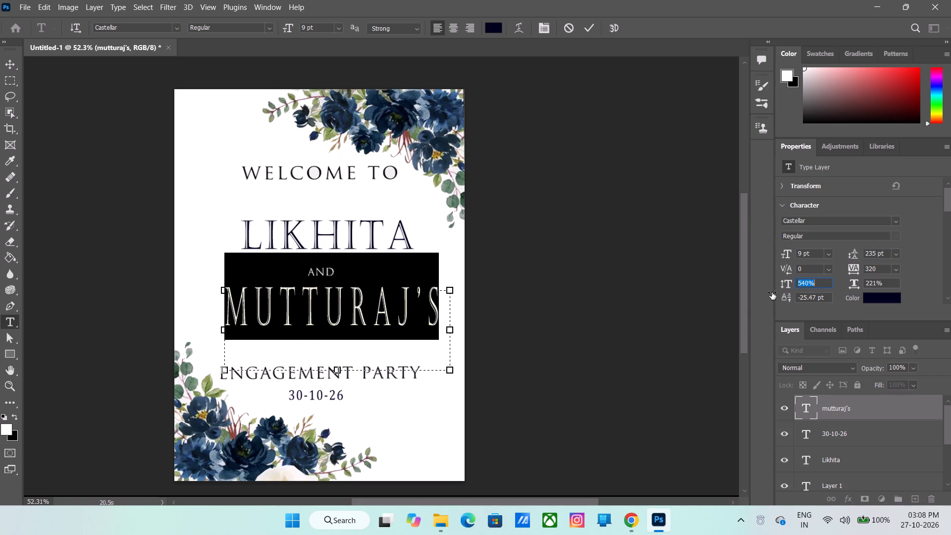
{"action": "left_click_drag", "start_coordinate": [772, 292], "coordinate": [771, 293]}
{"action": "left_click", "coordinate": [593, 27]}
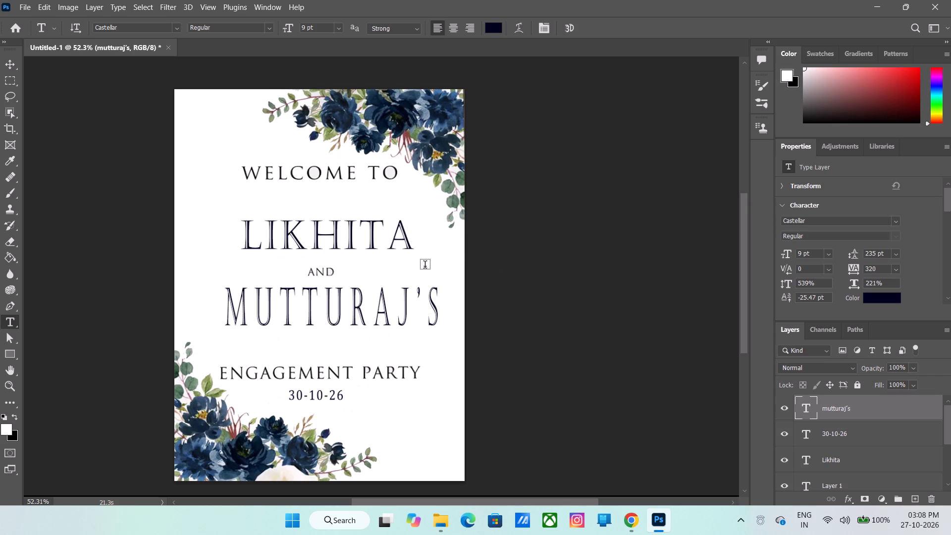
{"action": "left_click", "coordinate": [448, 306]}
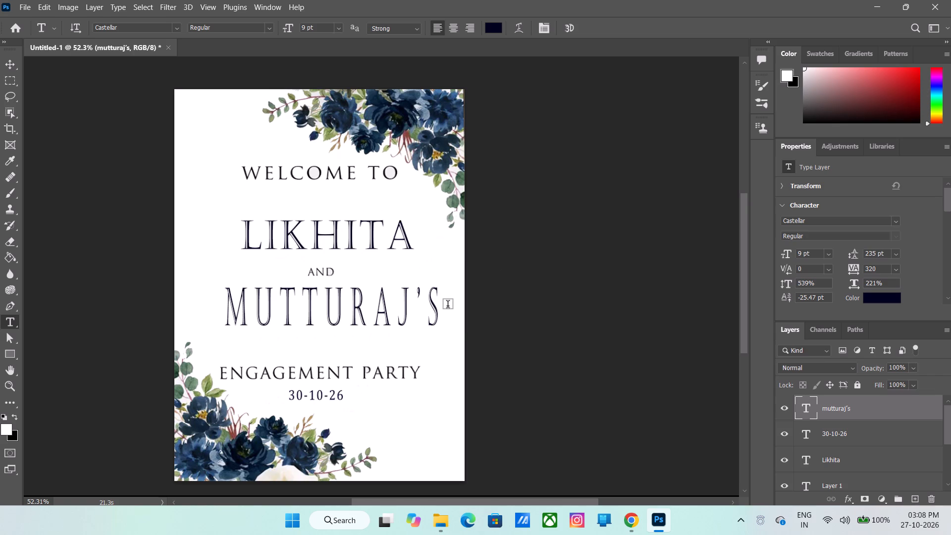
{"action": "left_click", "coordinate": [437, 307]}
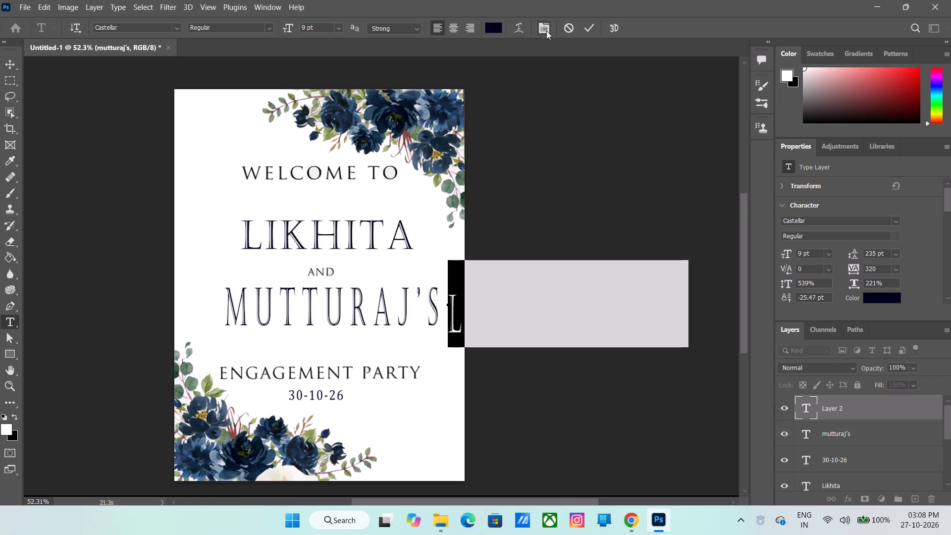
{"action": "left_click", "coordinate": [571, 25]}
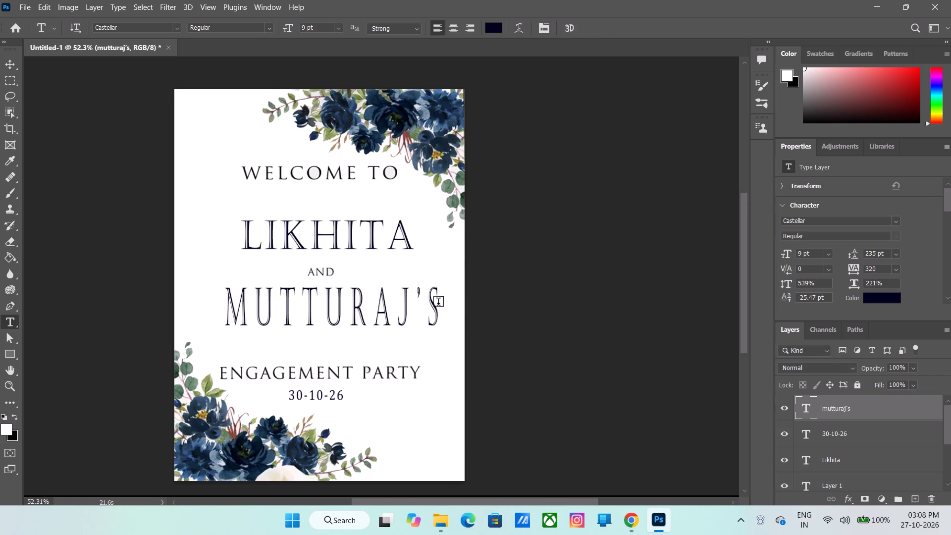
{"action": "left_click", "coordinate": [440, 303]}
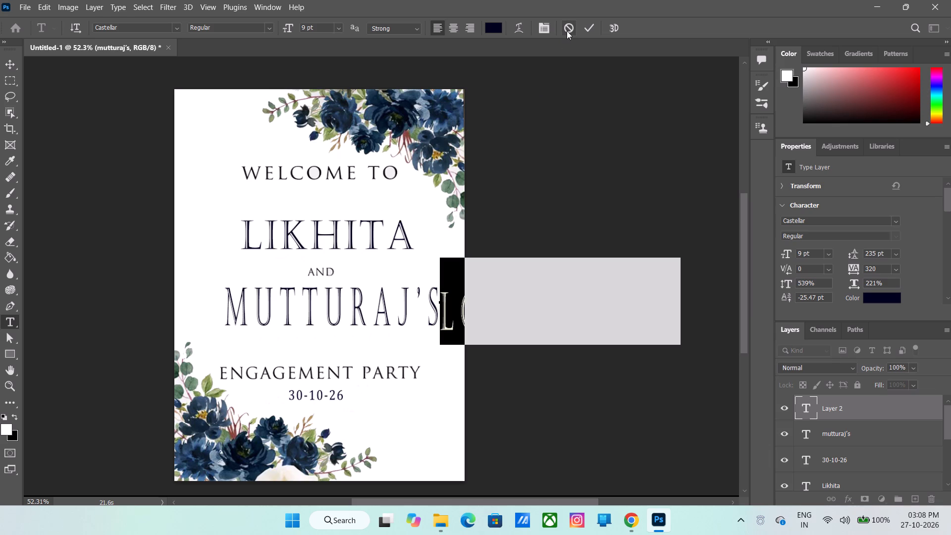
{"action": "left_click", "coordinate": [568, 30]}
Select the whole MUTTURAJ'S line and set its horizontal scale to 233% and vertical scale to 495%.
{"action": "left_click", "coordinate": [398, 299]}
{"action": "left_click_drag", "start_coordinate": [442, 304], "coordinate": [436, 304]}
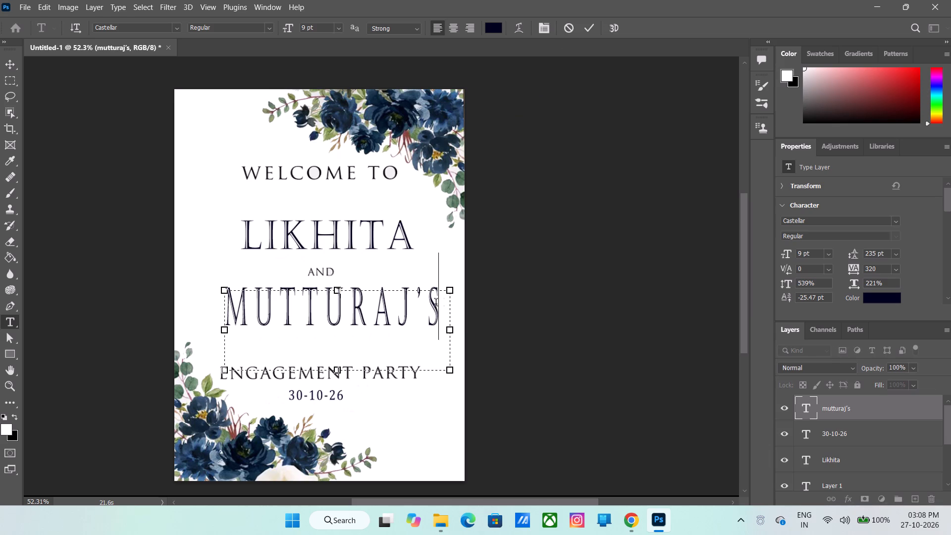
{"action": "left_click_drag", "start_coordinate": [436, 304], "coordinate": [215, 316]}
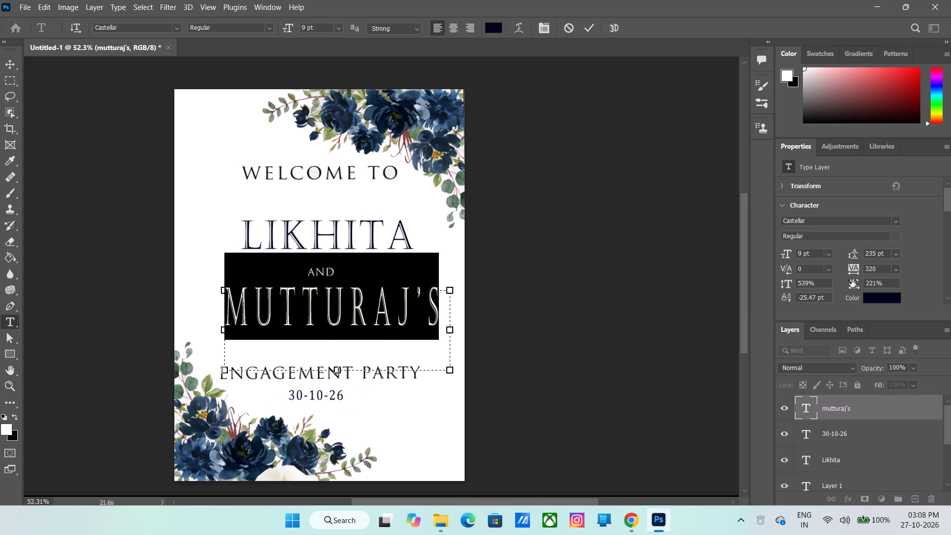
{"action": "left_click_drag", "start_coordinate": [853, 282], "coordinate": [860, 282]}
{"action": "left_click_drag", "start_coordinate": [788, 279], "coordinate": [780, 284]}
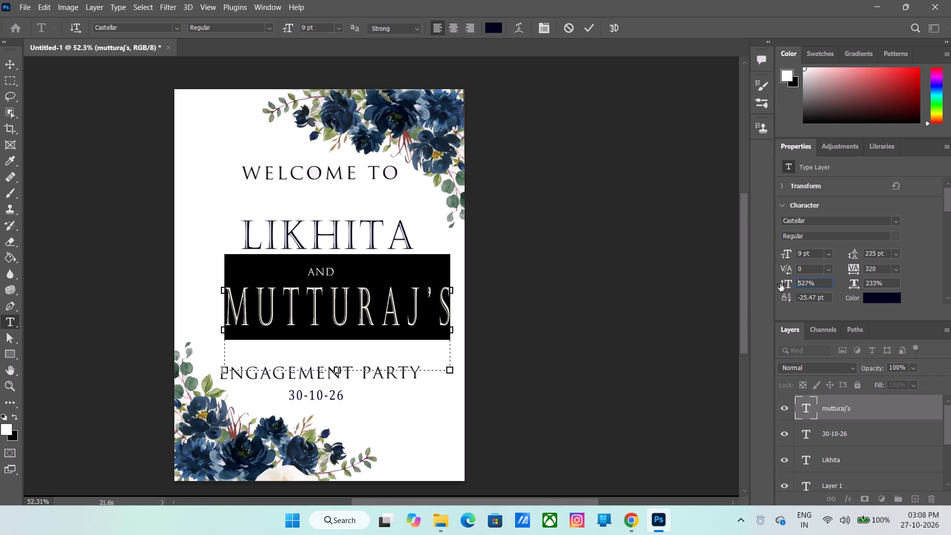
{"action": "left_click_drag", "start_coordinate": [780, 284], "coordinate": [760, 286]}
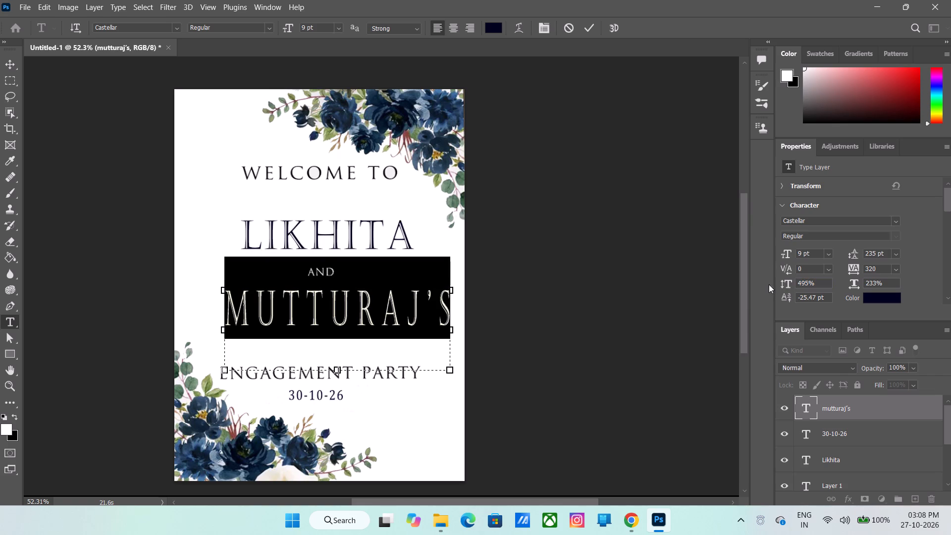
Set the MUTTURAJ'S leading to 202 pt and its tracking to 300.
{"action": "left_click_drag", "start_coordinate": [851, 255], "coordinate": [831, 260]}
{"action": "left_click_drag", "start_coordinate": [852, 267], "coordinate": [851, 271]}
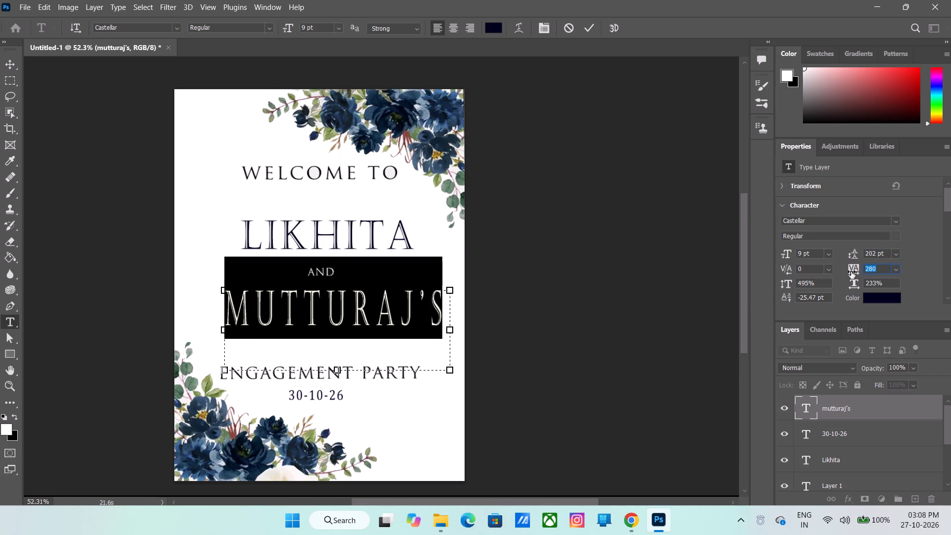
{"action": "left_click_drag", "start_coordinate": [851, 271], "coordinate": [859, 271]}
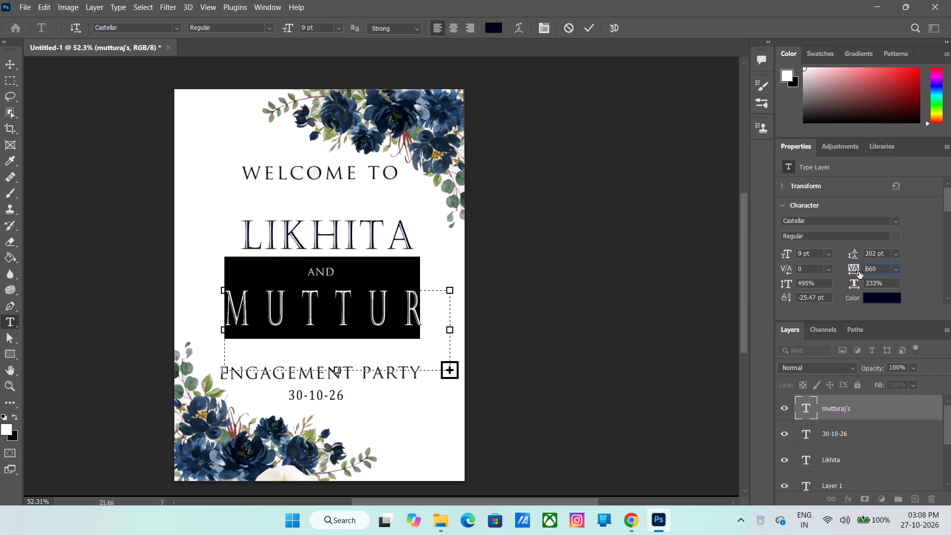
{"action": "left_click_drag", "start_coordinate": [859, 271], "coordinate": [848, 276]}
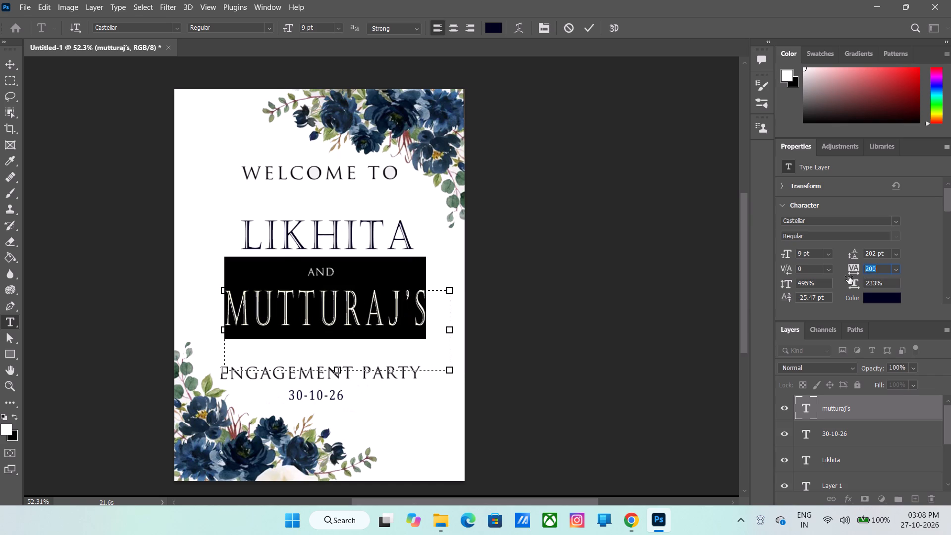
{"action": "left_click_drag", "start_coordinate": [848, 276], "coordinate": [851, 278]}
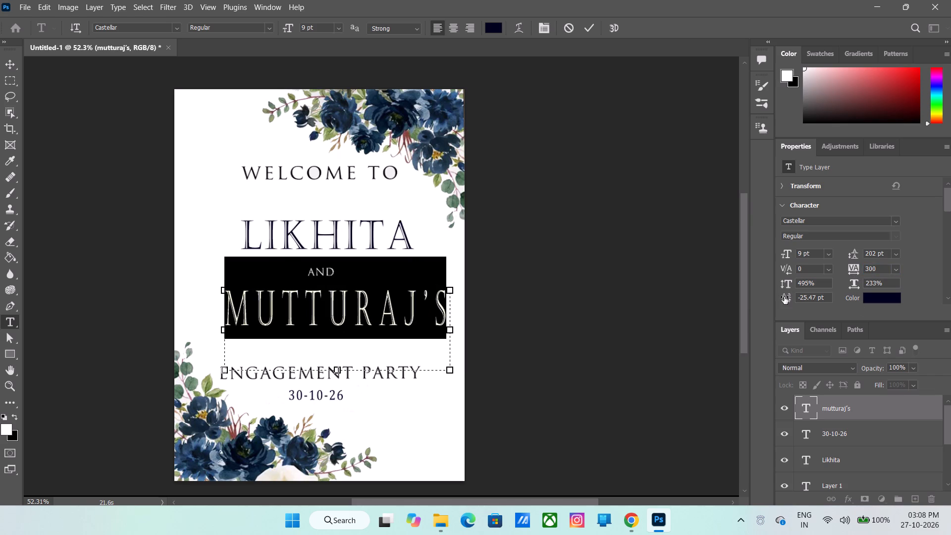
Lower the MUTTURAJ'S lettering by setting its baseline shift to -30.47 pt.
{"action": "left_click", "coordinate": [784, 297]}
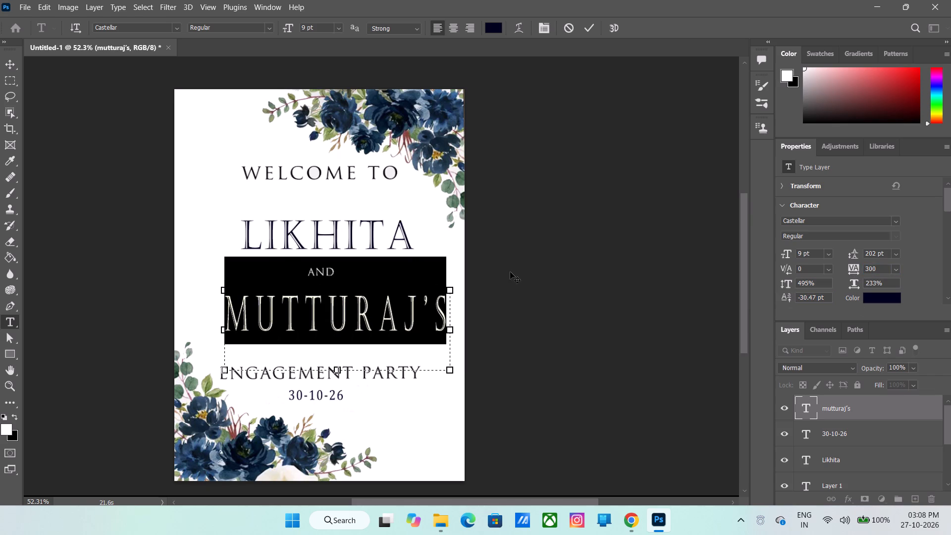
{"action": "left_click", "coordinate": [510, 271]}
Try font sizes between 6 and 13 pt on the MUTTURAJ'S line, settle on 9 pt, and commit the text edit.
{"action": "left_click_drag", "start_coordinate": [788, 255], "coordinate": [784, 255]}
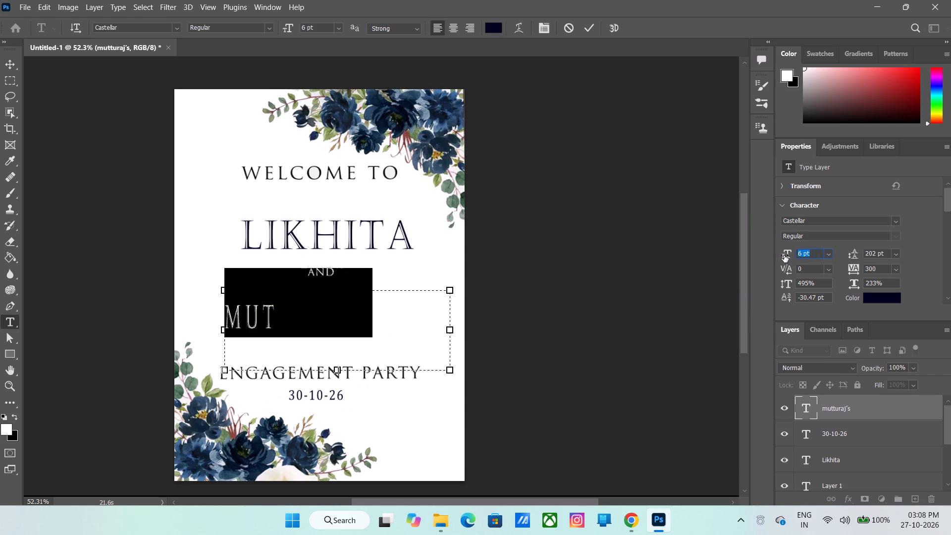
{"action": "left_click_drag", "start_coordinate": [784, 255], "coordinate": [787, 266]}
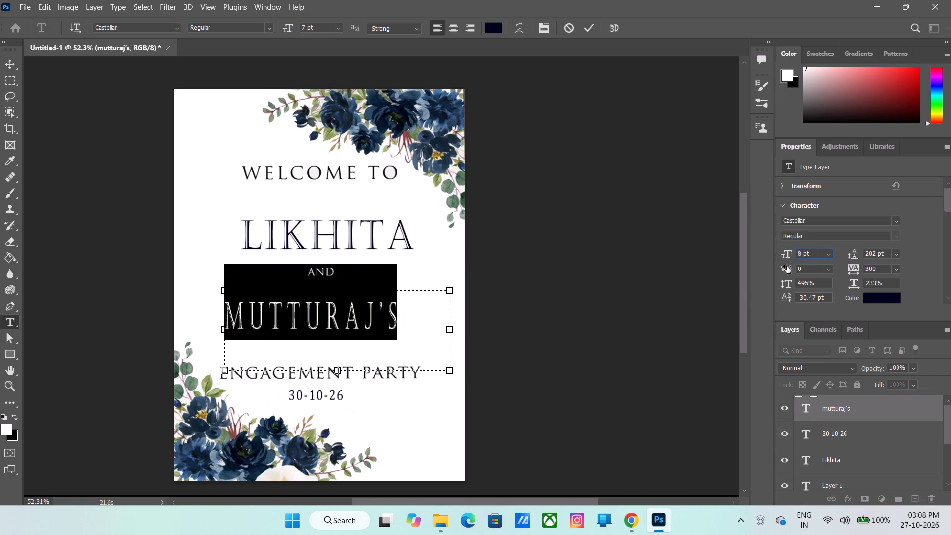
{"action": "left_click_drag", "start_coordinate": [787, 266], "coordinate": [789, 267]}
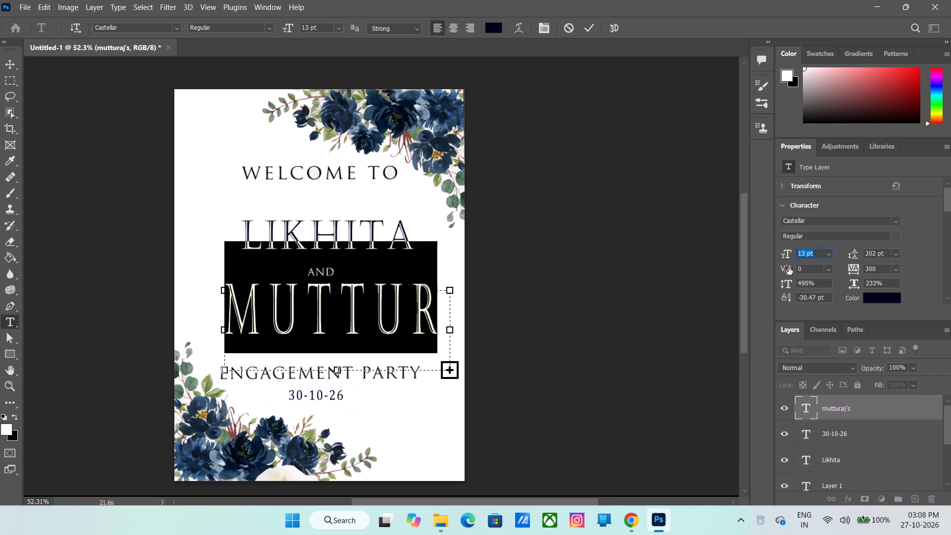
{"action": "left_click_drag", "start_coordinate": [789, 267], "coordinate": [786, 273]}
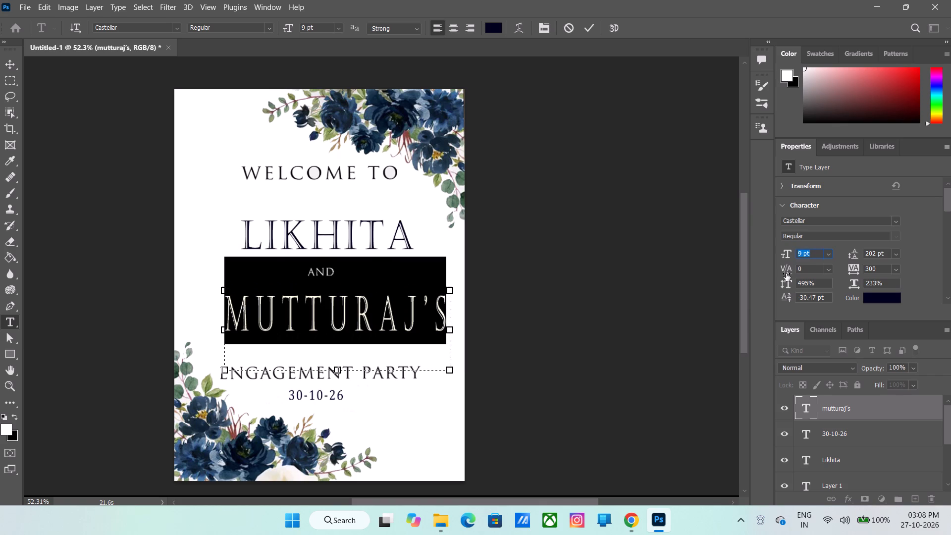
{"action": "left_click_drag", "start_coordinate": [786, 273], "coordinate": [785, 274]}
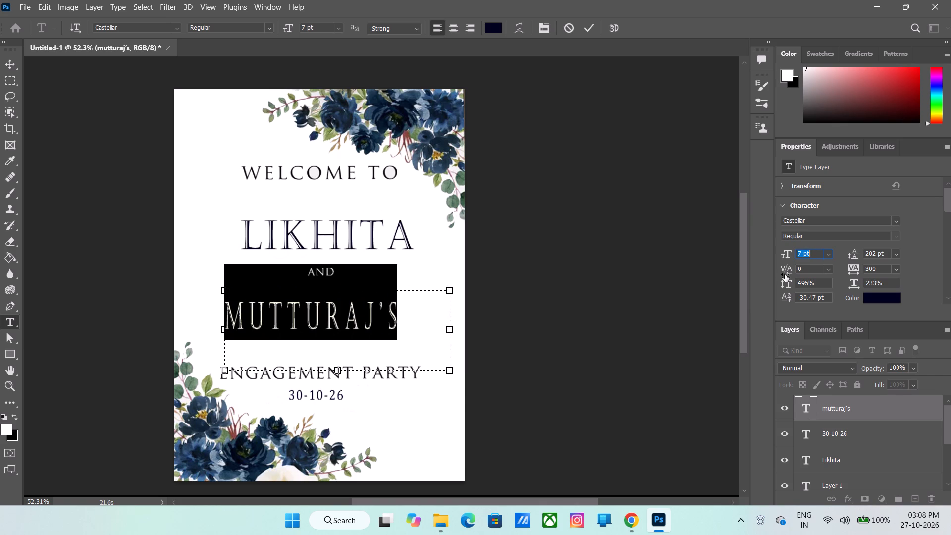
{"action": "left_click_drag", "start_coordinate": [785, 274], "coordinate": [788, 276]}
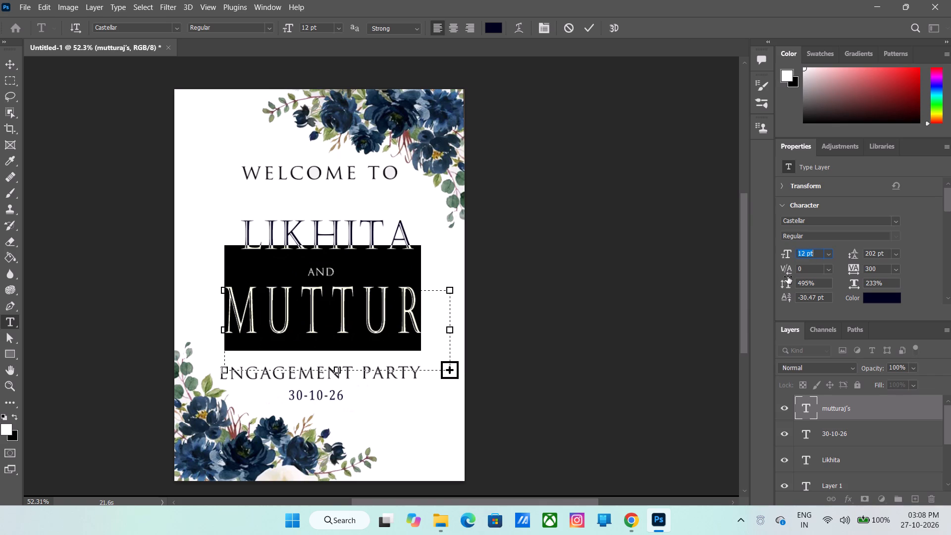
{"action": "left_click_drag", "start_coordinate": [788, 276], "coordinate": [786, 280]}
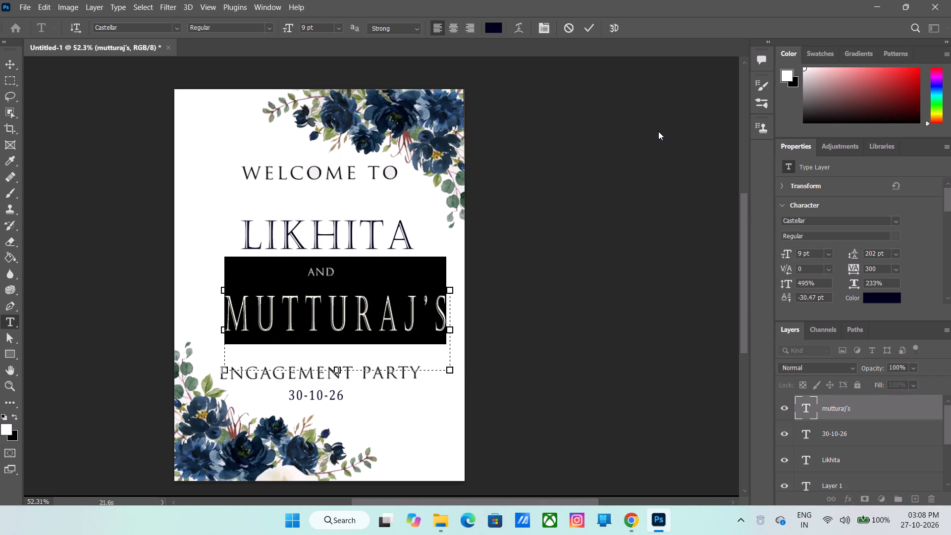
{"action": "left_click", "coordinate": [591, 30]}
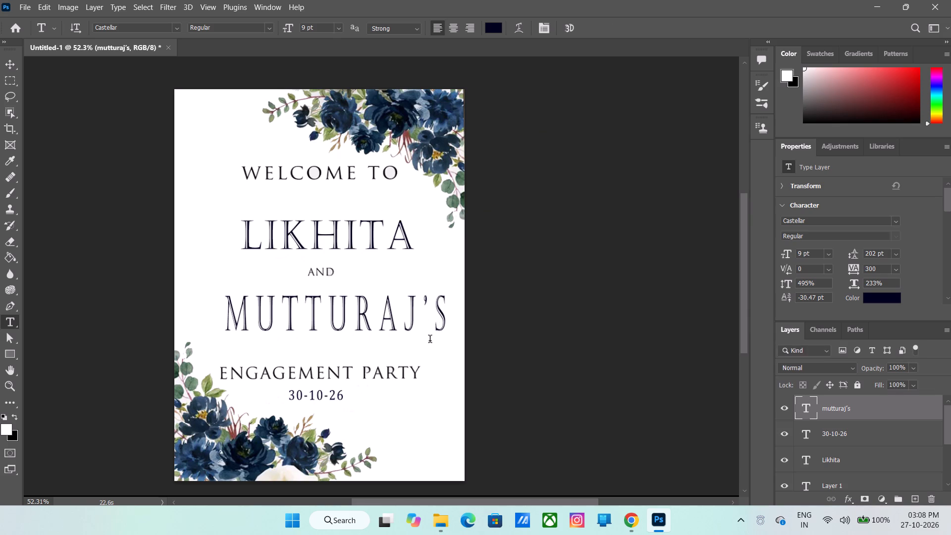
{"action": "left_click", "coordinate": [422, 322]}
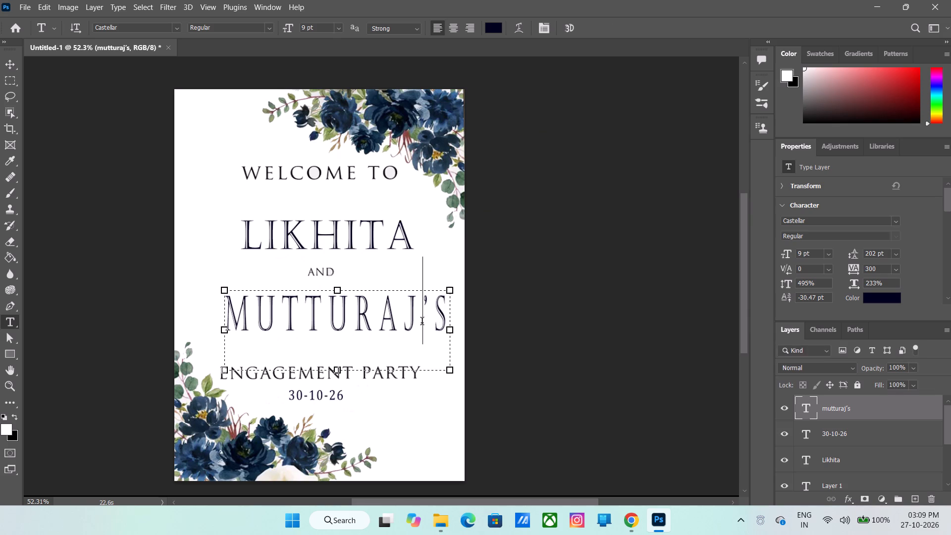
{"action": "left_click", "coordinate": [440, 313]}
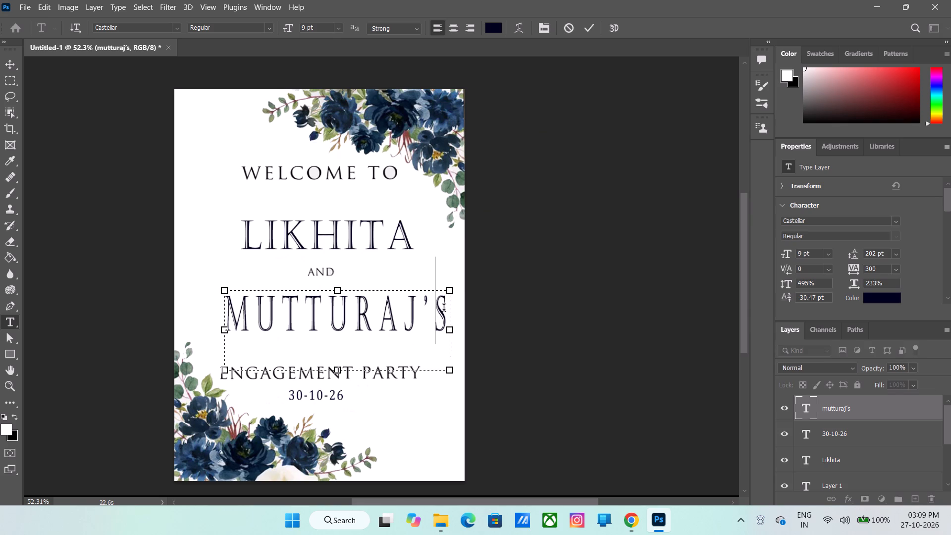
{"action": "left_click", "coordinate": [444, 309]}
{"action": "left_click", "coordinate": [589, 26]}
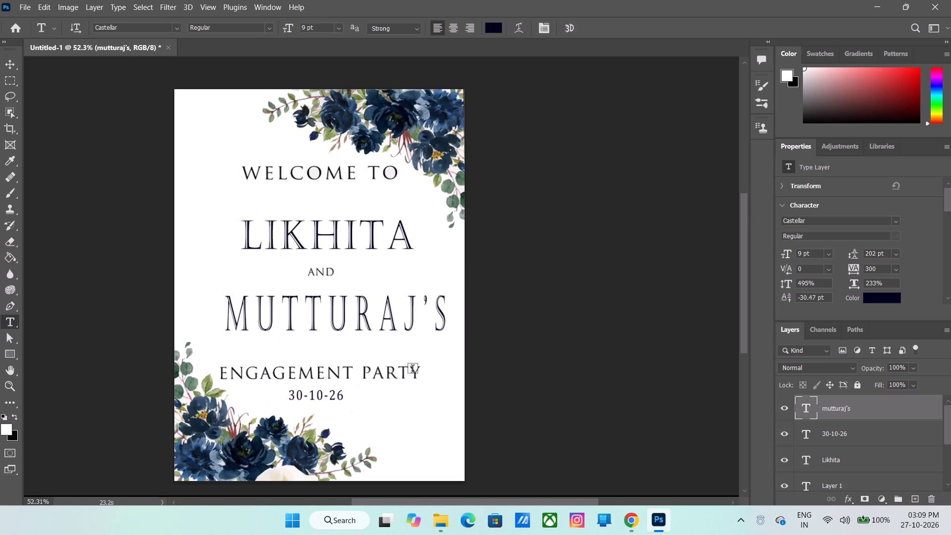
Shift the MUTTURAJ'S line left and slightly up so it sits centred under AND, and commit the text edit.
{"action": "left_click", "coordinate": [388, 313]}
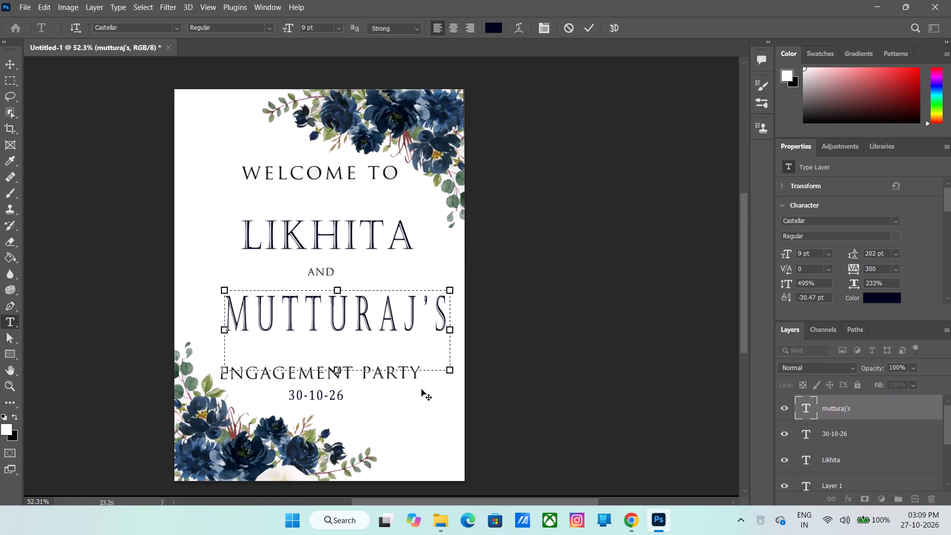
{"action": "left_click_drag", "start_coordinate": [433, 393], "coordinate": [422, 391]}
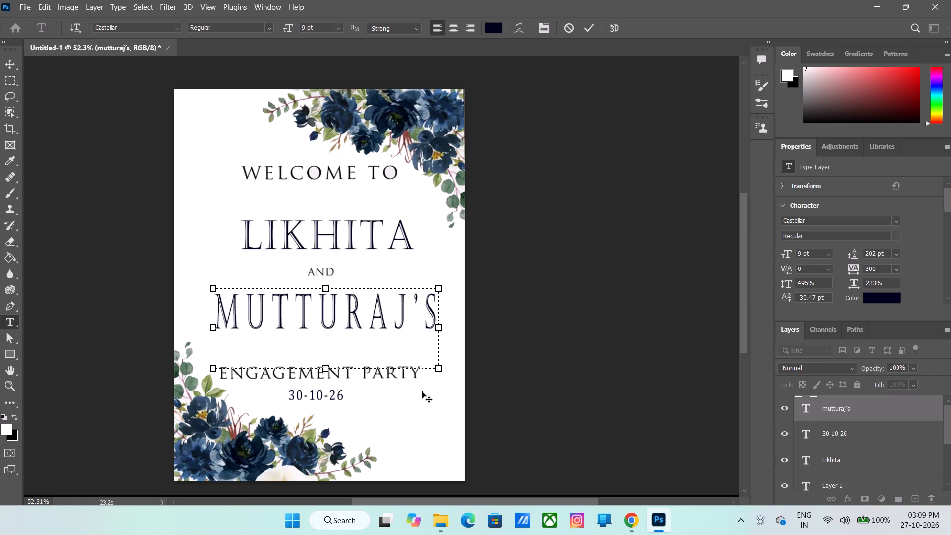
{"action": "left_click_drag", "start_coordinate": [422, 391], "coordinate": [423, 391]}
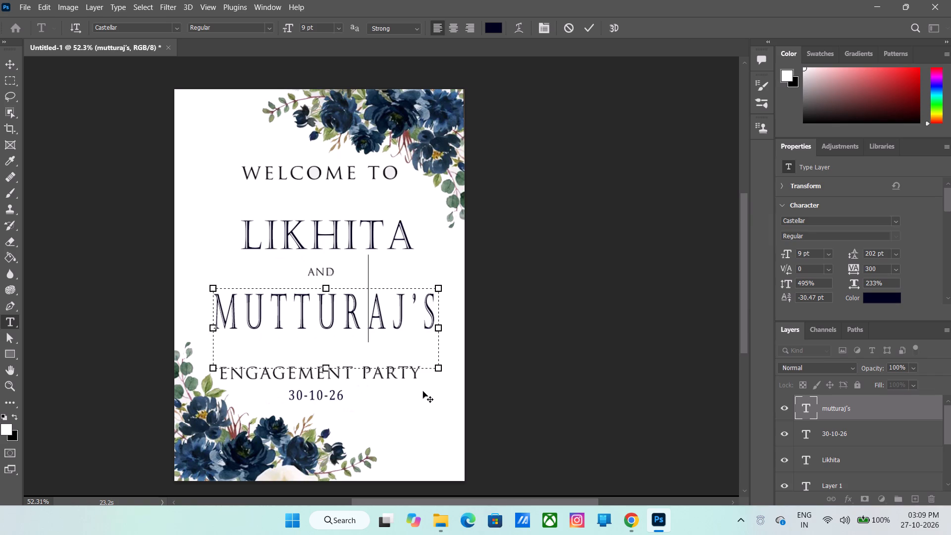
{"action": "left_click_drag", "start_coordinate": [423, 391], "coordinate": [419, 391]}
{"action": "left_click", "coordinate": [593, 29]}
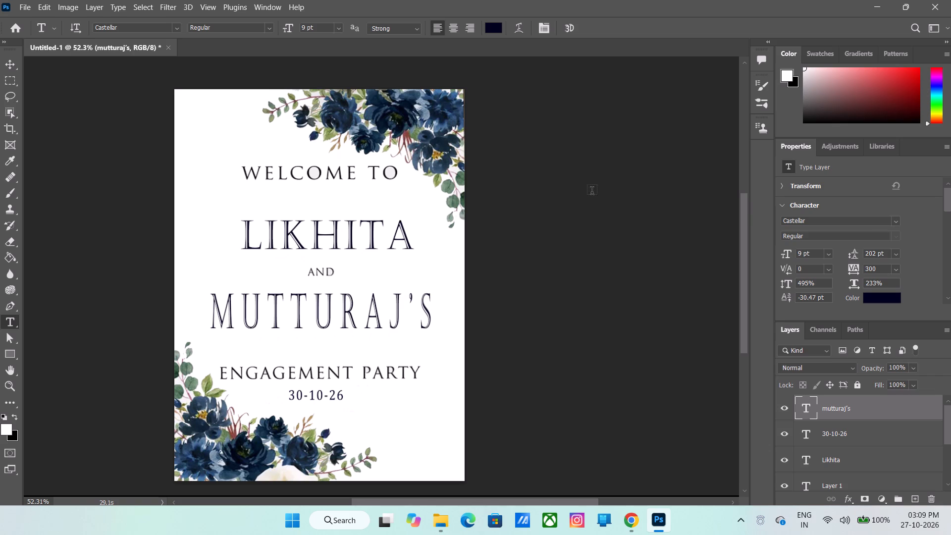
Change the font of the whole LIKHITA line to Edwardian Script ITC and commit the text edit.
{"action": "left_click_drag", "start_coordinate": [405, 229], "coordinate": [177, 243]}
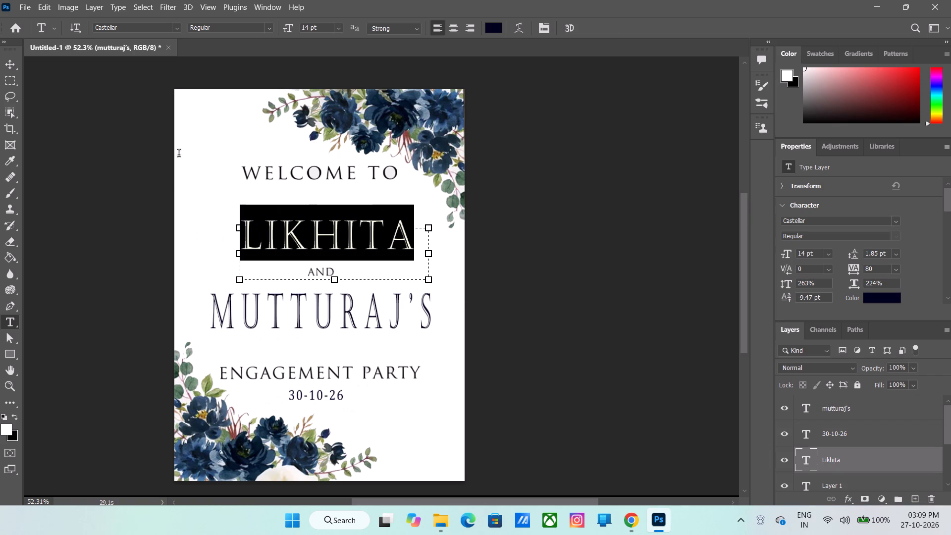
{"action": "left_click", "coordinate": [176, 25]}
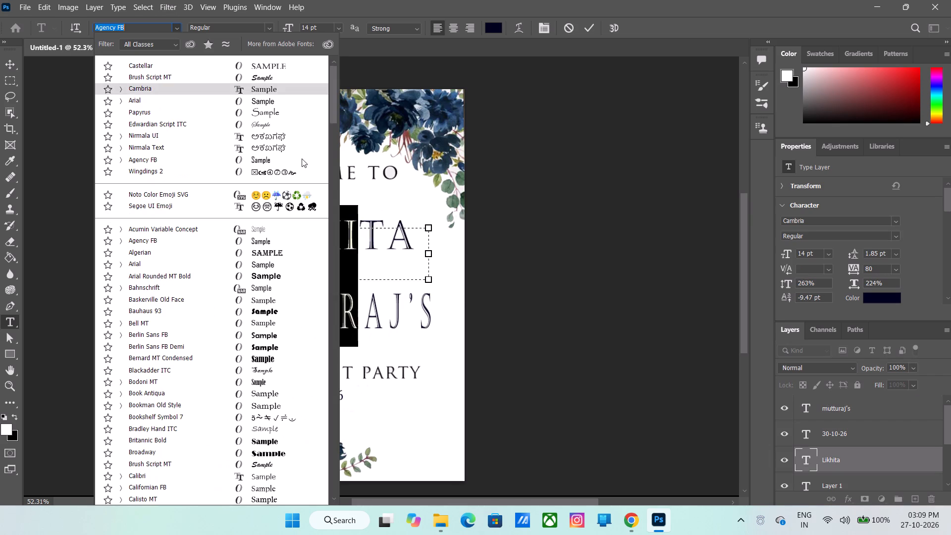
{"action": "scroll", "coordinate": [258, 298], "scroll_direction": "down", "scroll_amount": 3}
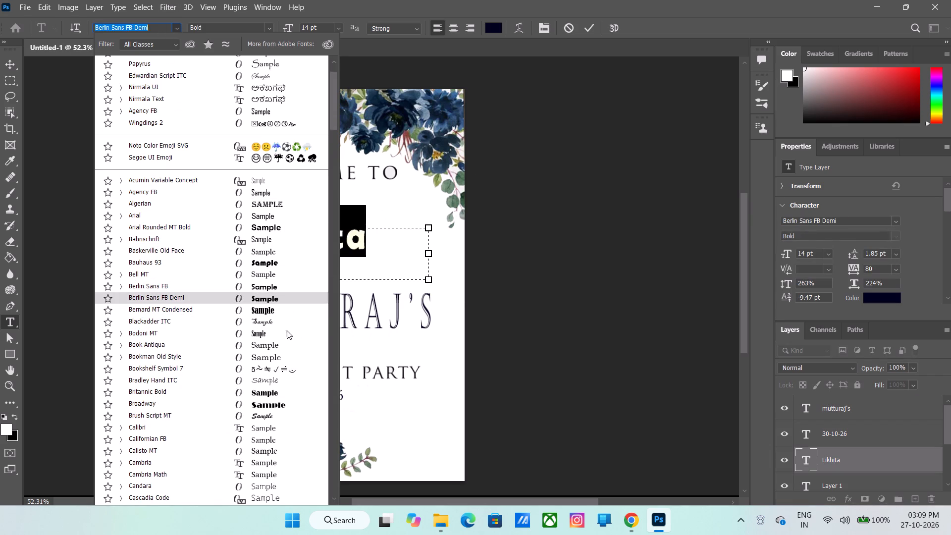
{"action": "scroll", "coordinate": [264, 435], "scroll_direction": "down", "scroll_amount": 3}
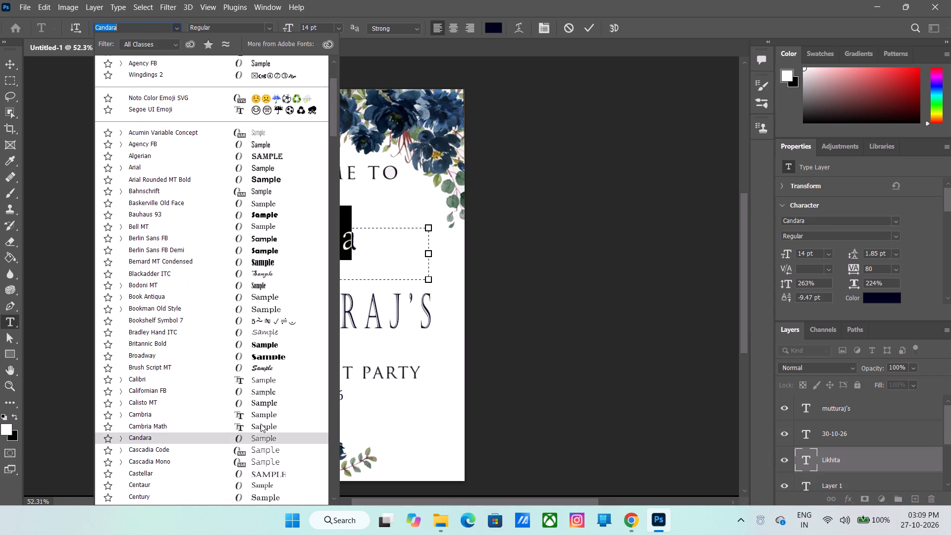
{"action": "scroll", "coordinate": [265, 388], "scroll_direction": "down", "scroll_amount": 3}
{"action": "scroll", "coordinate": [265, 442], "scroll_direction": "down", "scroll_amount": 1}
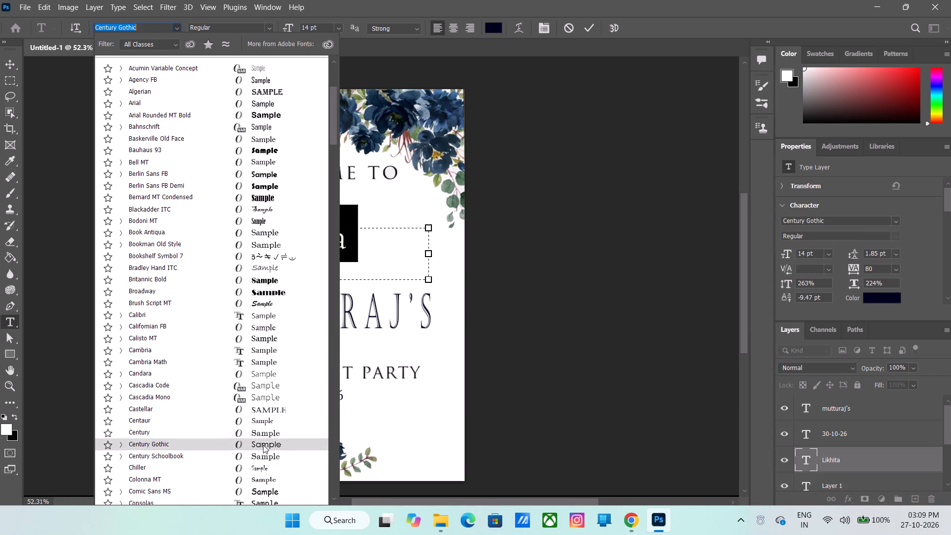
{"action": "scroll", "coordinate": [261, 457], "scroll_direction": "down", "scroll_amount": 2}
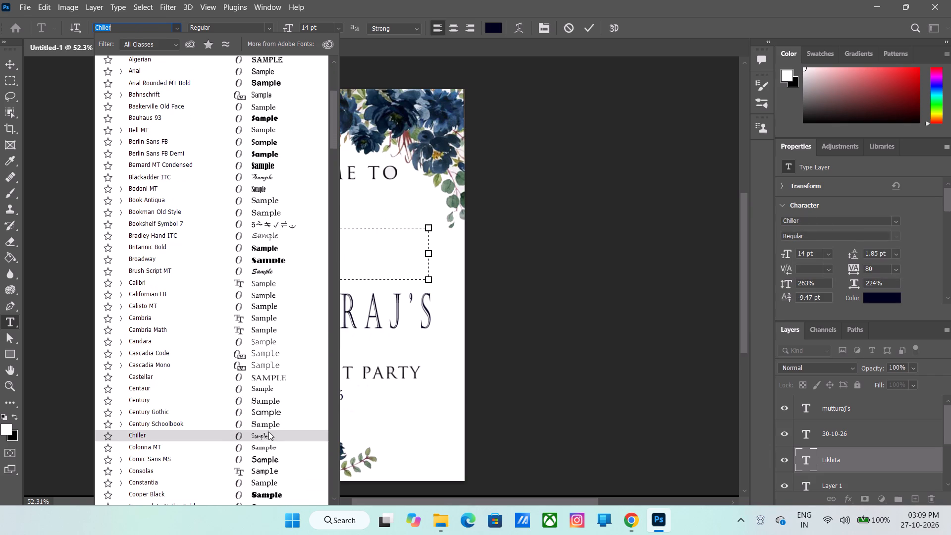
{"action": "scroll", "coordinate": [268, 432], "scroll_direction": "down", "scroll_amount": 8}
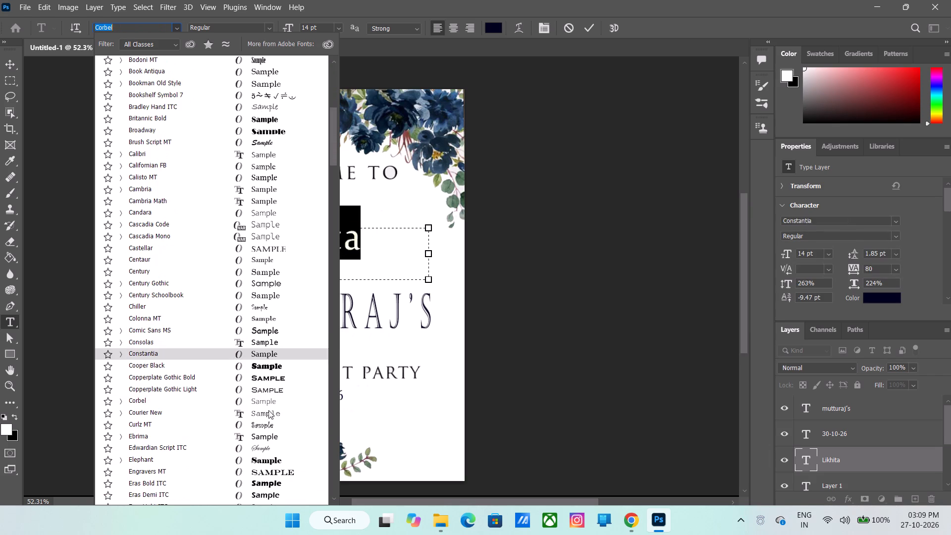
{"action": "left_click", "coordinate": [261, 444]}
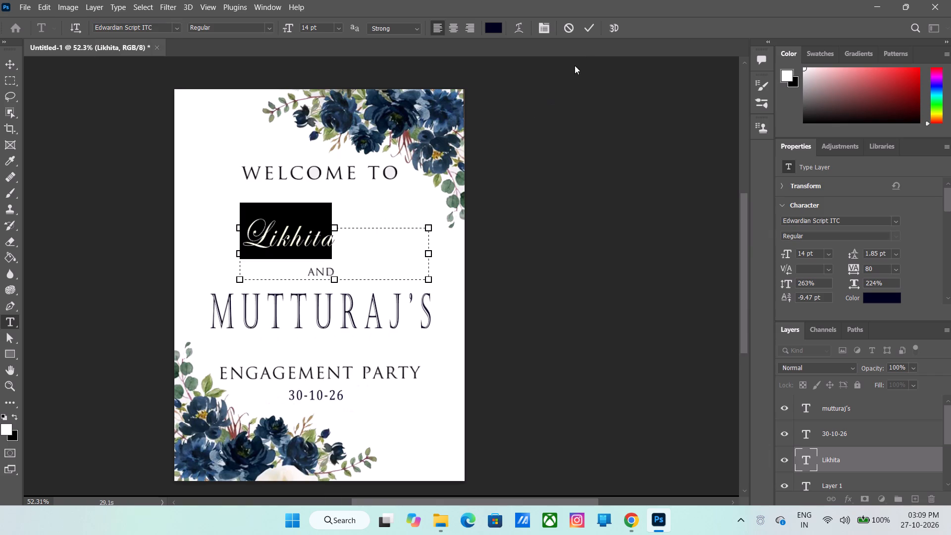
{"action": "left_click", "coordinate": [591, 21]}
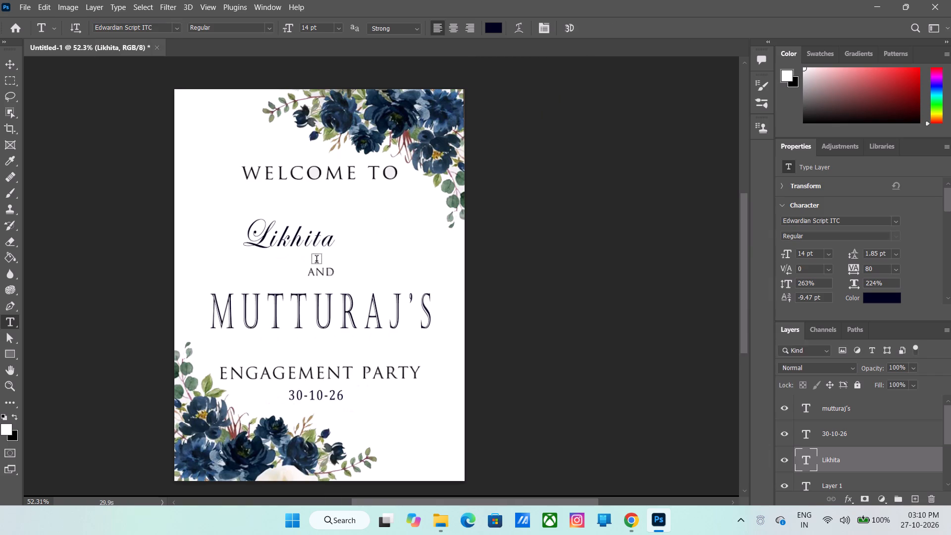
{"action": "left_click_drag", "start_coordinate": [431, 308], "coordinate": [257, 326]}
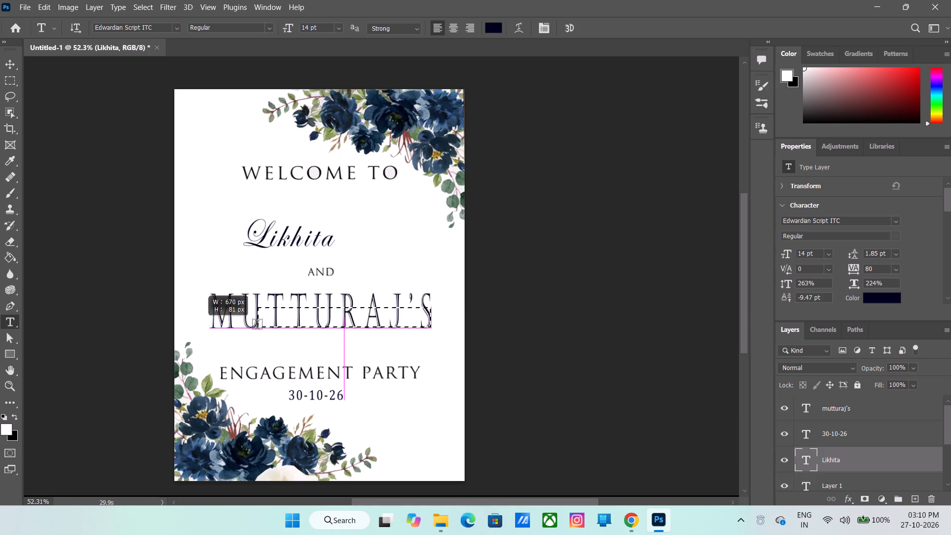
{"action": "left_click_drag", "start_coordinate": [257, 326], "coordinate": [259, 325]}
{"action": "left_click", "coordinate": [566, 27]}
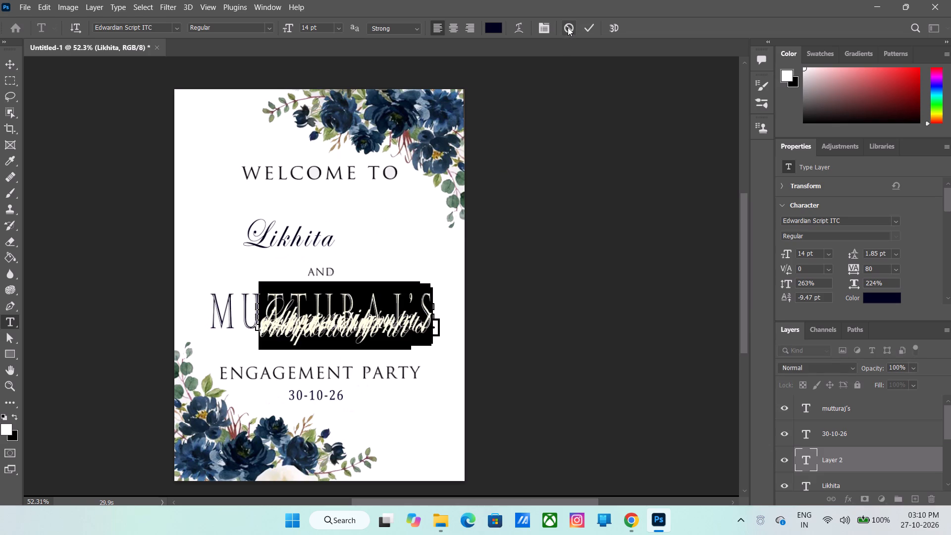
Change the font of the whole MUTTURAJ'S line to Edwardian Script ITC.
{"action": "left_click", "coordinate": [379, 307]}
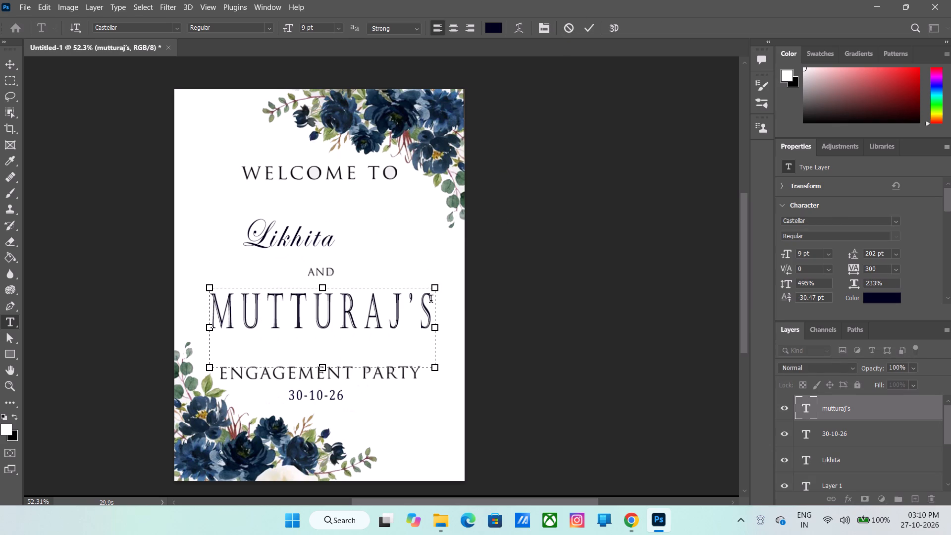
{"action": "left_click_drag", "start_coordinate": [433, 297], "coordinate": [175, 323]}
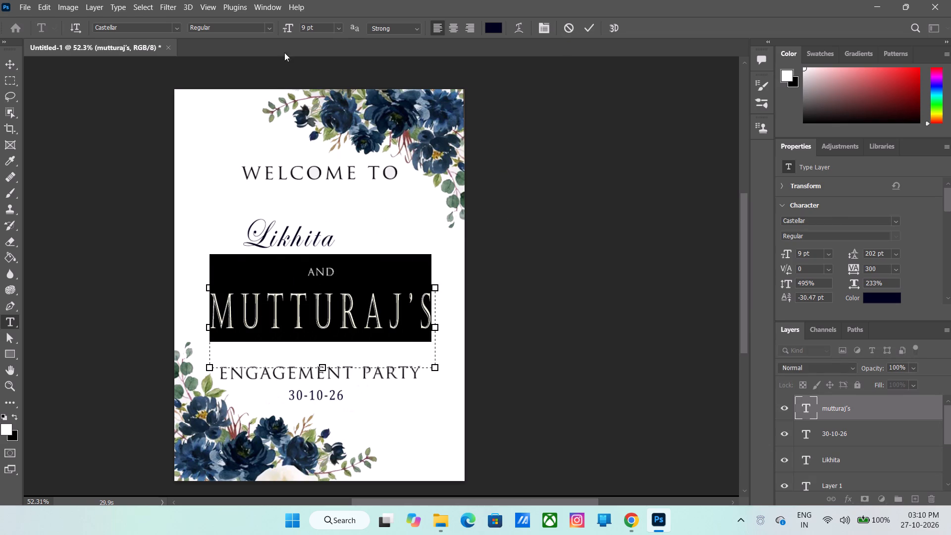
{"action": "left_click", "coordinate": [174, 29]}
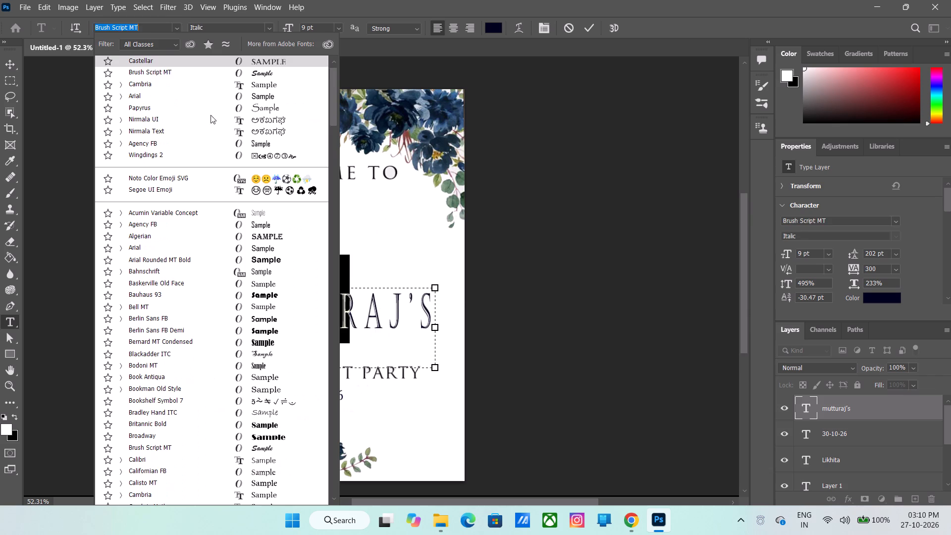
{"action": "scroll", "coordinate": [265, 333], "scroll_direction": "down", "scroll_amount": 1}
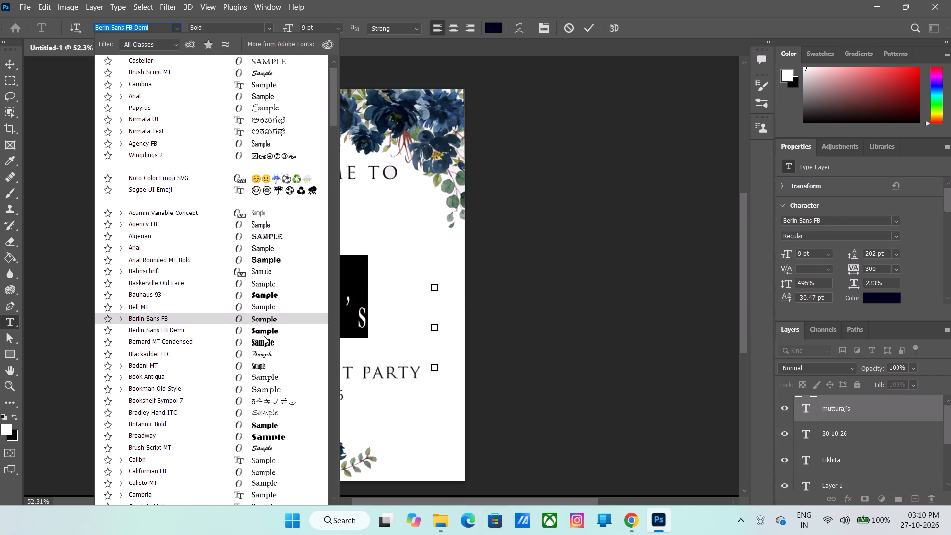
{"action": "scroll", "coordinate": [264, 336], "scroll_direction": "down", "scroll_amount": 6}
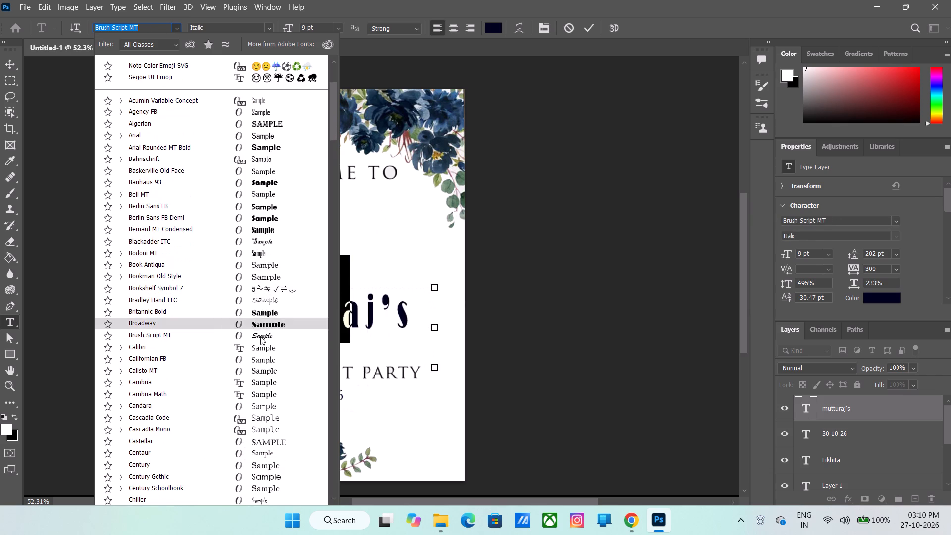
{"action": "scroll", "coordinate": [260, 460], "scroll_direction": "down", "scroll_amount": 2}
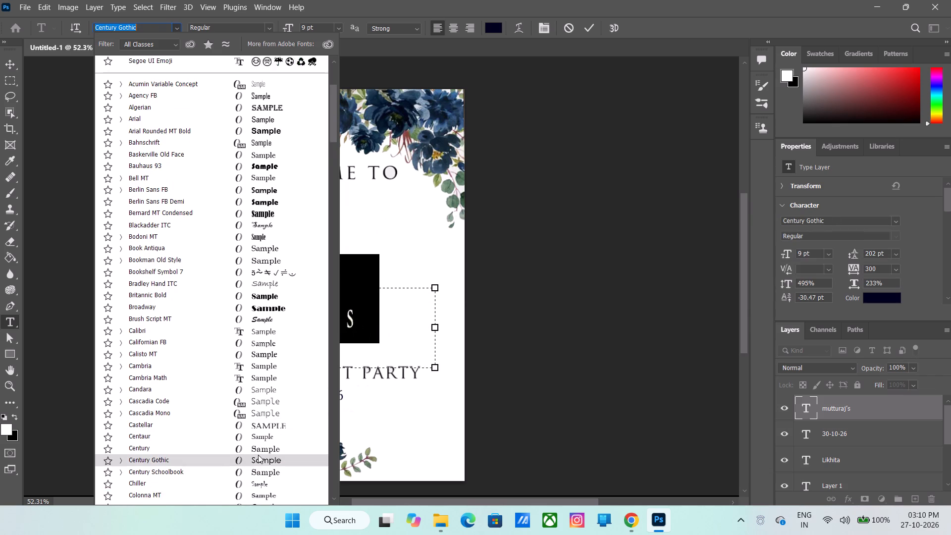
{"action": "scroll", "coordinate": [258, 445], "scroll_direction": "down", "scroll_amount": 8}
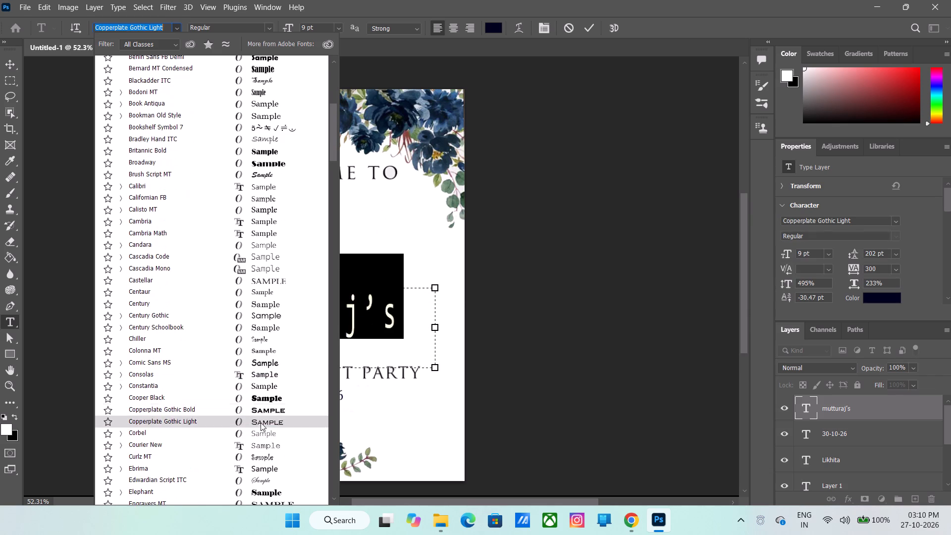
{"action": "scroll", "coordinate": [261, 423], "scroll_direction": "down", "scroll_amount": 3}
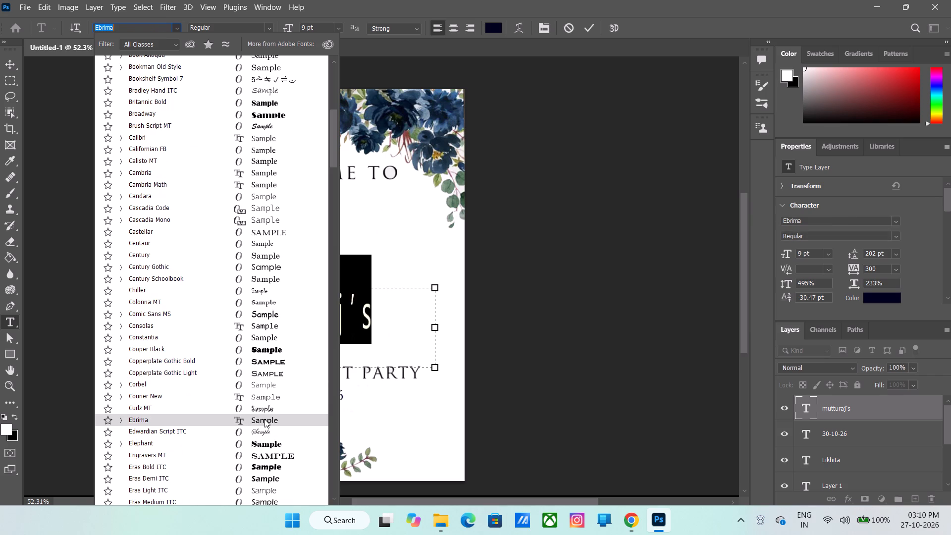
{"action": "left_click", "coordinate": [266, 427]}
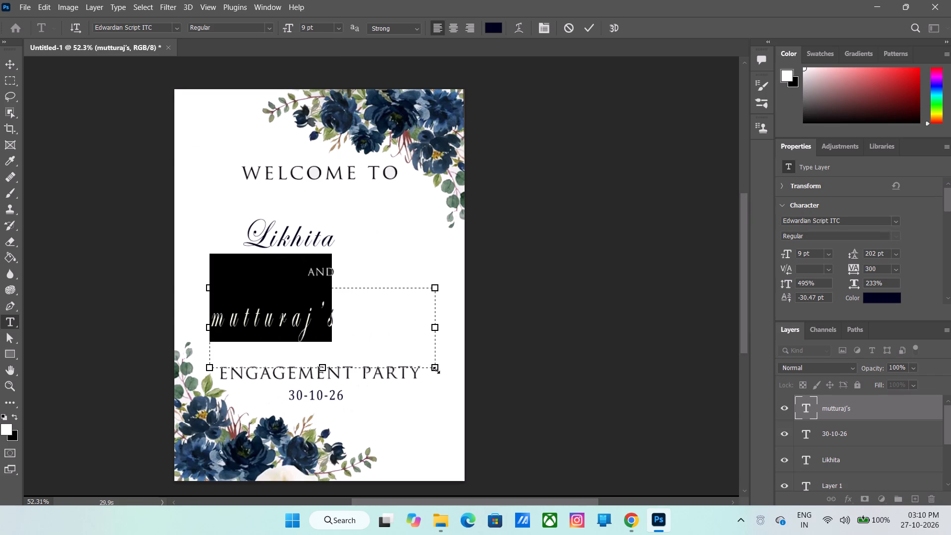
Shrink the mutturaj's text box around its lettering, move the line right to centre it beneath AND, and commit the edit.
{"action": "left_click_drag", "start_coordinate": [437, 370], "coordinate": [369, 355]}
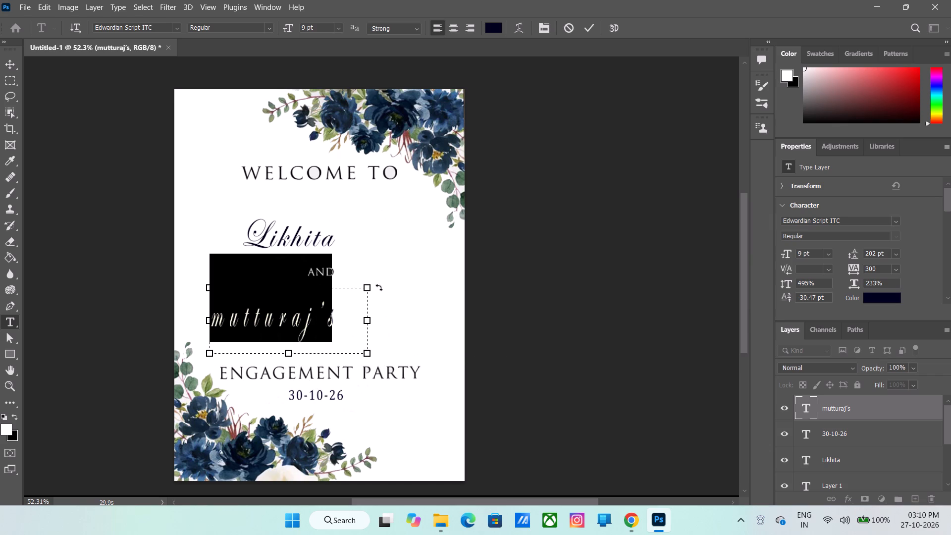
{"action": "left_click_drag", "start_coordinate": [397, 355], "coordinate": [407, 357]}
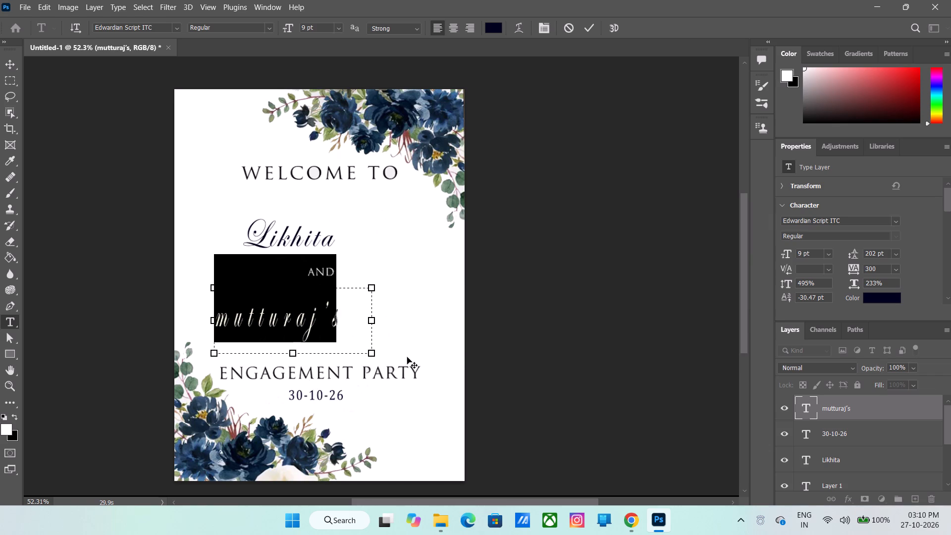
{"action": "left_click_drag", "start_coordinate": [407, 357], "coordinate": [450, 351]}
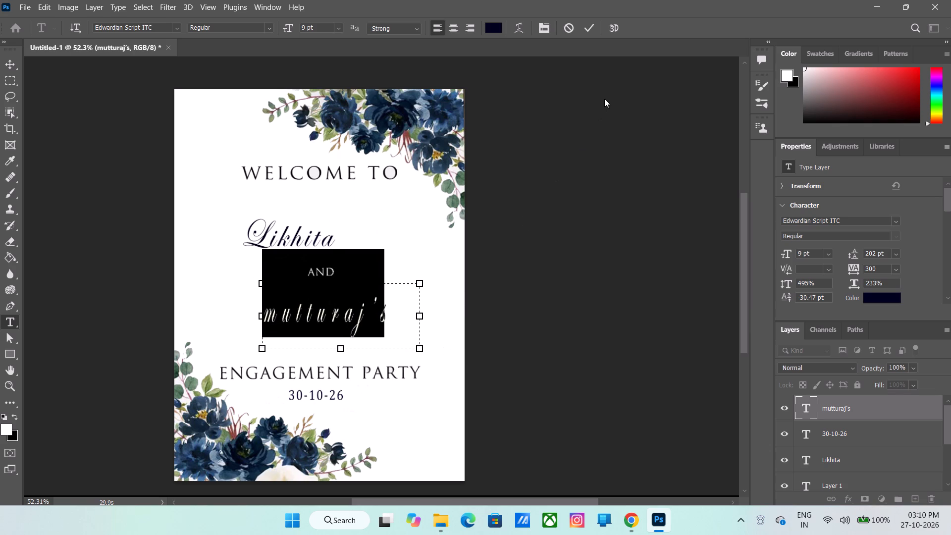
{"action": "left_click", "coordinate": [592, 35]}
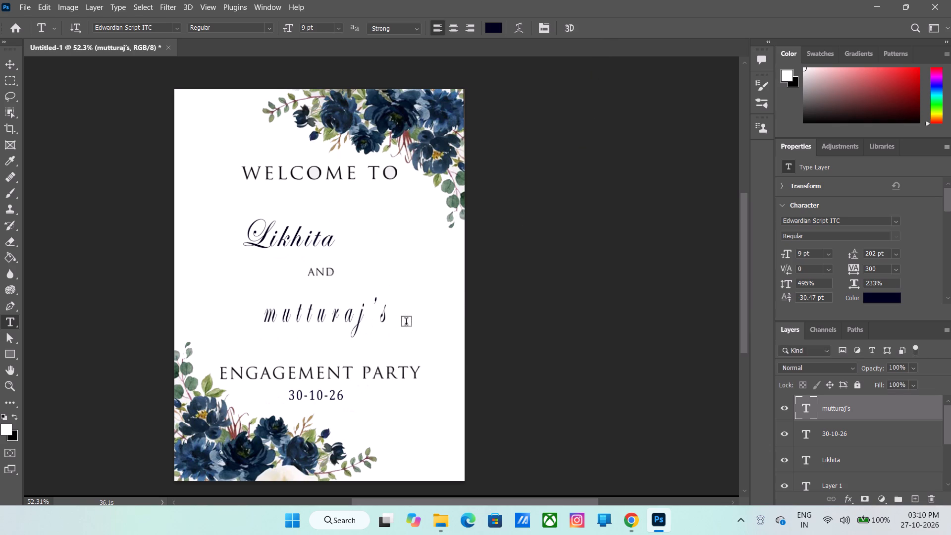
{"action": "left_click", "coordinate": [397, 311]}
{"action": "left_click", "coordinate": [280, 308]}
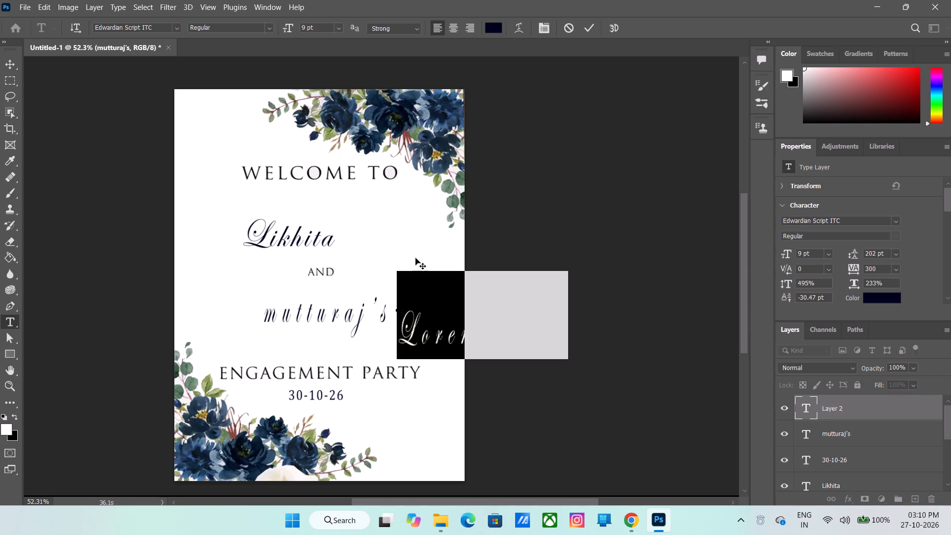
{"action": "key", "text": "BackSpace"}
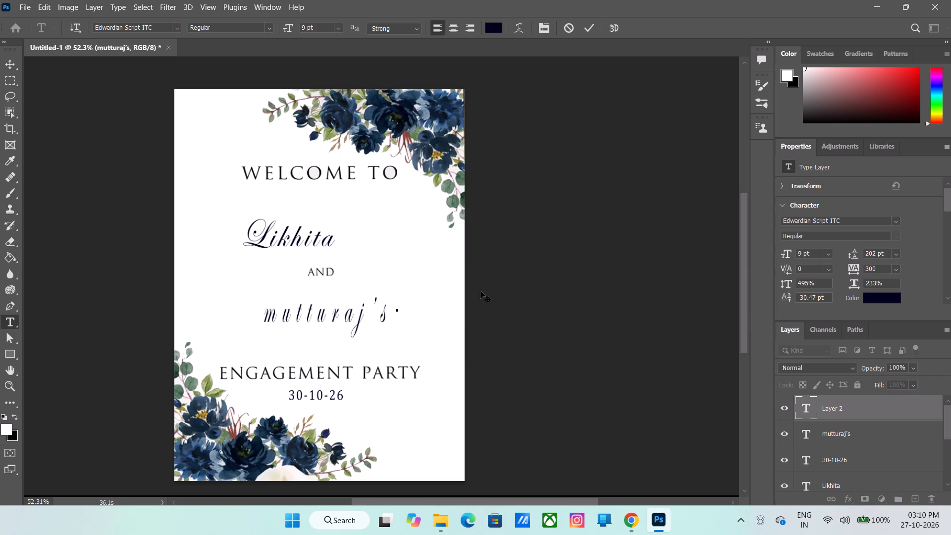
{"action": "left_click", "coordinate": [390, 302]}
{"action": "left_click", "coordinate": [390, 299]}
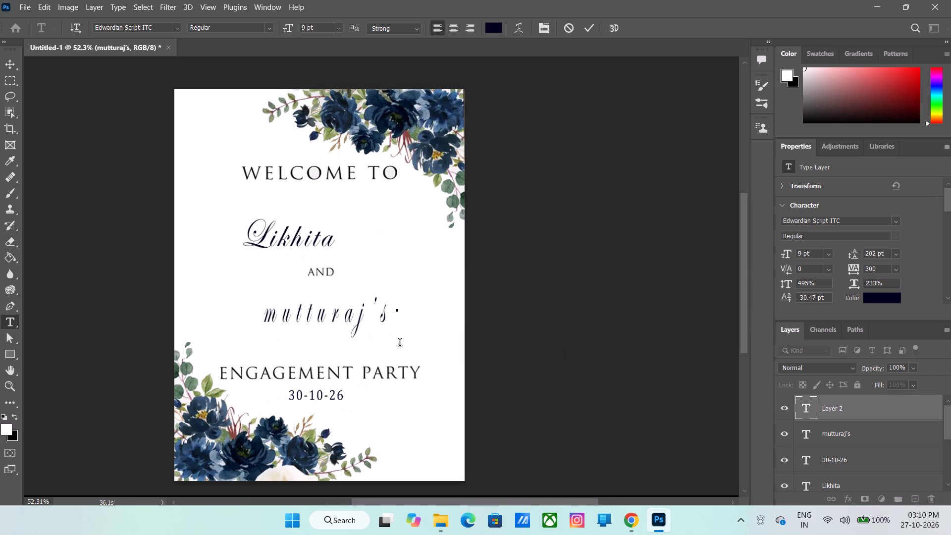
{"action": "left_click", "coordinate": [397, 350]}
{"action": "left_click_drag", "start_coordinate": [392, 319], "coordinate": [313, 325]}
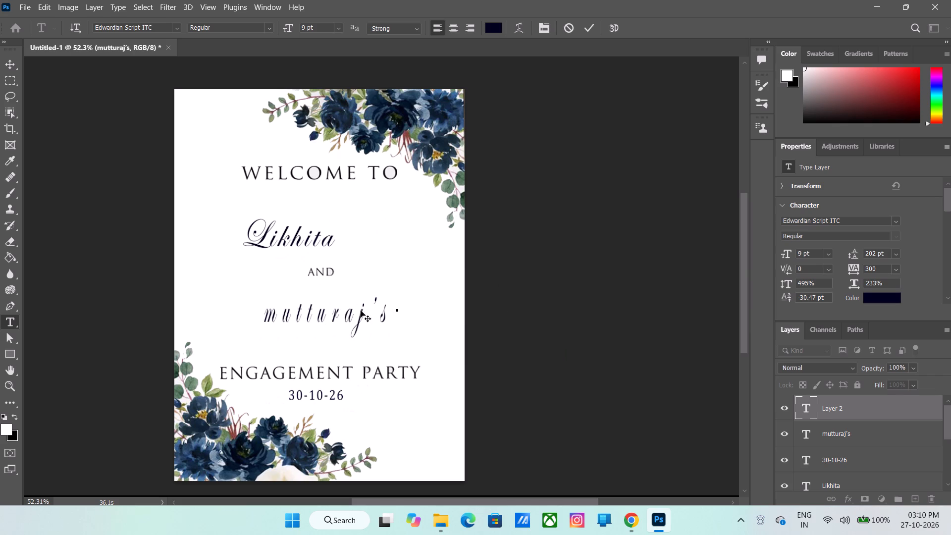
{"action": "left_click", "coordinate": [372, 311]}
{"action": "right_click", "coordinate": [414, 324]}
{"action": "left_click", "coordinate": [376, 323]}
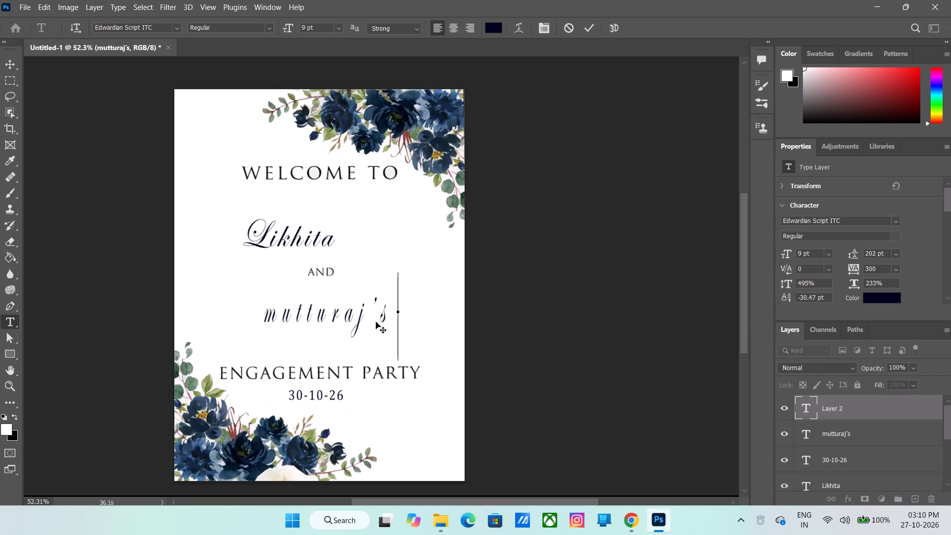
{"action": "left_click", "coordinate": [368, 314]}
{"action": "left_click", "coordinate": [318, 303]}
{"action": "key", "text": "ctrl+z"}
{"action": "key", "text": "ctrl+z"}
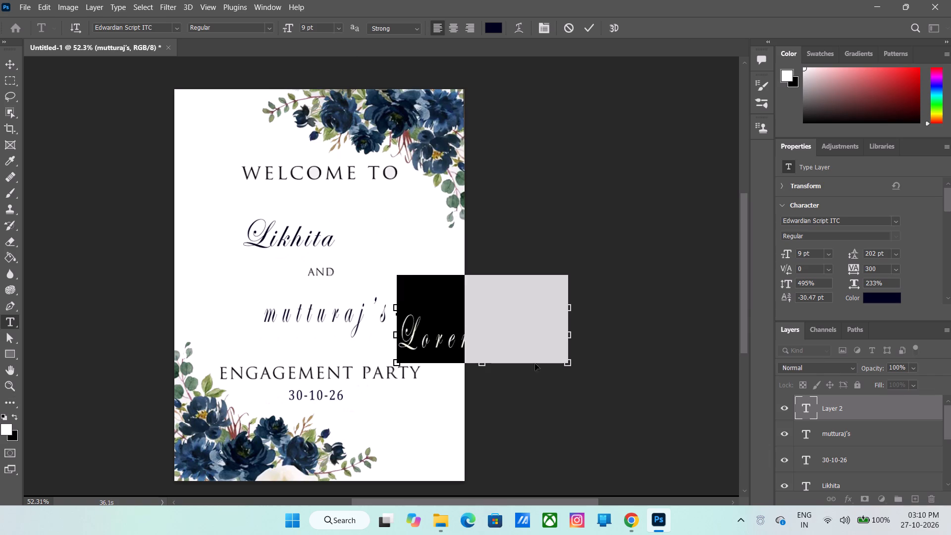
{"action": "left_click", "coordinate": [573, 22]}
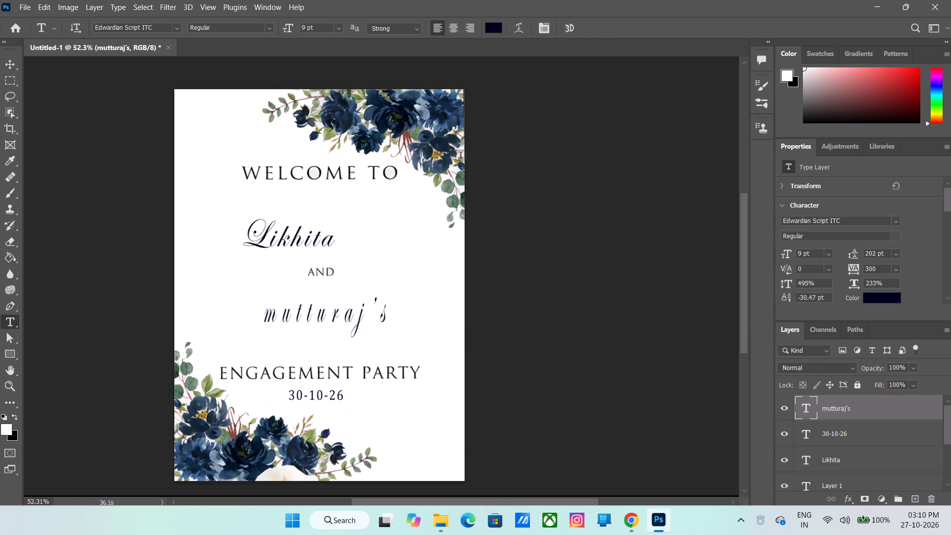
Replace the second name line beneath AND with the capitalised text Mutturaj's and commit the text edit.
{"action": "left_click", "coordinate": [347, 308]}
{"action": "left_click", "coordinate": [382, 319]}
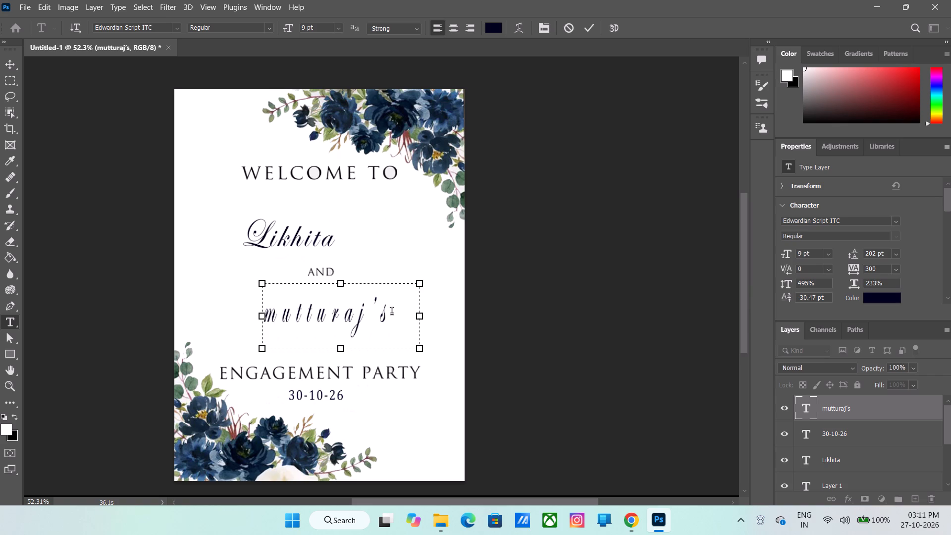
{"action": "key", "text": "BackSpace"}
{"action": "key", "text": "BackSpace"}
{"action": "key", "text": "BackSpace"}
{"action": "key", "text": "BackSpace"}
{"action": "key", "text": "BackSpace"}
{"action": "key", "text": "BackSpace"}
{"action": "key", "text": "BackSpace"}
{"action": "key", "text": "BackSpace"}
{"action": "key", "text": "BackSpace"}
{"action": "key", "text": "BackSpace"}
{"action": "key", "text": "BackSpace"}
{"action": "key", "text": "BackSpace"}
{"action": "key", "text": "BackSpace"}
{"action": "key", "text": "BackSpace"}
{"action": "key", "text": "BackSpace"}
{"action": "key", "text": "BackSpace"}
{"action": "key", "text": "BackSpace"}
{"action": "key", "text": "BackSpace"}
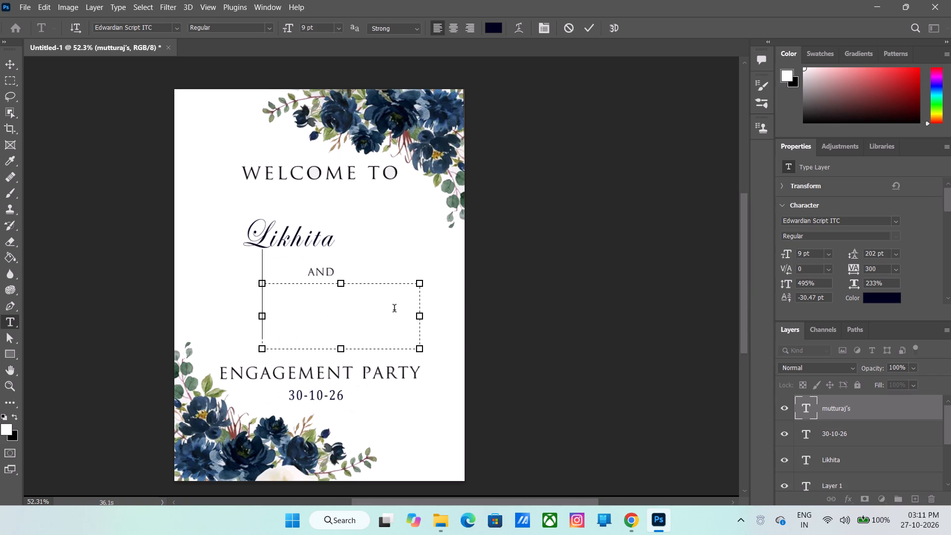
{"action": "key", "text": "shift+m"}
{"action": "key", "text": "u"}
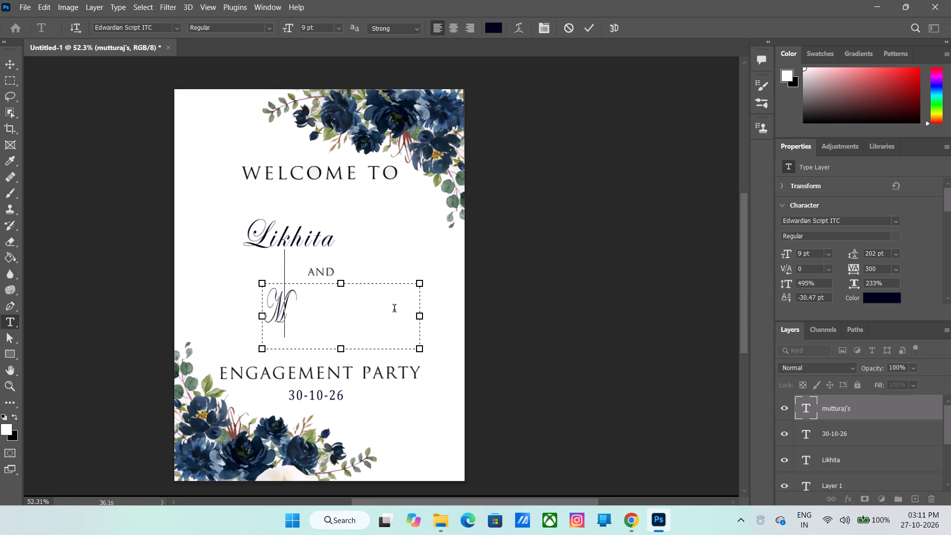
{"action": "key", "text": "t"}
{"action": "type", "text": "turaj"}
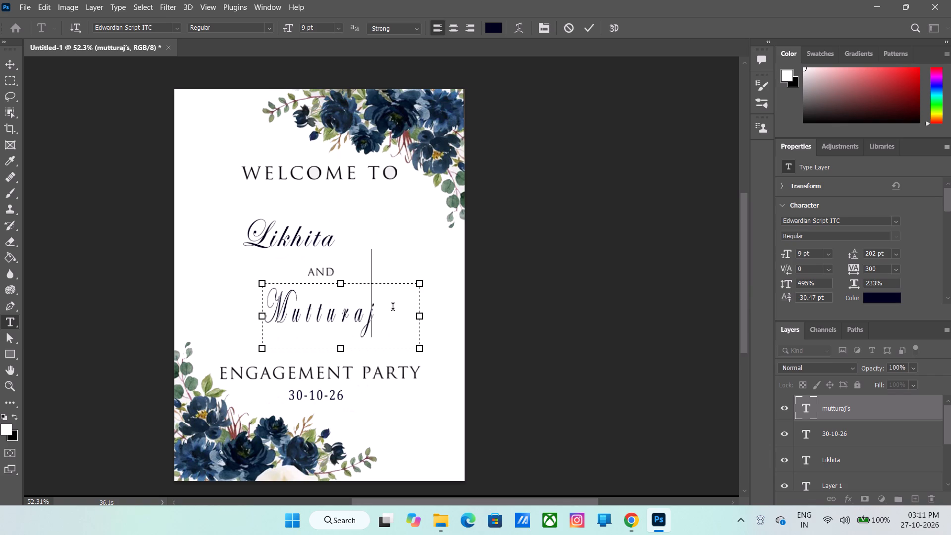
{"action": "type", "text": "'s"}
{"action": "left_click", "coordinate": [301, 236]}
{"action": "left_click", "coordinate": [585, 24]}
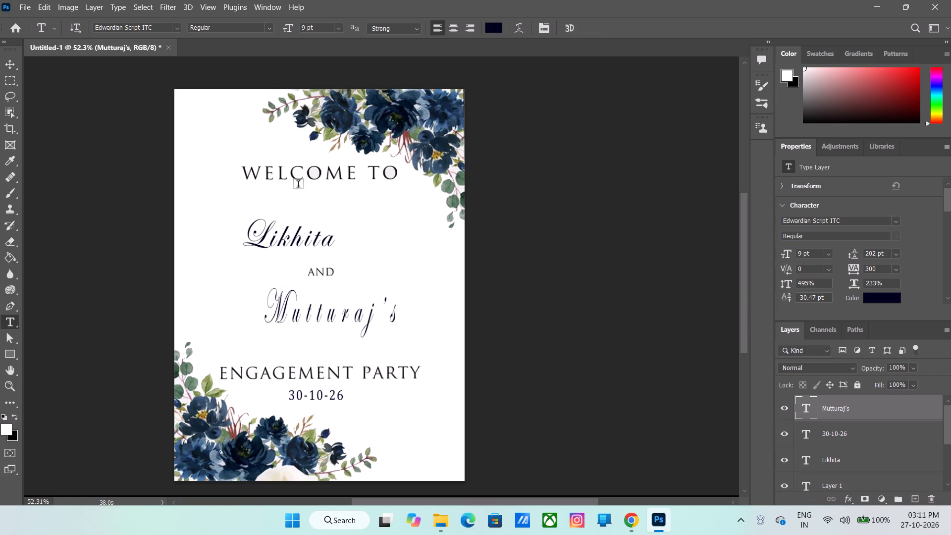
Open the Likhita line for editing and shorten its text box so the lower edge sits around the top of AND.
{"action": "left_click", "coordinate": [281, 233]}
{"action": "left_click", "coordinate": [362, 243]}
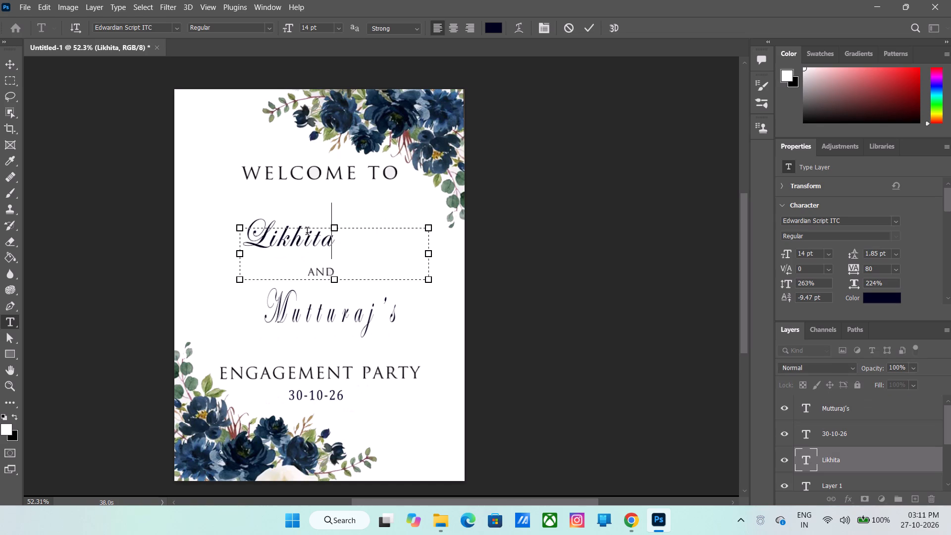
{"action": "left_click", "coordinate": [342, 313]}
{"action": "left_click", "coordinate": [367, 314]}
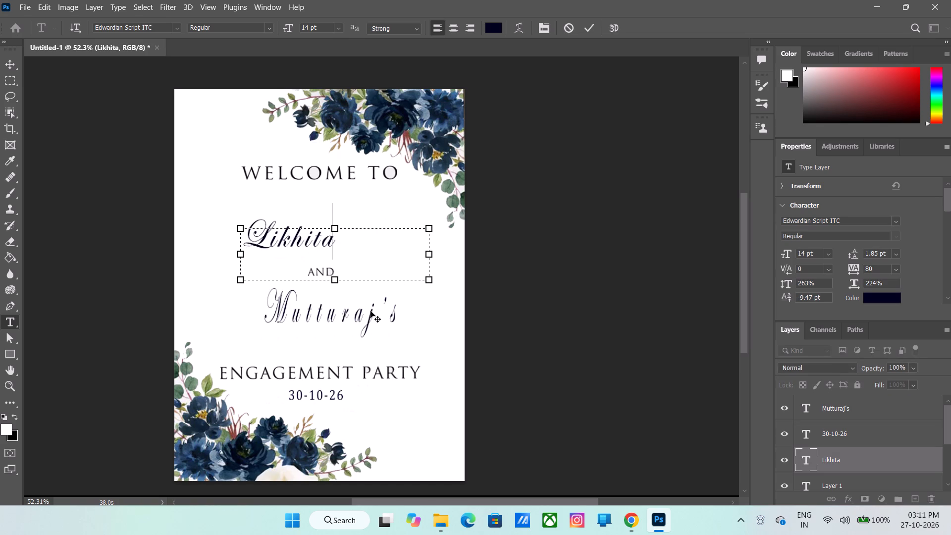
{"action": "double_click", "coordinate": [374, 311]}
{"action": "left_click_drag", "start_coordinate": [431, 278], "coordinate": [487, 296]}
{"action": "left_click_drag", "start_coordinate": [487, 302], "coordinate": [478, 297]}
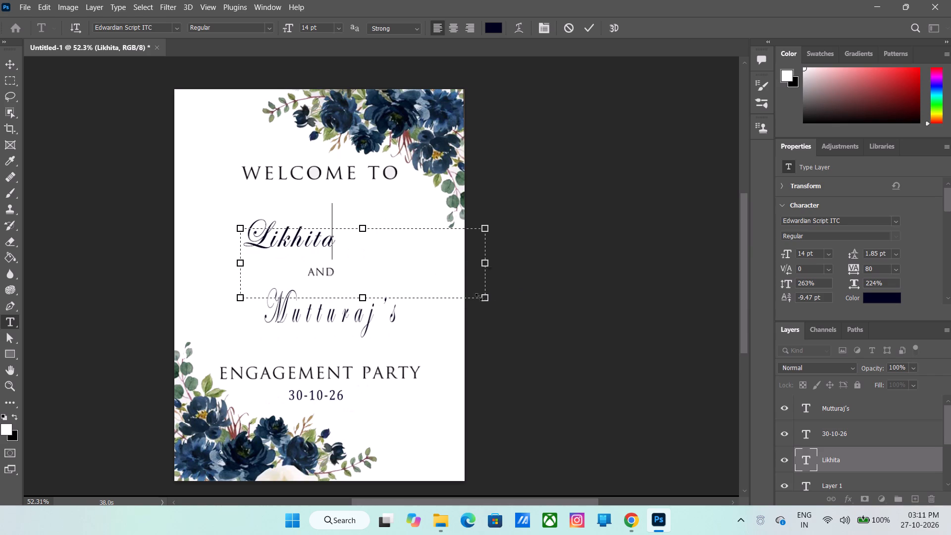
{"action": "left_click_drag", "start_coordinate": [478, 297], "coordinate": [432, 271]}
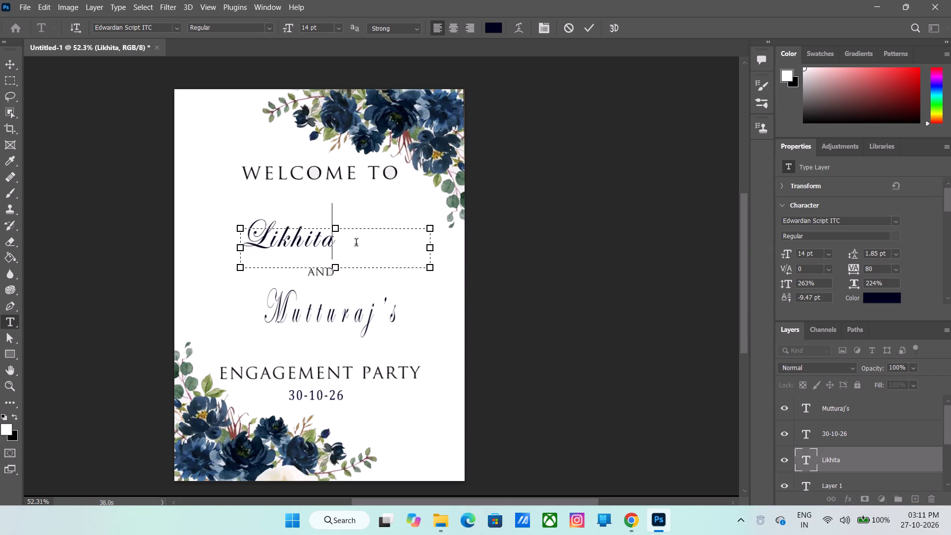
Select the whole Likhita line and set its font size to 16 pt.
{"action": "left_click_drag", "start_coordinate": [342, 244], "coordinate": [234, 264]}
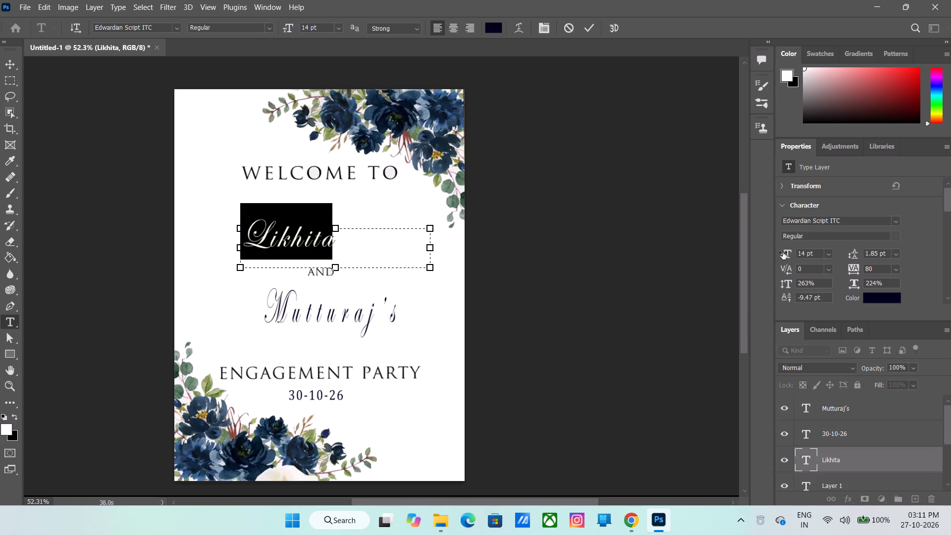
{"action": "left_click_drag", "start_coordinate": [783, 252], "coordinate": [784, 257]}
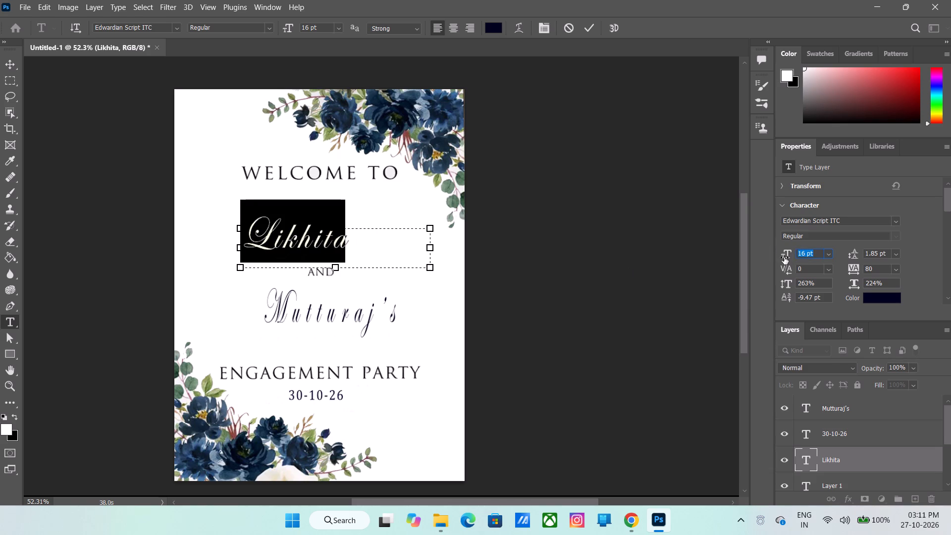
Set the Likhita line's font size to 17 pt, leading to 28 pt and tracking to 200, and commit the edit.
{"action": "left_click_drag", "start_coordinate": [784, 257], "coordinate": [785, 257]}
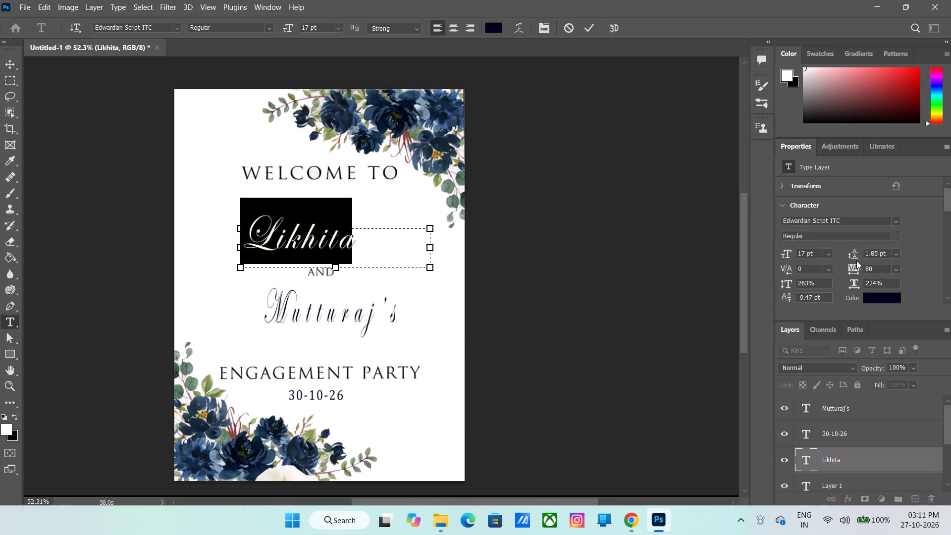
{"action": "left_click_drag", "start_coordinate": [851, 255], "coordinate": [868, 255]}
{"action": "left_click_drag", "start_coordinate": [851, 267], "coordinate": [856, 269]}
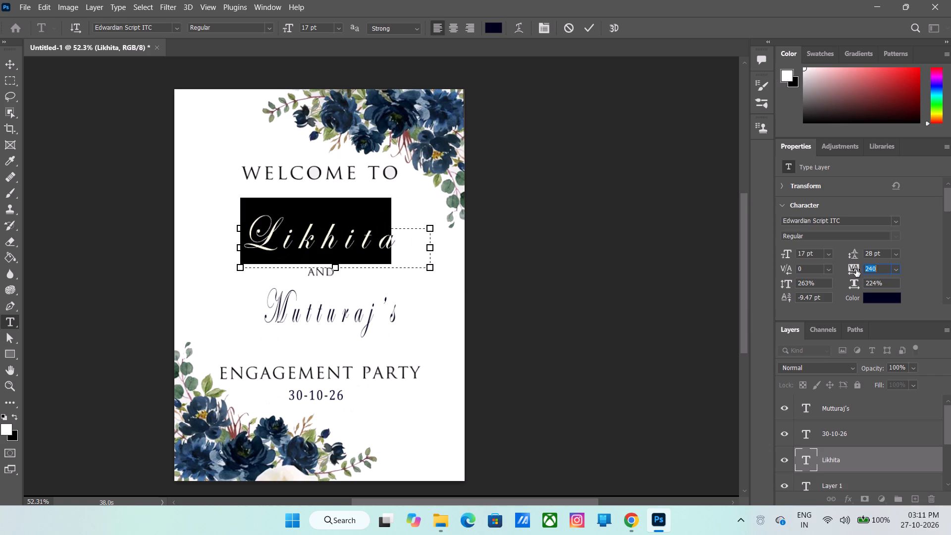
{"action": "left_click_drag", "start_coordinate": [856, 269], "coordinate": [855, 271]}
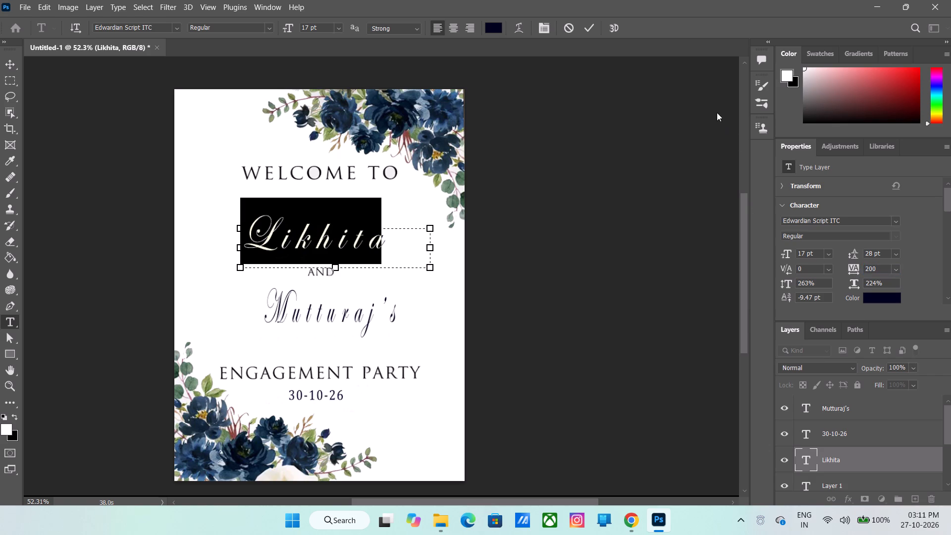
{"action": "left_click", "coordinate": [592, 29]}
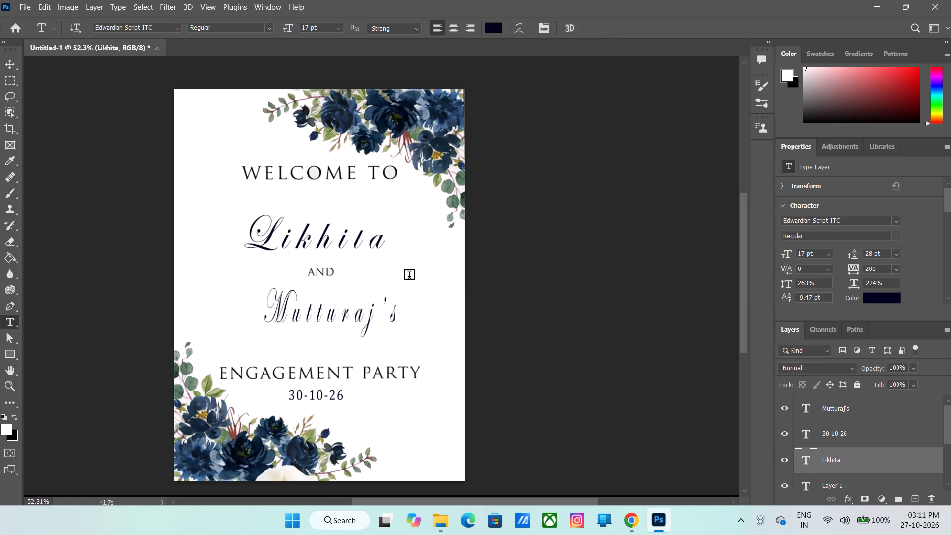
Select the whole Likhita line, change its font to Kunstler Script and commit the text edit.
{"action": "left_click", "coordinate": [312, 232]}
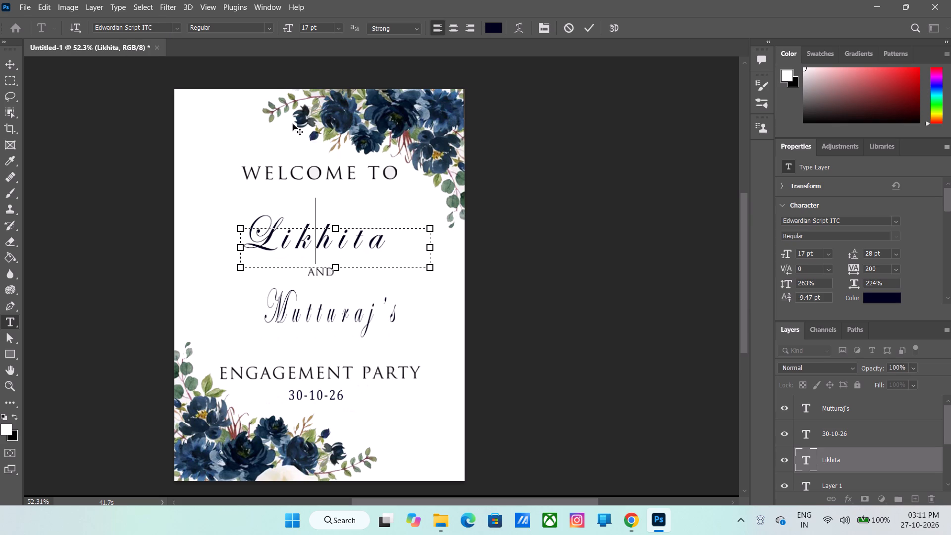
{"action": "left_click_drag", "start_coordinate": [393, 245], "coordinate": [197, 275]}
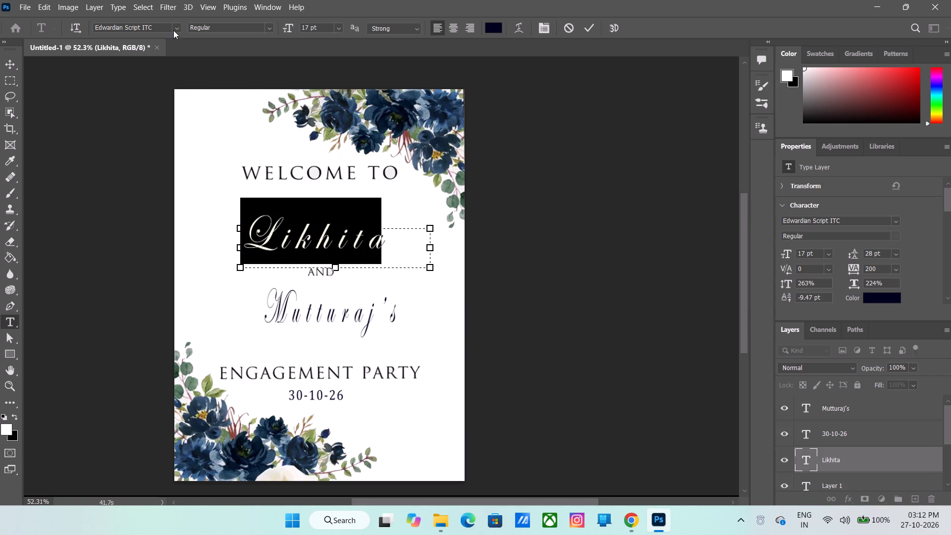
{"action": "left_click", "coordinate": [173, 30]}
{"action": "scroll", "coordinate": [231, 203], "scroll_direction": "down", "scroll_amount": 19}
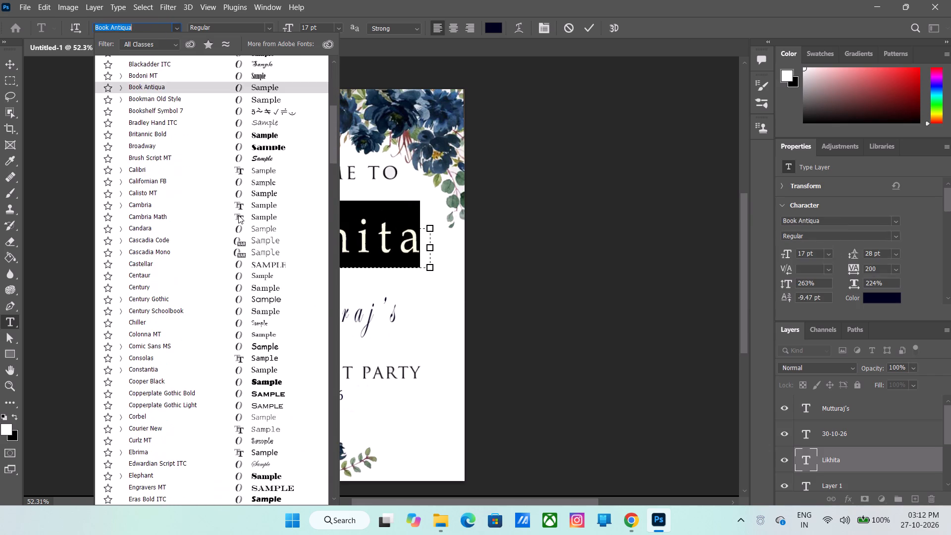
{"action": "scroll", "coordinate": [243, 234], "scroll_direction": "down", "scroll_amount": 6}
{"action": "scroll", "coordinate": [278, 326], "scroll_direction": "down", "scroll_amount": 9}
{"action": "scroll", "coordinate": [284, 380], "scroll_direction": "down", "scroll_amount": 2}
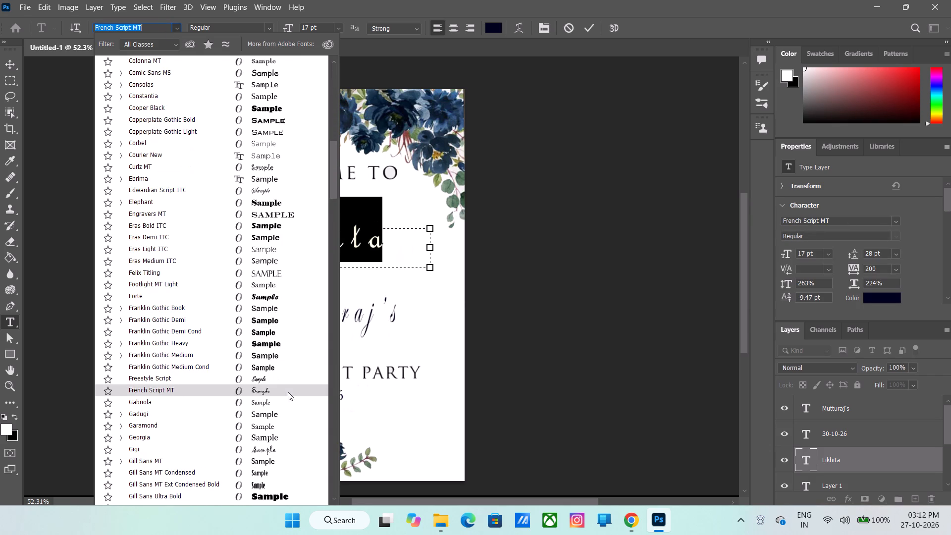
{"action": "scroll", "coordinate": [288, 401], "scroll_direction": "down", "scroll_amount": 1}
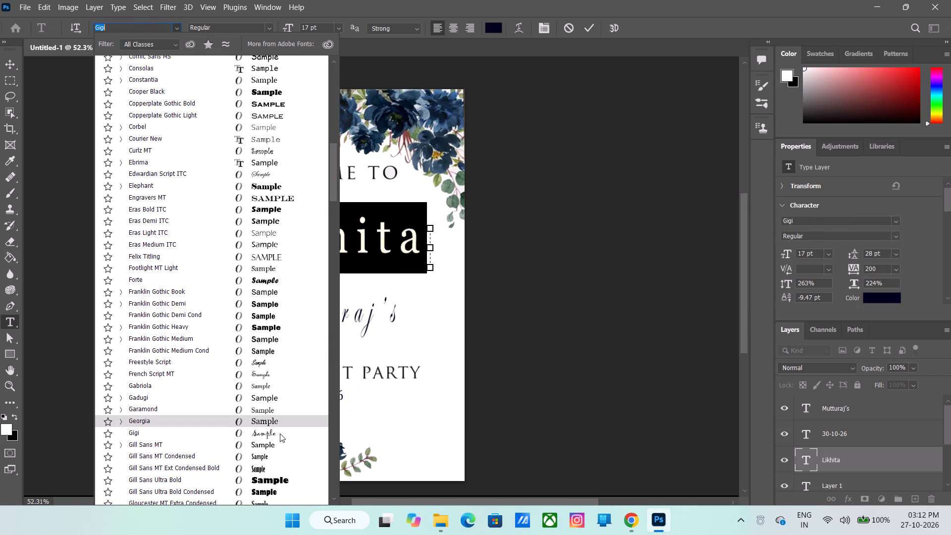
{"action": "scroll", "coordinate": [280, 476], "scroll_direction": "down", "scroll_amount": 3}
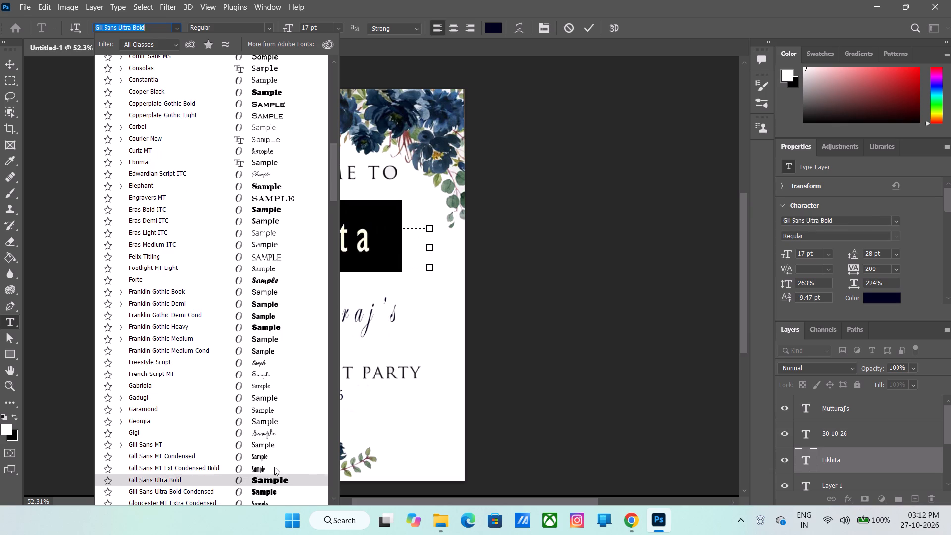
{"action": "scroll", "coordinate": [271, 441], "scroll_direction": "down", "scroll_amount": 9}
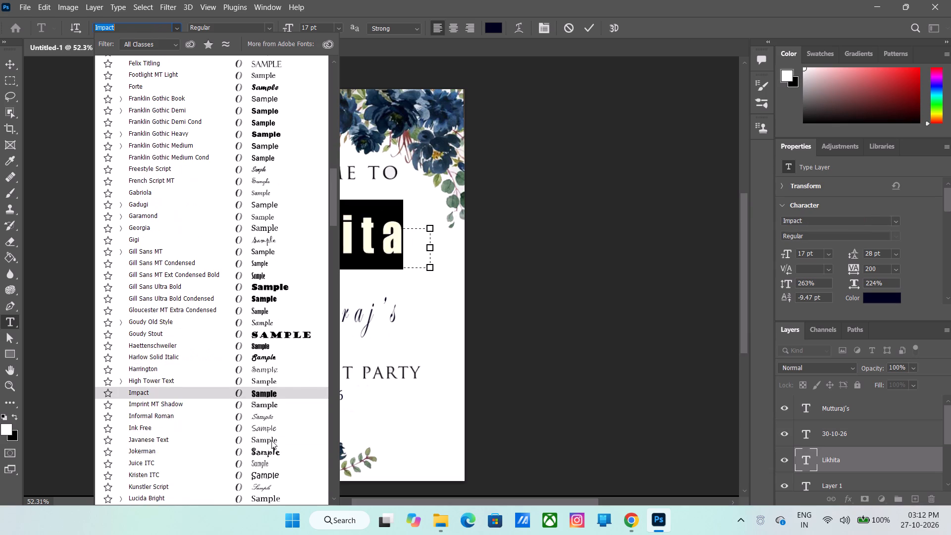
{"action": "scroll", "coordinate": [271, 440], "scroll_direction": "down", "scroll_amount": 3}
{"action": "left_click", "coordinate": [271, 440]}
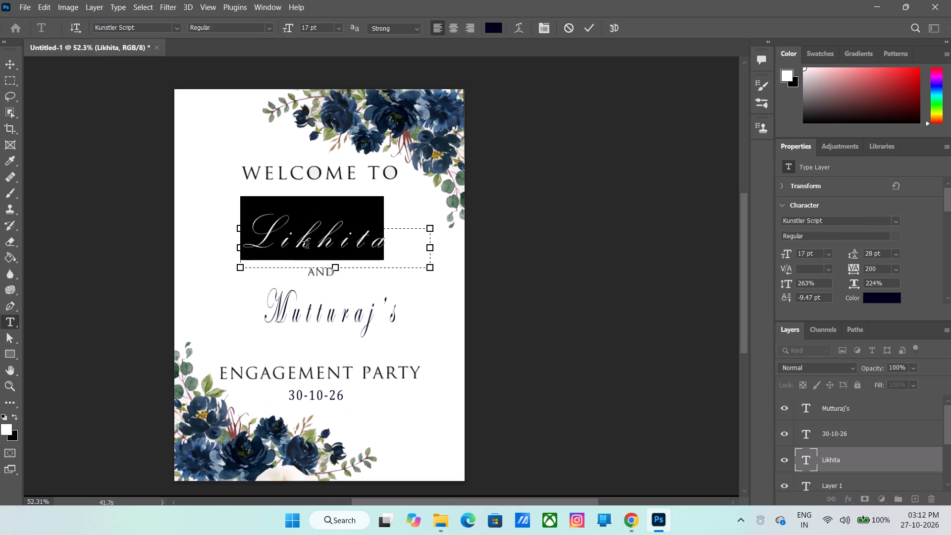
{"action": "left_click", "coordinate": [525, 269]}
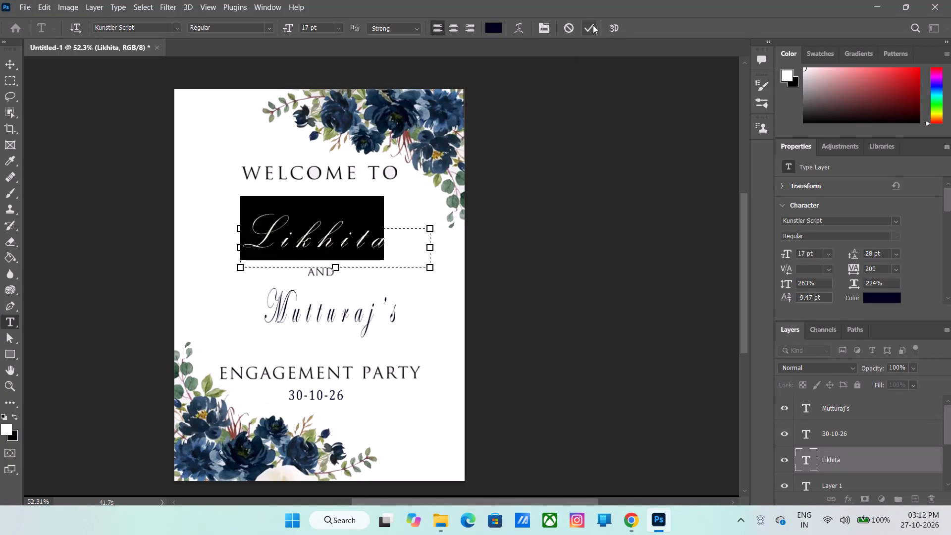
{"action": "left_click", "coordinate": [593, 25]}
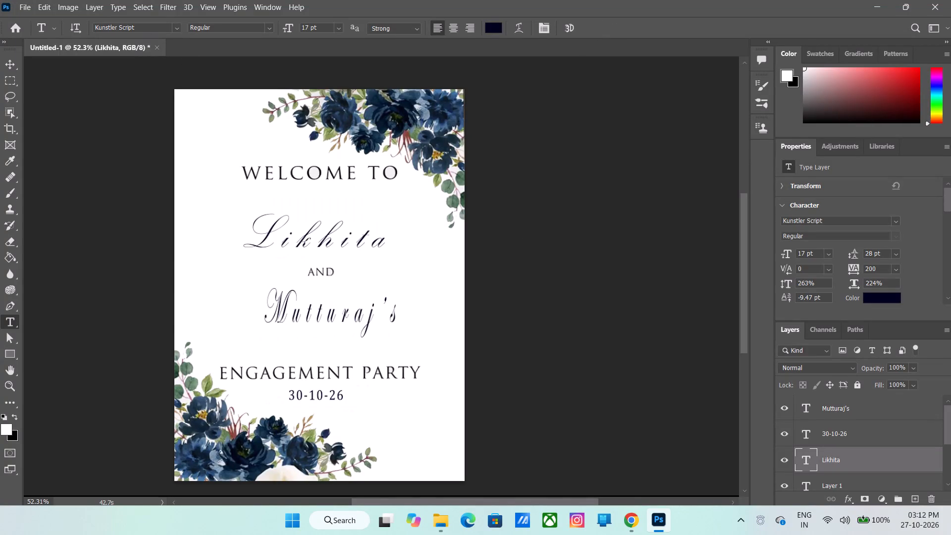
Reselect the whole Likhita line and browse the installed typefaces, previewing alternative script fonts on the name.
{"action": "left_click_drag", "start_coordinate": [384, 240], "coordinate": [248, 242]}
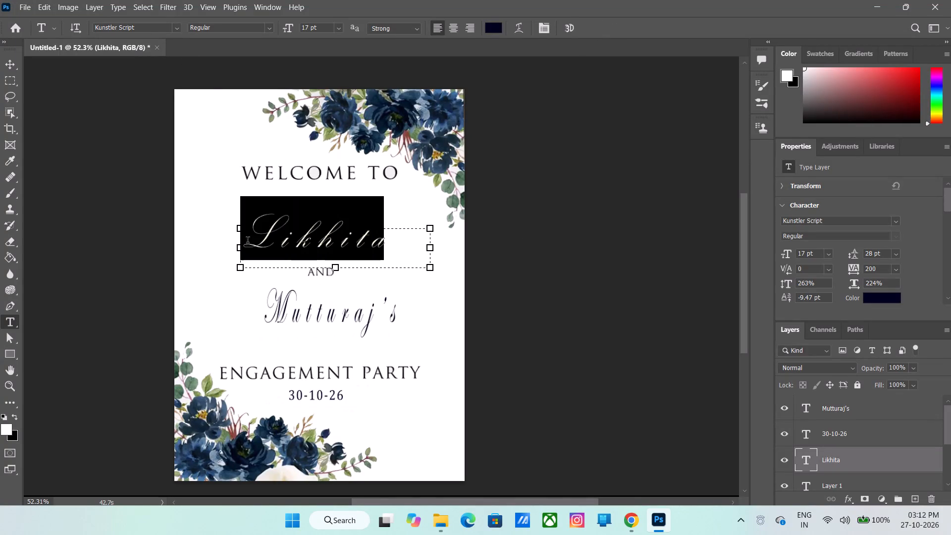
{"action": "left_click_drag", "start_coordinate": [248, 242], "coordinate": [230, 242]}
{"action": "left_click", "coordinate": [180, 27]}
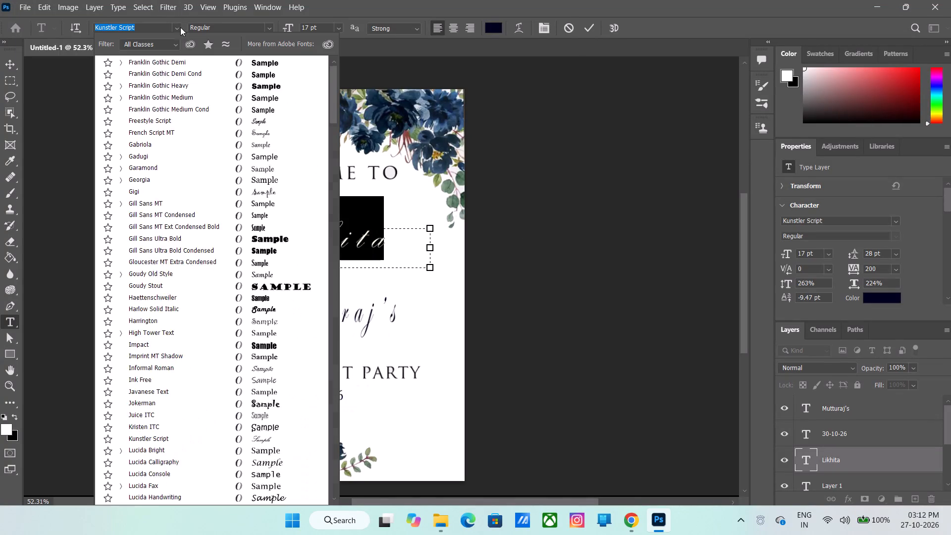
{"action": "scroll", "coordinate": [314, 260], "scroll_direction": "down", "scroll_amount": 7}
{"action": "scroll", "coordinate": [195, 245], "scroll_direction": "down", "scroll_amount": 18}
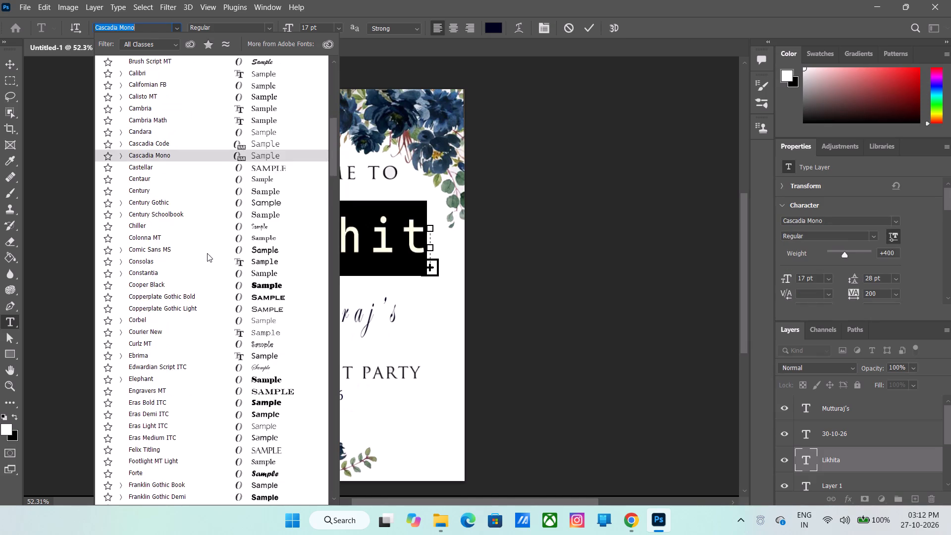
{"action": "scroll", "coordinate": [199, 260], "scroll_direction": "down", "scroll_amount": 7}
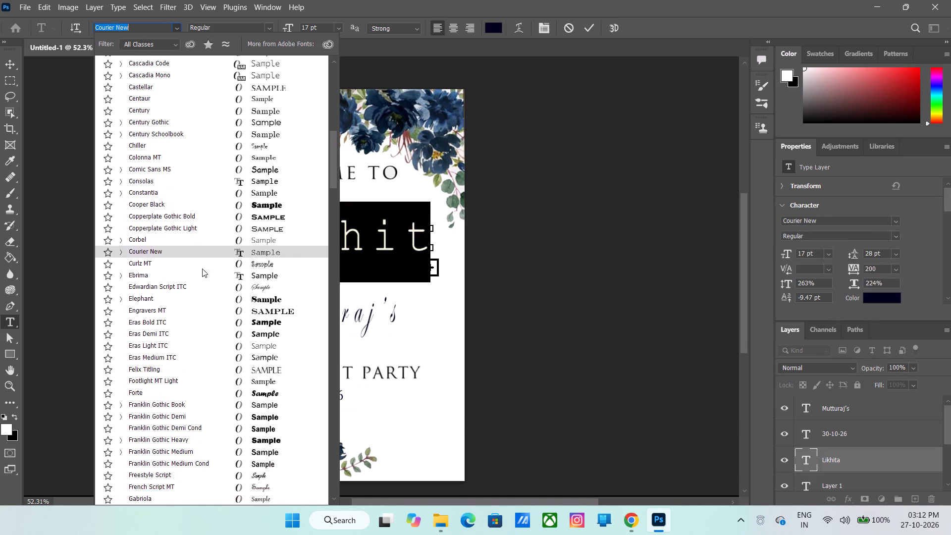
{"action": "scroll", "coordinate": [202, 268], "scroll_direction": "down", "scroll_amount": 19}
{"action": "scroll", "coordinate": [226, 289], "scroll_direction": "down", "scroll_amount": 5}
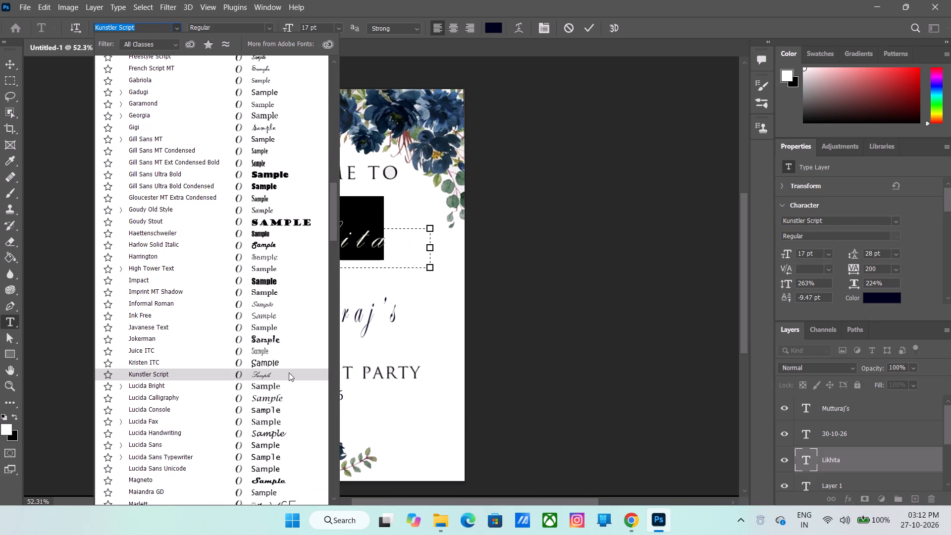
{"action": "scroll", "coordinate": [289, 373], "scroll_direction": "down", "scroll_amount": 4}
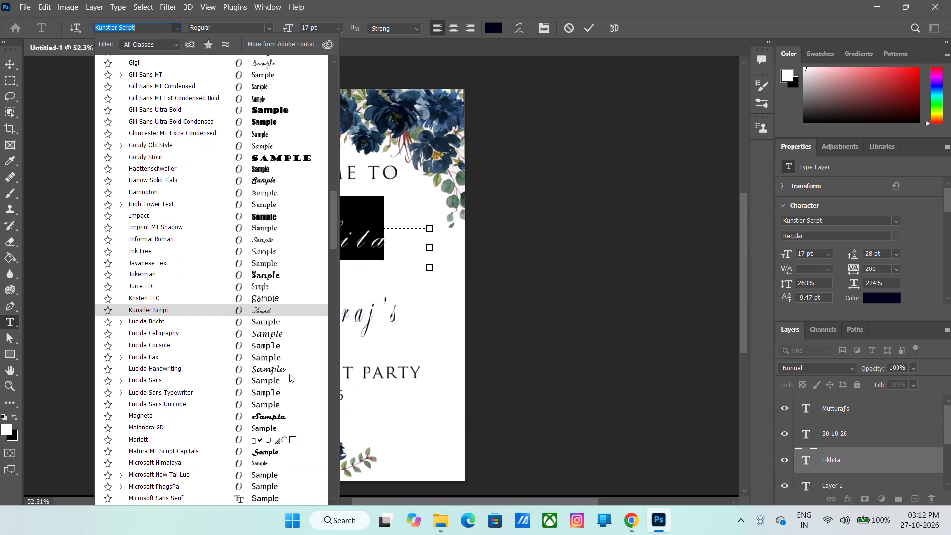
{"action": "scroll", "coordinate": [289, 375], "scroll_direction": "down", "scroll_amount": 11}
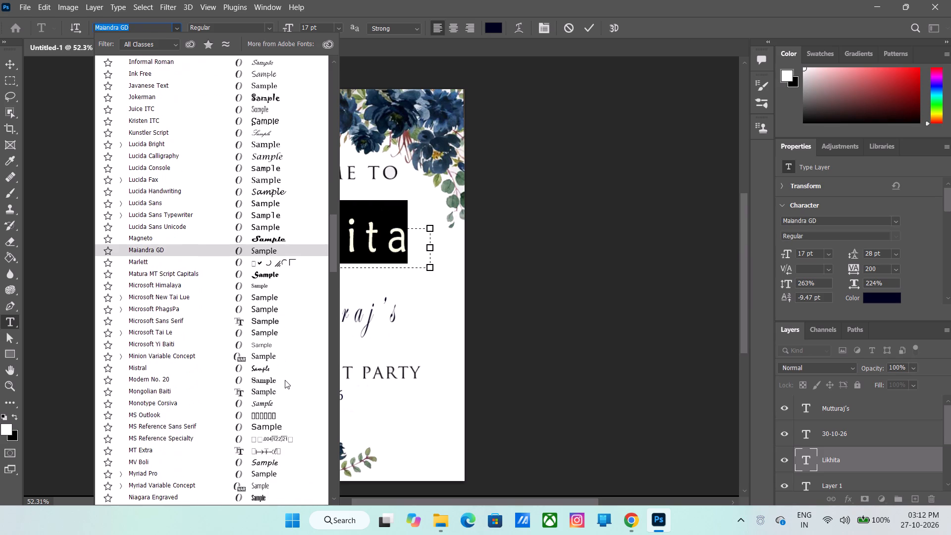
{"action": "scroll", "coordinate": [285, 380], "scroll_direction": "down", "scroll_amount": 7}
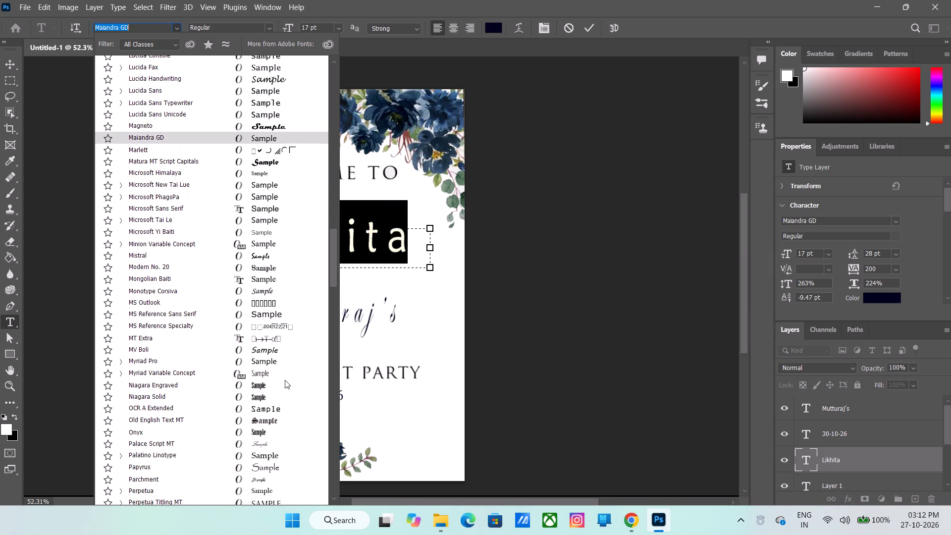
{"action": "scroll", "coordinate": [285, 380], "scroll_direction": "down", "scroll_amount": 3}
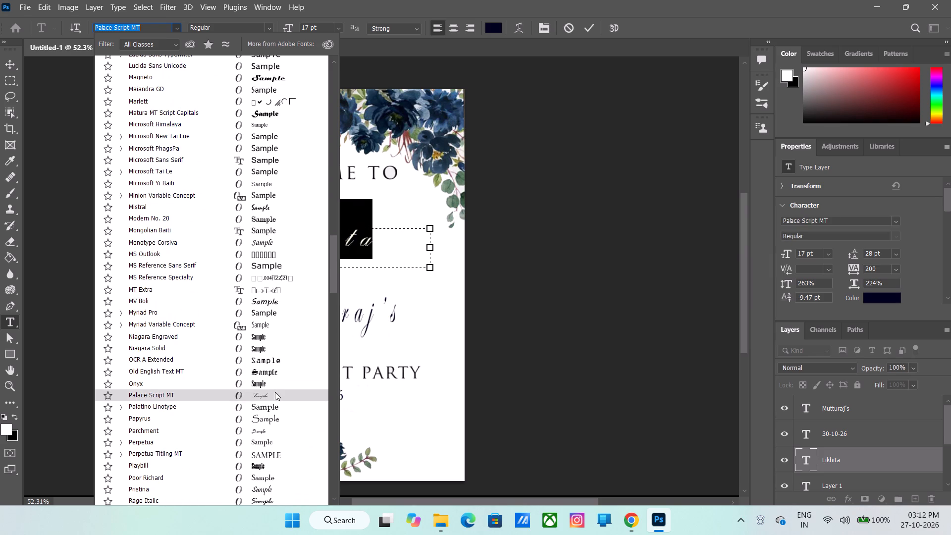
{"action": "scroll", "coordinate": [275, 392], "scroll_direction": "down", "scroll_amount": 2}
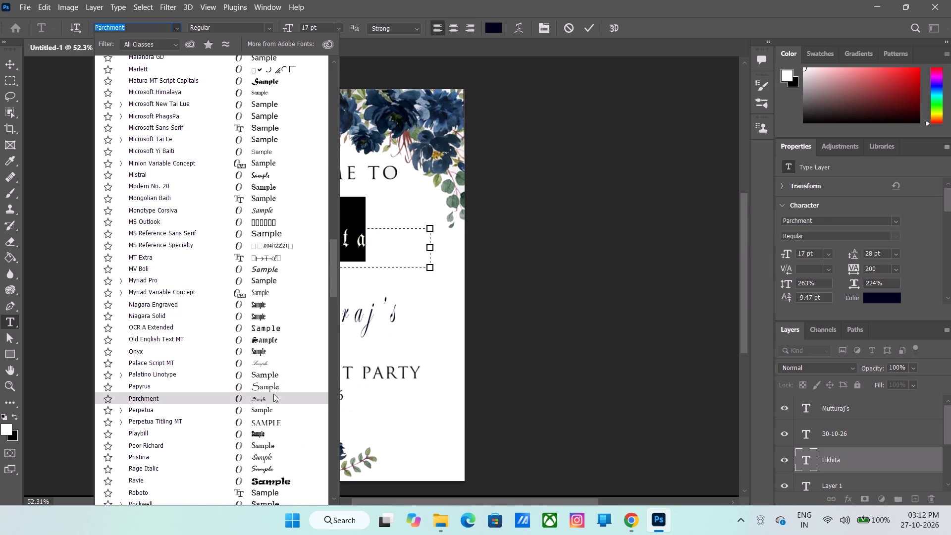
{"action": "scroll", "coordinate": [273, 394], "scroll_direction": "down", "scroll_amount": 2}
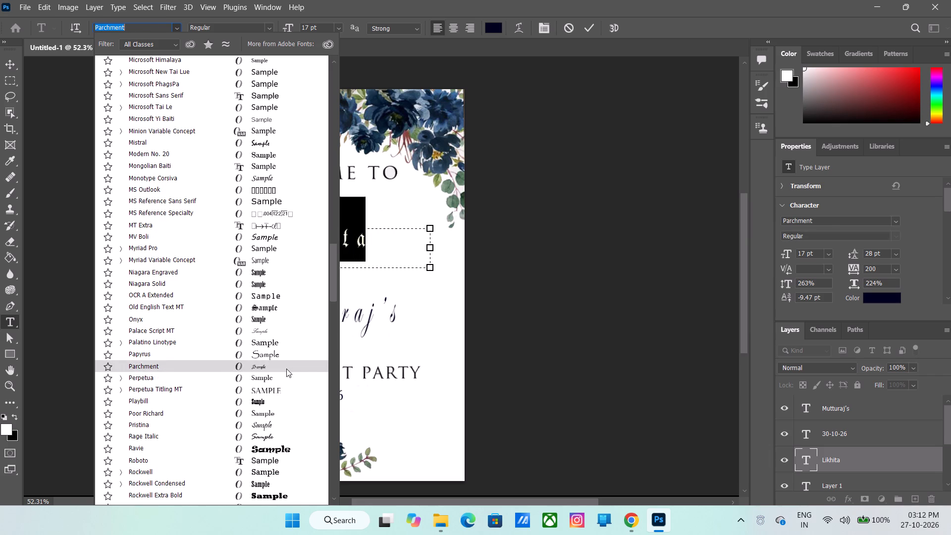
{"action": "scroll", "coordinate": [286, 369], "scroll_direction": "down", "scroll_amount": 12}
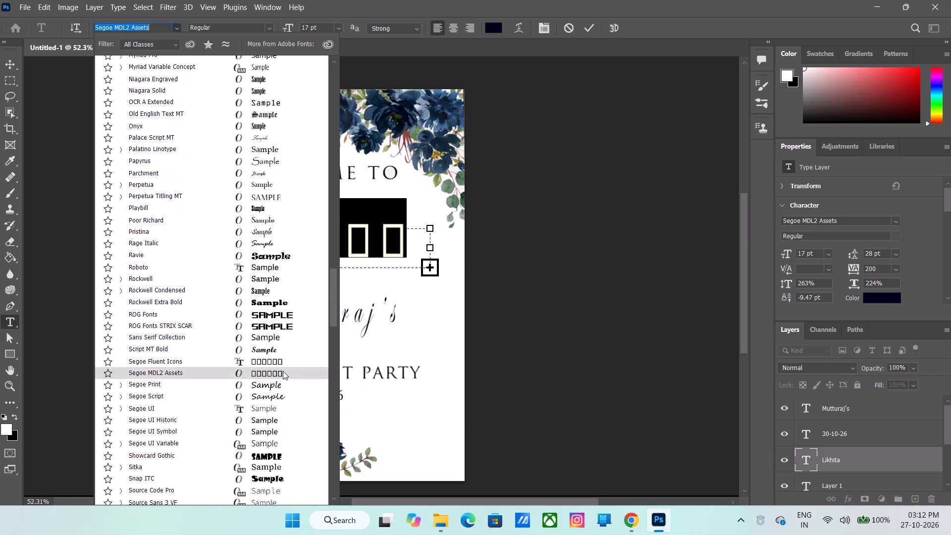
{"action": "scroll", "coordinate": [283, 371], "scroll_direction": "down", "scroll_amount": 11}
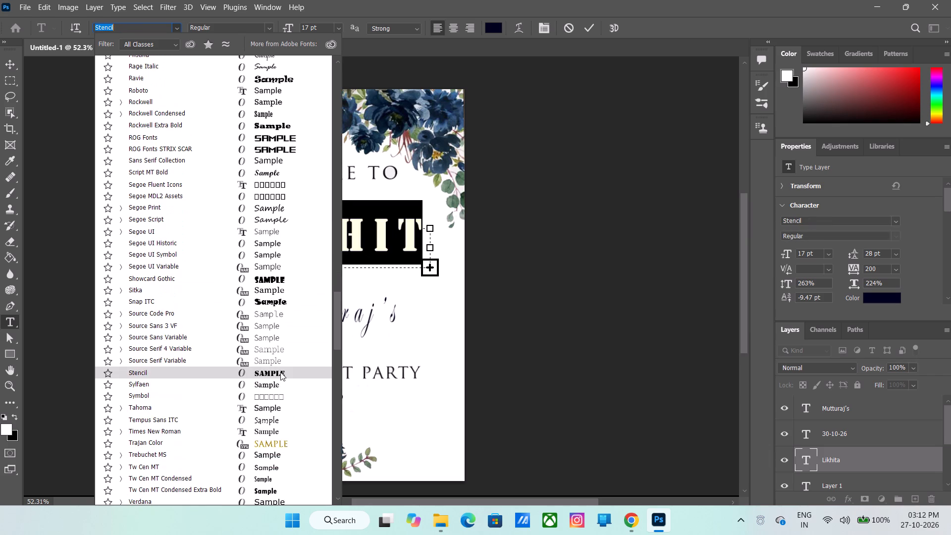
{"action": "scroll", "coordinate": [280, 372], "scroll_direction": "down", "scroll_amount": 3}
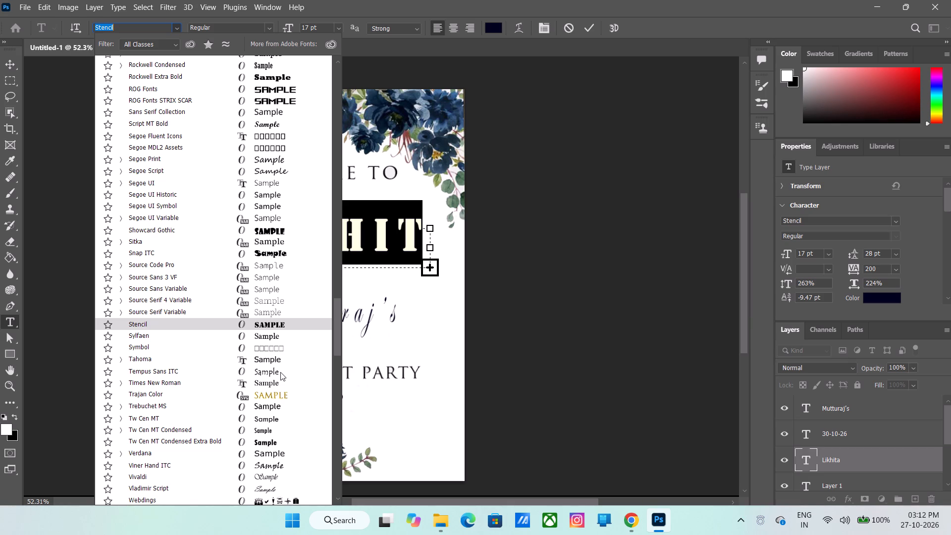
{"action": "scroll", "coordinate": [280, 372], "scroll_direction": "down", "scroll_amount": 4}
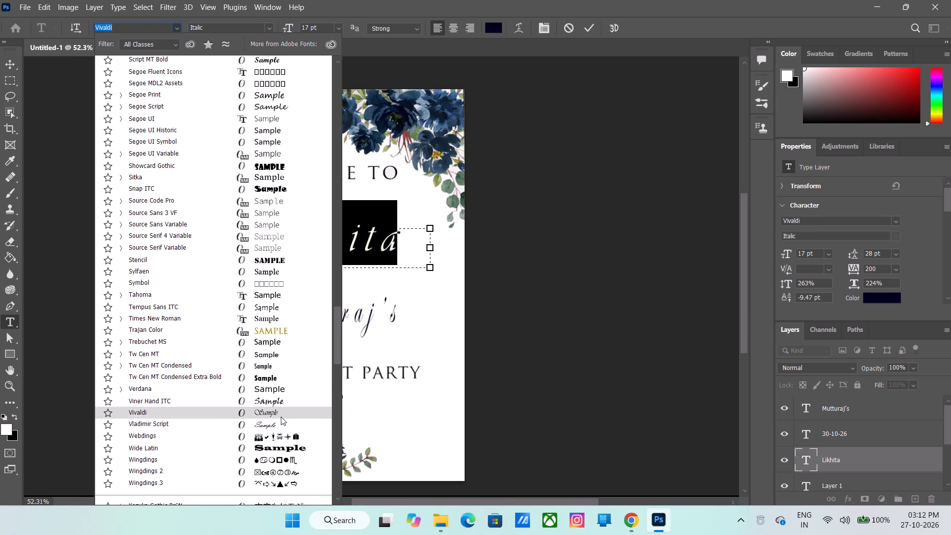
{"action": "scroll", "coordinate": [276, 436], "scroll_direction": "down", "scroll_amount": 16}
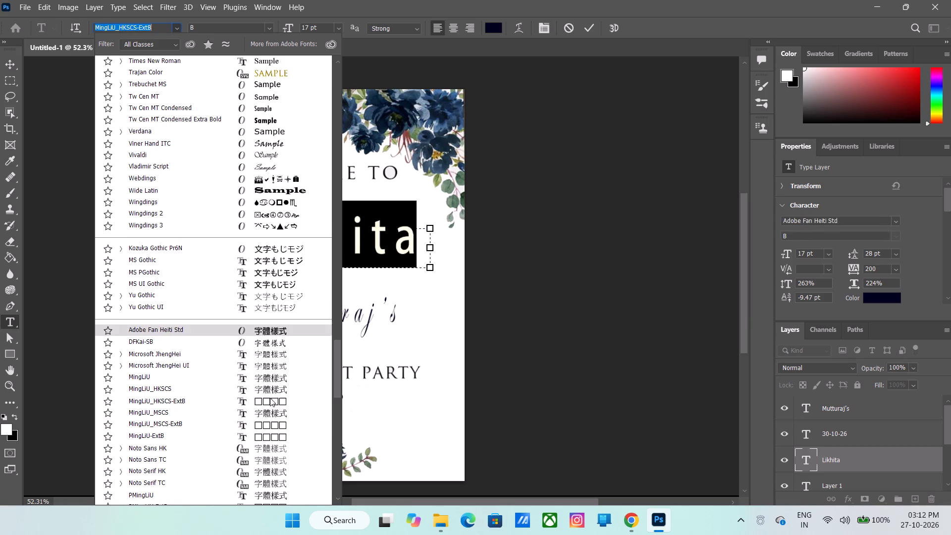
{"action": "scroll", "coordinate": [270, 394], "scroll_direction": "down", "scroll_amount": 12}
{"action": "scroll", "coordinate": [255, 342], "scroll_direction": "down", "scroll_amount": 19}
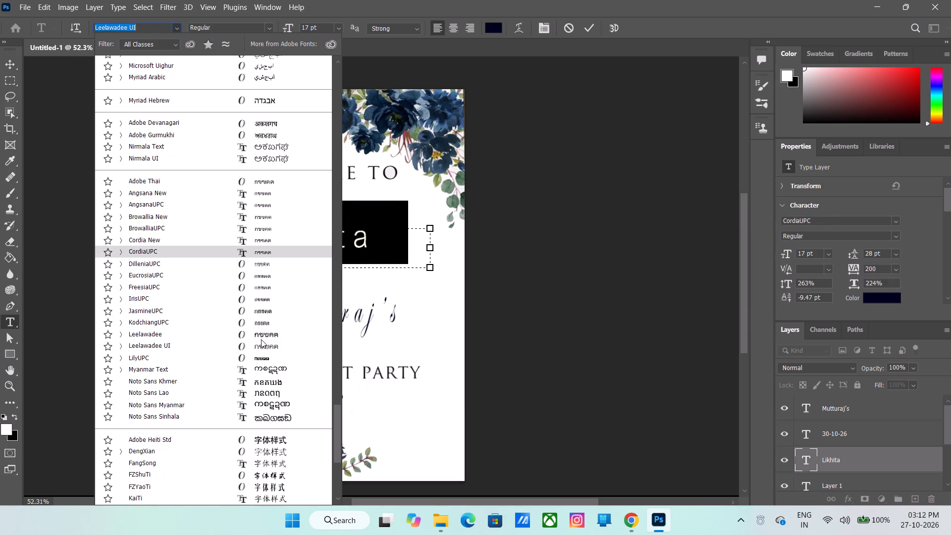
{"action": "scroll", "coordinate": [262, 337], "scroll_direction": "down", "scroll_amount": 16}
{"action": "scroll", "coordinate": [270, 313], "scroll_direction": "down", "scroll_amount": 14}
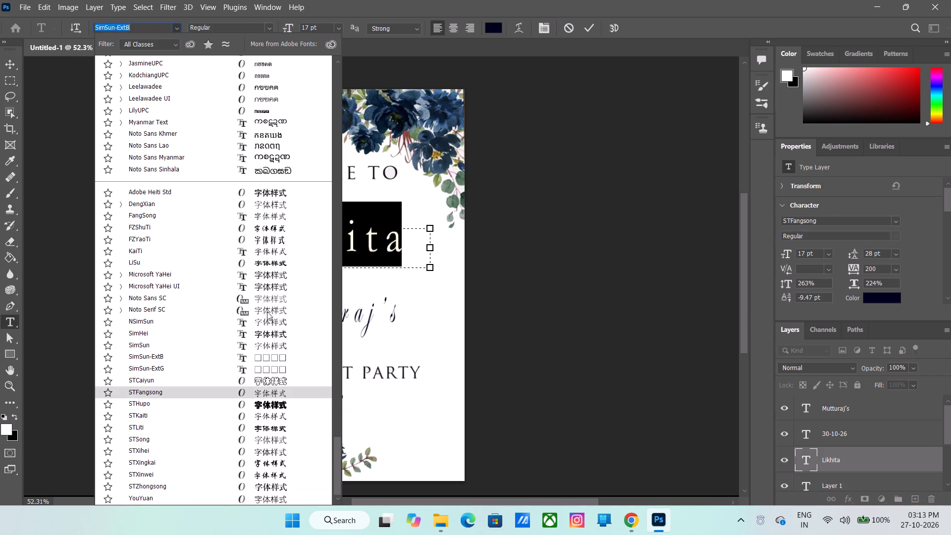
{"action": "scroll", "coordinate": [245, 234], "scroll_direction": "up", "scroll_amount": 15}
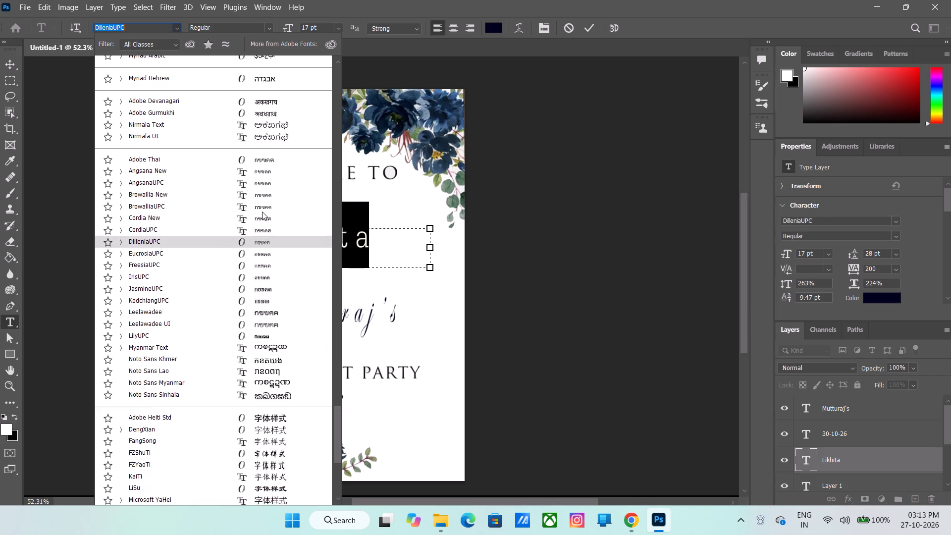
{"action": "scroll", "coordinate": [262, 208], "scroll_direction": "up", "scroll_amount": 10}
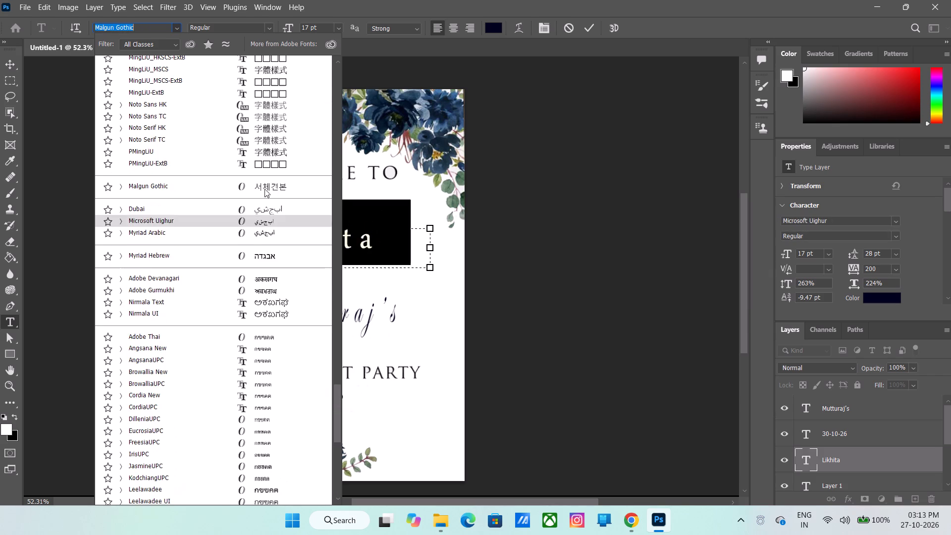
Change the Likhita line's font to Script MT Bold and commit the text edit.
{"action": "scroll", "coordinate": [264, 186], "scroll_direction": "up", "scroll_amount": 20}
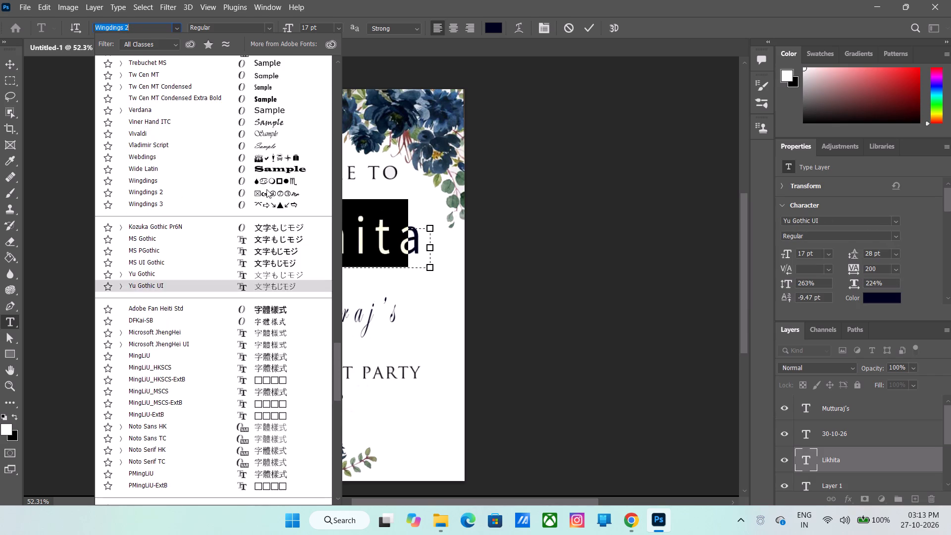
{"action": "scroll", "coordinate": [266, 189], "scroll_direction": "up", "scroll_amount": 4}
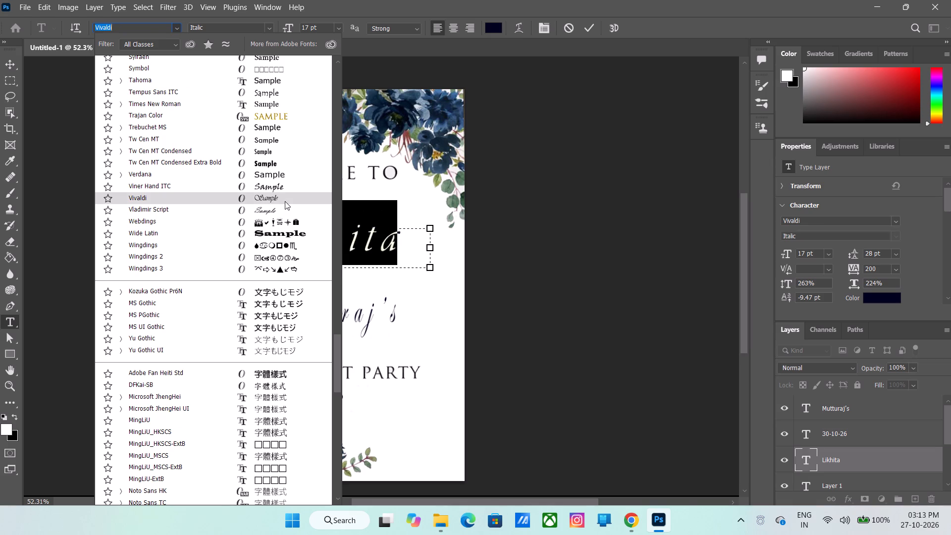
{"action": "scroll", "coordinate": [281, 210], "scroll_direction": "up", "scroll_amount": 3}
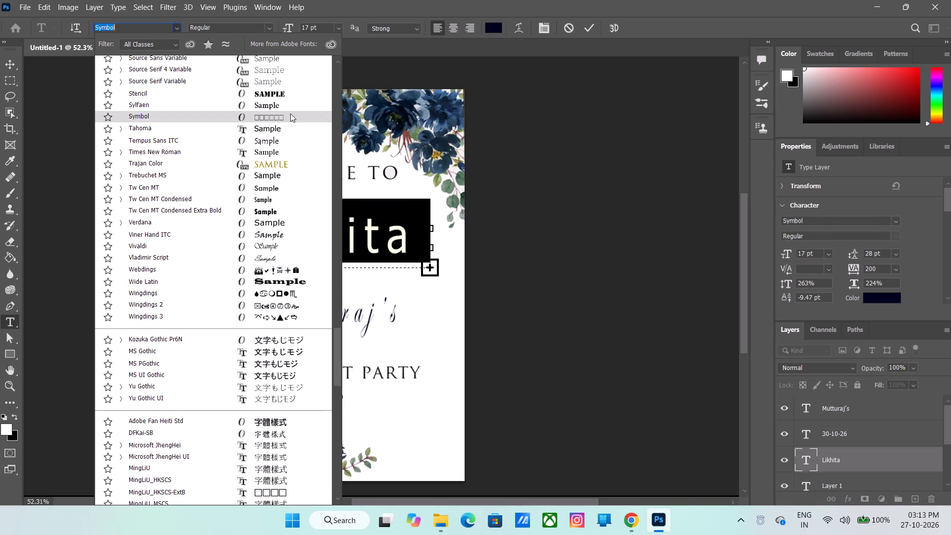
{"action": "scroll", "coordinate": [290, 112], "scroll_direction": "up", "scroll_amount": 6}
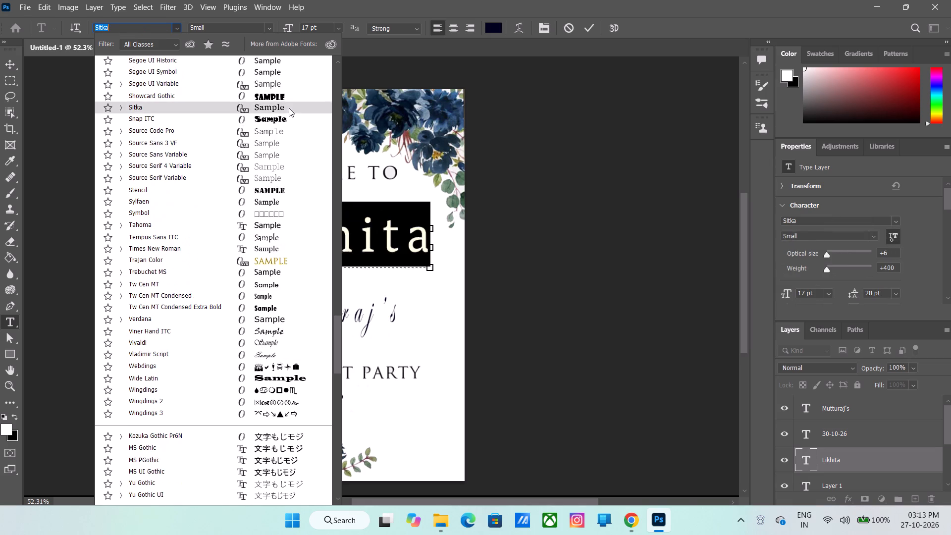
{"action": "scroll", "coordinate": [289, 107], "scroll_direction": "up", "scroll_amount": 5}
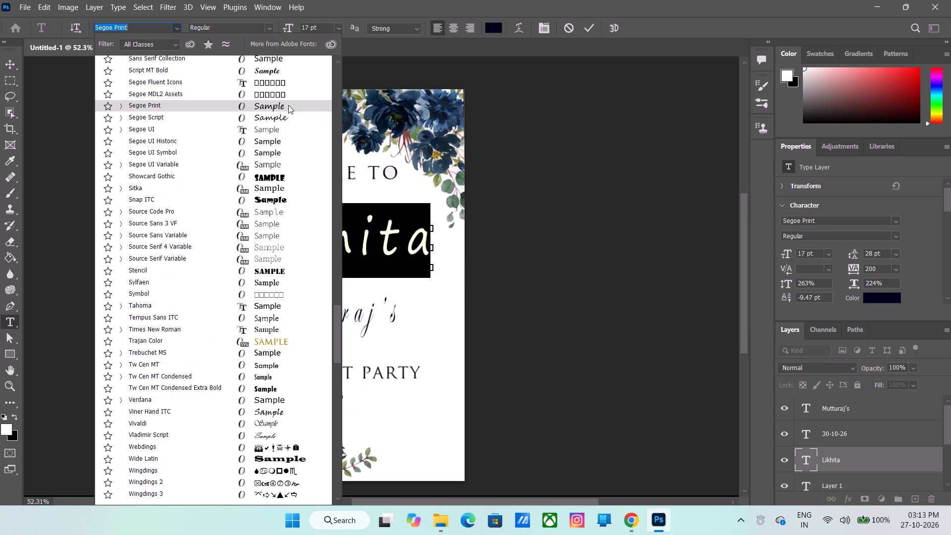
{"action": "scroll", "coordinate": [288, 105], "scroll_direction": "up", "scroll_amount": 5}
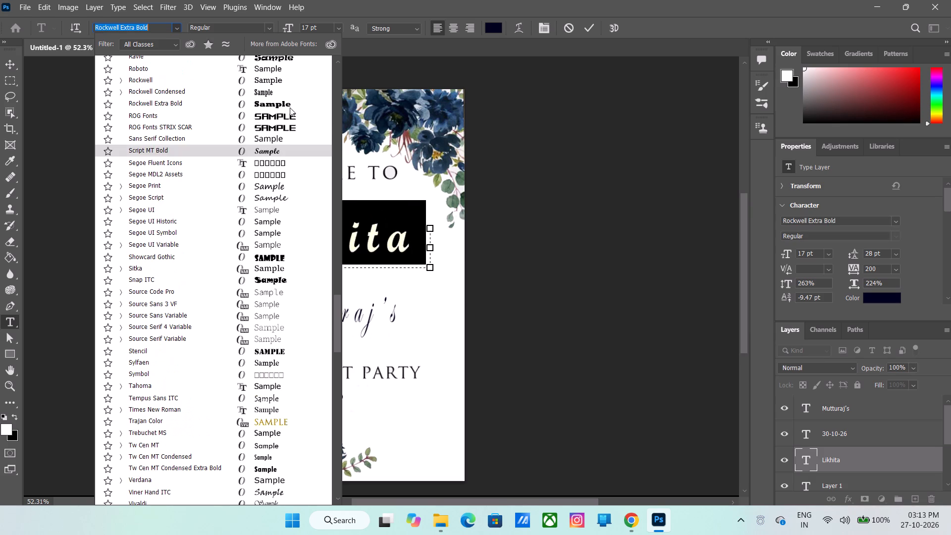
{"action": "left_click", "coordinate": [309, 154]}
{"action": "left_click", "coordinate": [591, 22]}
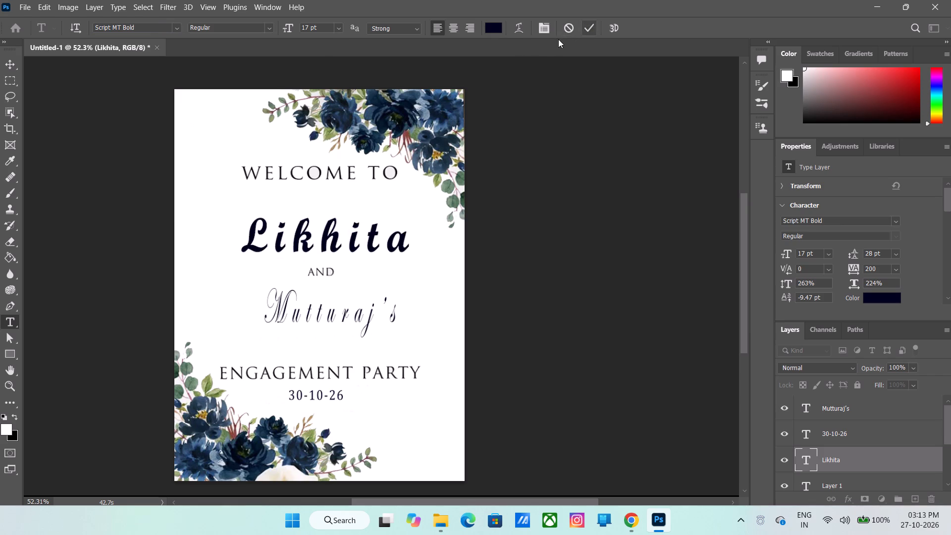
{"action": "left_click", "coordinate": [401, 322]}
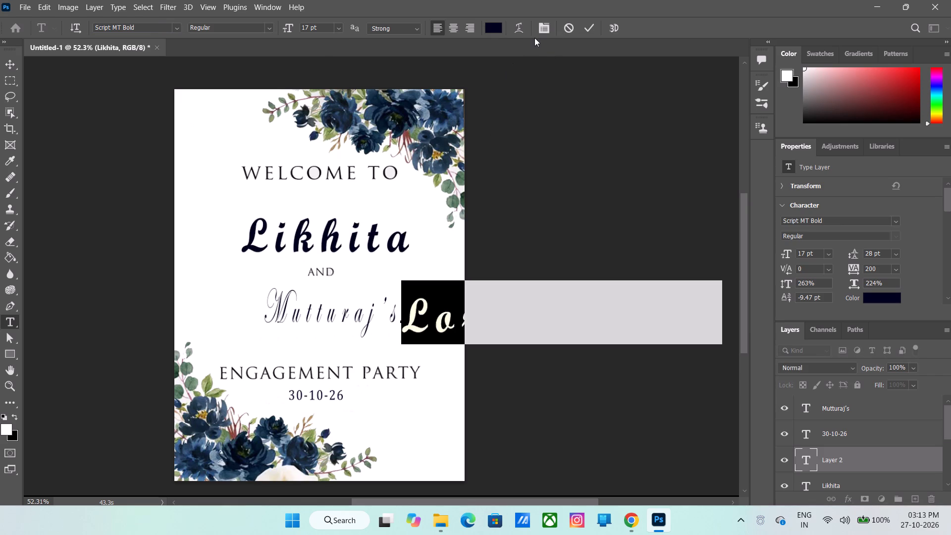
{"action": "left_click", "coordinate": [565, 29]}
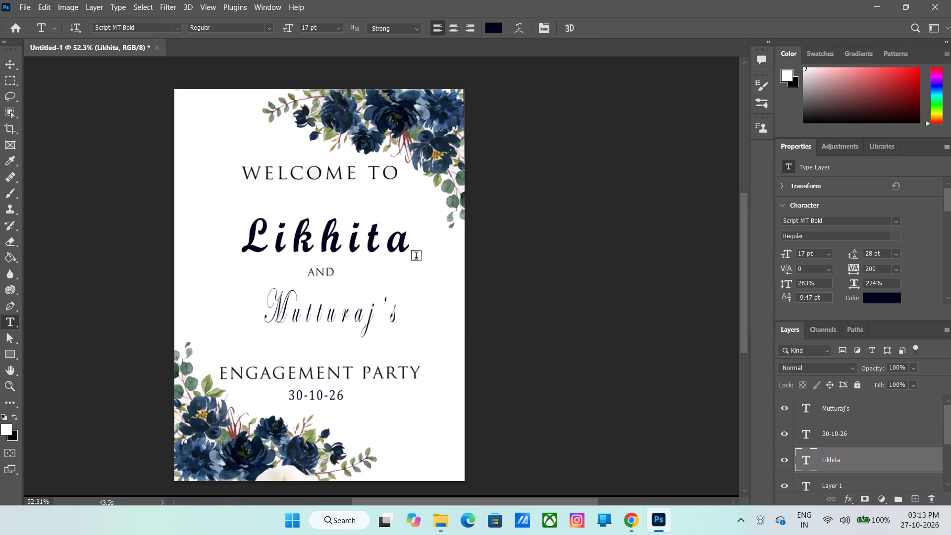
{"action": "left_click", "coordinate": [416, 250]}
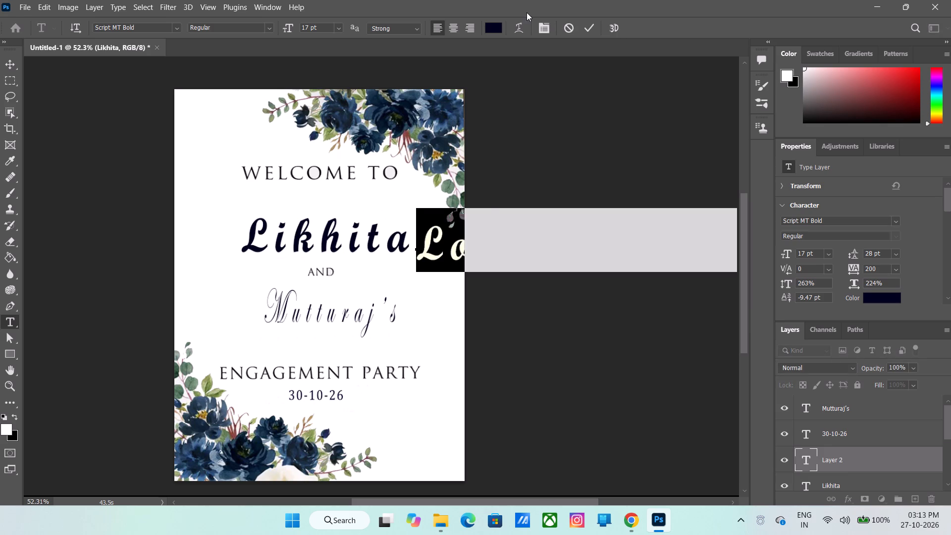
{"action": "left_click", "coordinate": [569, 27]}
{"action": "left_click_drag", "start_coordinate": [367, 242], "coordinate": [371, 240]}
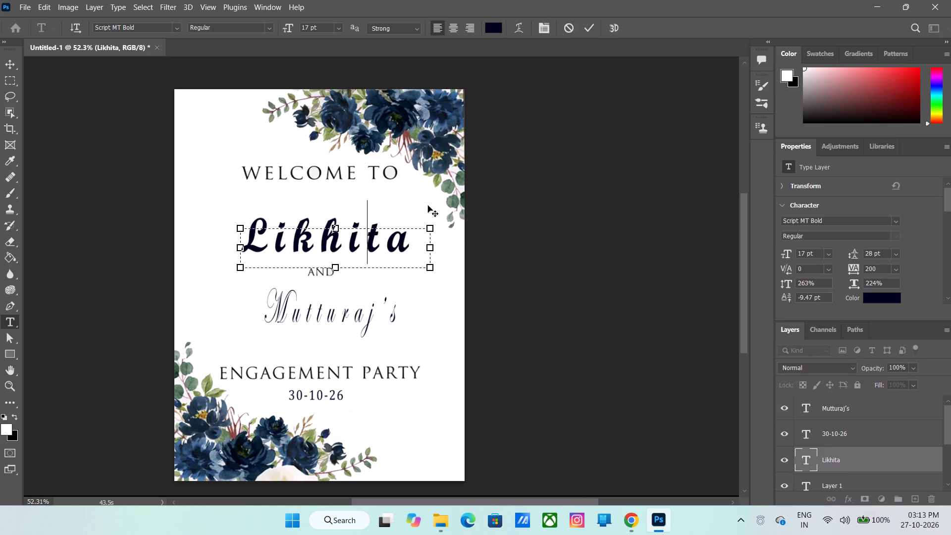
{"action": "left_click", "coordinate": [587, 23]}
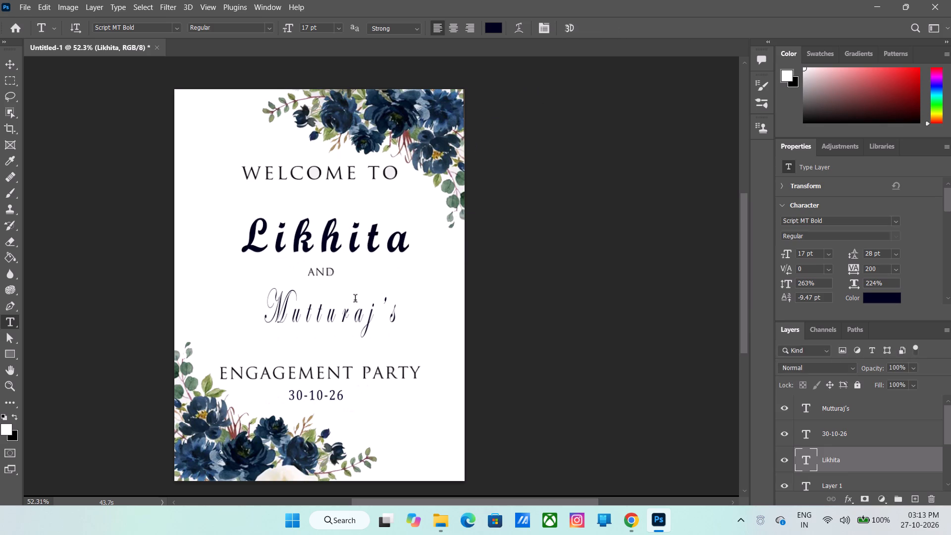
Select the whole Mutturaj's line, change its font to Script MT Bold and commit the edit.
{"action": "left_click", "coordinate": [354, 318]}
{"action": "left_click_drag", "start_coordinate": [403, 314], "coordinate": [404, 322]}
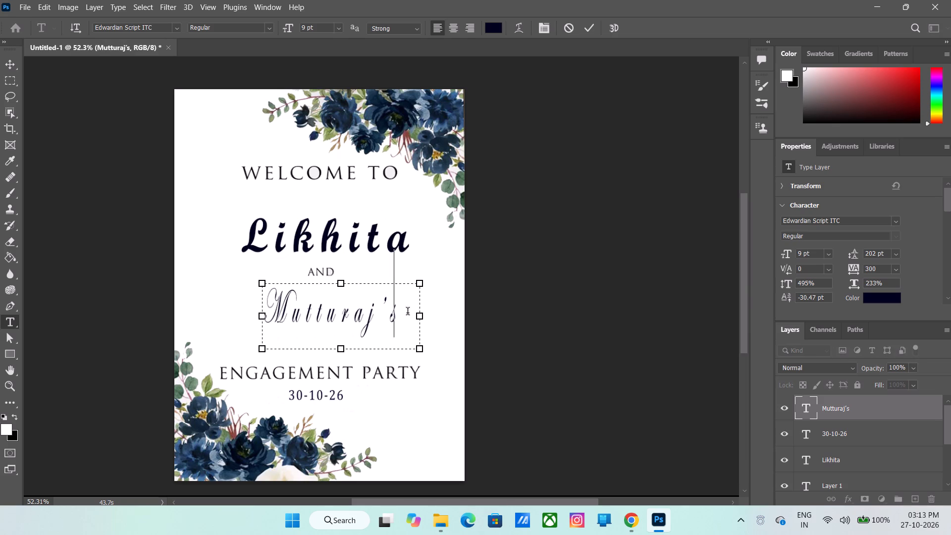
{"action": "left_click_drag", "start_coordinate": [400, 307], "coordinate": [273, 332]}
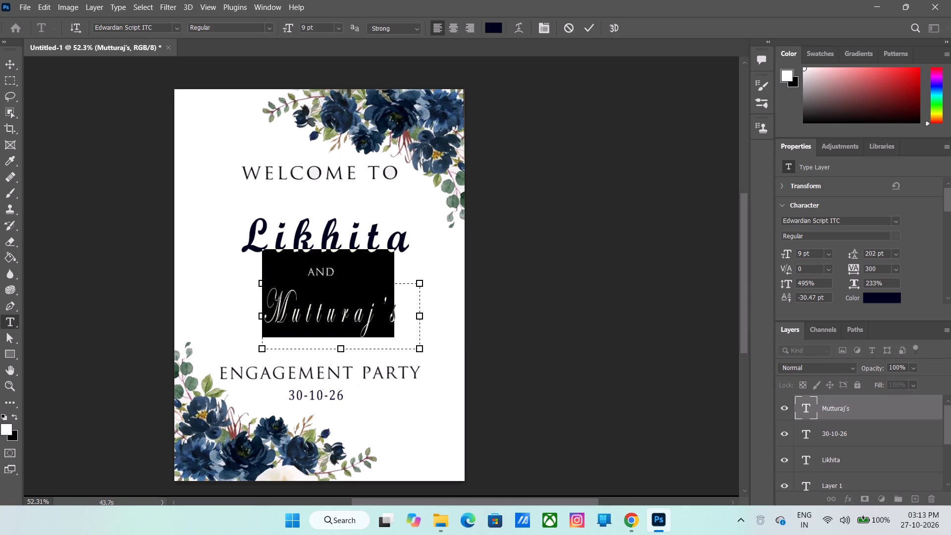
{"action": "left_click", "coordinate": [166, 29]}
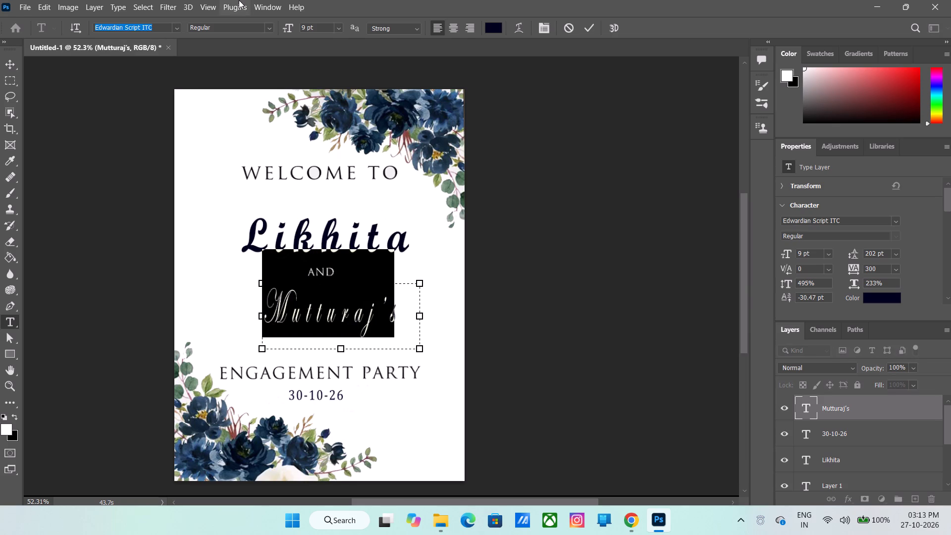
{"action": "key", "text": "BackSpace"}
{"action": "type", "text": "sc"}
{"action": "type", "text": "ri"}
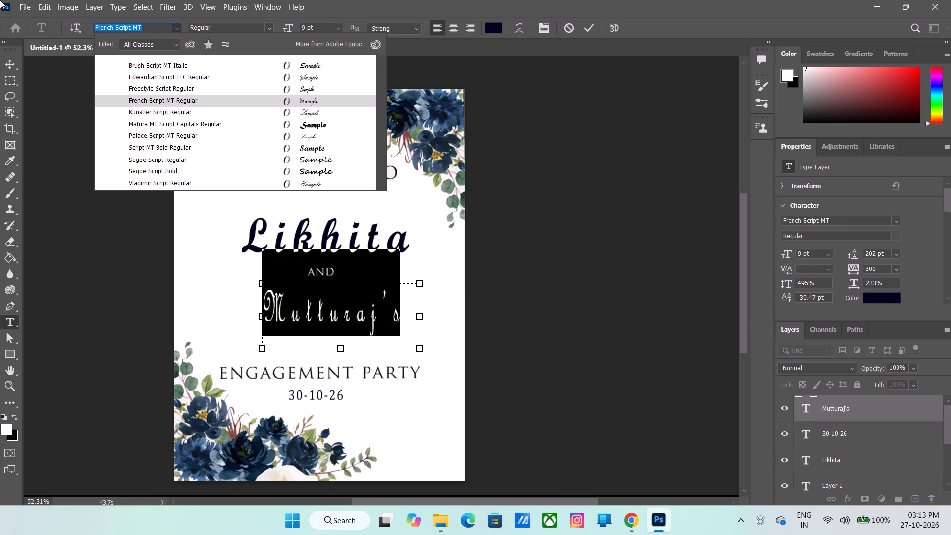
{"action": "left_click", "coordinate": [319, 149]}
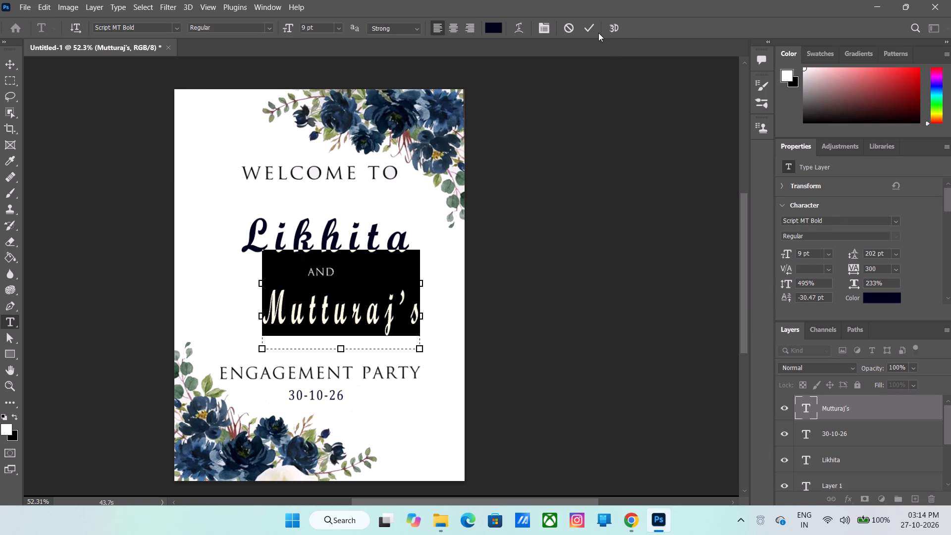
{"action": "left_click", "coordinate": [588, 25]}
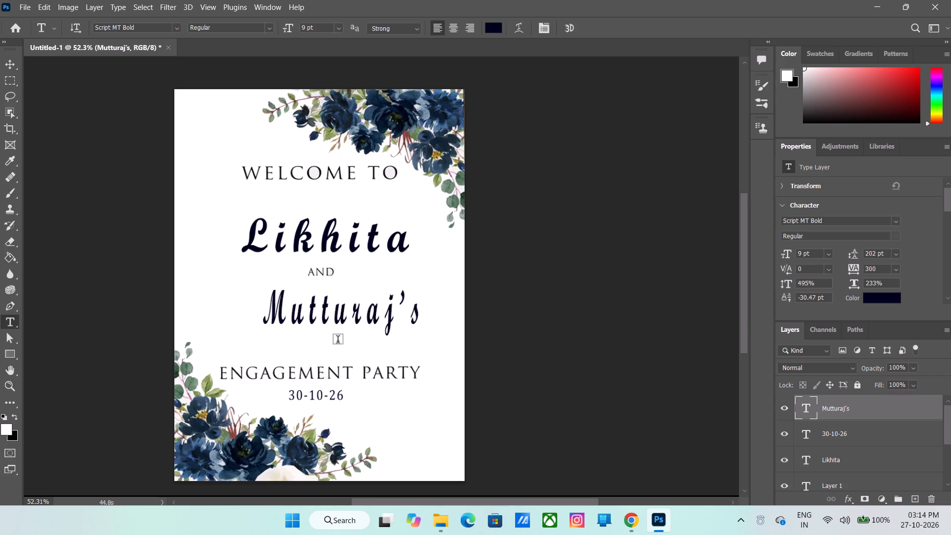
Select the whole Mutturaj's line, set its font size to 10 pt and enlarge its text box to fit the full name.
{"action": "left_click", "coordinate": [396, 322]}
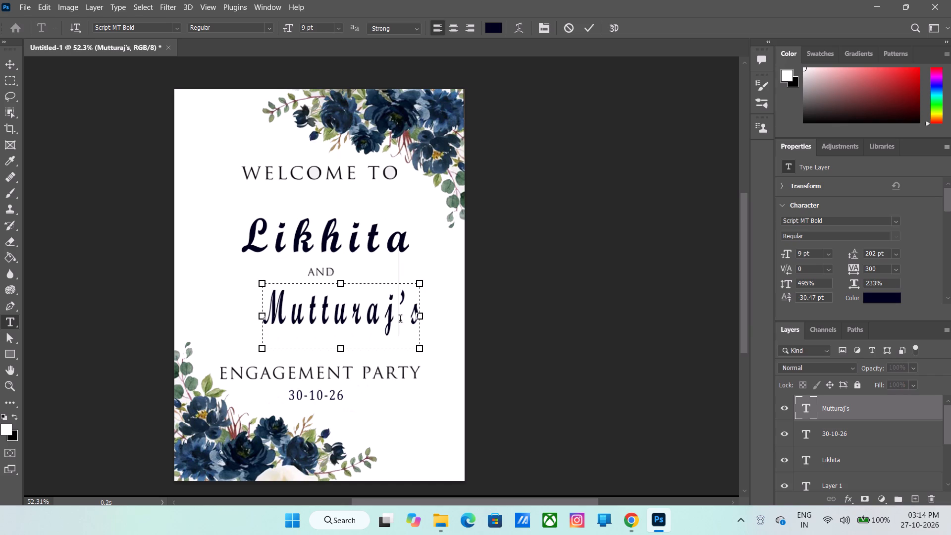
{"action": "left_click_drag", "start_coordinate": [415, 326], "coordinate": [405, 331]}
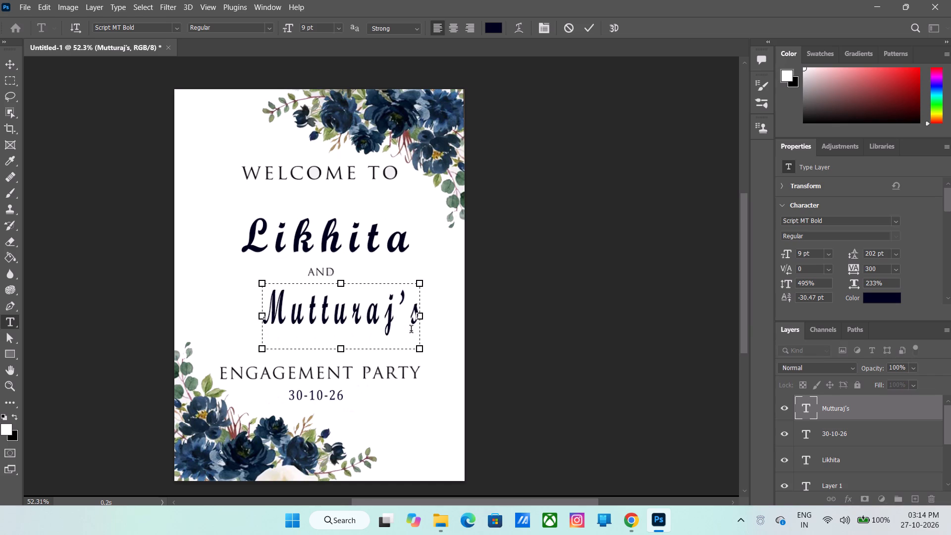
{"action": "left_click_drag", "start_coordinate": [419, 327], "coordinate": [348, 331]}
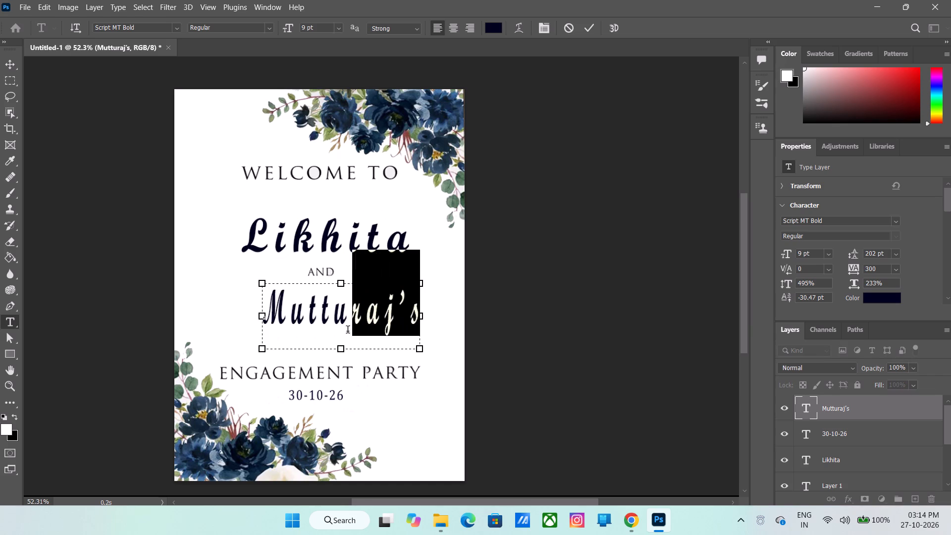
{"action": "left_click_drag", "start_coordinate": [348, 331], "coordinate": [255, 326]}
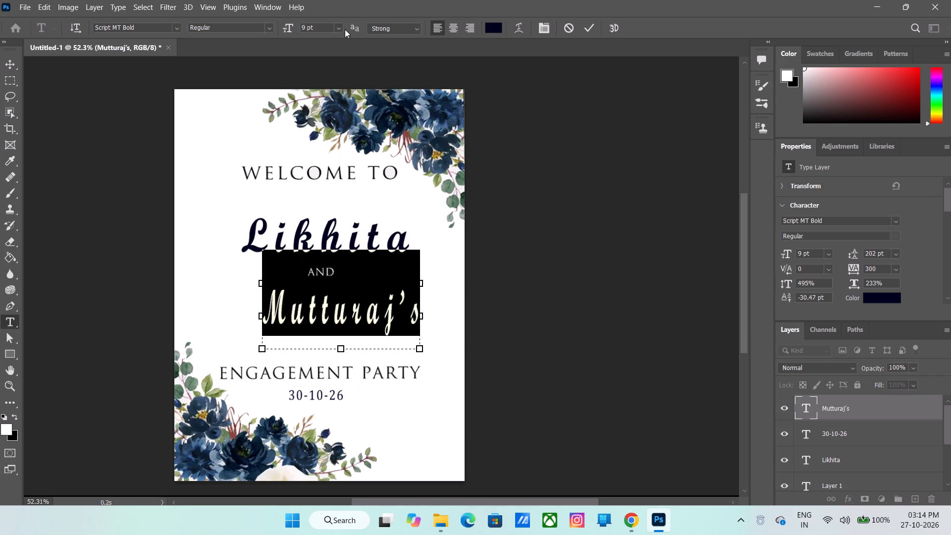
{"action": "left_click", "coordinate": [338, 25]}
{"action": "left_click", "coordinate": [323, 82]}
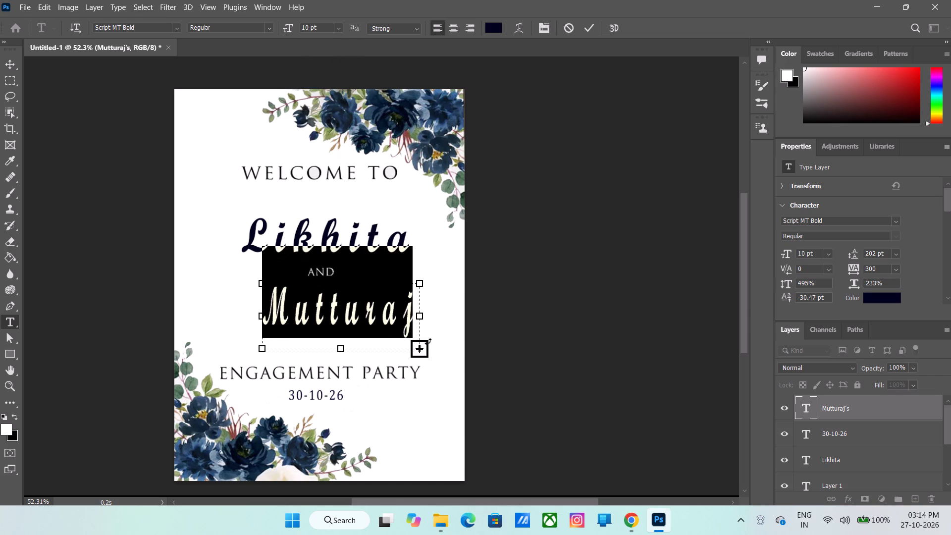
{"action": "left_click_drag", "start_coordinate": [420, 354], "coordinate": [475, 375]}
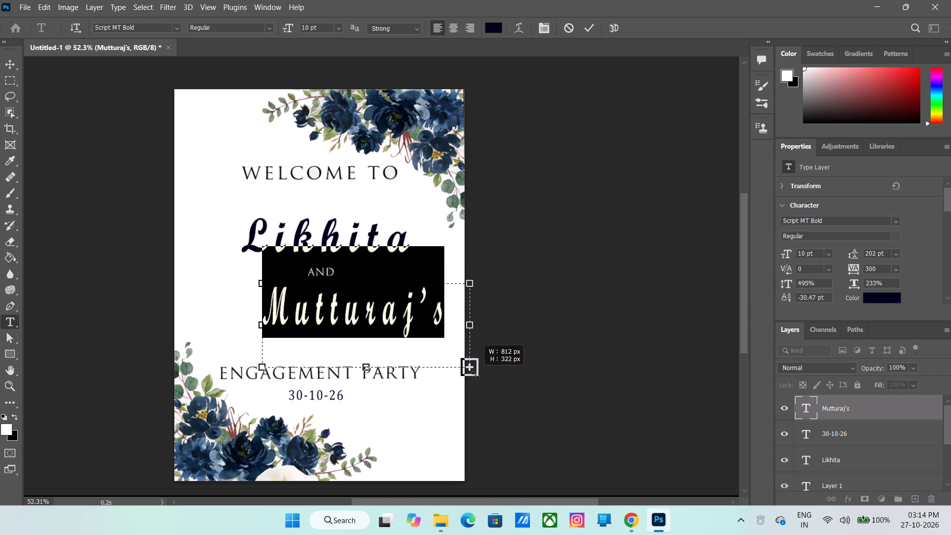
{"action": "left_click_drag", "start_coordinate": [475, 375], "coordinate": [480, 378]}
Enlarge the Mutturaj's text to 11 pt, shift the line left and slightly up, set its size to 12 pt and commit.
{"action": "left_click", "coordinate": [342, 32]}
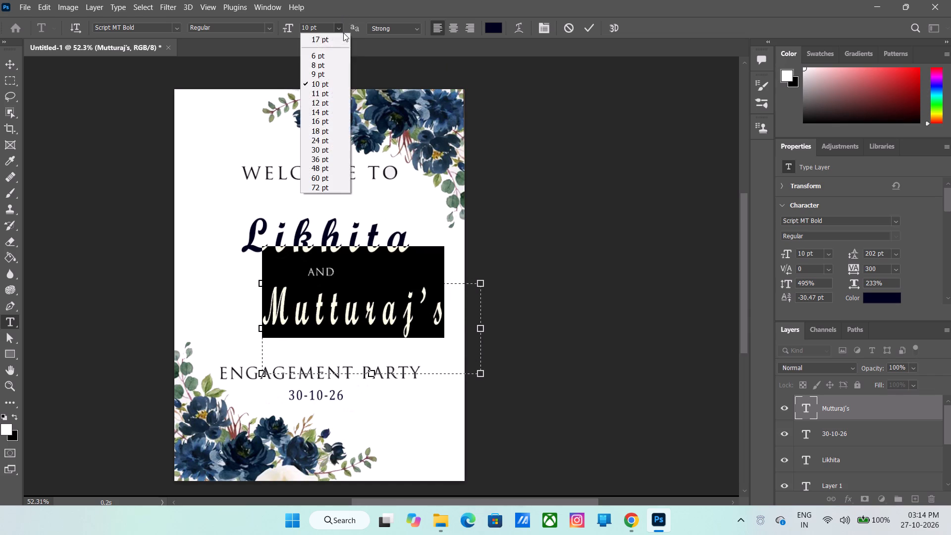
{"action": "left_click", "coordinate": [329, 97]}
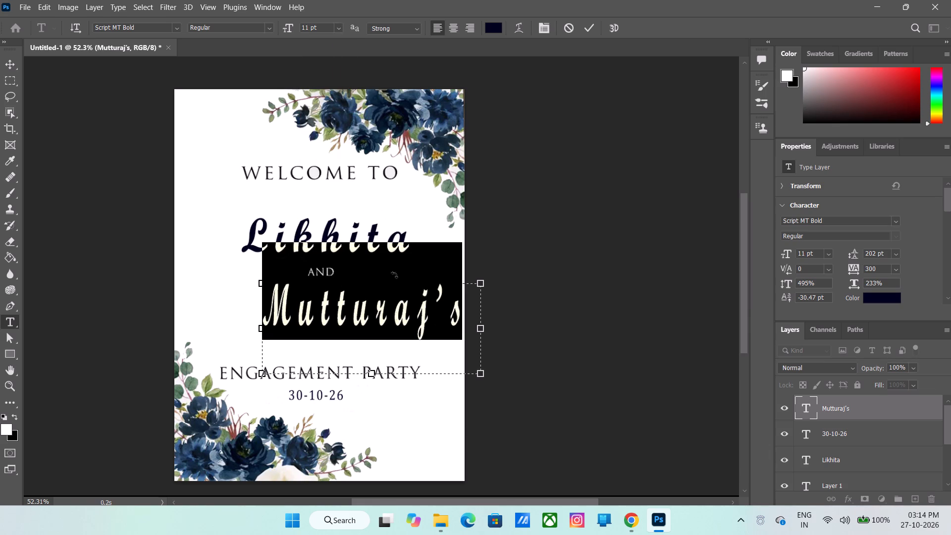
{"action": "left_click_drag", "start_coordinate": [451, 402], "coordinate": [433, 395]}
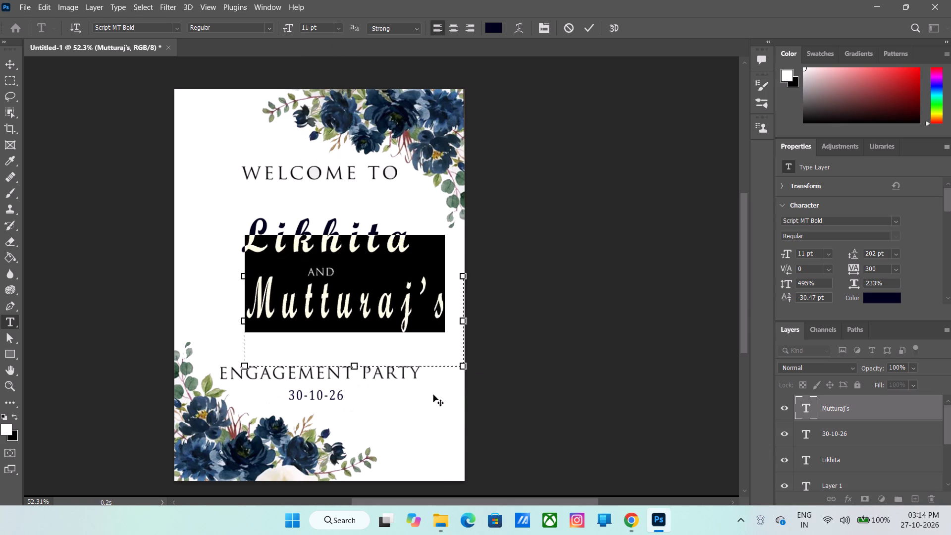
{"action": "left_click_drag", "start_coordinate": [433, 395], "coordinate": [416, 395]}
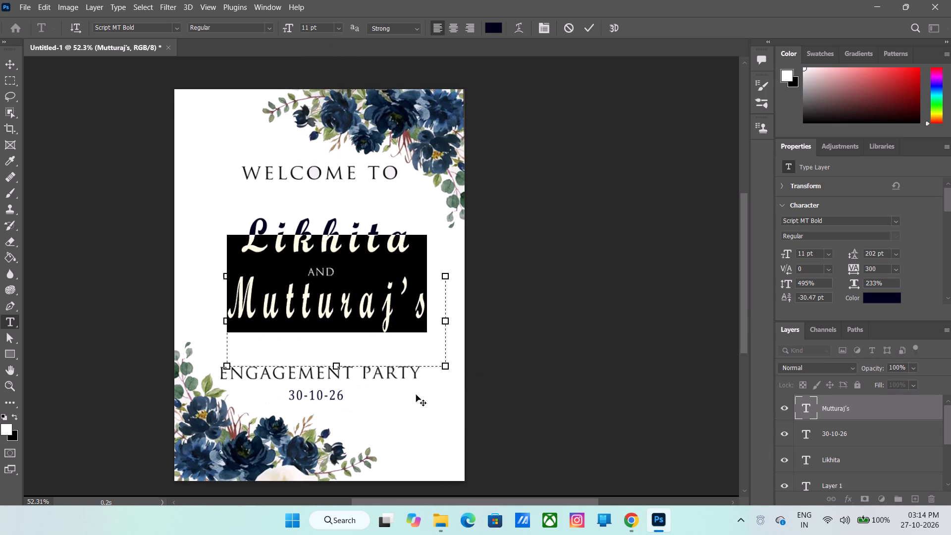
{"action": "left_click", "coordinate": [341, 27]}
{"action": "left_click", "coordinate": [324, 101]}
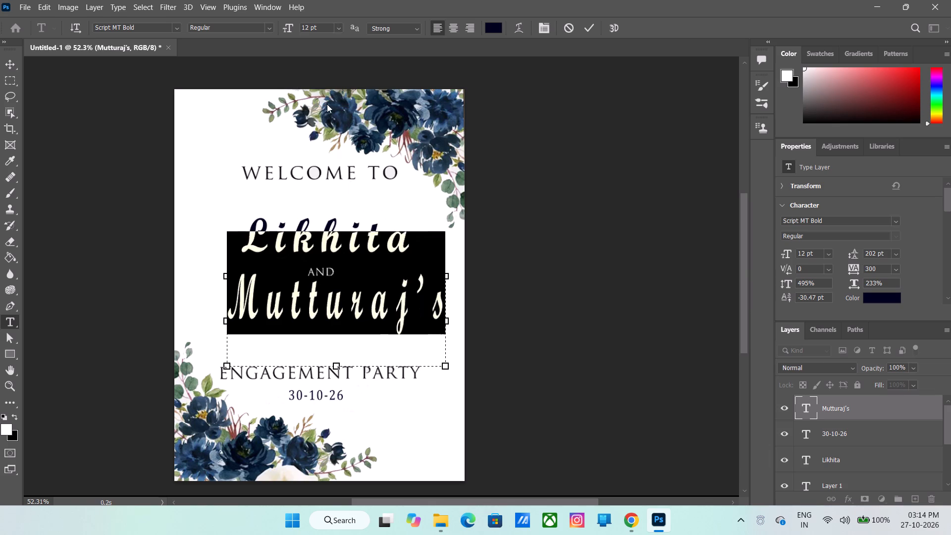
{"action": "left_click", "coordinate": [592, 26]}
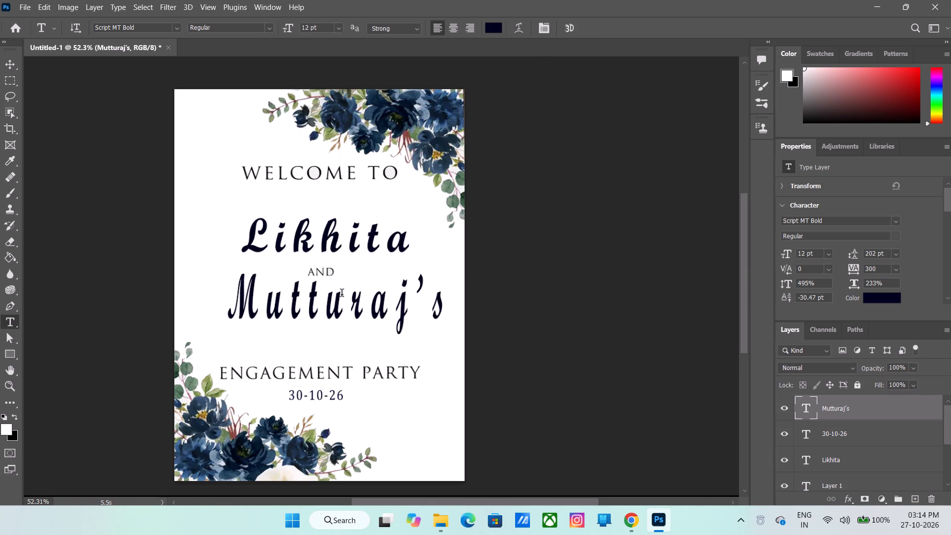
Move the Mutturaj's line down, clear of the word AND, and commit the edit.
{"action": "left_click", "coordinate": [352, 308]}
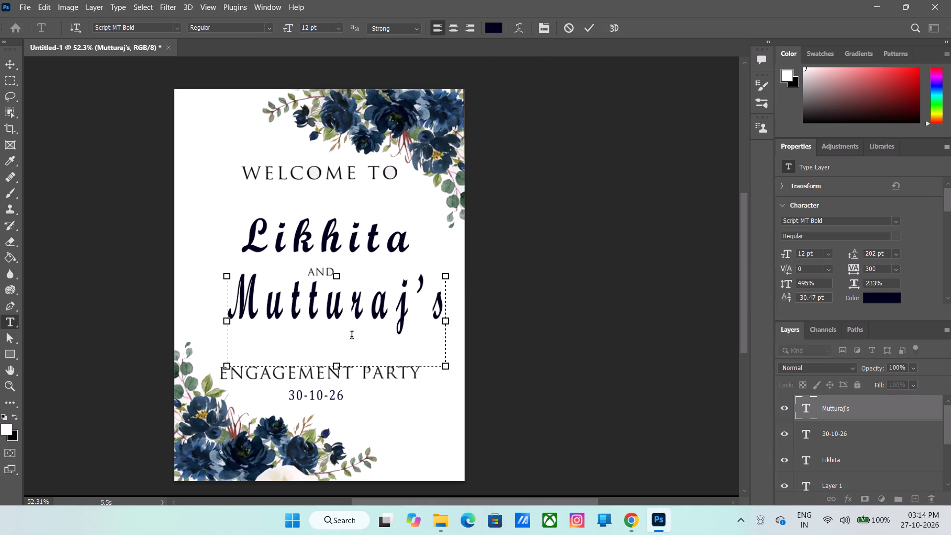
{"action": "left_click_drag", "start_coordinate": [361, 397], "coordinate": [357, 412]}
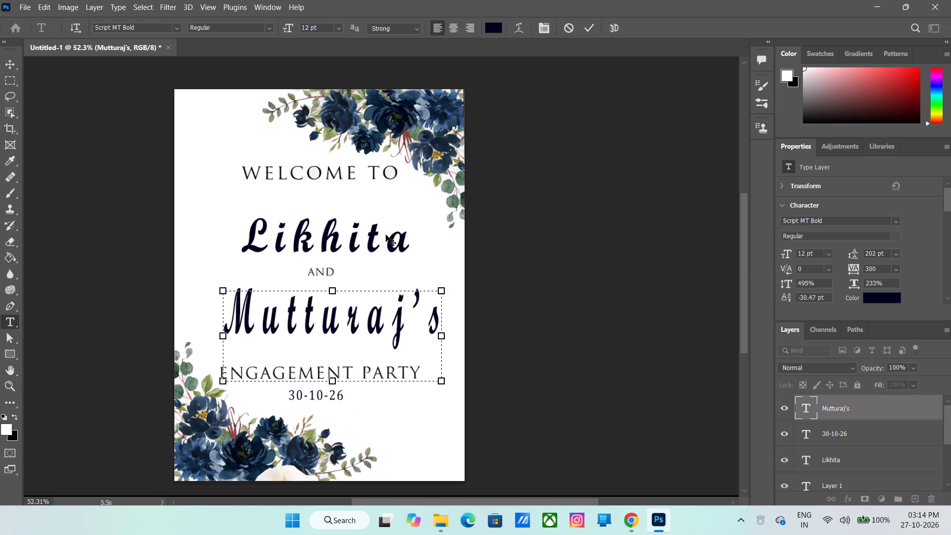
{"action": "left_click", "coordinate": [384, 232]}
{"action": "left_click", "coordinate": [586, 27]}
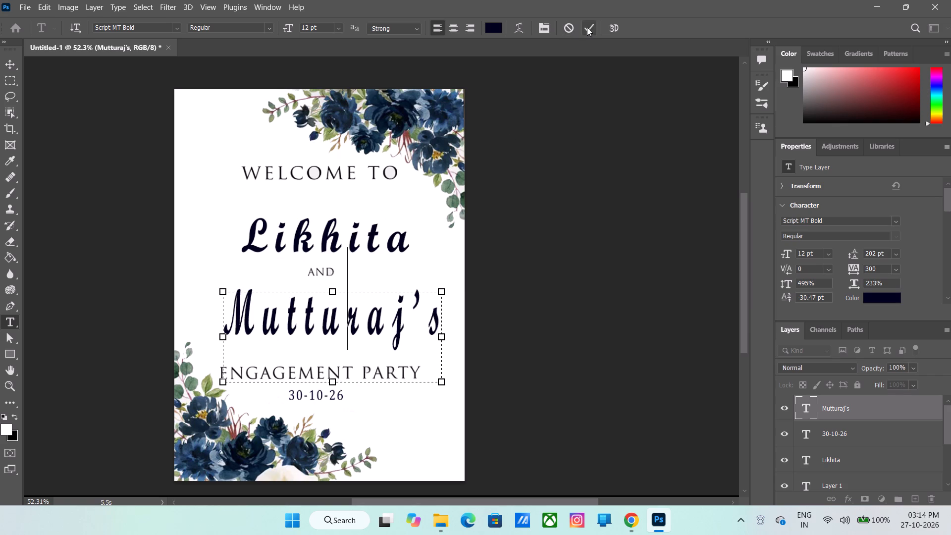
Move the Likhita line up and slightly left, closer beneath WELCOME TO, and commit the edit.
{"action": "left_click", "coordinate": [312, 216]}
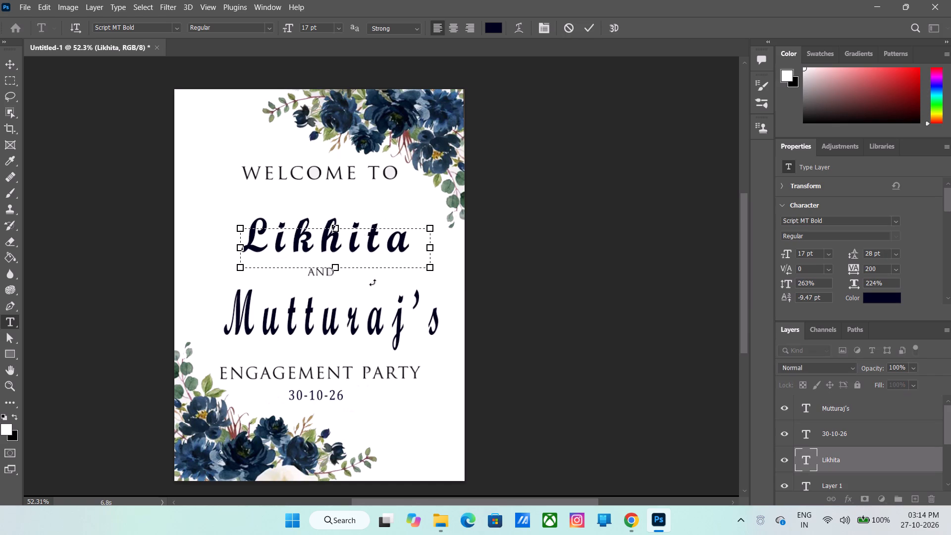
{"action": "left_click_drag", "start_coordinate": [374, 289], "coordinate": [366, 270]}
{"action": "left_click", "coordinate": [583, 21]}
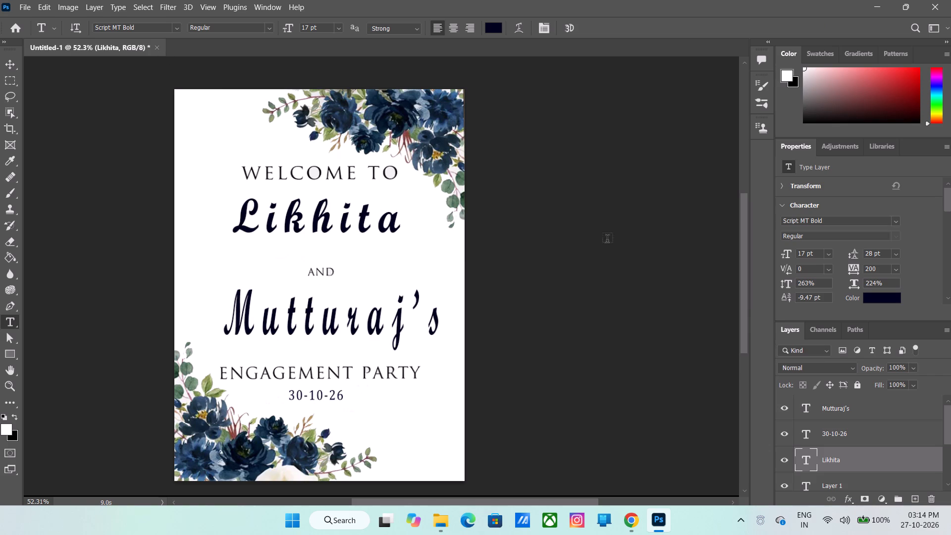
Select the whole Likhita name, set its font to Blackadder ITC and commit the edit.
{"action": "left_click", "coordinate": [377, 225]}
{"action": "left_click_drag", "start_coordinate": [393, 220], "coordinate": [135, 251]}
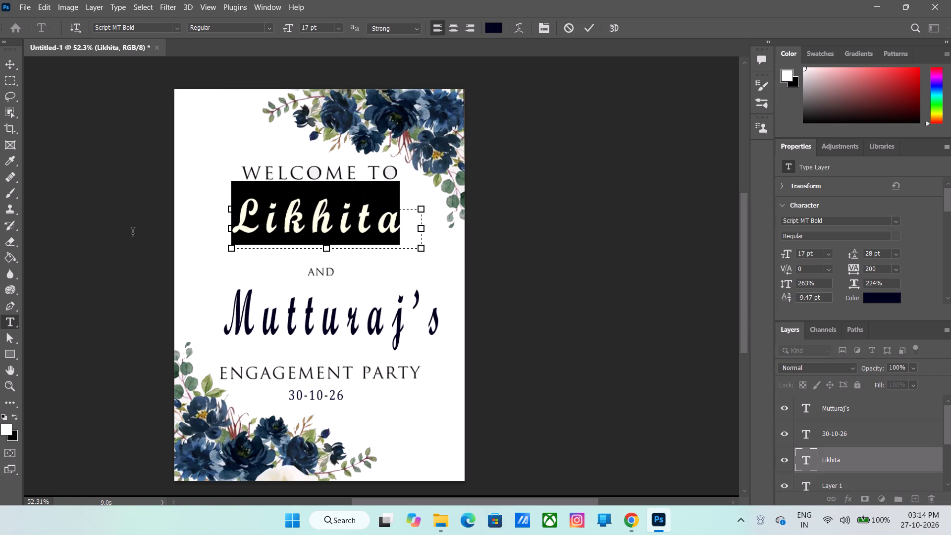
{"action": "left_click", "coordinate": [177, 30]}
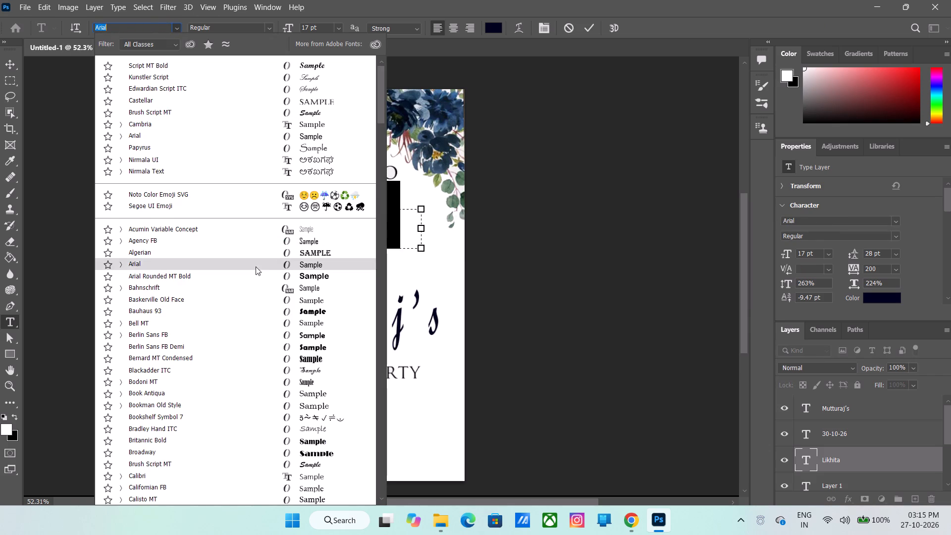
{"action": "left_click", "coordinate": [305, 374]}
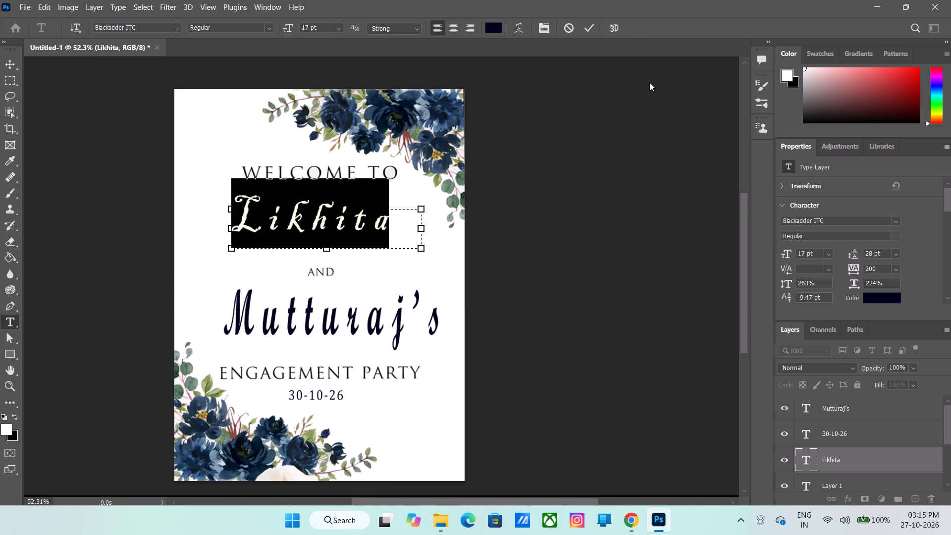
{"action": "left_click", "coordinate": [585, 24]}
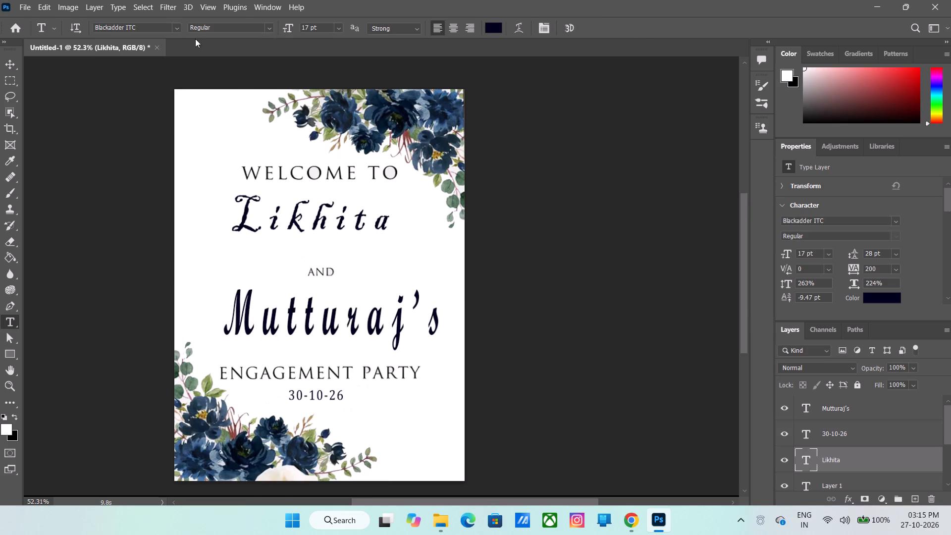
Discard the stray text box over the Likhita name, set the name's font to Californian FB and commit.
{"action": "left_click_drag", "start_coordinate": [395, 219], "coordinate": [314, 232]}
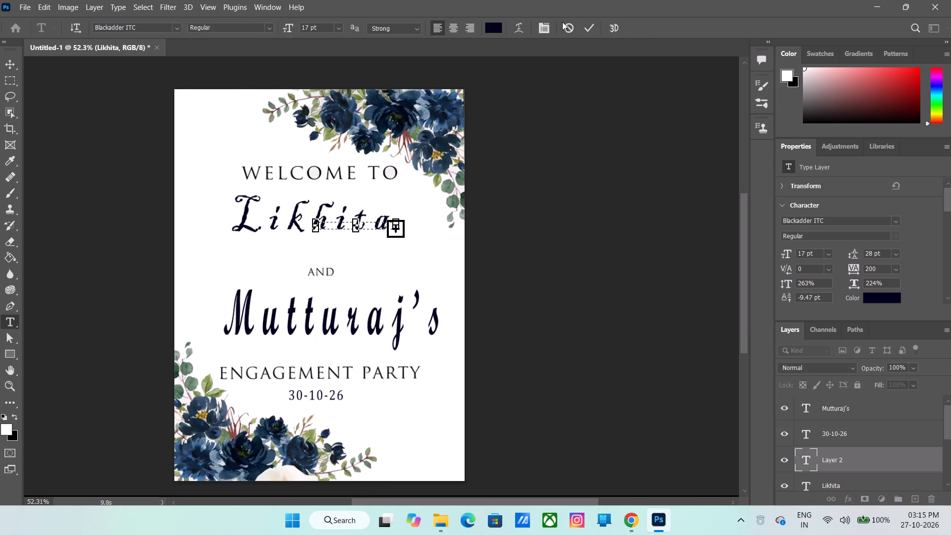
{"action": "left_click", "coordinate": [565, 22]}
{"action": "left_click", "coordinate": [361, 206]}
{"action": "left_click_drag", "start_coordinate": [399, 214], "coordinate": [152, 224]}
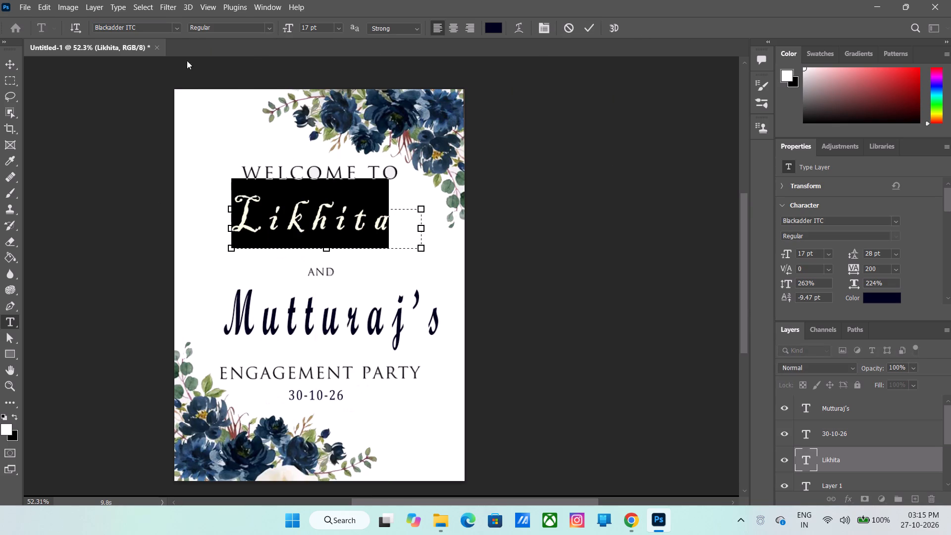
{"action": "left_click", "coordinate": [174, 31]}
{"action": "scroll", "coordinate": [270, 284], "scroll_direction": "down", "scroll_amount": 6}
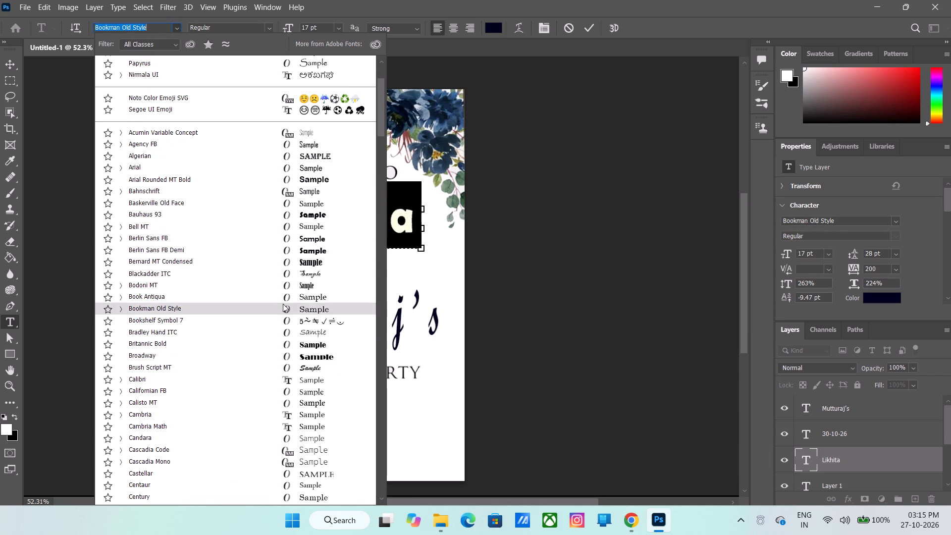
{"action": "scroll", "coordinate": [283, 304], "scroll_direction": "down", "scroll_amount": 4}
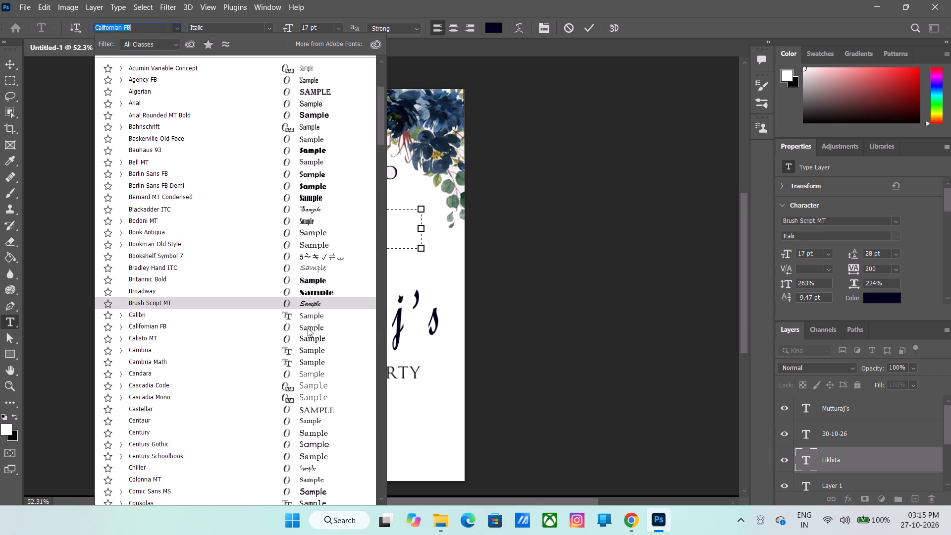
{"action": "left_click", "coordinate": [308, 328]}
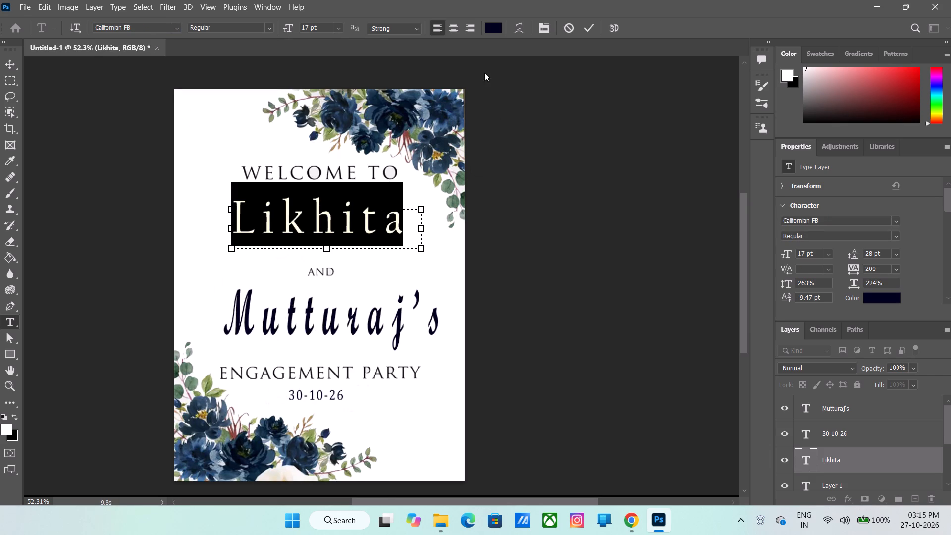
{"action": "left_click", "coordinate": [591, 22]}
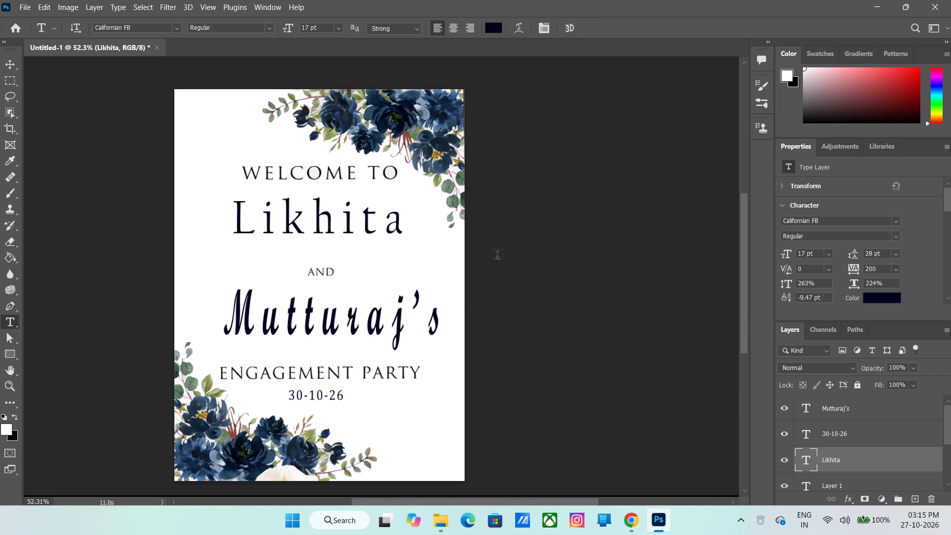
Select the Likhita name, browse the available fonts including a search for cur, set it in Kunstler Script and commit.
{"action": "left_click", "coordinate": [392, 224]}
{"action": "left_click_drag", "start_coordinate": [402, 222], "coordinate": [400, 222]}
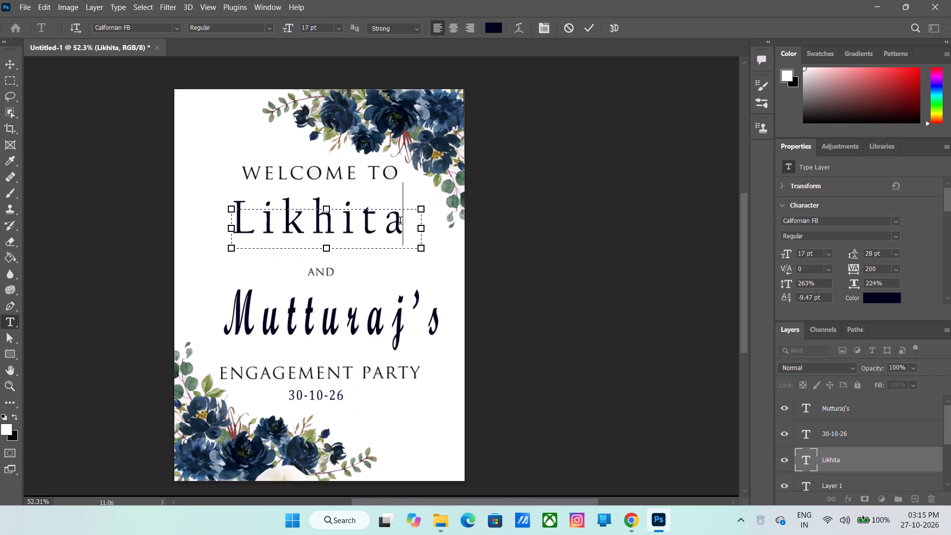
{"action": "left_click_drag", "start_coordinate": [400, 222], "coordinate": [120, 246]}
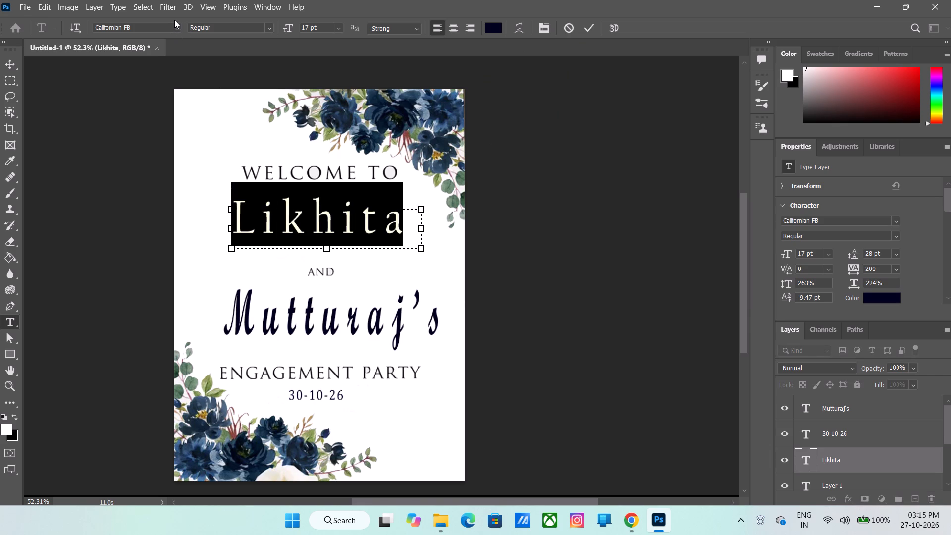
{"action": "left_click", "coordinate": [174, 20]}
{"action": "left_click", "coordinate": [176, 29]}
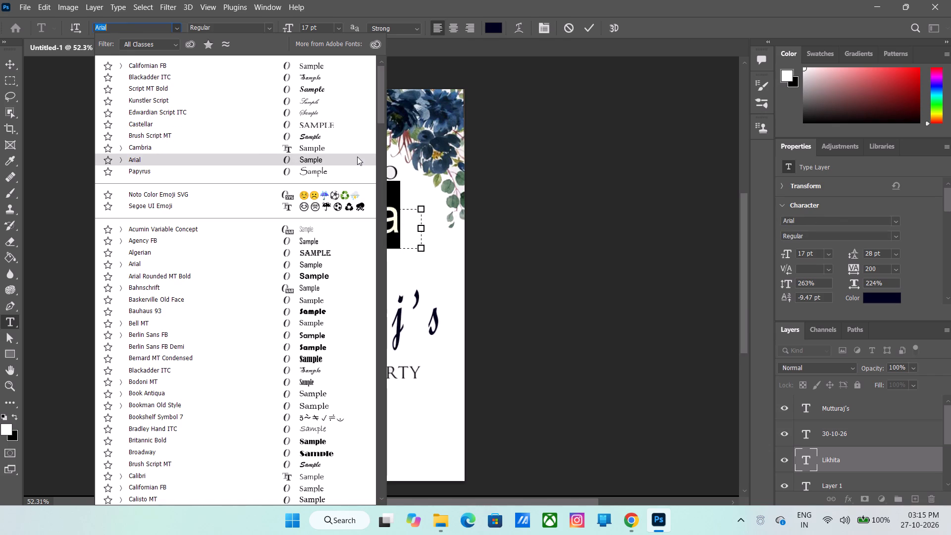
{"action": "scroll", "coordinate": [357, 157], "scroll_direction": "down", "scroll_amount": 12}
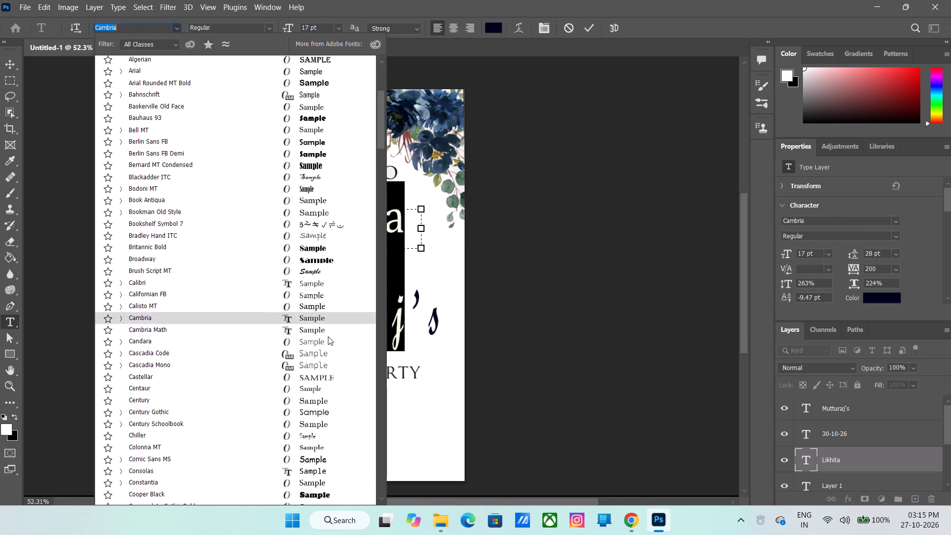
{"action": "scroll", "coordinate": [319, 365], "scroll_direction": "down", "scroll_amount": 4}
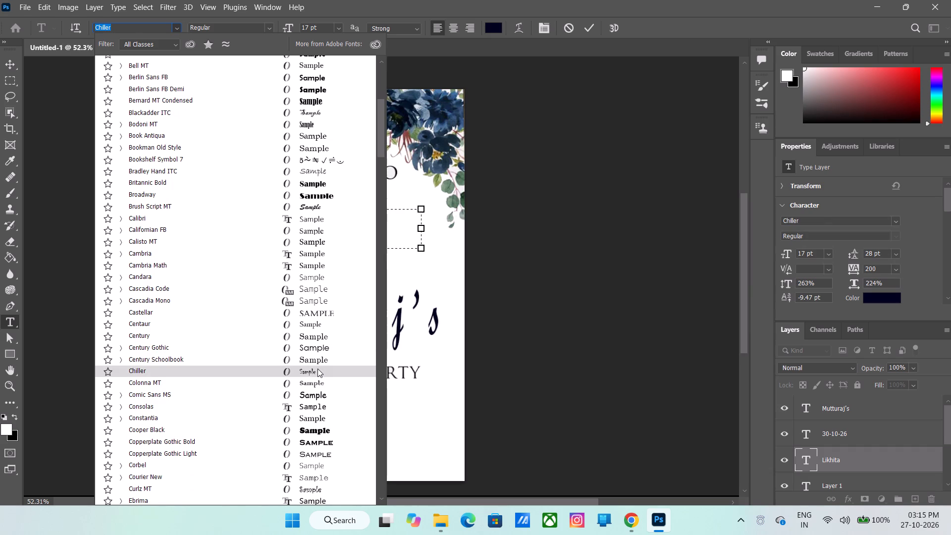
{"action": "scroll", "coordinate": [317, 369], "scroll_direction": "down", "scroll_amount": 2}
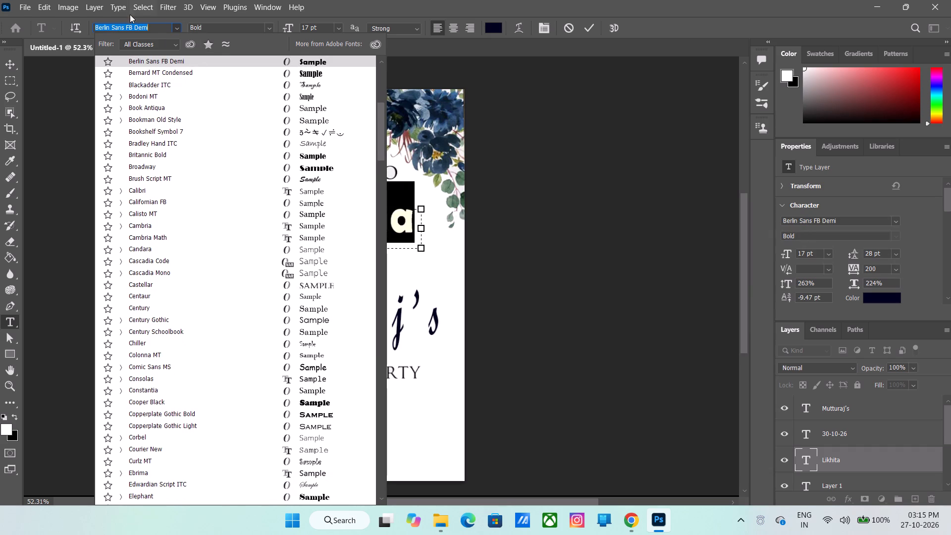
{"action": "key", "text": "BackSpace"}
{"action": "type", "text": "cu"}
{"action": "key", "text": "r"}
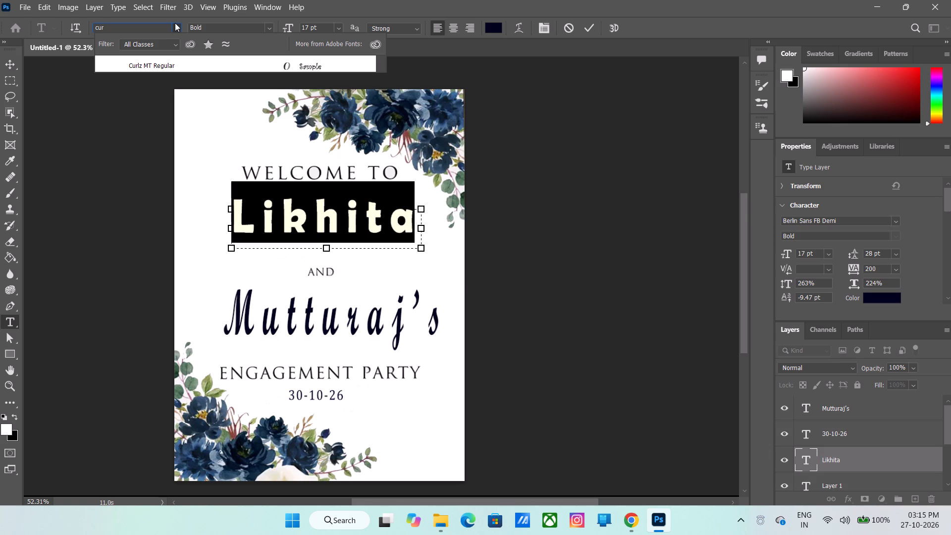
{"action": "key", "text": "BackSpace"}
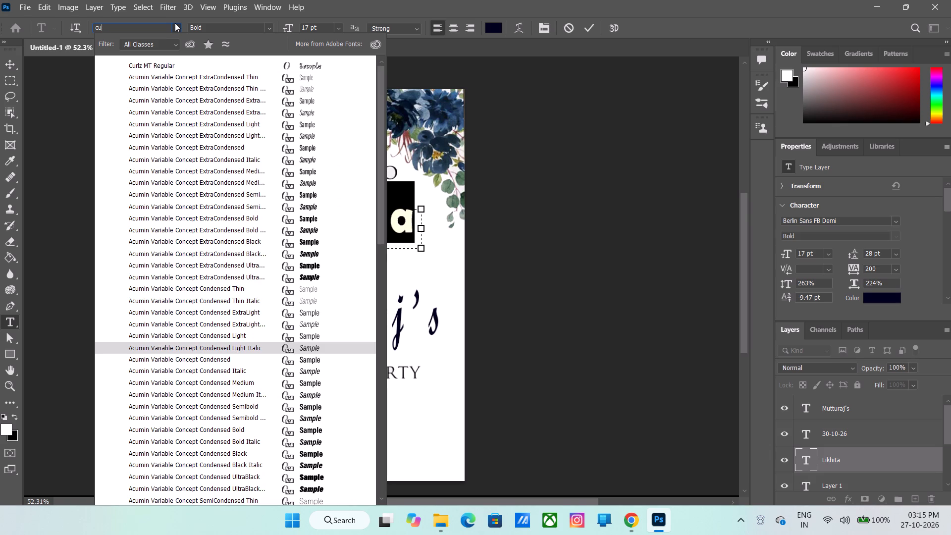
{"action": "key", "text": "BackSpace"}
{"action": "key", "text": "BackSpace"}
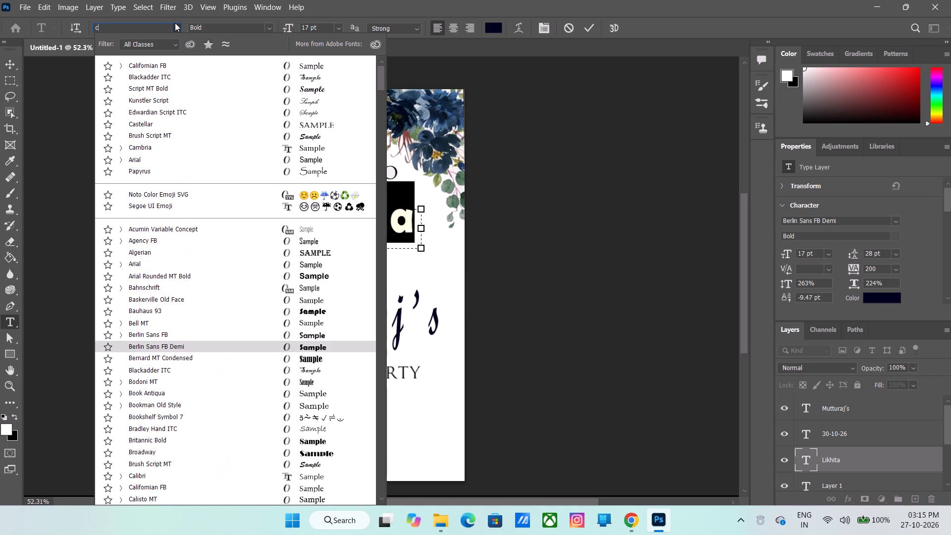
{"action": "left_click", "coordinate": [315, 103]}
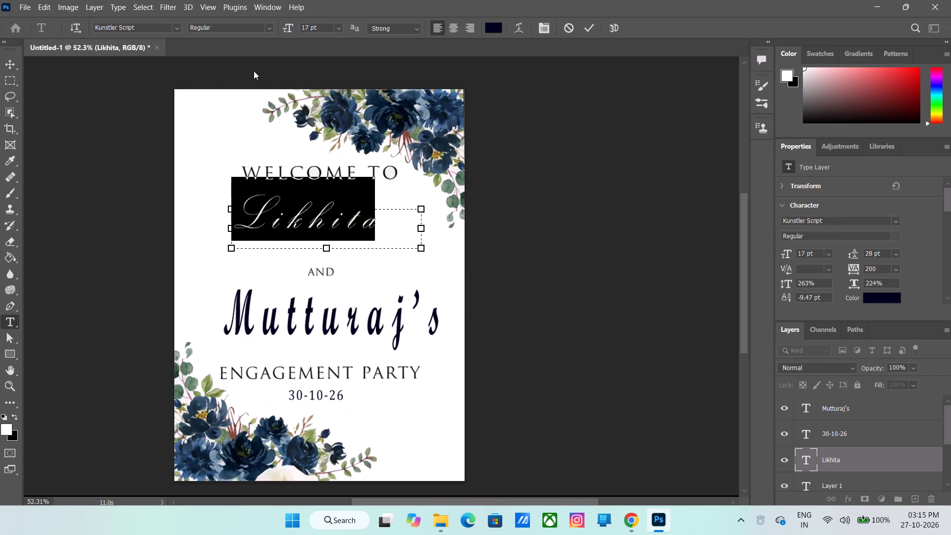
{"action": "left_click", "coordinate": [586, 20]}
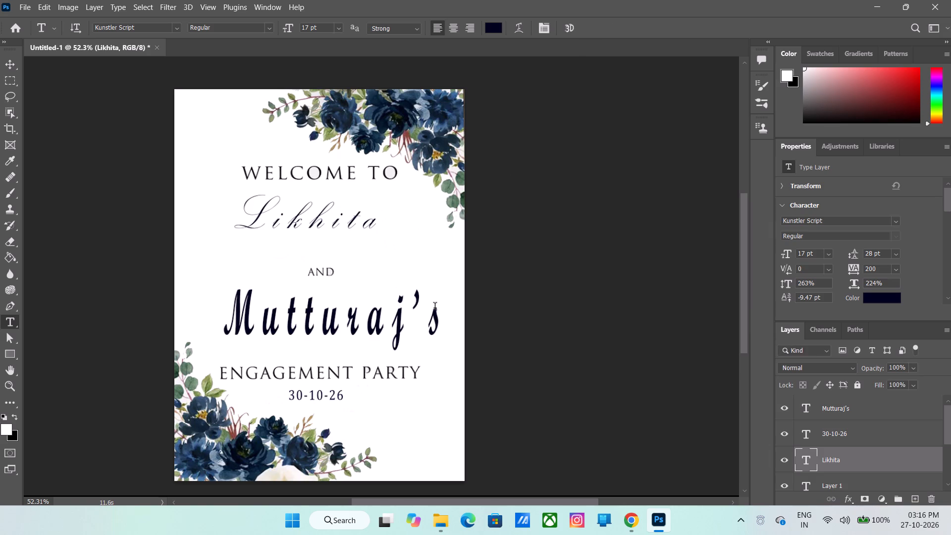
Set the whole Mutturaj's line in Kunstler Script to match the Likhita name and commit the edit.
{"action": "left_click_drag", "start_coordinate": [438, 308], "coordinate": [186, 322]}
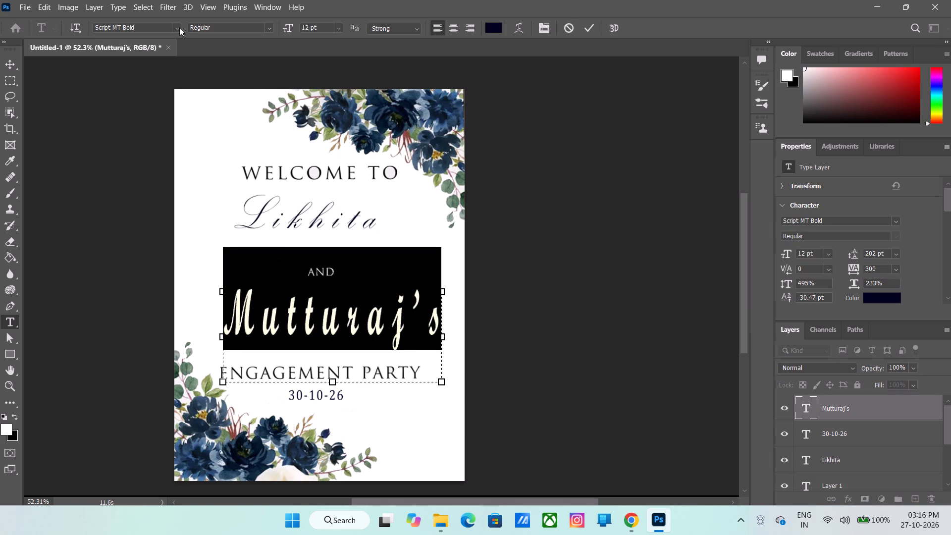
{"action": "left_click", "coordinate": [179, 26]}
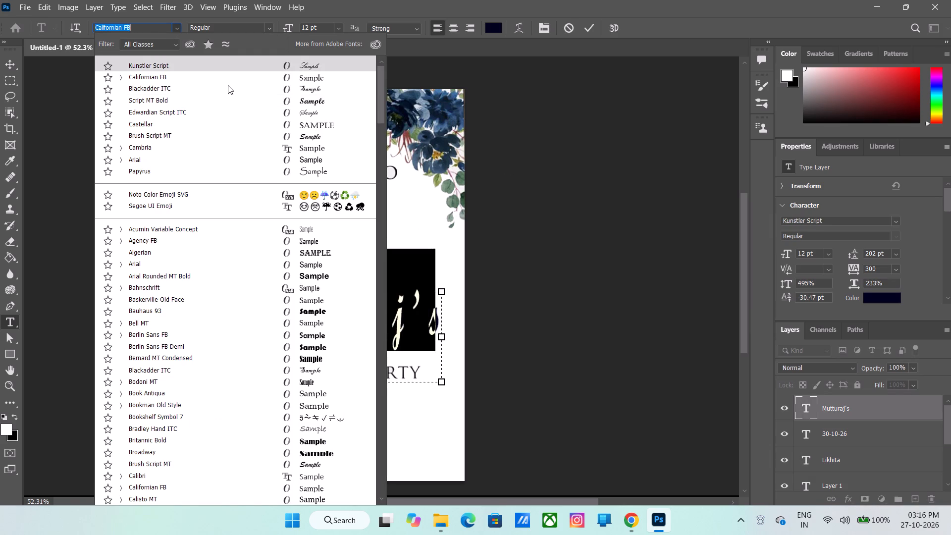
{"action": "left_click", "coordinate": [292, 67]}
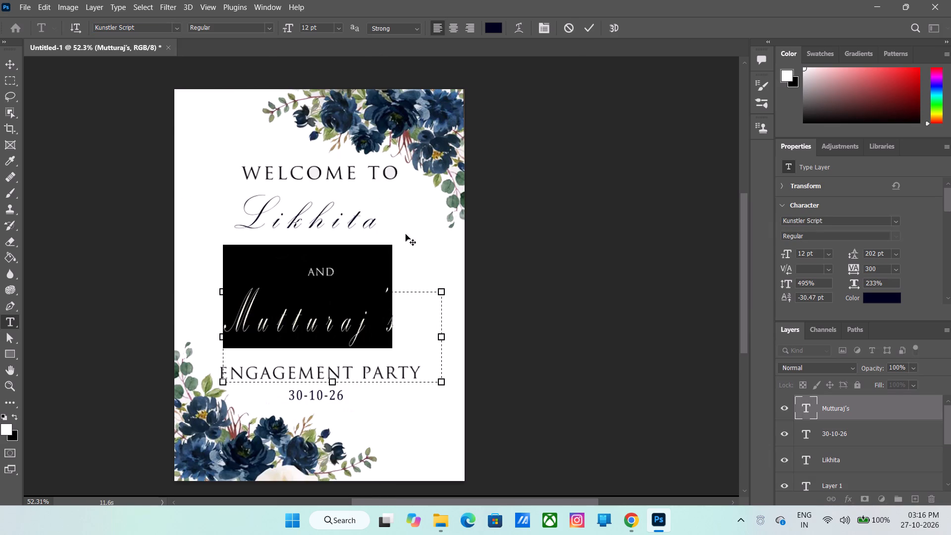
{"action": "left_click", "coordinate": [592, 28]}
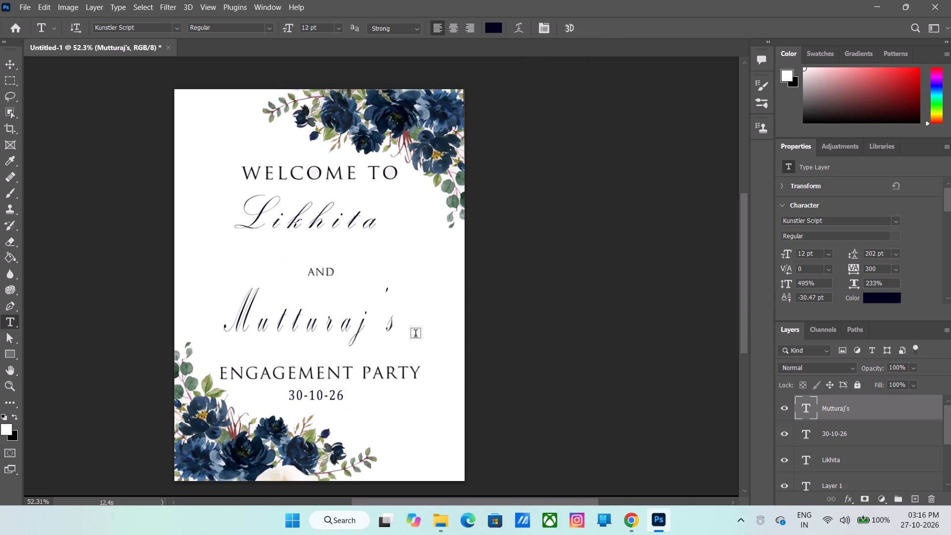
Move the Mutturaj's line up and slightly right, closer beneath the word AND.
{"action": "left_click", "coordinate": [386, 324]}
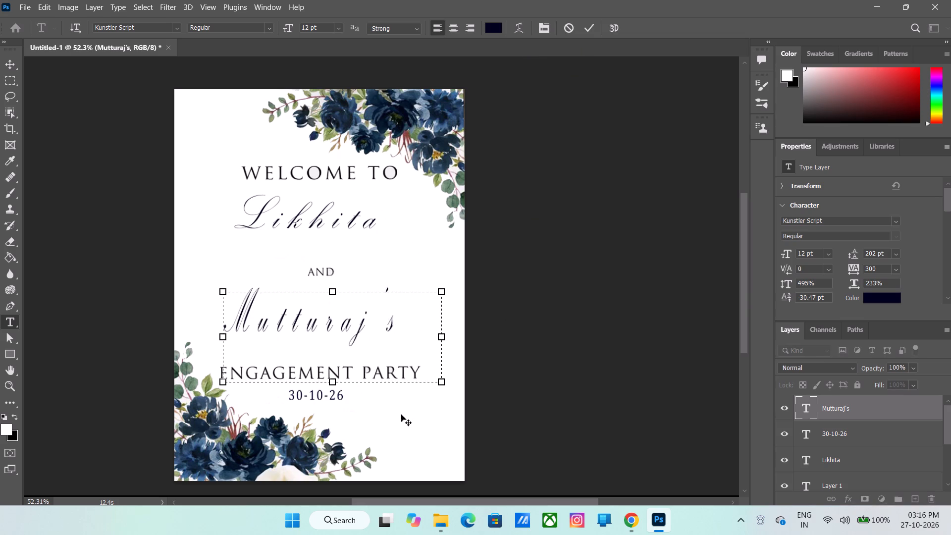
{"action": "left_click_drag", "start_coordinate": [401, 413], "coordinate": [413, 397]}
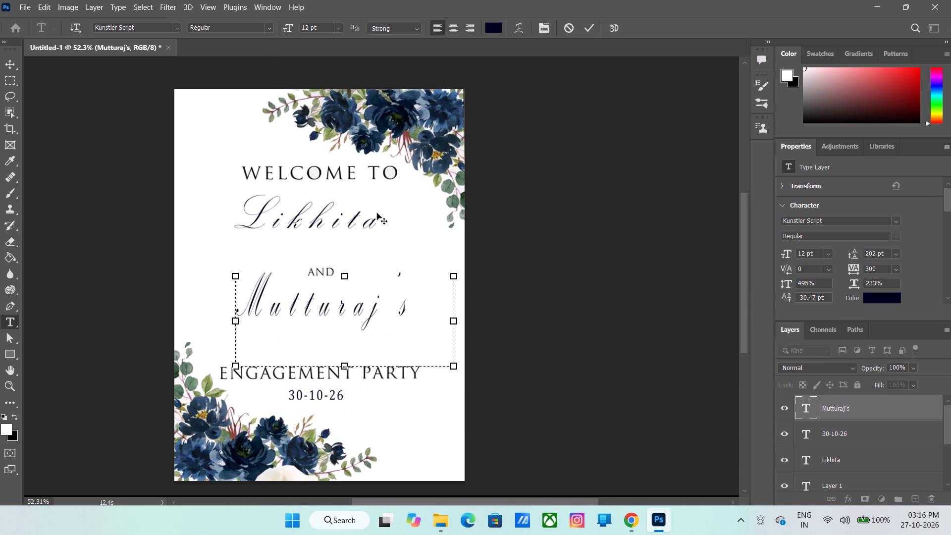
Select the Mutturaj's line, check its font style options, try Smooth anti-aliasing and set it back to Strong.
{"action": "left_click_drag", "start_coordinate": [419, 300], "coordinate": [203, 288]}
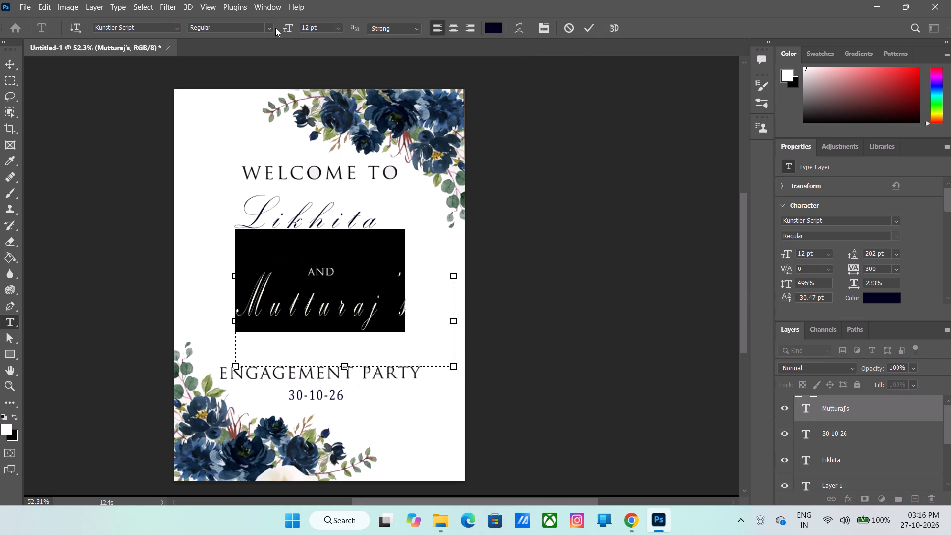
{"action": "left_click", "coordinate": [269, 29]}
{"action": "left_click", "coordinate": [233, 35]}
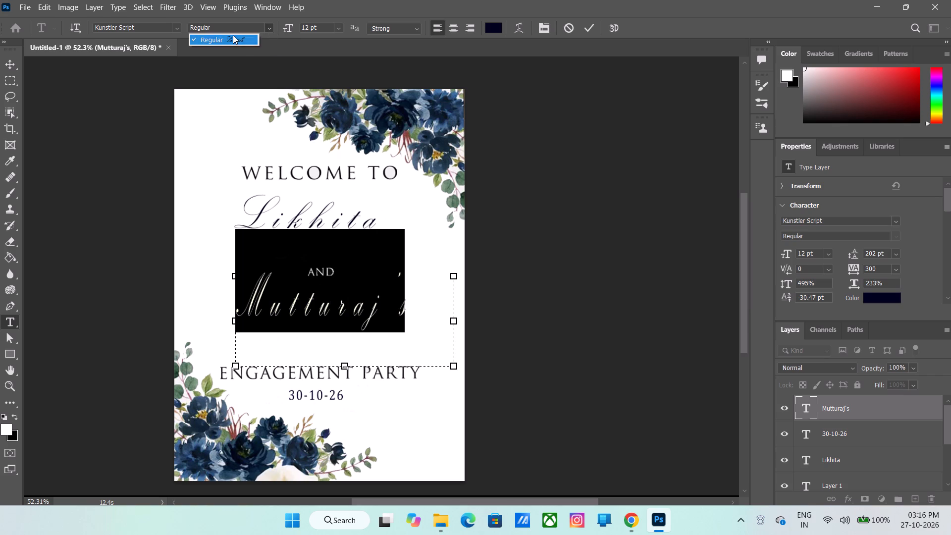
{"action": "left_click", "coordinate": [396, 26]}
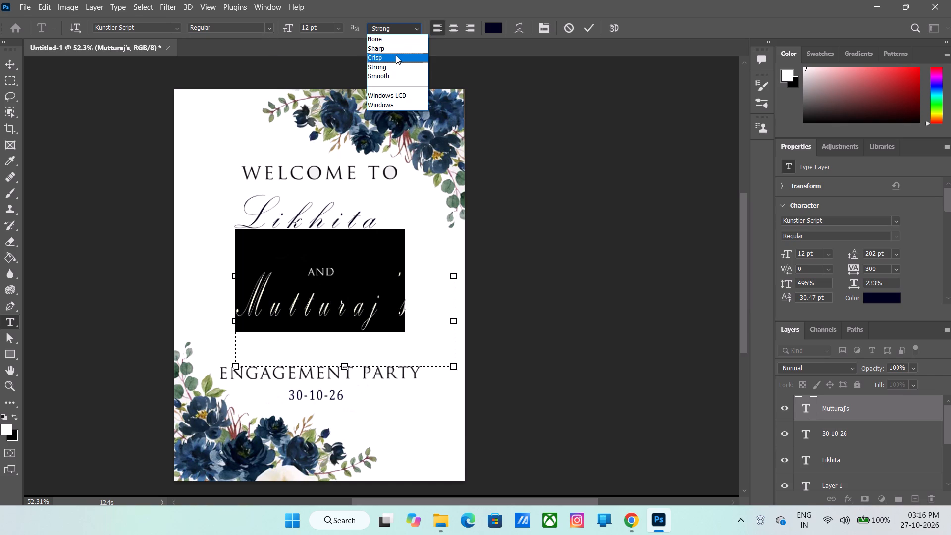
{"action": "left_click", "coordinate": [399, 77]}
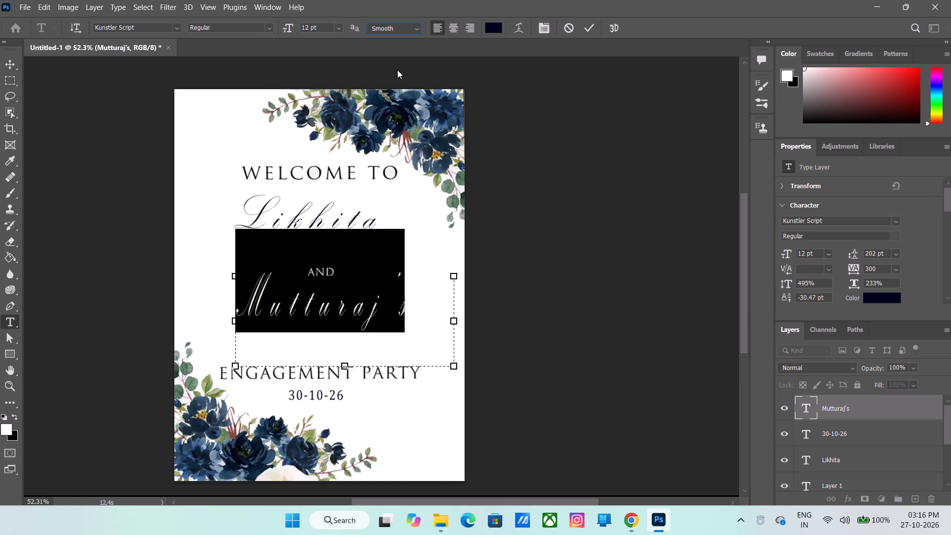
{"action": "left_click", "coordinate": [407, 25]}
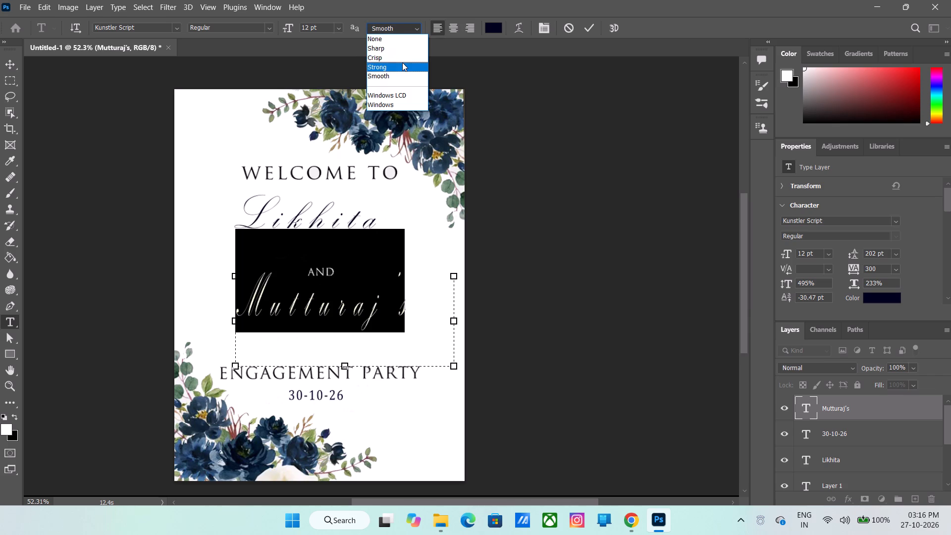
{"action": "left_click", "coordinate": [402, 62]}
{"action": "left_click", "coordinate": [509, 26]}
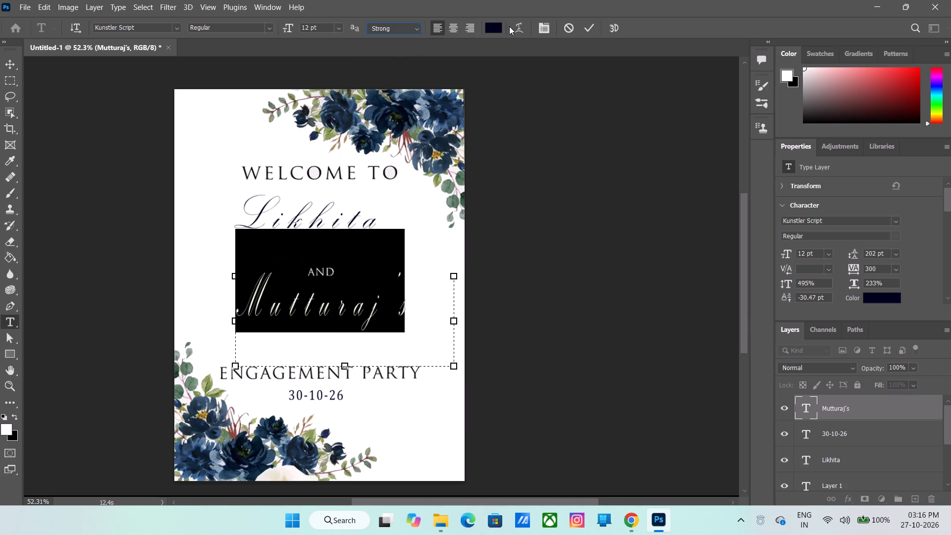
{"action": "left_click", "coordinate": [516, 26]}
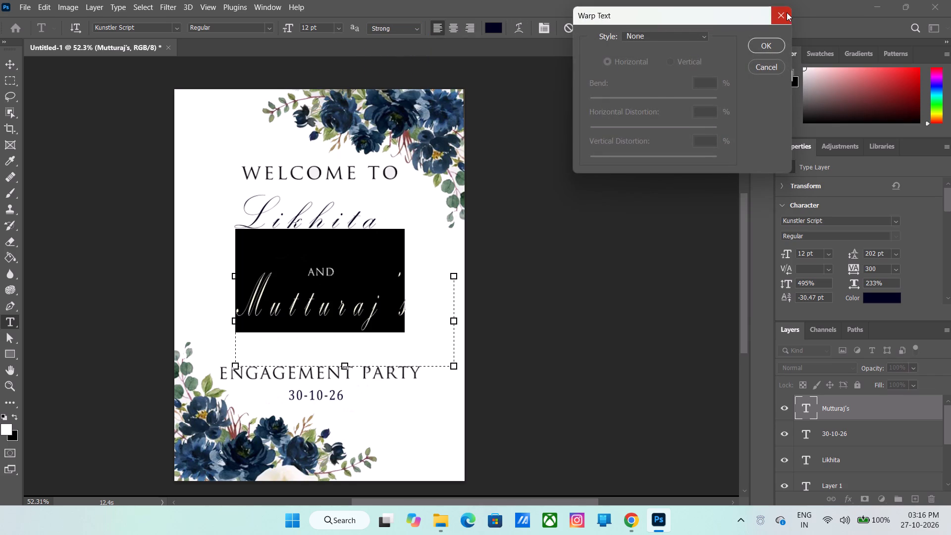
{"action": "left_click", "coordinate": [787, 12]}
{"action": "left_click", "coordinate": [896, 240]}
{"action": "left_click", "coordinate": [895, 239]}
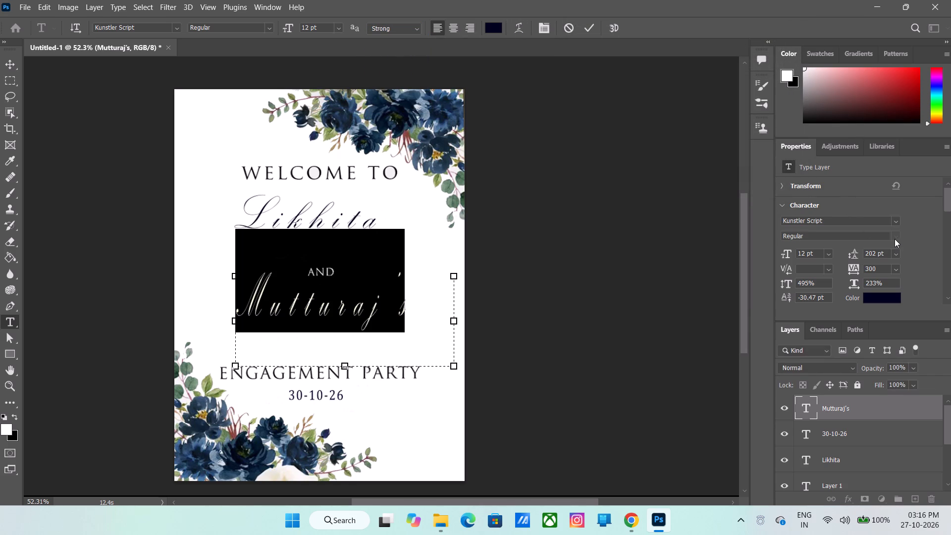
Set the selected Mutturaj's line in Edwardian Script ITC and commit the edit.
{"action": "left_click", "coordinate": [894, 235]}
{"action": "left_click", "coordinate": [857, 224]}
{"action": "left_click", "coordinate": [889, 222]}
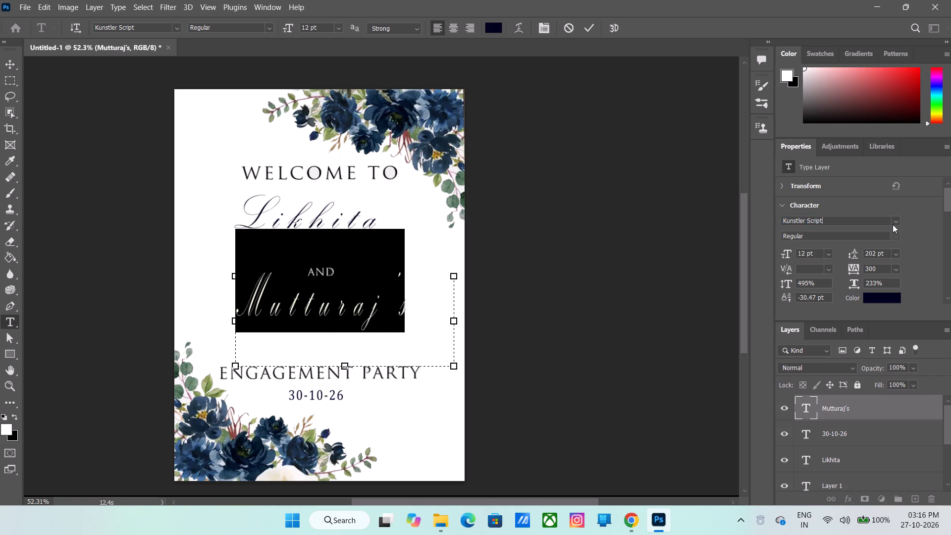
{"action": "left_click", "coordinate": [894, 222]}
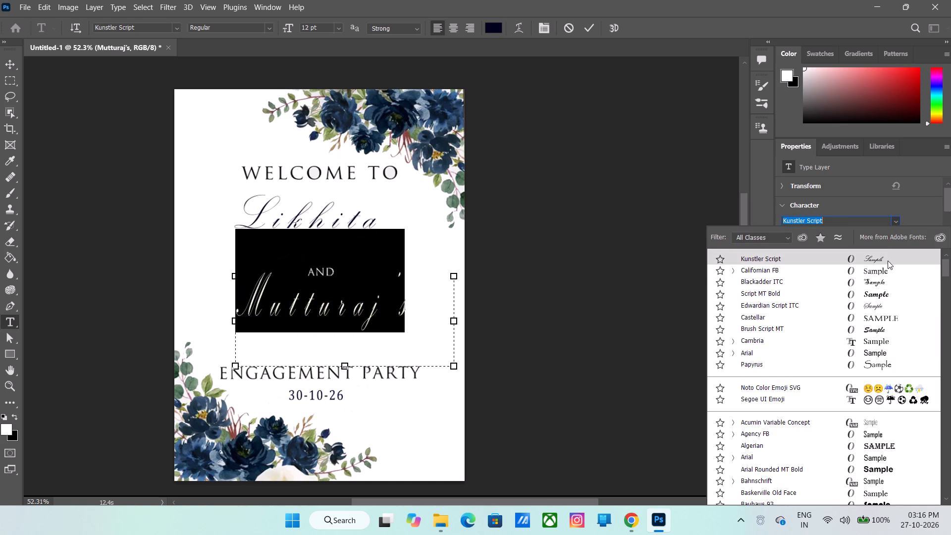
{"action": "left_click", "coordinate": [897, 312]}
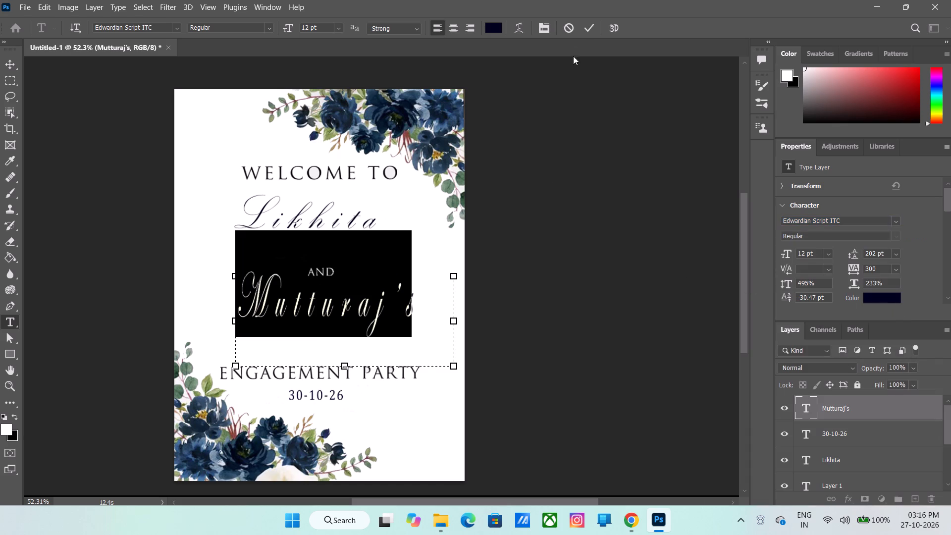
{"action": "left_click", "coordinate": [586, 31]}
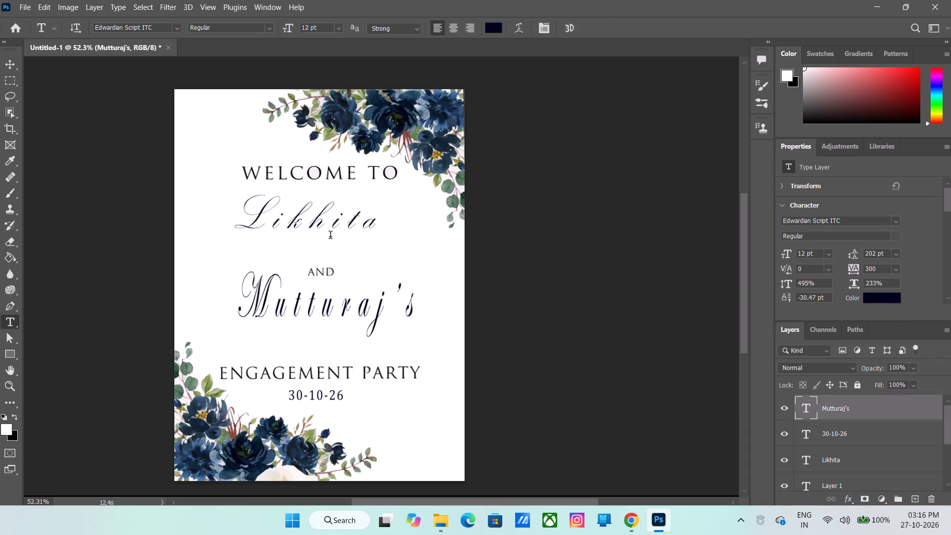
Set the whole Likhita name in Edwardian Script ITC to match the Mutturaj's line and commit the edit.
{"action": "left_click", "coordinate": [373, 225]}
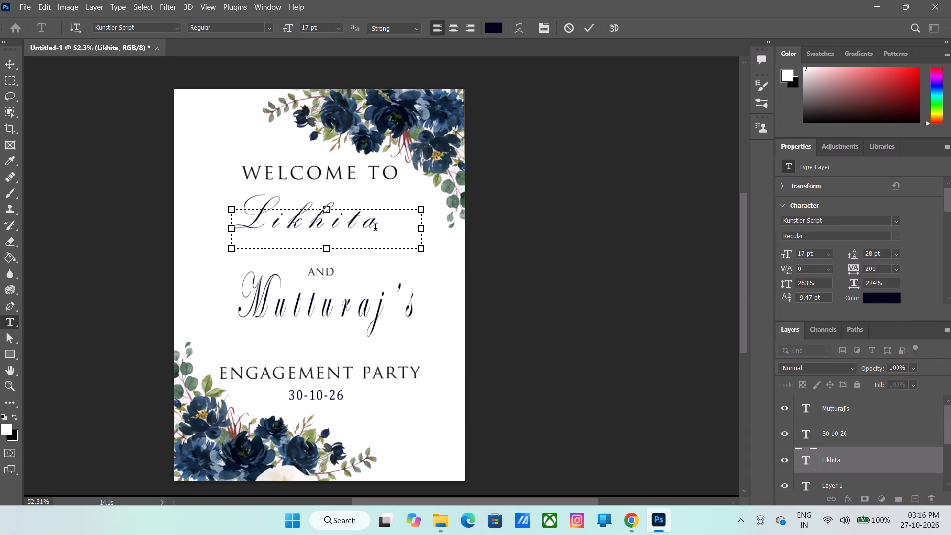
{"action": "left_click_drag", "start_coordinate": [375, 228], "coordinate": [208, 231]}
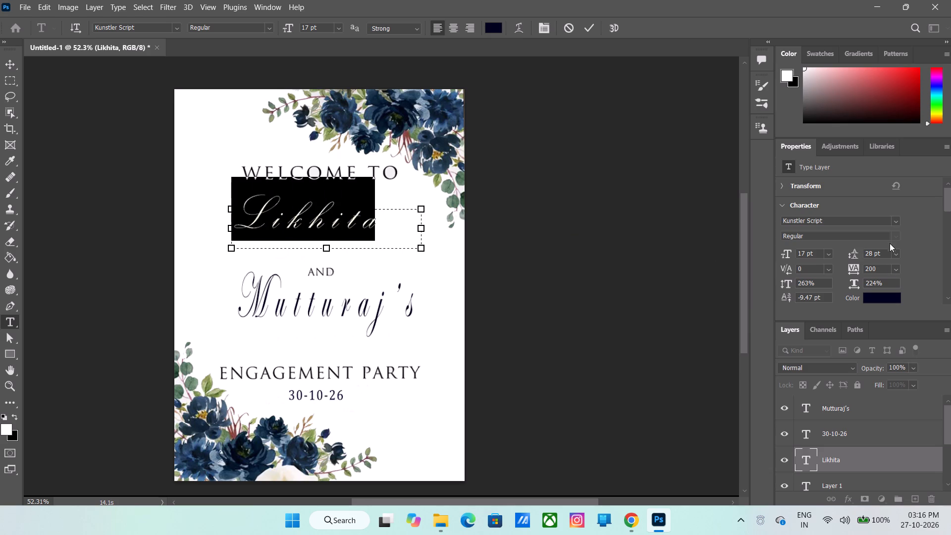
{"action": "left_click", "coordinate": [897, 223]}
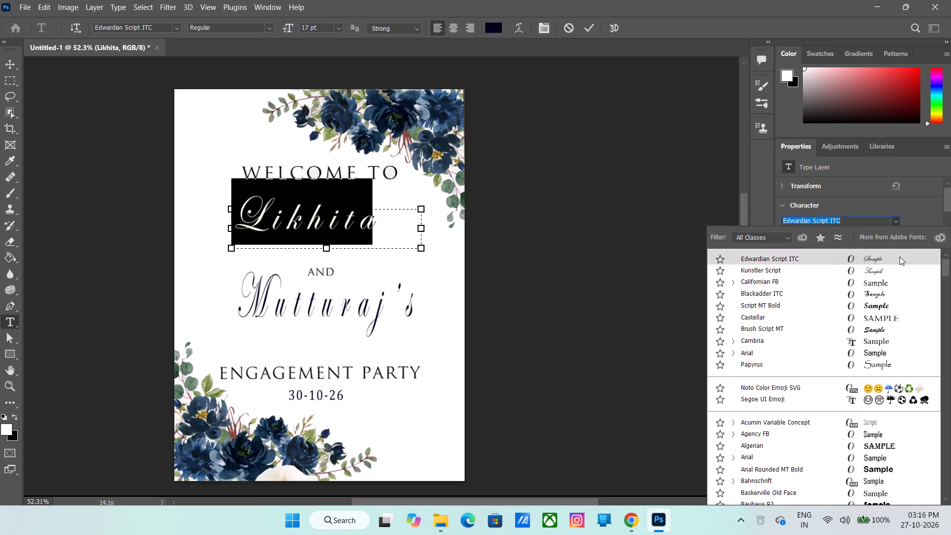
{"action": "left_click", "coordinate": [899, 257]}
{"action": "left_click", "coordinate": [588, 28]}
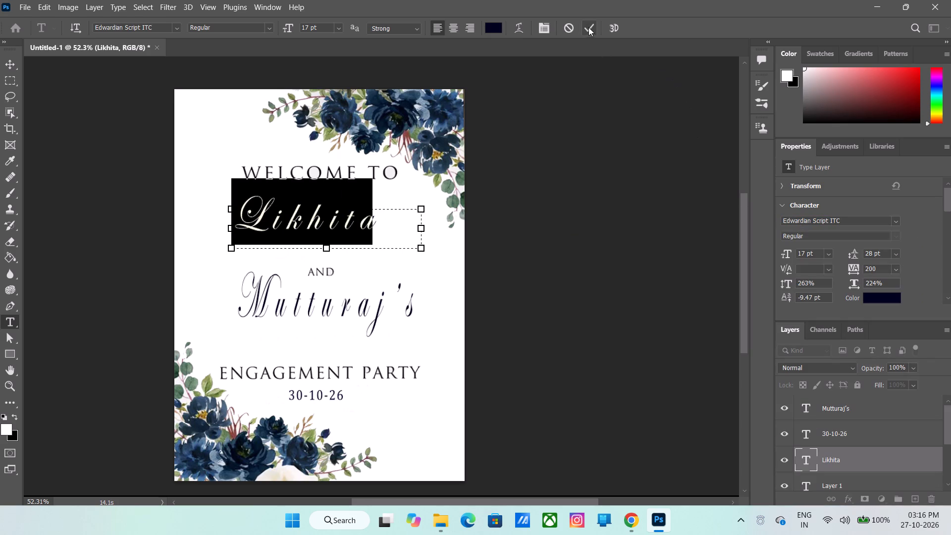
{"action": "left_click", "coordinate": [373, 239]}
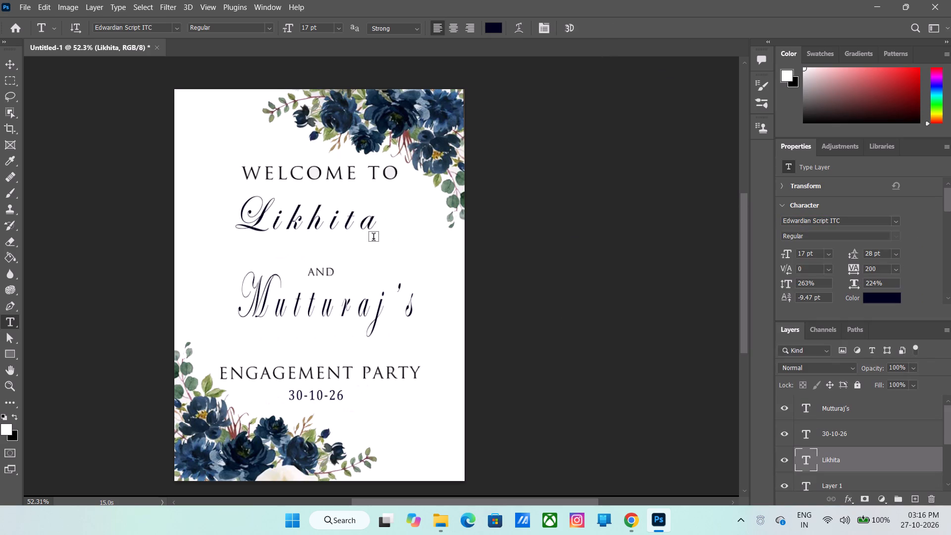
{"action": "left_click", "coordinate": [576, 27]}
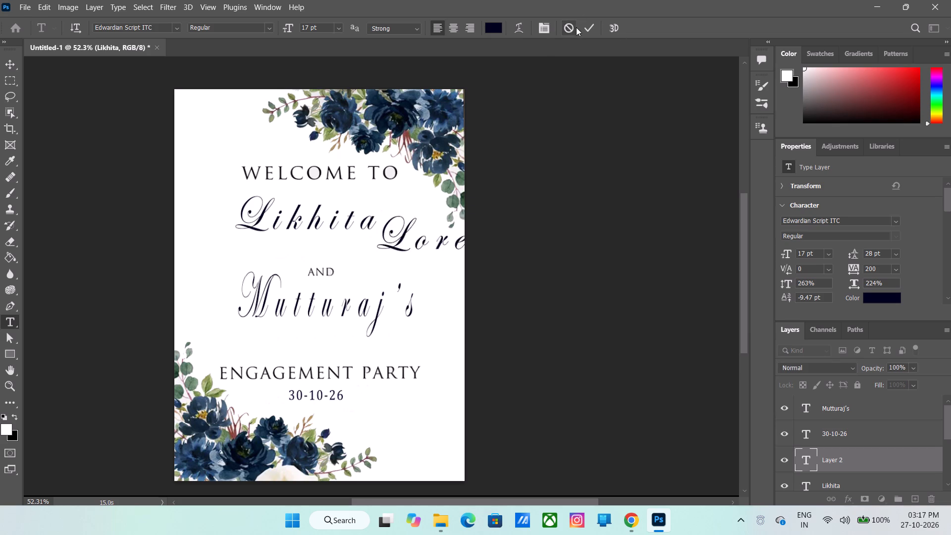
Move the Likhita name down and slightly right, closer above the word AND, and commit.
{"action": "left_click", "coordinate": [332, 230]}
{"action": "left_click_drag", "start_coordinate": [378, 272], "coordinate": [380, 275]}
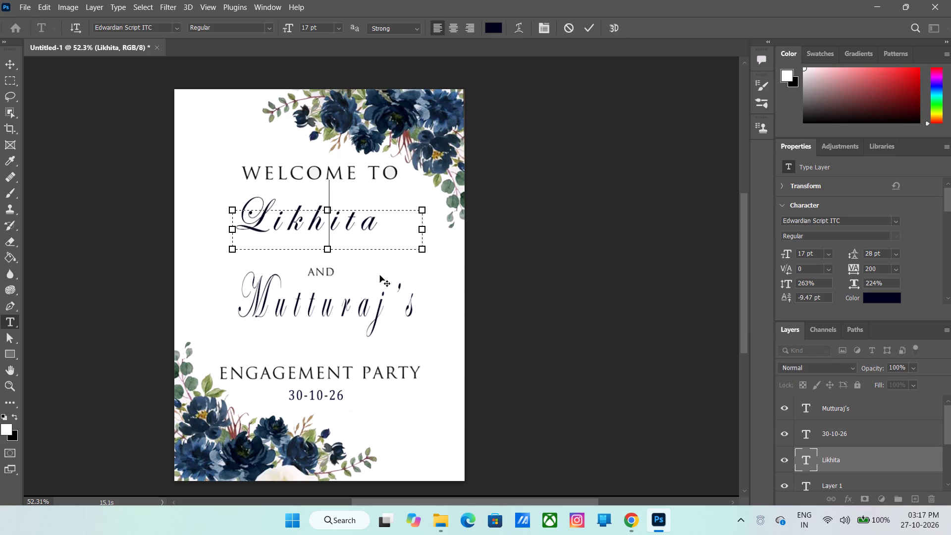
{"action": "left_click_drag", "start_coordinate": [380, 275], "coordinate": [388, 284]}
{"action": "left_click", "coordinate": [347, 313]}
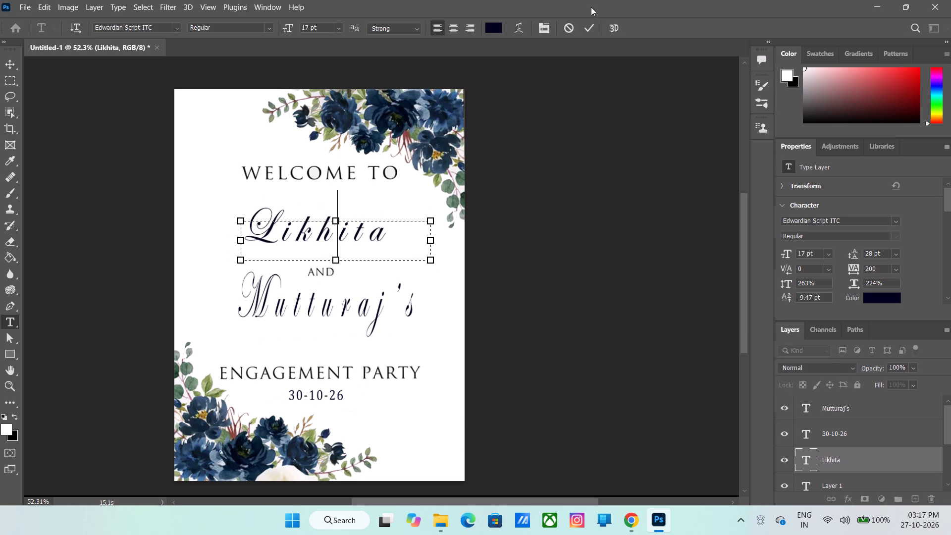
{"action": "left_click", "coordinate": [595, 34]}
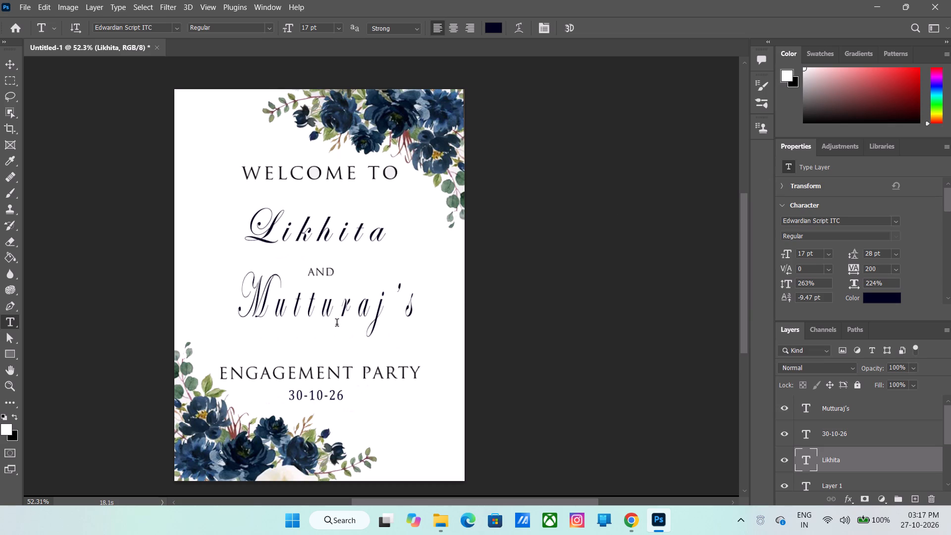
Move the Mutturaj's line down and slightly left, centring it between AND and ENGAGEMENT PARTY, and commit.
{"action": "left_click", "coordinate": [331, 307]}
{"action": "left_click_drag", "start_coordinate": [392, 391], "coordinate": [393, 402]}
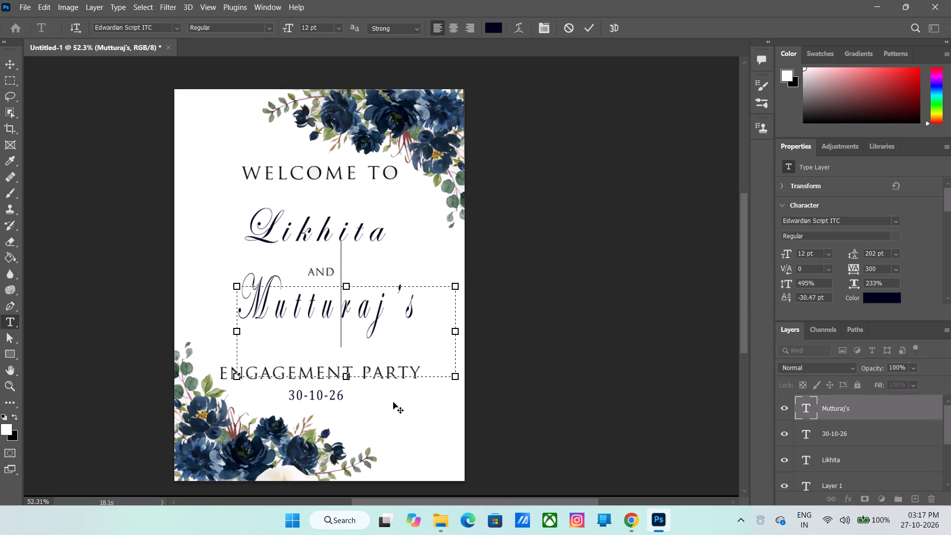
{"action": "left_click_drag", "start_coordinate": [393, 402], "coordinate": [382, 403]}
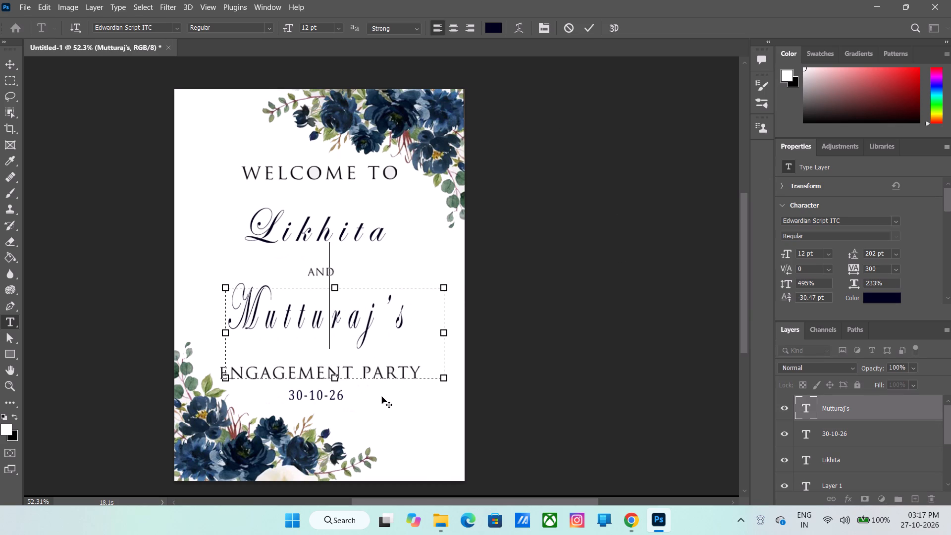
{"action": "left_click", "coordinate": [594, 26]}
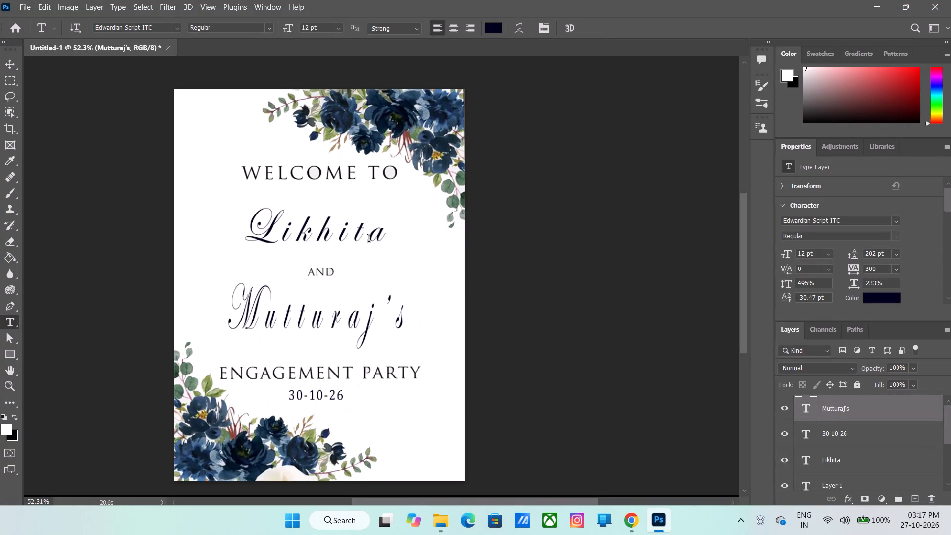
Enlarge the Likhita text box slightly, try the name at 16 pt, set it to 18 pt and commit.
{"action": "left_click", "coordinate": [369, 240]}
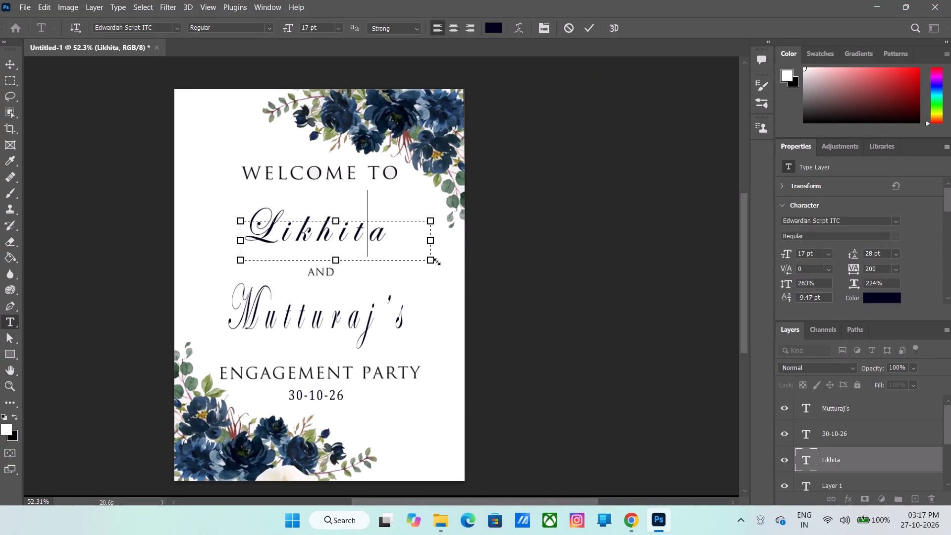
{"action": "left_click_drag", "start_coordinate": [437, 262], "coordinate": [449, 267]}
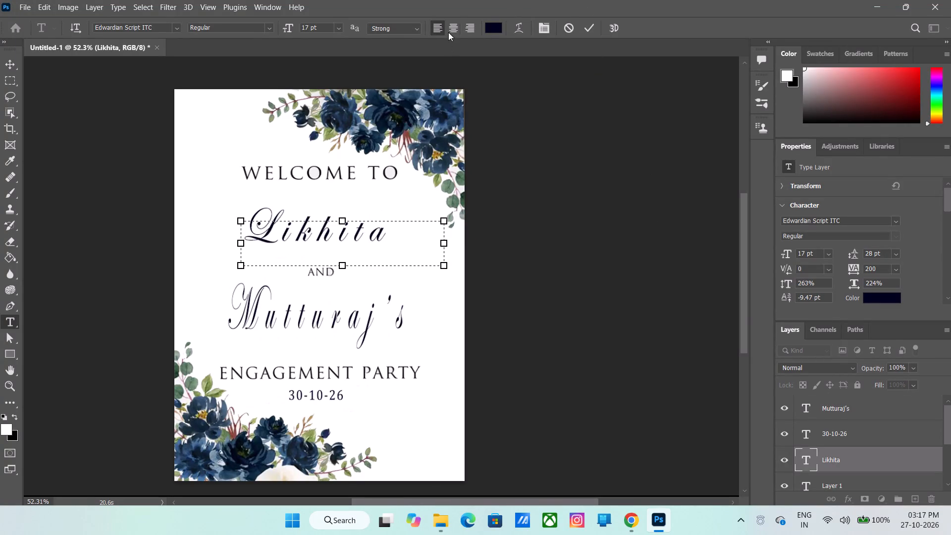
{"action": "left_click", "coordinate": [393, 241]}
{"action": "left_click_drag", "start_coordinate": [393, 241], "coordinate": [304, 248]}
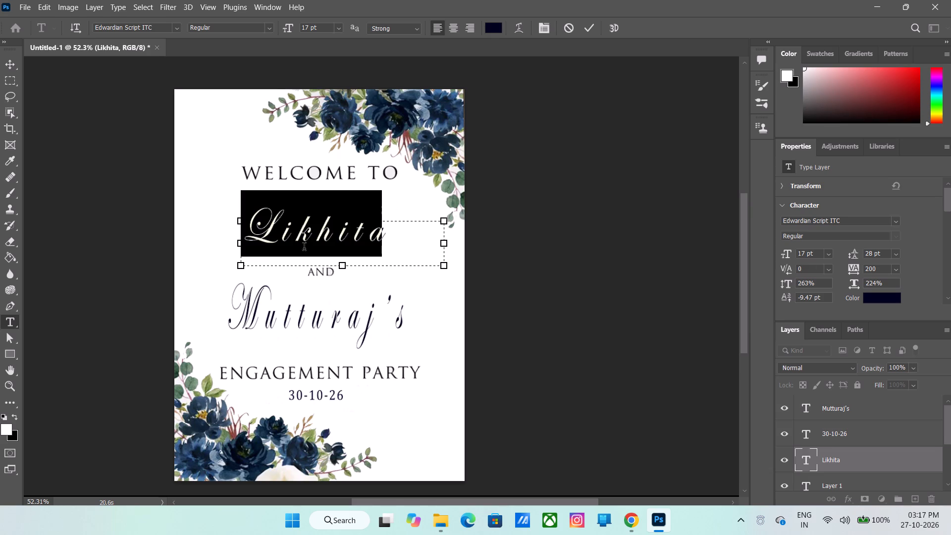
{"action": "left_click_drag", "start_coordinate": [304, 248], "coordinate": [203, 248]}
{"action": "left_click", "coordinate": [338, 25]}
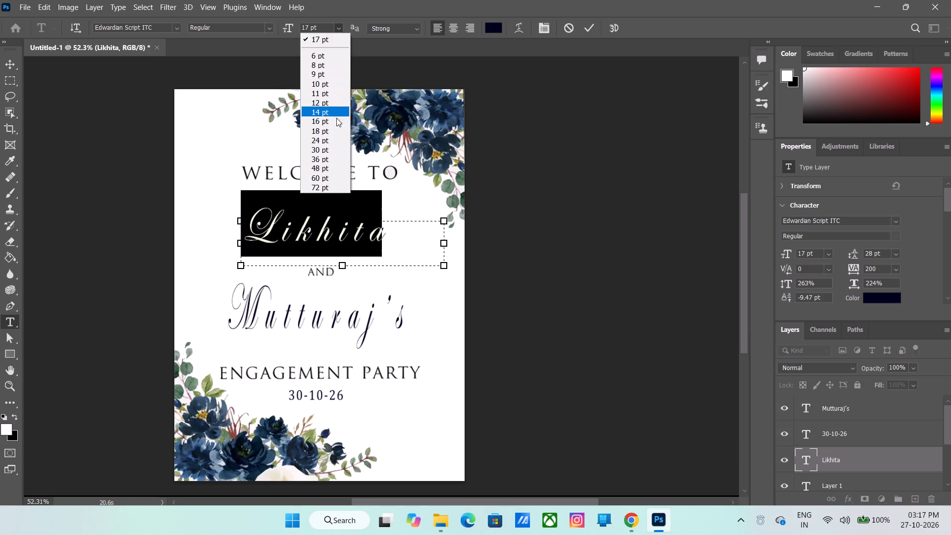
{"action": "left_click", "coordinate": [336, 118]}
{"action": "left_click", "coordinate": [339, 30]}
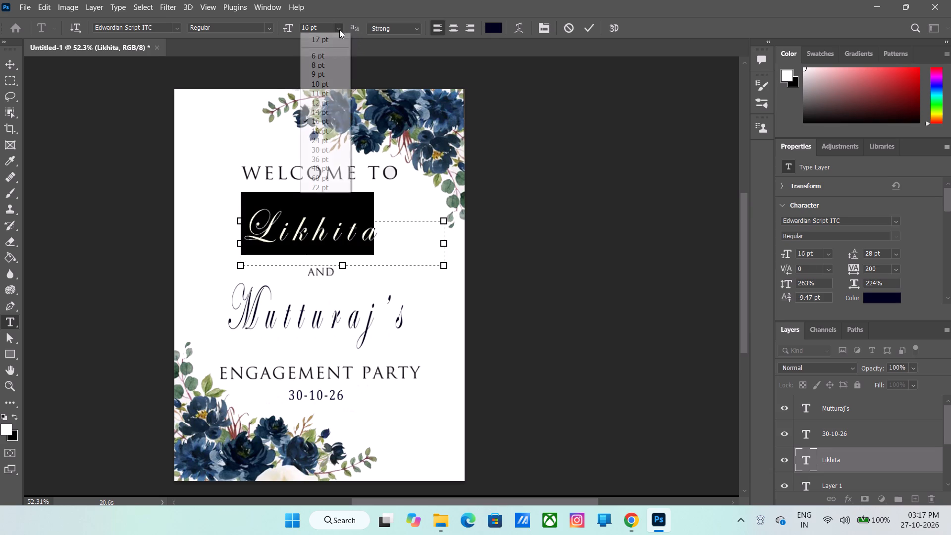
{"action": "left_click", "coordinate": [346, 129]}
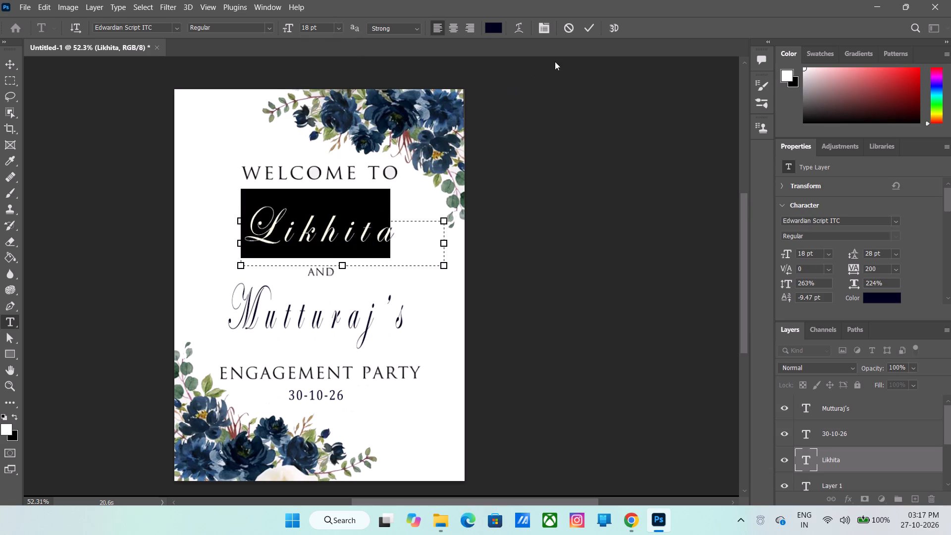
{"action": "left_click", "coordinate": [591, 23]}
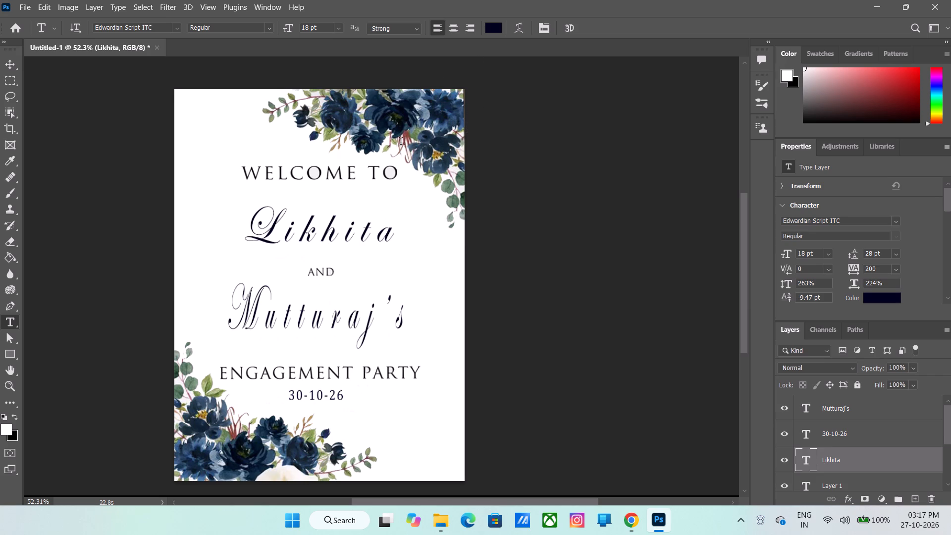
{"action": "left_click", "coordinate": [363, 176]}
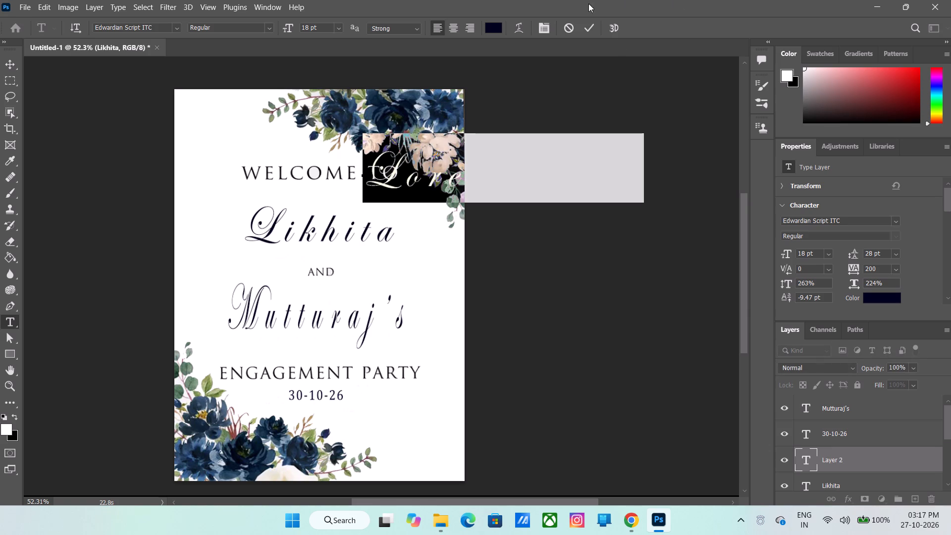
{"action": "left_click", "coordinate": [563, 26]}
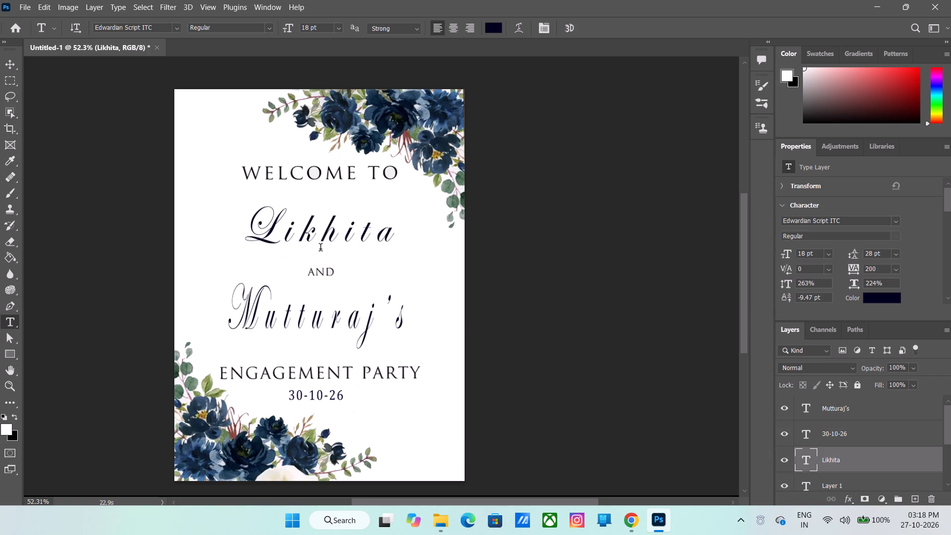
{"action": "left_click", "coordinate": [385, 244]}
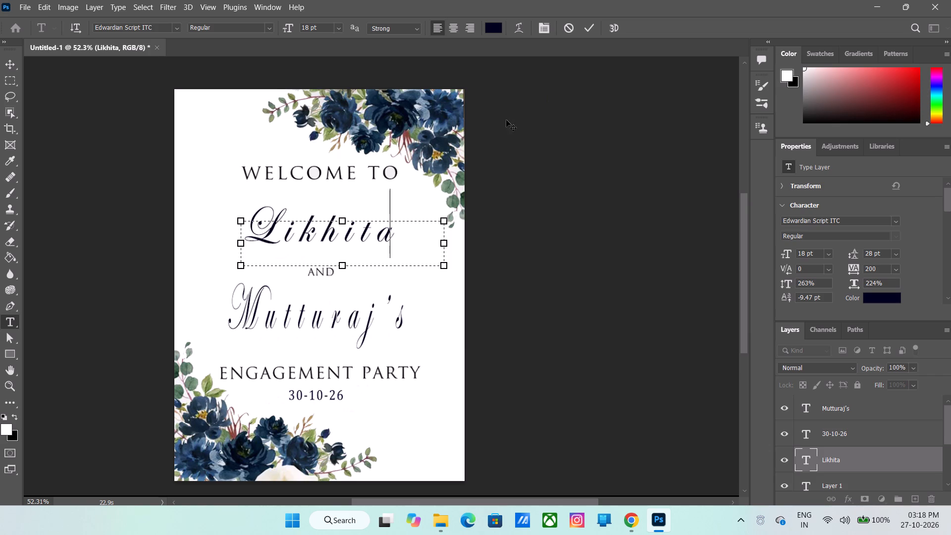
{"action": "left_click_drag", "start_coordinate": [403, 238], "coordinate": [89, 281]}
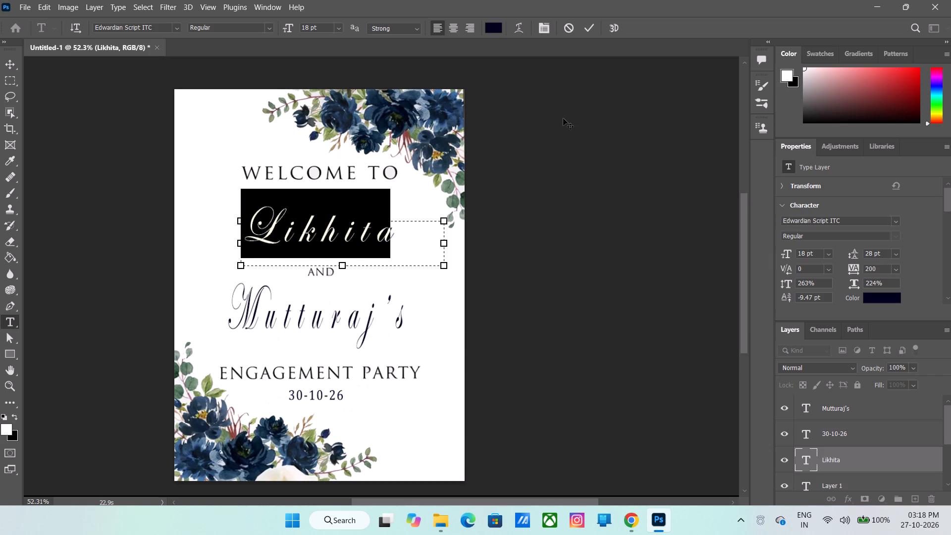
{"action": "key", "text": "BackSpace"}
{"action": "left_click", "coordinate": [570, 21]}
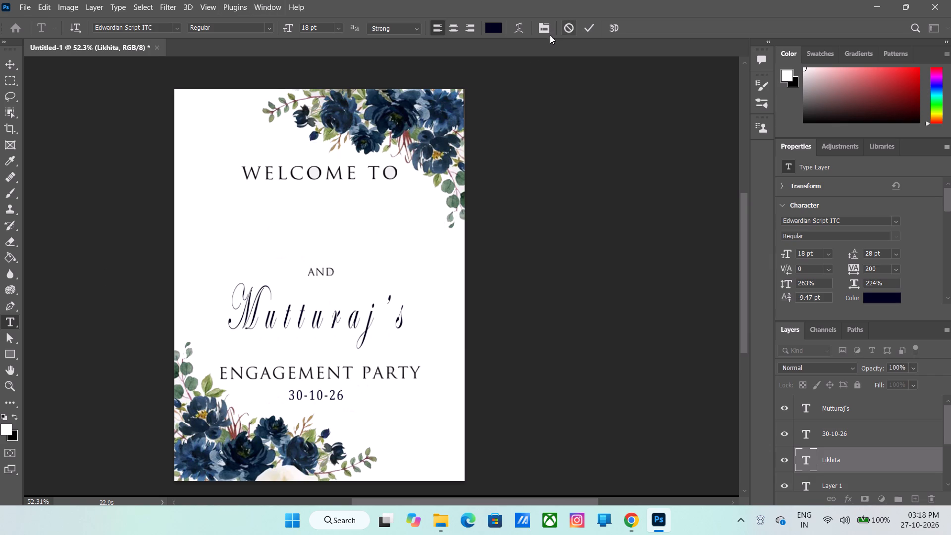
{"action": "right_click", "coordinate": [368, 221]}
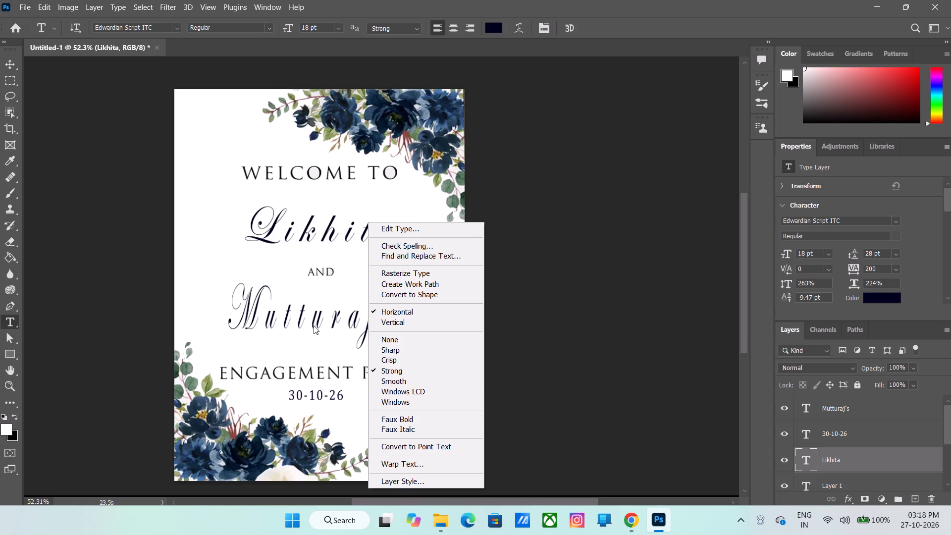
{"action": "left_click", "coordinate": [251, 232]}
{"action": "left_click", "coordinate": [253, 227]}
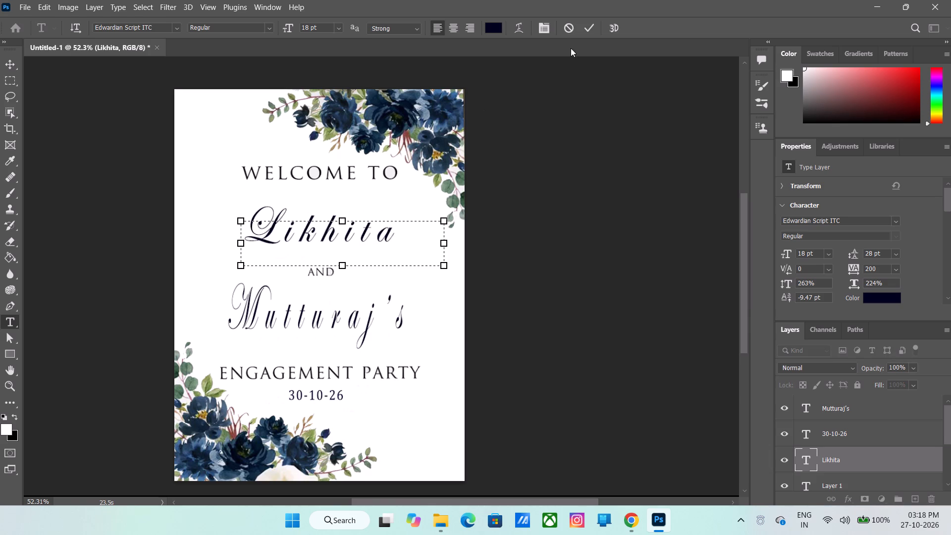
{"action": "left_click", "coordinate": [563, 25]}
Nudge the Likhita name very slightly to the right.
{"action": "left_click", "coordinate": [380, 221]}
{"action": "left_click", "coordinate": [405, 229]}
{"action": "left_click", "coordinate": [382, 166]}
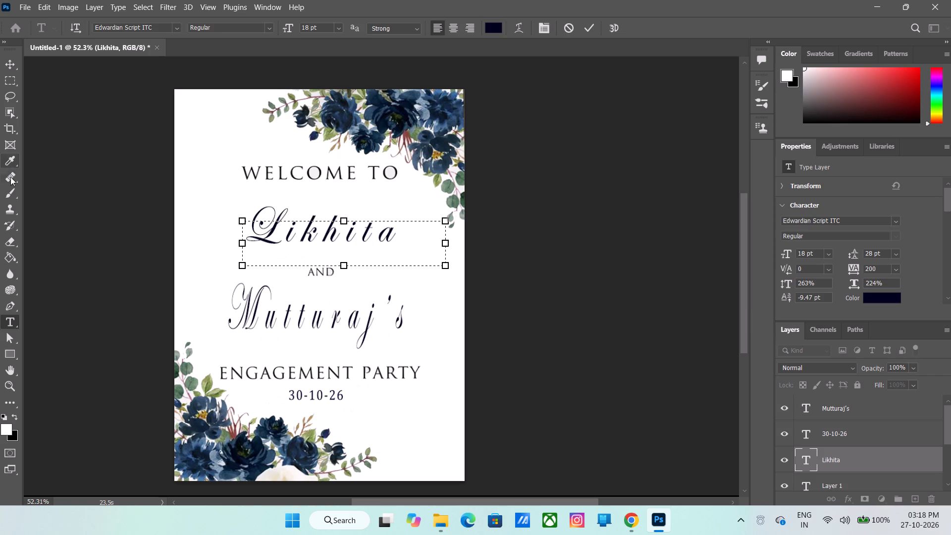
Start the Clone Stamp on the Likhita type layer and rasterize the type into a pixel layer.
{"action": "left_click", "coordinate": [15, 209]}
{"action": "left_click", "coordinate": [215, 163]}
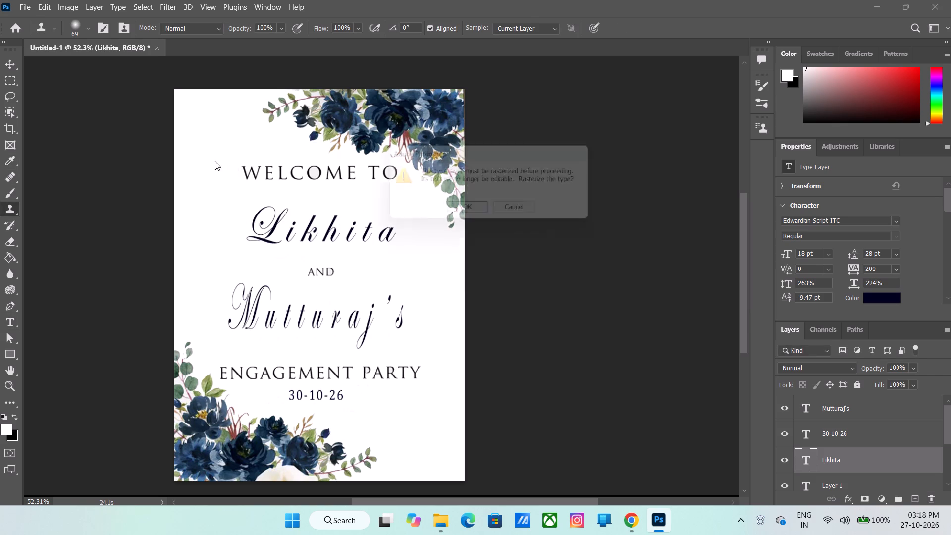
{"action": "left_click", "coordinate": [469, 204]}
{"action": "left_click", "coordinate": [465, 208]}
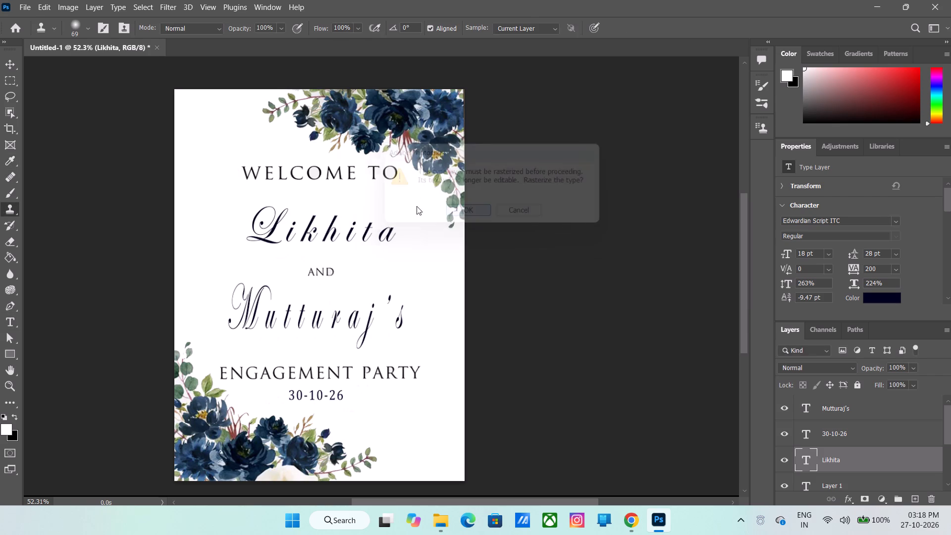
Sample the blank white background beside WELCOME TO and clone it over the area just before the W.
{"action": "left_click", "coordinate": [219, 163]}
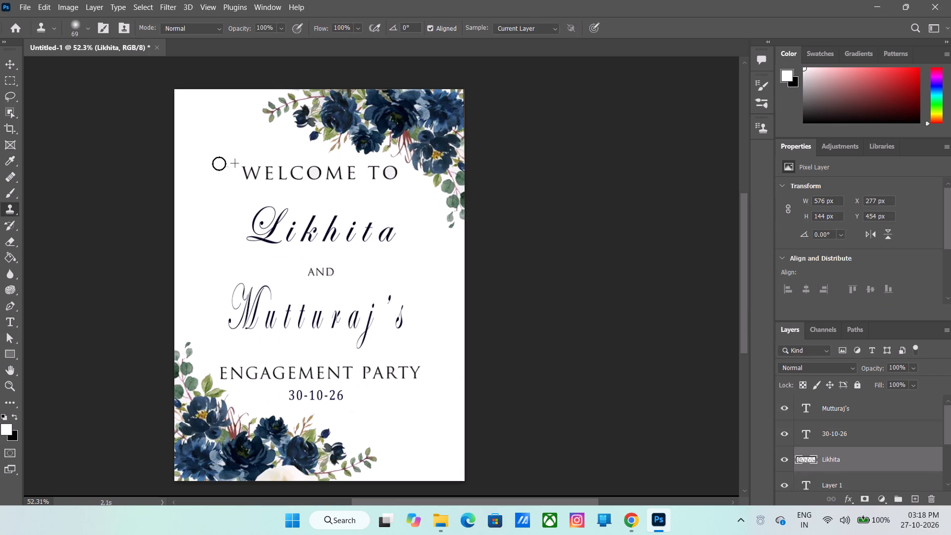
{"action": "left_click", "coordinate": [222, 163]}
{"action": "left_click_drag", "start_coordinate": [211, 160], "coordinate": [225, 168]}
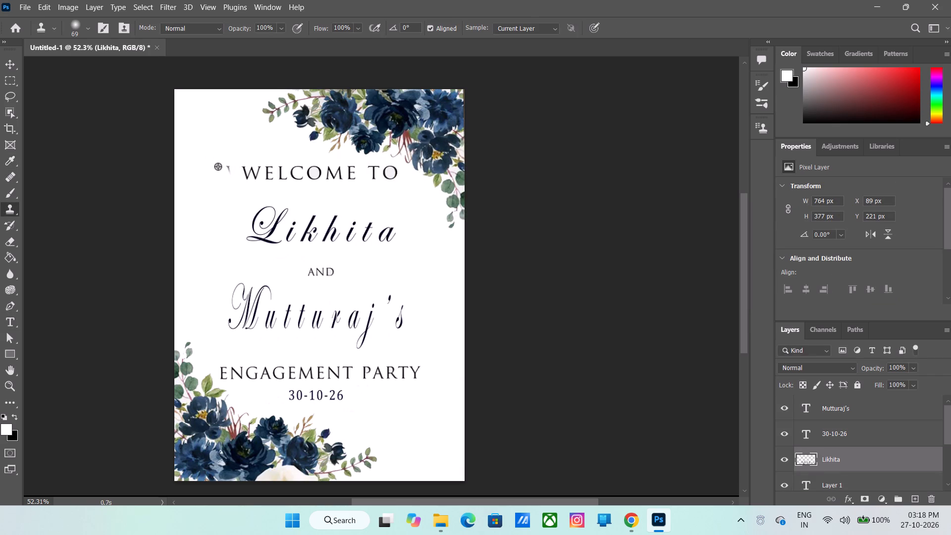
{"action": "left_click", "coordinate": [218, 166], "text": "alt"}
{"action": "left_click", "coordinate": [226, 166], "text": "alt"}
{"action": "left_click_drag", "start_coordinate": [216, 168], "coordinate": [230, 173], "text": "alt"}
{"action": "triple_click", "coordinate": [228, 169]}
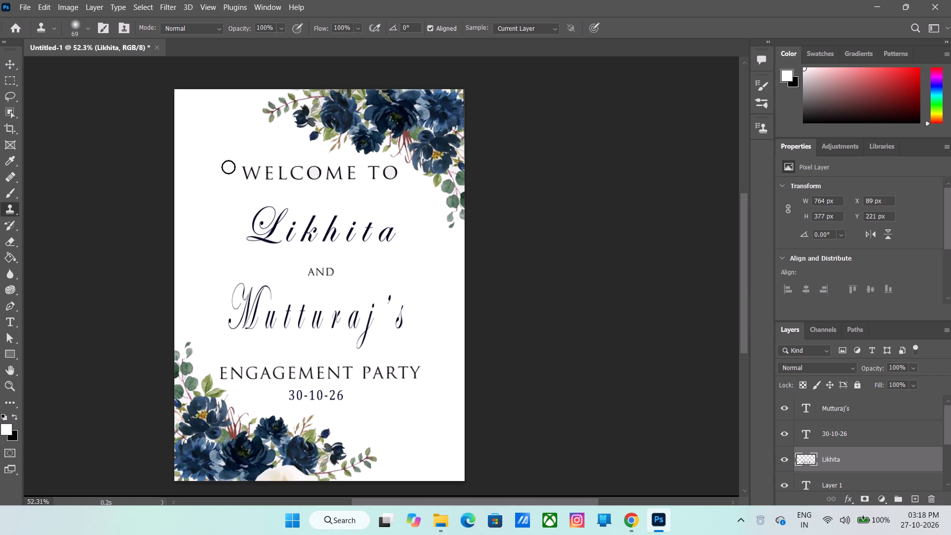
{"action": "left_click", "coordinate": [230, 168]}
{"action": "double_click", "coordinate": [231, 172]}
{"action": "left_click", "coordinate": [234, 176]}
{"action": "left_click", "coordinate": [239, 173]}
{"action": "double_click", "coordinate": [241, 166]}
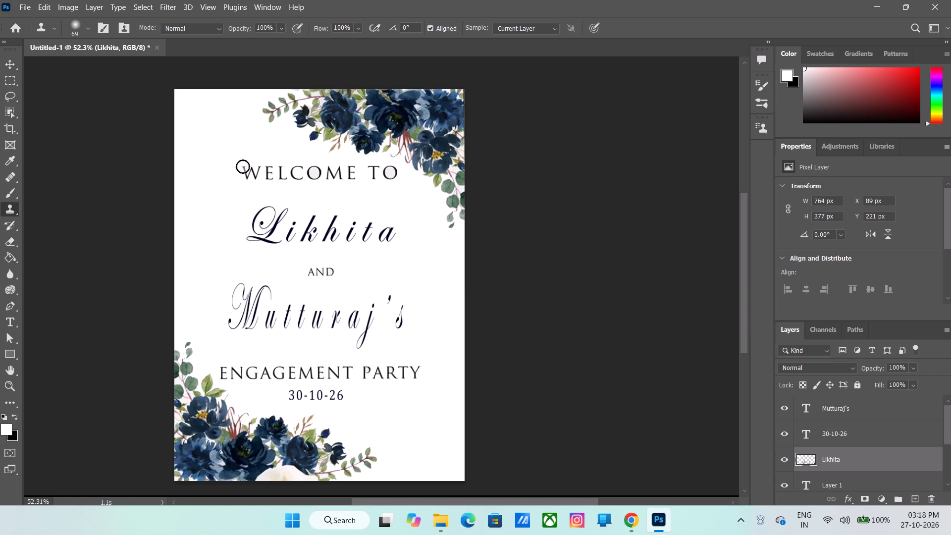
Clone white background over the left part of the W in WELCOME.
{"action": "left_click_drag", "start_coordinate": [243, 168], "coordinate": [245, 182]}
{"action": "double_click", "coordinate": [245, 182]}
{"action": "left_click", "coordinate": [247, 176]}
{"action": "left_click_drag", "start_coordinate": [249, 175], "coordinate": [252, 180]}
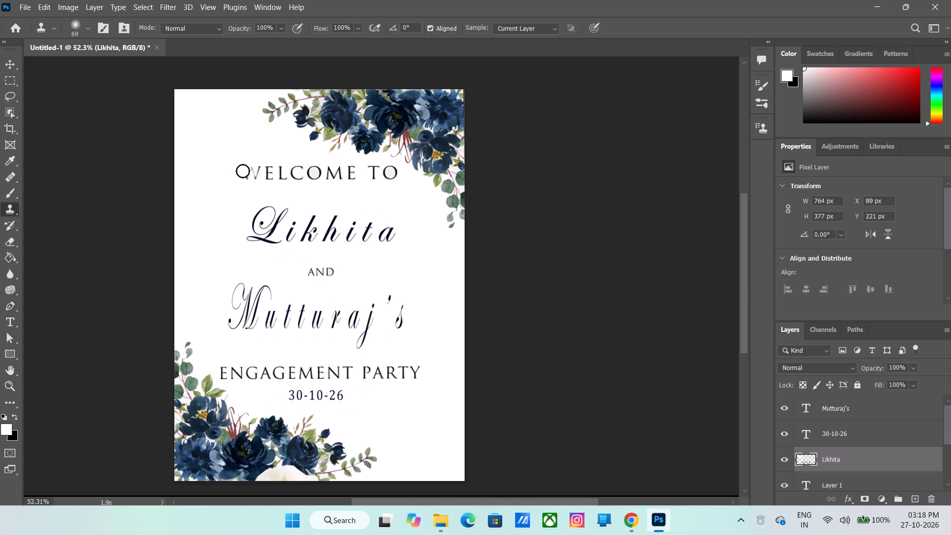
{"action": "left_click_drag", "start_coordinate": [231, 162], "coordinate": [243, 173], "text": "alt"}
{"action": "double_click", "coordinate": [243, 173]}
{"action": "left_click_drag", "start_coordinate": [245, 177], "coordinate": [247, 184]}
{"action": "left_click", "coordinate": [247, 184]}
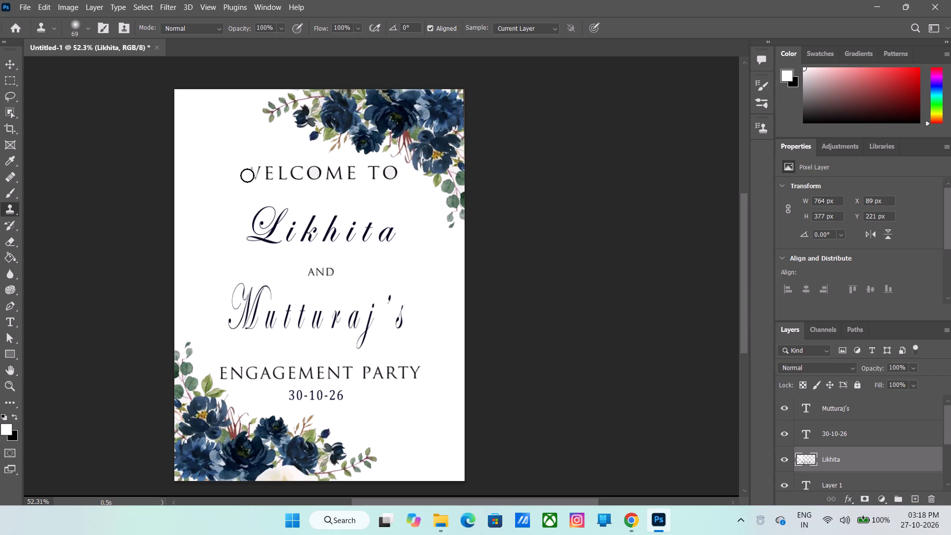
{"action": "left_click", "coordinate": [247, 175]}
{"action": "left_click", "coordinate": [247, 167]}
{"action": "left_click_drag", "start_coordinate": [249, 167], "coordinate": [250, 171]}
{"action": "left_click", "coordinate": [250, 171]}
{"action": "left_click", "coordinate": [251, 169]}
{"action": "left_click_drag", "start_coordinate": [251, 162], "coordinate": [260, 178]}
{"action": "left_click_drag", "start_coordinate": [248, 160], "coordinate": [250, 165]}
{"action": "left_click_drag", "start_coordinate": [250, 165], "coordinate": [252, 170]}
{"action": "left_click", "coordinate": [251, 170]}
Set the Clone Stamp brush size to 99 px and cover the rest of the W with white background.
{"action": "left_click", "coordinate": [74, 17]}
{"action": "left_click", "coordinate": [80, 29]}
{"action": "left_click", "coordinate": [106, 64]}
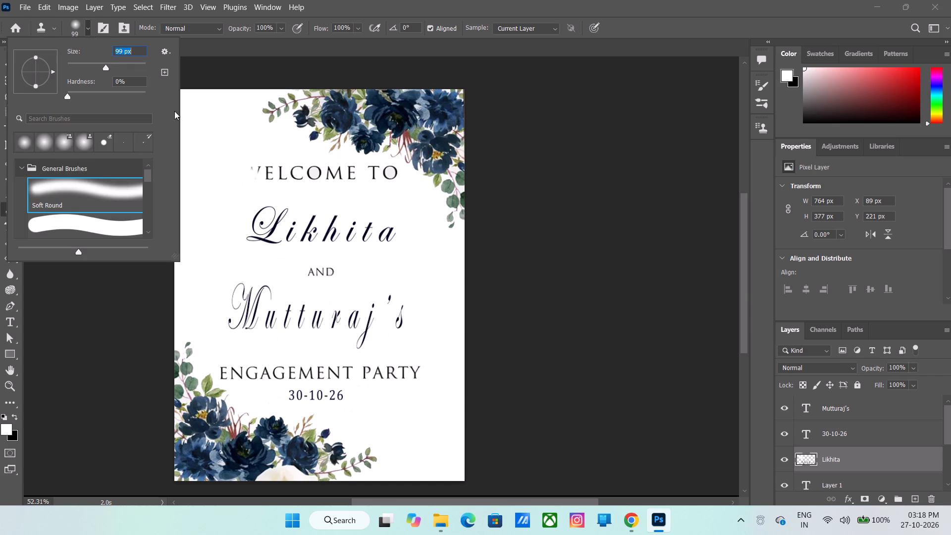
{"action": "left_click", "coordinate": [236, 144]}
{"action": "left_click_drag", "start_coordinate": [242, 160], "coordinate": [247, 166], "text": "alt"}
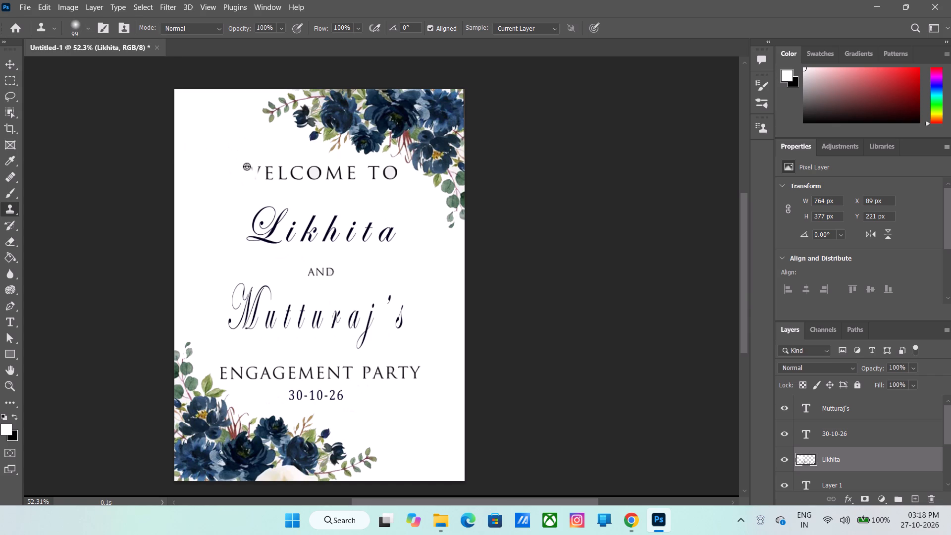
{"action": "left_click_drag", "start_coordinate": [247, 166], "coordinate": [248, 168], "text": "alt"}
{"action": "left_click", "coordinate": [248, 168]}
{"action": "double_click", "coordinate": [252, 168]}
{"action": "left_click_drag", "start_coordinate": [251, 168], "coordinate": [259, 178]}
{"action": "left_click_drag", "start_coordinate": [245, 162], "coordinate": [252, 170]}
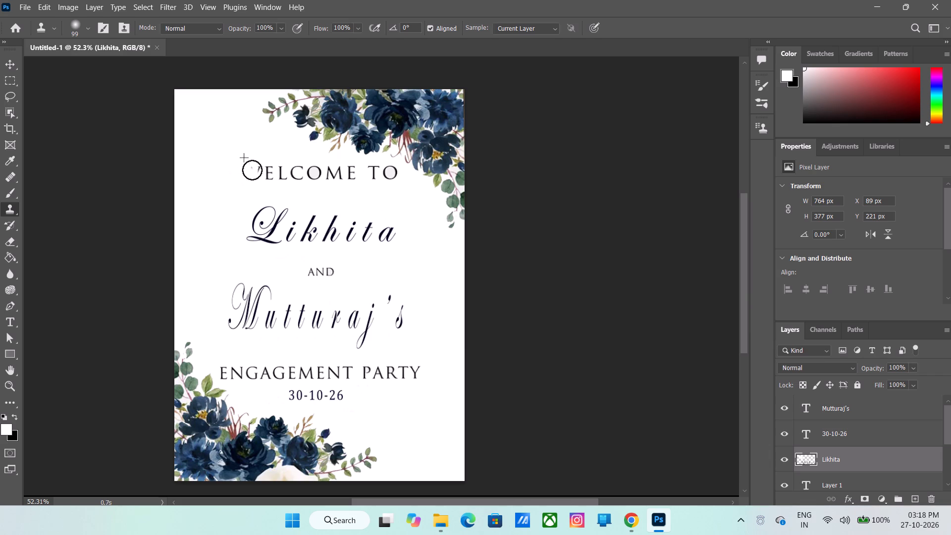
{"action": "left_click_drag", "start_coordinate": [252, 170], "coordinate": [256, 175]}
{"action": "left_click_drag", "start_coordinate": [235, 158], "coordinate": [258, 167]}
{"action": "left_click_drag", "start_coordinate": [244, 154], "coordinate": [266, 172]}
{"action": "left_click_drag", "start_coordinate": [236, 150], "coordinate": [255, 177]}
{"action": "left_click_drag", "start_coordinate": [234, 175], "coordinate": [250, 171], "text": "alt"}
{"action": "left_click", "coordinate": [250, 171]}
Cover the first E of WELCOME with cloned white background.
{"action": "left_click", "coordinate": [253, 167]}
{"action": "left_click", "coordinate": [257, 165]}
{"action": "double_click", "coordinate": [260, 168]}
{"action": "left_click", "coordinate": [265, 172]}
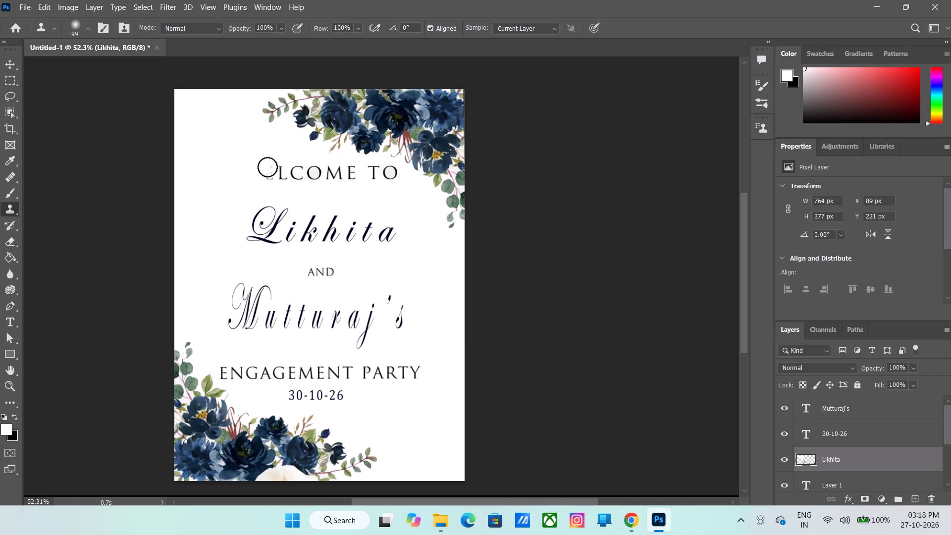
{"action": "double_click", "coordinate": [267, 167]}
{"action": "left_click_drag", "start_coordinate": [268, 168], "coordinate": [269, 175]}
{"action": "double_click", "coordinate": [269, 175]}
Cover the L of WELCOME and its lower traces with cloned white background.
{"action": "double_click", "coordinate": [276, 170]}
{"action": "left_click_drag", "start_coordinate": [280, 171], "coordinate": [282, 177]}
{"action": "left_click", "coordinate": [282, 173]}
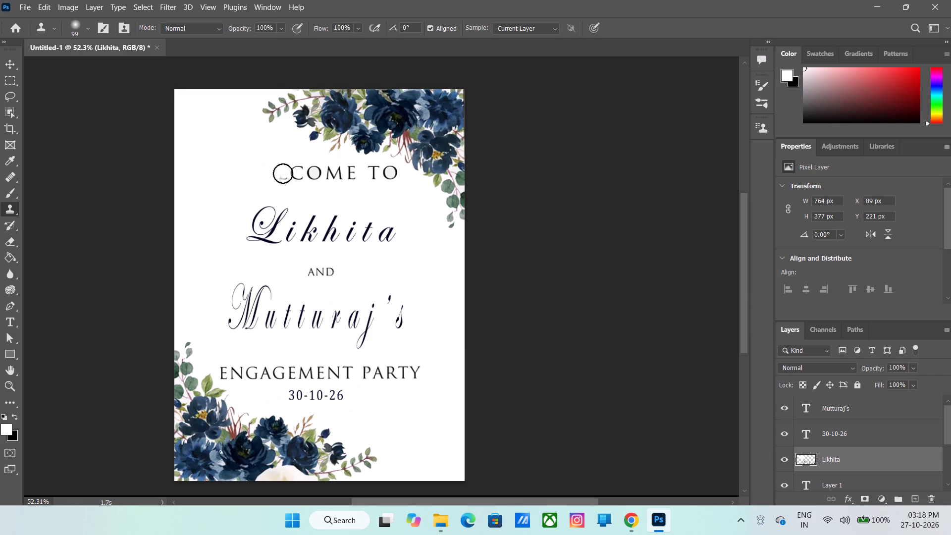
{"action": "left_click_drag", "start_coordinate": [283, 173], "coordinate": [285, 178]}
{"action": "left_click_drag", "start_coordinate": [283, 175], "coordinate": [284, 180]}
{"action": "left_click", "coordinate": [284, 177]}
{"action": "left_click_drag", "start_coordinate": [284, 175], "coordinate": [287, 182]}
Cover the C of WELCOME with cloned white background, including its remaining traces.
{"action": "left_click", "coordinate": [288, 175]}
{"action": "left_click", "coordinate": [291, 167]}
{"action": "left_click_drag", "start_coordinate": [293, 167], "coordinate": [296, 173]}
{"action": "left_click", "coordinate": [296, 172]}
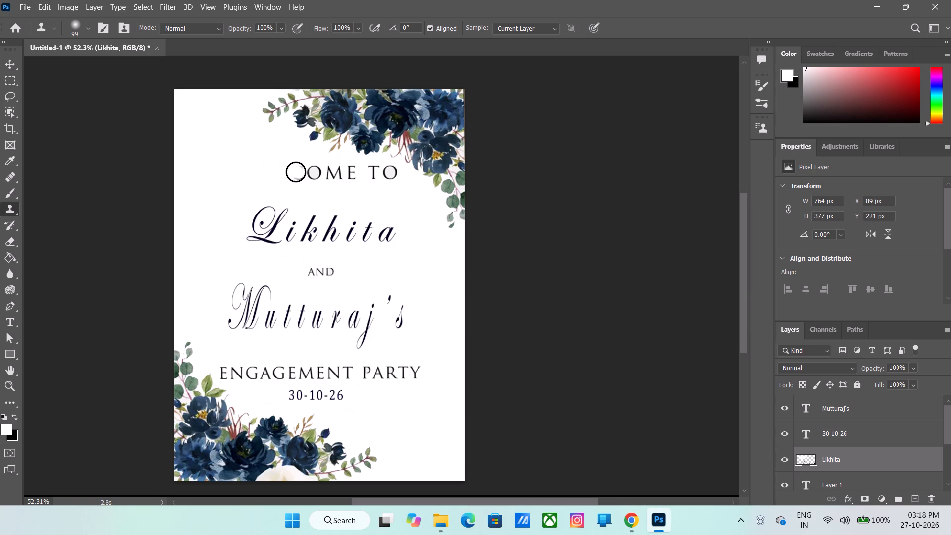
{"action": "left_click_drag", "start_coordinate": [296, 167], "coordinate": [301, 170]}
{"action": "left_click_drag", "start_coordinate": [301, 167], "coordinate": [304, 173]}
{"action": "left_click_drag", "start_coordinate": [304, 172], "coordinate": [305, 179]}
{"action": "left_click_drag", "start_coordinate": [304, 177], "coordinate": [305, 183]}
{"action": "left_click", "coordinate": [305, 176]}
{"action": "left_click", "coordinate": [297, 178]}
{"action": "left_click", "coordinate": [293, 178]}
{"action": "left_click_drag", "start_coordinate": [296, 174], "coordinate": [301, 181]}
{"action": "left_click", "coordinate": [301, 176]}
{"action": "left_click_drag", "start_coordinate": [303, 178], "coordinate": [303, 184]}
{"action": "left_click_drag", "start_coordinate": [299, 181], "coordinate": [298, 186]}
{"action": "left_click_drag", "start_coordinate": [291, 175], "coordinate": [300, 181]}
{"action": "left_click_drag", "start_coordinate": [290, 170], "coordinate": [297, 180]}
{"action": "left_click_drag", "start_coordinate": [298, 175], "coordinate": [302, 181]}
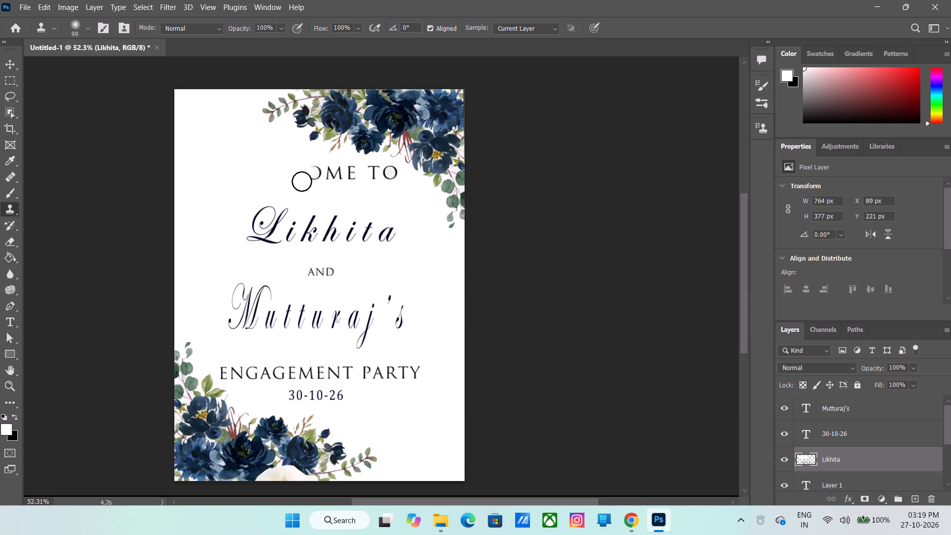
Clone white background over most of the O in WELCOME.
{"action": "double_click", "coordinate": [302, 181]}
{"action": "double_click", "coordinate": [304, 173]}
{"action": "left_click", "coordinate": [310, 175]}
{"action": "double_click", "coordinate": [313, 178]}
{"action": "double_click", "coordinate": [316, 180]}
{"action": "left_click", "coordinate": [297, 167]}
{"action": "left_click_drag", "start_coordinate": [302, 164], "coordinate": [308, 166]}
{"action": "left_click", "coordinate": [308, 165]}
{"action": "left_click_drag", "start_coordinate": [314, 165], "coordinate": [318, 168]}
{"action": "left_click_drag", "start_coordinate": [318, 168], "coordinate": [320, 173]}
{"action": "left_click_drag", "start_coordinate": [320, 173], "coordinate": [318, 179]}
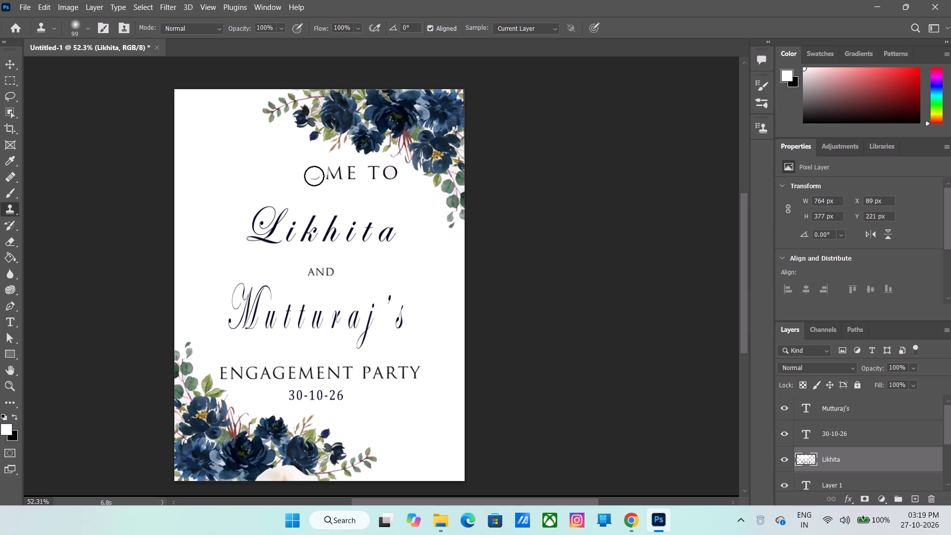
Clean up the remaining traces of the O in WELCOME and cover the left part of the M.
{"action": "left_click", "coordinate": [314, 176]}
{"action": "left_click", "coordinate": [306, 181]}
{"action": "left_click_drag", "start_coordinate": [306, 182], "coordinate": [312, 183]}
{"action": "double_click", "coordinate": [316, 175]}
{"action": "left_click", "coordinate": [320, 181]}
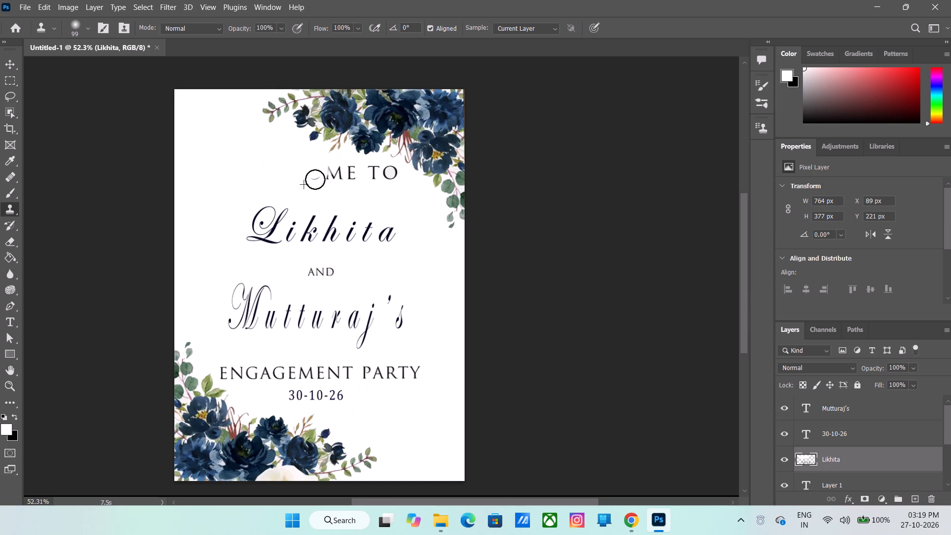
{"action": "left_click", "coordinate": [314, 179]}
{"action": "left_click", "coordinate": [307, 179]}
{"action": "left_click_drag", "start_coordinate": [309, 168], "coordinate": [317, 176]}
{"action": "left_click_drag", "start_coordinate": [319, 170], "coordinate": [324, 172]}
{"action": "double_click", "coordinate": [324, 166]}
{"action": "left_click", "coordinate": [329, 167]}
{"action": "left_click_drag", "start_coordinate": [331, 170], "coordinate": [332, 177]}
{"action": "left_click", "coordinate": [332, 177]}
{"action": "left_click", "coordinate": [326, 172]}
{"action": "left_click_drag", "start_coordinate": [318, 173], "coordinate": [318, 181]}
{"action": "left_click_drag", "start_coordinate": [314, 177], "coordinate": [314, 181]}
{"action": "left_click_drag", "start_coordinate": [292, 184], "coordinate": [317, 178], "text": "alt"}
{"action": "left_click", "coordinate": [310, 184]}
{"action": "left_click_drag", "start_coordinate": [311, 181], "coordinate": [316, 180]}
{"action": "left_click", "coordinate": [317, 178]}
Cover the rest of the M in WELCOME with cloned white background.
{"action": "left_click_drag", "start_coordinate": [321, 174], "coordinate": [325, 175]}
{"action": "left_click", "coordinate": [326, 174]}
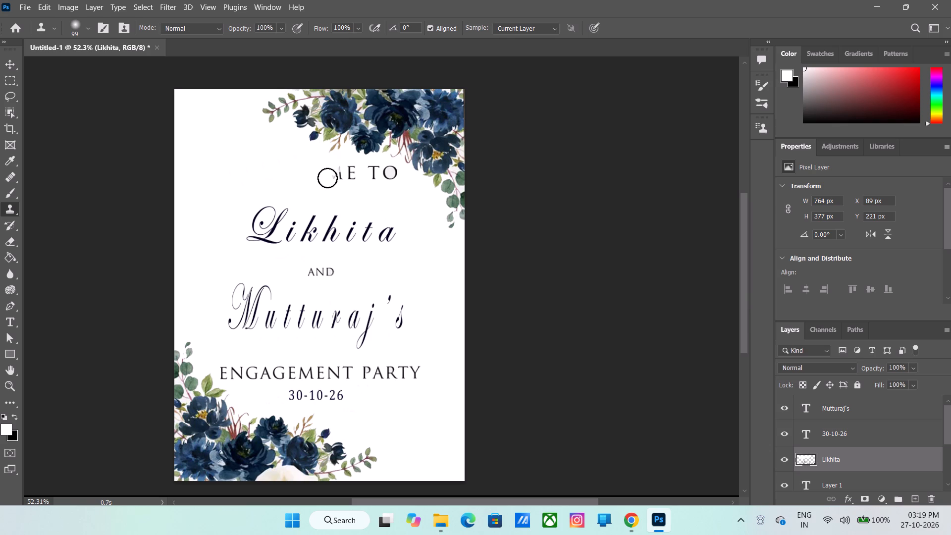
{"action": "double_click", "coordinate": [327, 178]}
{"action": "left_click", "coordinate": [330, 174]}
{"action": "triple_click", "coordinate": [334, 174]}
{"action": "left_click", "coordinate": [336, 171]}
{"action": "left_click_drag", "start_coordinate": [340, 172], "coordinate": [341, 176]}
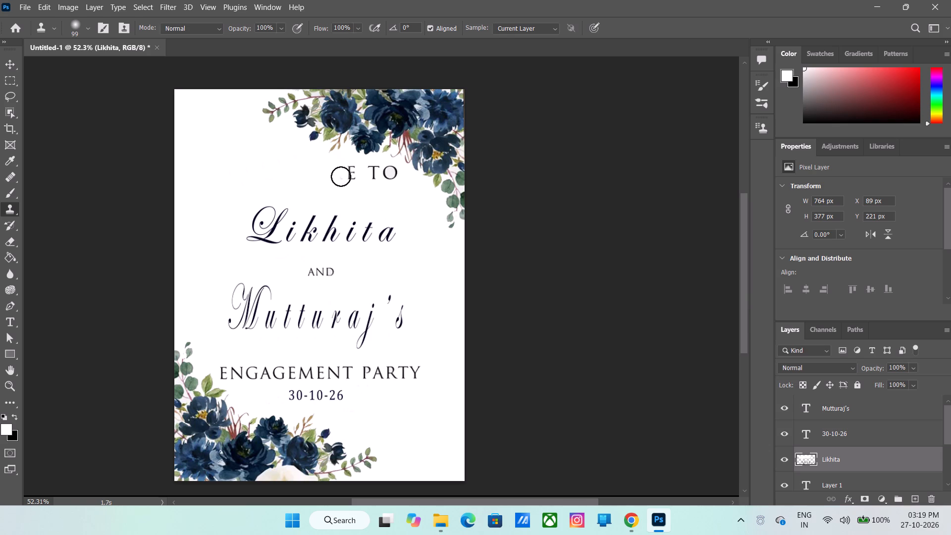
{"action": "left_click_drag", "start_coordinate": [341, 176], "coordinate": [341, 177]}
{"action": "double_click", "coordinate": [341, 177]}
Cover the last E of WELCOME with cloned white background.
{"action": "double_click", "coordinate": [345, 173]}
{"action": "double_click", "coordinate": [345, 167]}
{"action": "left_click", "coordinate": [352, 167]}
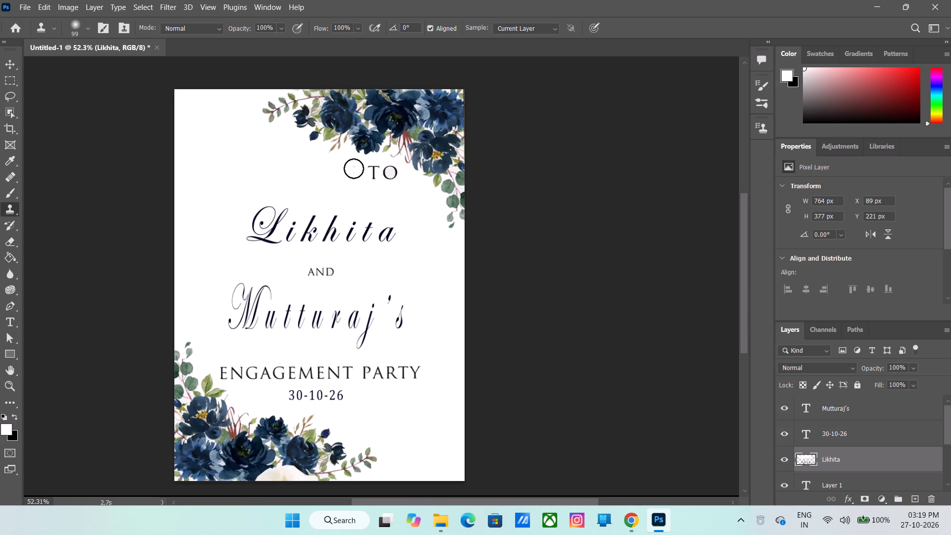
{"action": "left_click", "coordinate": [354, 170]}
{"action": "double_click", "coordinate": [350, 182]}
{"action": "left_click", "coordinate": [358, 180]}
Remove the word TO by cloning white background over both letters.
{"action": "left_click", "coordinate": [363, 178]}
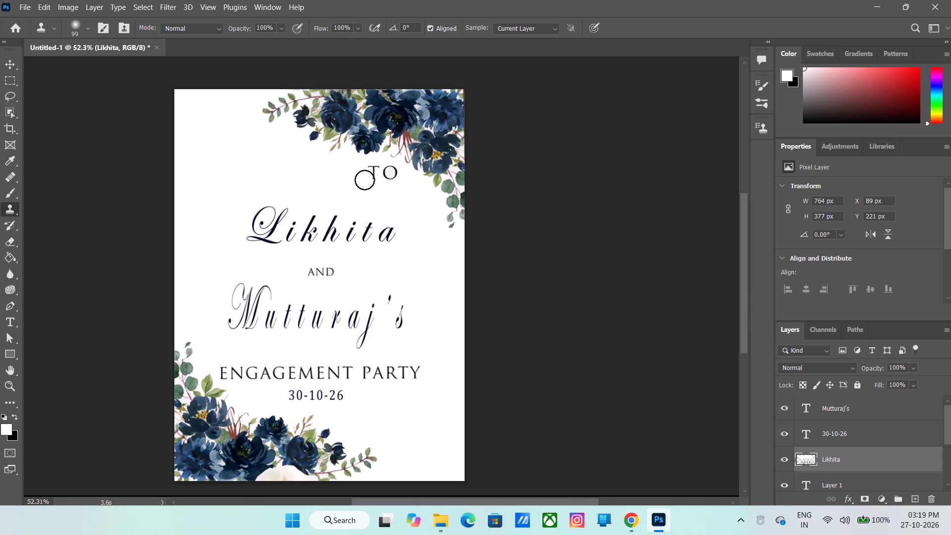
{"action": "left_click", "coordinate": [366, 180]}
{"action": "left_click", "coordinate": [369, 181]}
{"action": "double_click", "coordinate": [369, 175]}
{"action": "triple_click", "coordinate": [372, 173]}
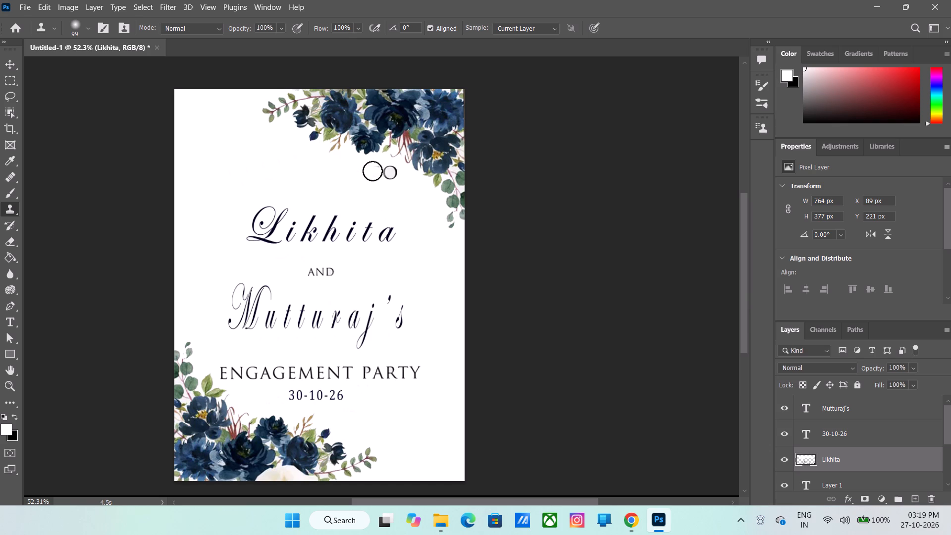
{"action": "triple_click", "coordinate": [372, 171]}
{"action": "left_click", "coordinate": [376, 169]}
{"action": "left_click_drag", "start_coordinate": [377, 170], "coordinate": [383, 175]}
{"action": "double_click", "coordinate": [383, 175]}
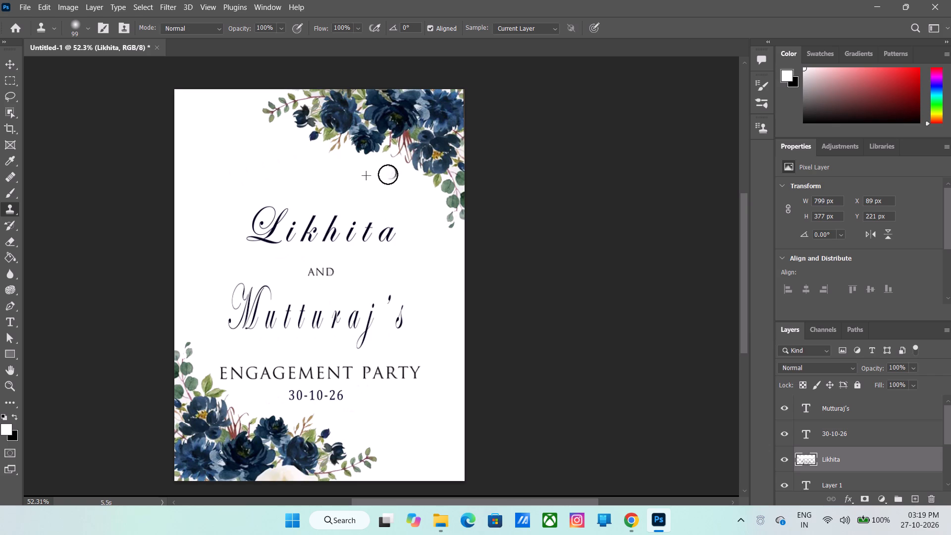
{"action": "left_click", "coordinate": [389, 174]}
{"action": "left_click", "coordinate": [393, 175]}
{"action": "left_click", "coordinate": [392, 172]}
{"action": "left_click", "coordinate": [393, 171]}
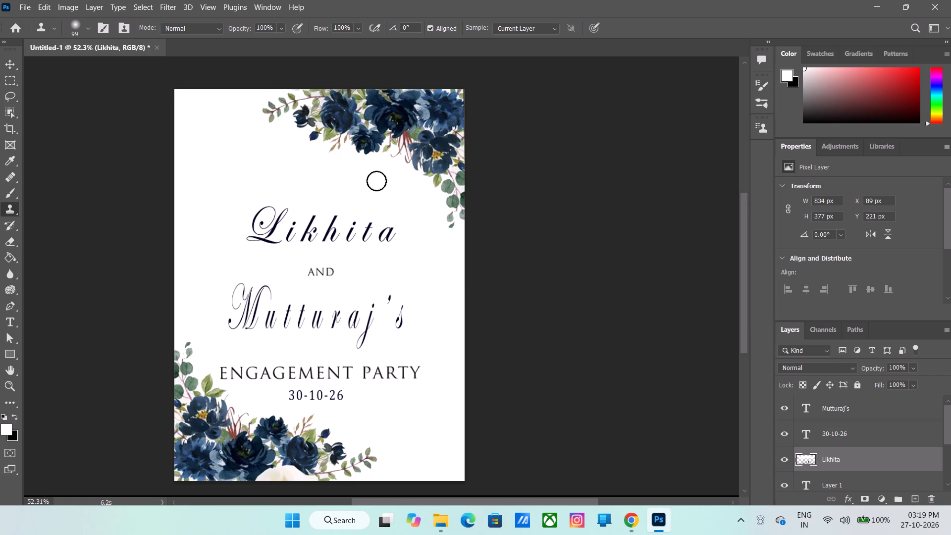
{"action": "left_click_drag", "start_coordinate": [367, 172], "coordinate": [373, 176]}
{"action": "double_click", "coordinate": [374, 175]}
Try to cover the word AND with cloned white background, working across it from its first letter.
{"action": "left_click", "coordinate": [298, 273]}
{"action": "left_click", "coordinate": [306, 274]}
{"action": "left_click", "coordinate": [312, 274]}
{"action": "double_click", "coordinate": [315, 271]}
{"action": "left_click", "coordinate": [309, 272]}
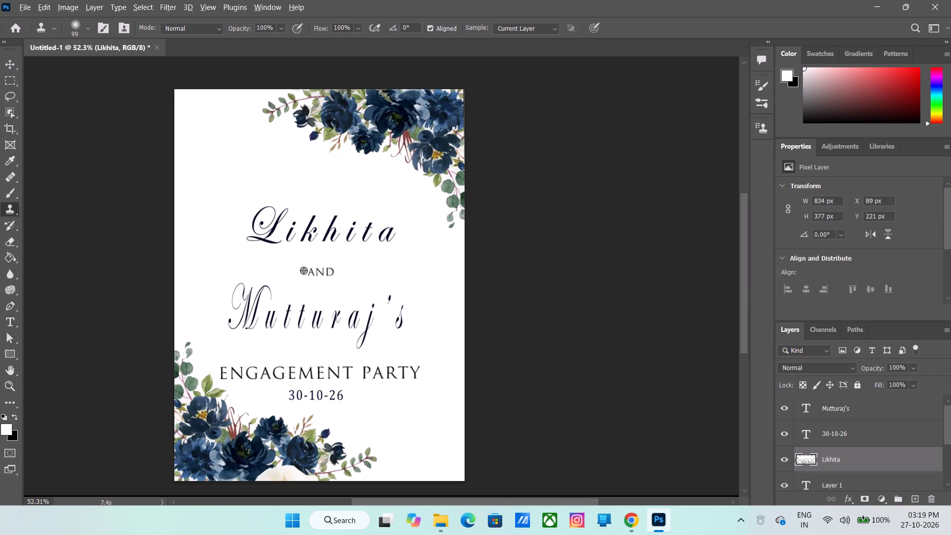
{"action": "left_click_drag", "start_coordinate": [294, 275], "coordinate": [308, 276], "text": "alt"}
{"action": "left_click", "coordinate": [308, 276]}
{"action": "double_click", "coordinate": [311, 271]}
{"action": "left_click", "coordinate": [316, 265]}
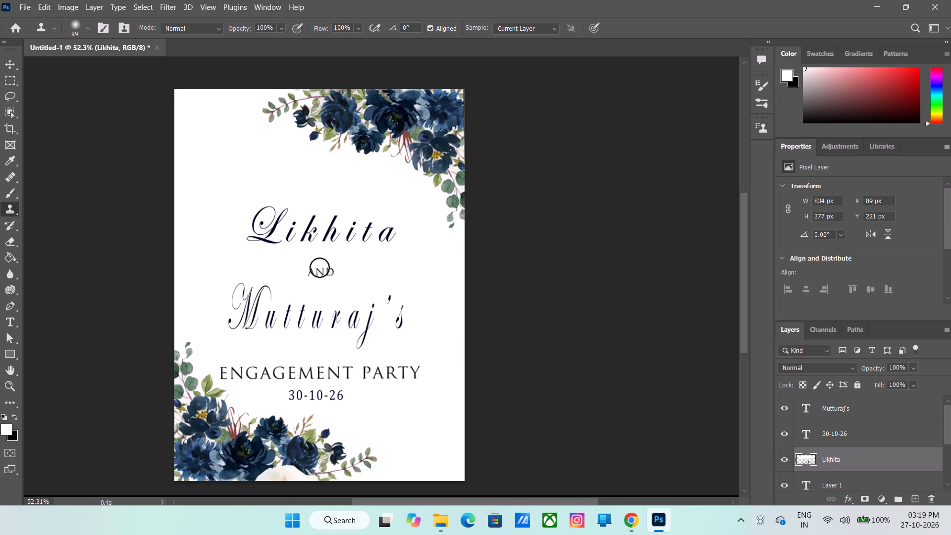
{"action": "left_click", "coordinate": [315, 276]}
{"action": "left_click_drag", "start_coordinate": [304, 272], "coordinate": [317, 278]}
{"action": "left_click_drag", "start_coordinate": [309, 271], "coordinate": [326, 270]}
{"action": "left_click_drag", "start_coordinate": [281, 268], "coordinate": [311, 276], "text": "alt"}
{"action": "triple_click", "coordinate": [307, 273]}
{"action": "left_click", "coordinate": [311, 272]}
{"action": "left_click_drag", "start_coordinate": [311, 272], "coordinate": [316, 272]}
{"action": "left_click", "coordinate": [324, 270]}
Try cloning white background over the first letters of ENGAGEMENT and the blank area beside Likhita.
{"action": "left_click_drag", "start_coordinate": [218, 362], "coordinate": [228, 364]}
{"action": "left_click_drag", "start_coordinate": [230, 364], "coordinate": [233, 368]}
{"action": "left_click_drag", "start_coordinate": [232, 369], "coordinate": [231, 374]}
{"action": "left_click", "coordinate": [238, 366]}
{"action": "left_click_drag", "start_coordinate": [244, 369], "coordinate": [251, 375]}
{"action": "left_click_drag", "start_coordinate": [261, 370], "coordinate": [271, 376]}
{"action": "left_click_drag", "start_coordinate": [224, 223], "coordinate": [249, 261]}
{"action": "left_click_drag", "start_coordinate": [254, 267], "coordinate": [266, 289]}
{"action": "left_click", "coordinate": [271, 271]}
Add the text "Welcome" in navy 18 pt Edwardian Script ITC above Likhita.
{"action": "left_click", "coordinate": [8, 321]}
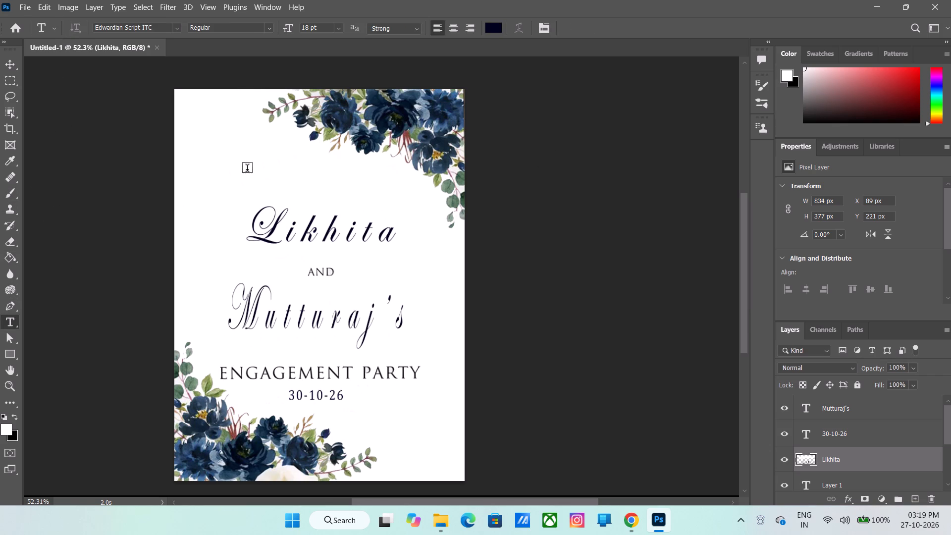
{"action": "left_click", "coordinate": [249, 176]}
{"action": "key", "text": "BackSpace"}
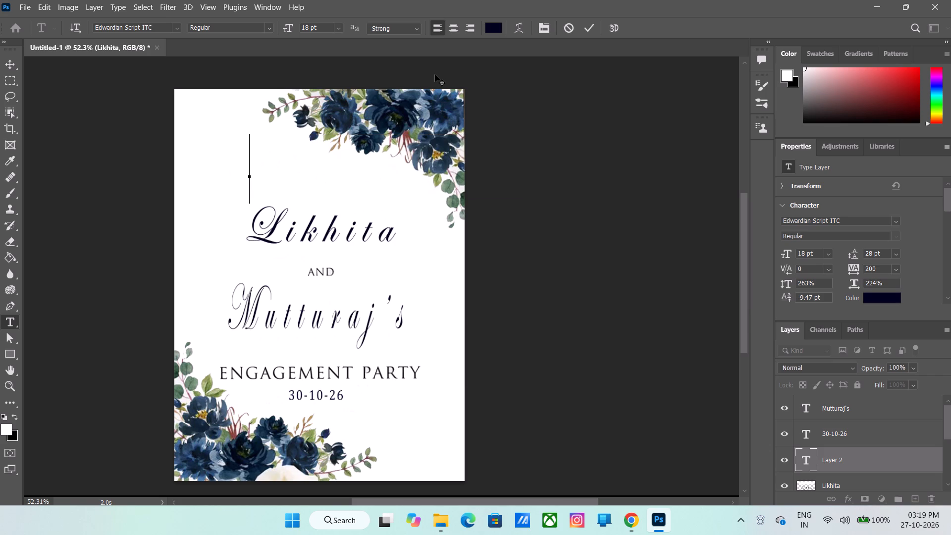
{"action": "type", "text": "welc"}
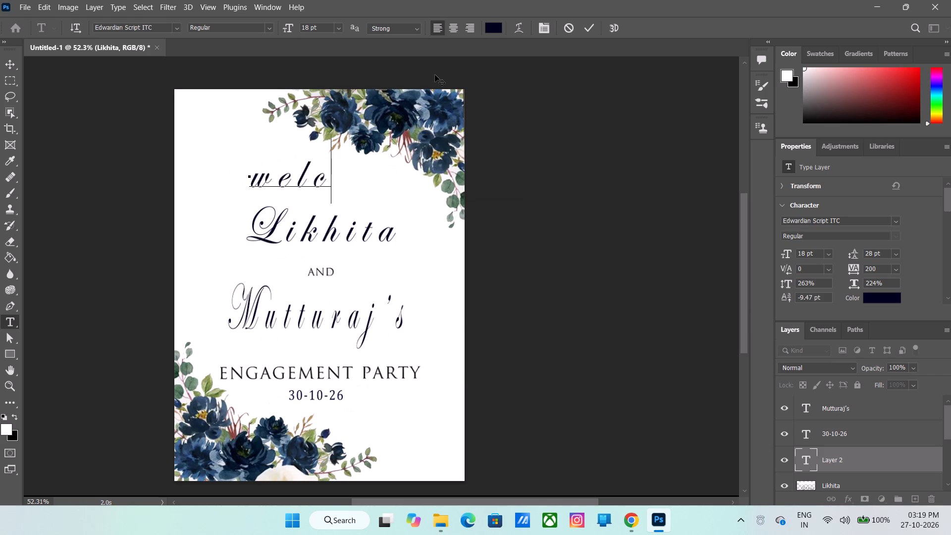
{"action": "key", "text": "BackSpace"}
{"action": "key", "text": "BackSpace"}
{"action": "key", "text": "BackSpace"}
{"action": "key", "text": "BackSpace"}
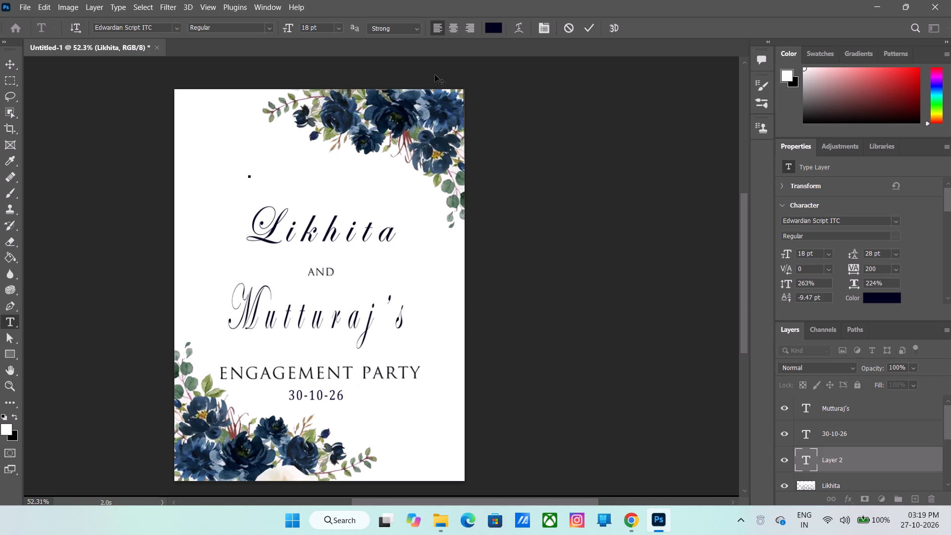
{"action": "type", "text": "Welcome"}
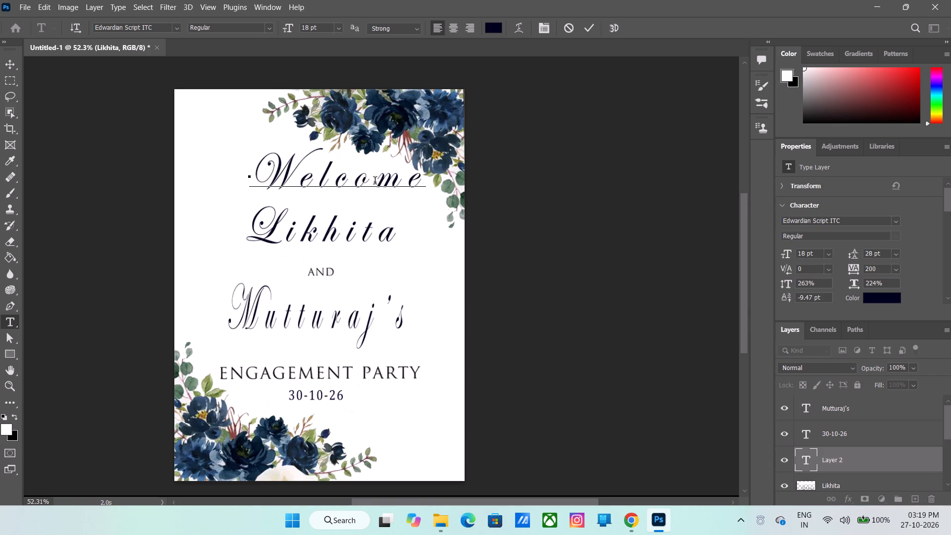
Preview alternative fonts on the whole word Welcome and set its font to Kunstler Script.
{"action": "left_click_drag", "start_coordinate": [422, 189], "coordinate": [200, 189]}
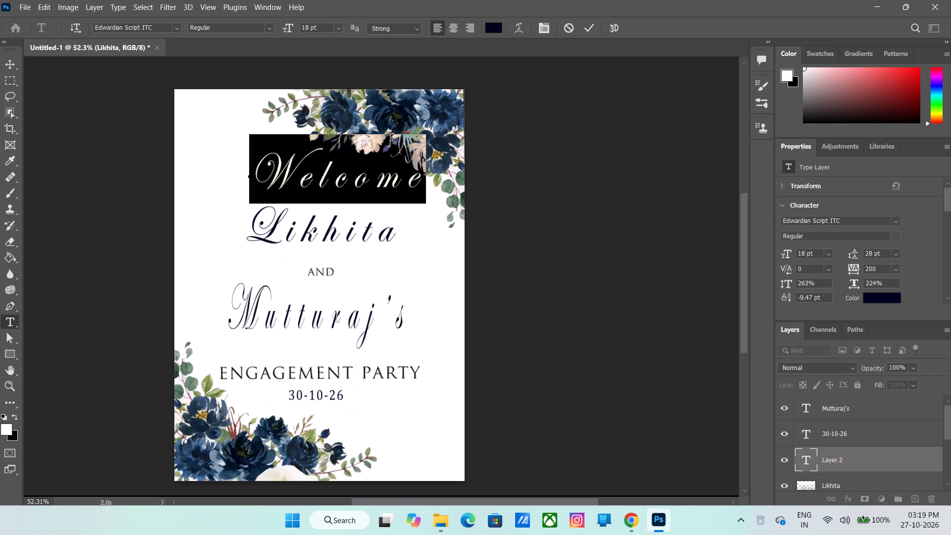
{"action": "left_click", "coordinate": [892, 222]}
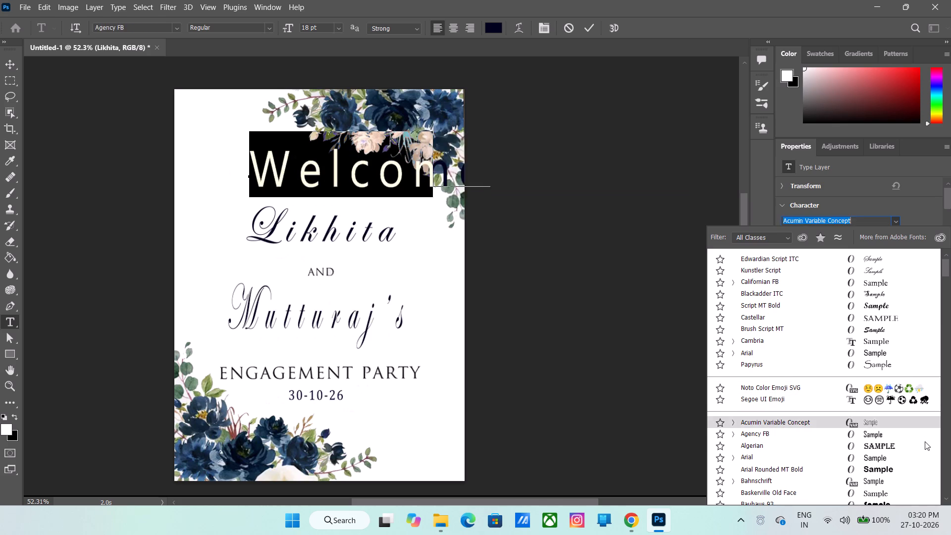
{"action": "scroll", "coordinate": [896, 437], "scroll_direction": "down", "scroll_amount": 1}
{"action": "scroll", "coordinate": [861, 386], "scroll_direction": "down", "scroll_amount": 1}
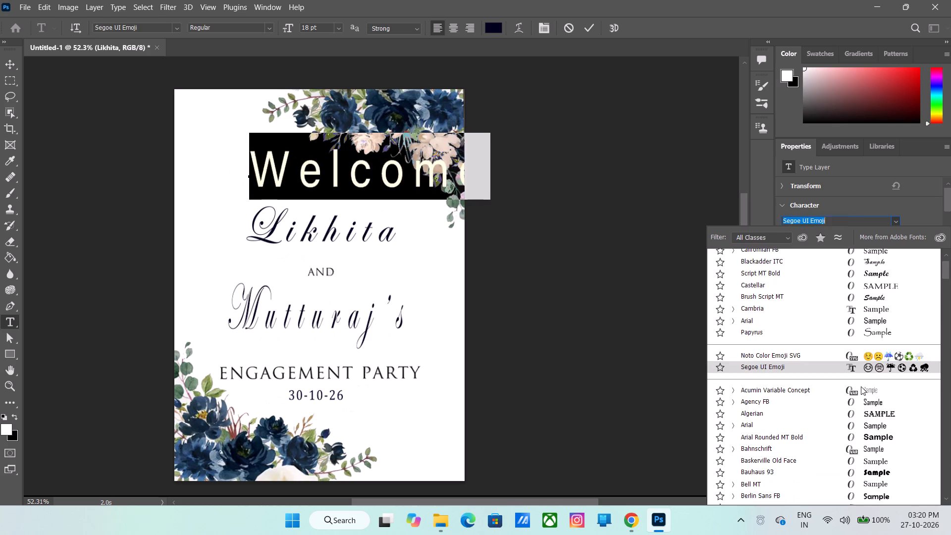
{"action": "scroll", "coordinate": [861, 386], "scroll_direction": "down", "scroll_amount": 6}
{"action": "scroll", "coordinate": [863, 341], "scroll_direction": "down", "scroll_amount": 2}
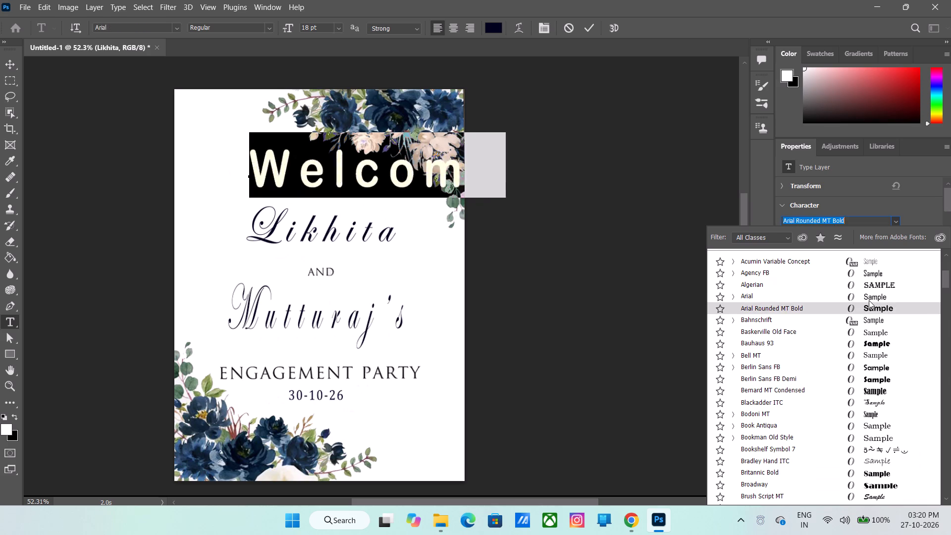
{"action": "scroll", "coordinate": [868, 303], "scroll_direction": "up", "scroll_amount": 7}
{"action": "scroll", "coordinate": [853, 265], "scroll_direction": "up", "scroll_amount": 3}
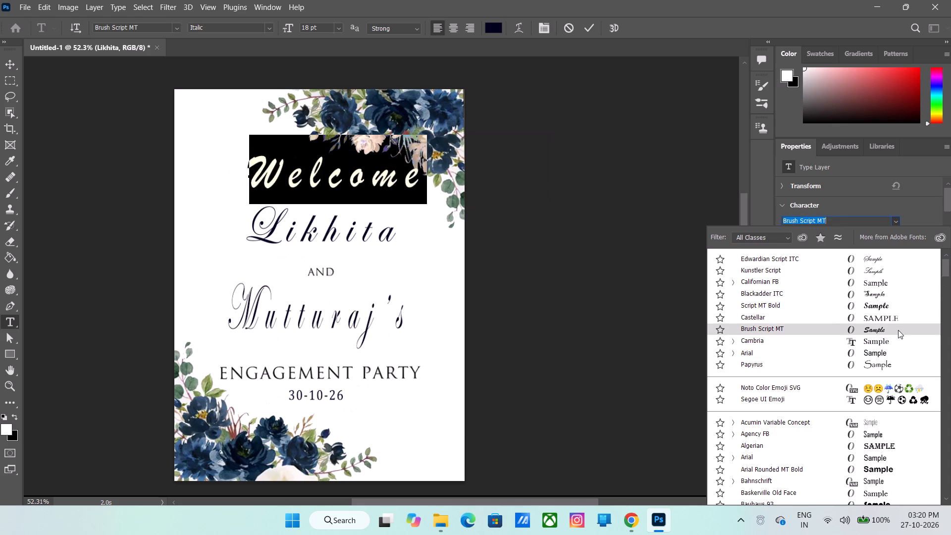
{"action": "scroll", "coordinate": [892, 340], "scroll_direction": "down", "scroll_amount": 4}
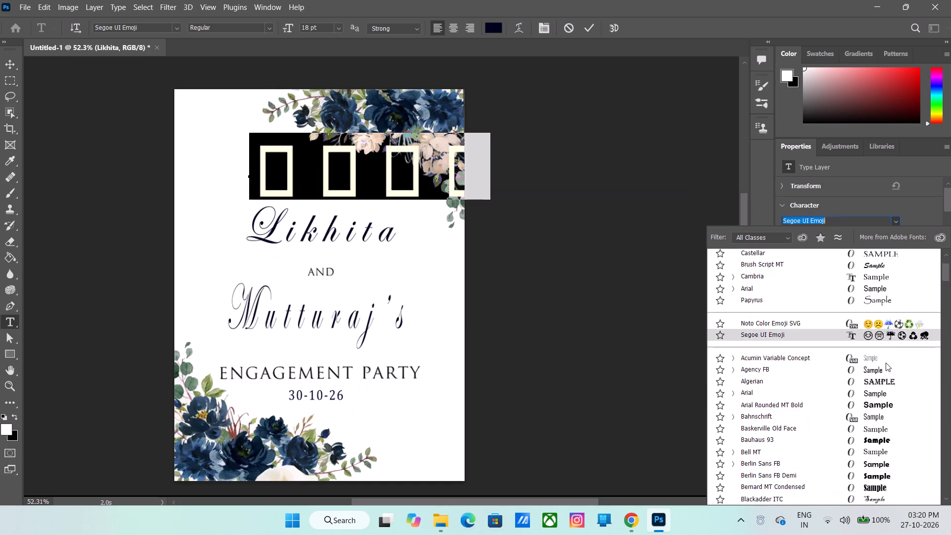
{"action": "scroll", "coordinate": [886, 363], "scroll_direction": "down", "scroll_amount": 10}
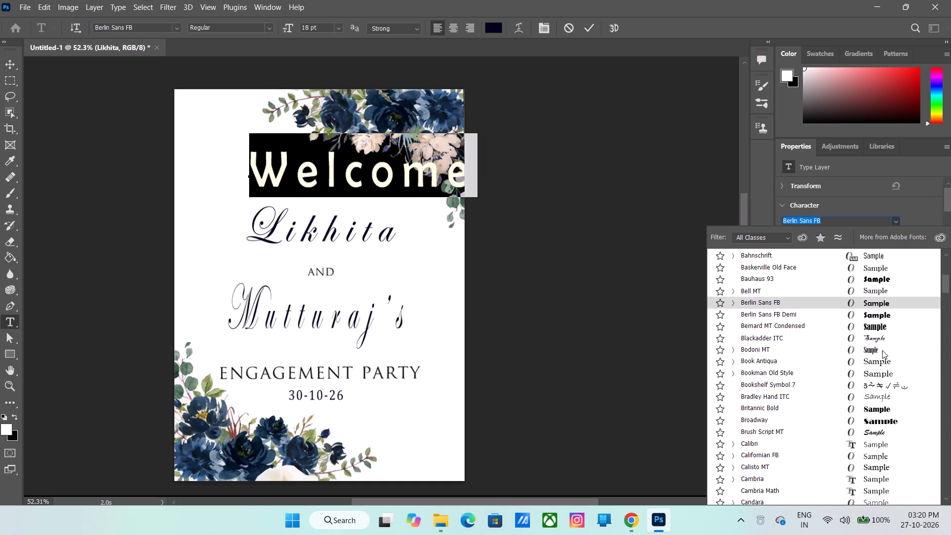
{"action": "scroll", "coordinate": [878, 334], "scroll_direction": "down", "scroll_amount": 1}
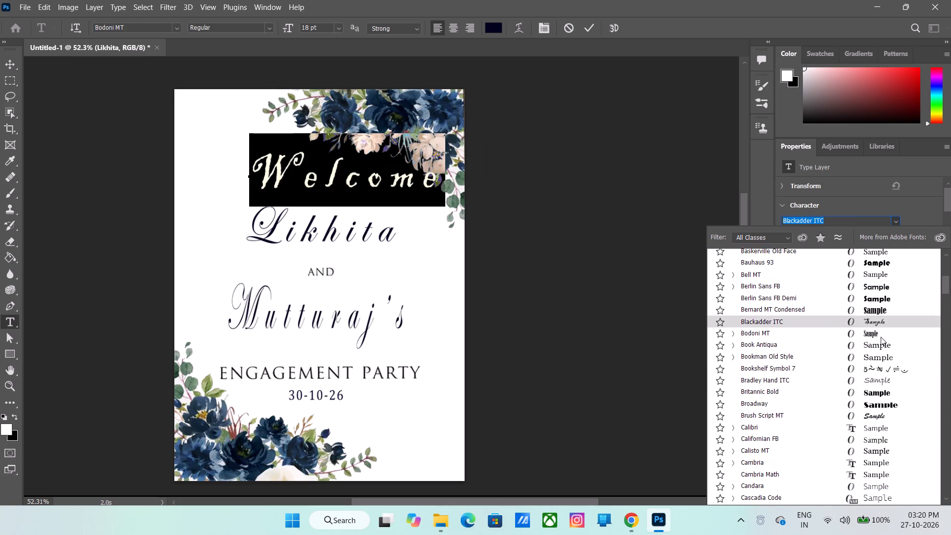
{"action": "scroll", "coordinate": [881, 343], "scroll_direction": "down", "scroll_amount": 1}
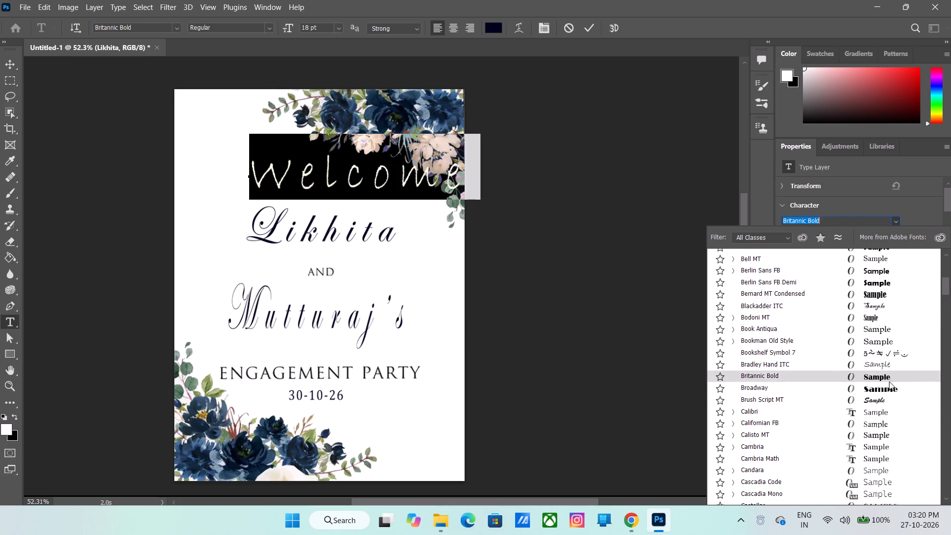
{"action": "scroll", "coordinate": [884, 399], "scroll_direction": "down", "scroll_amount": 2}
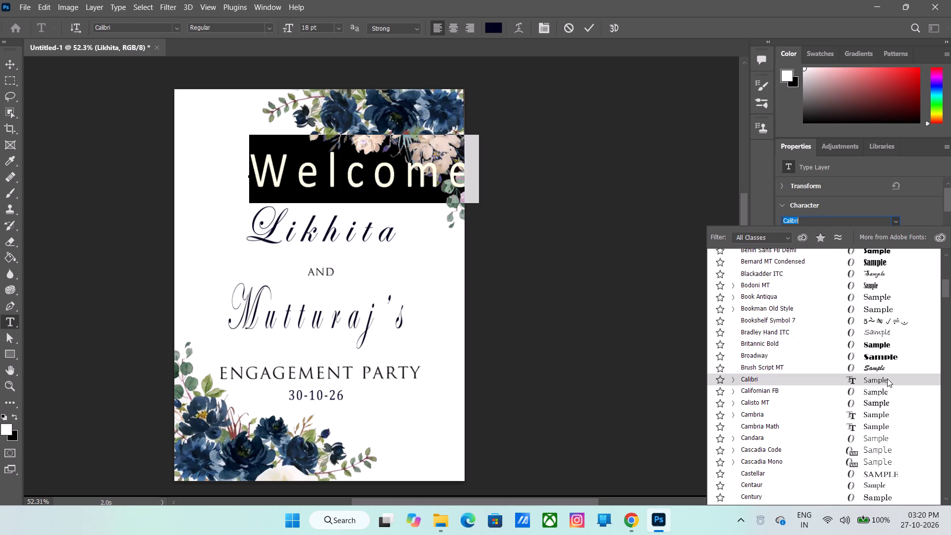
{"action": "scroll", "coordinate": [878, 413], "scroll_direction": "down", "scroll_amount": 3}
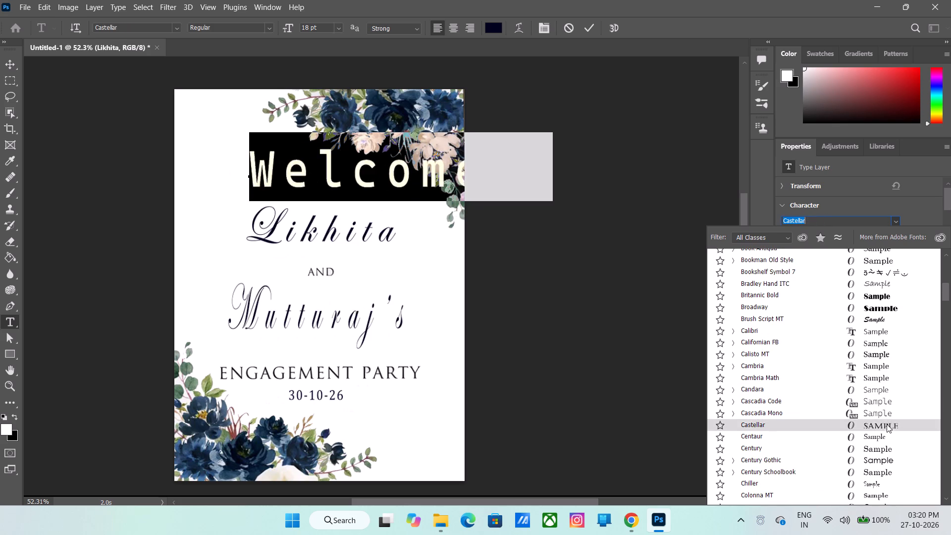
{"action": "scroll", "coordinate": [880, 420], "scroll_direction": "down", "scroll_amount": 3}
{"action": "scroll", "coordinate": [867, 368], "scroll_direction": "down", "scroll_amount": 8}
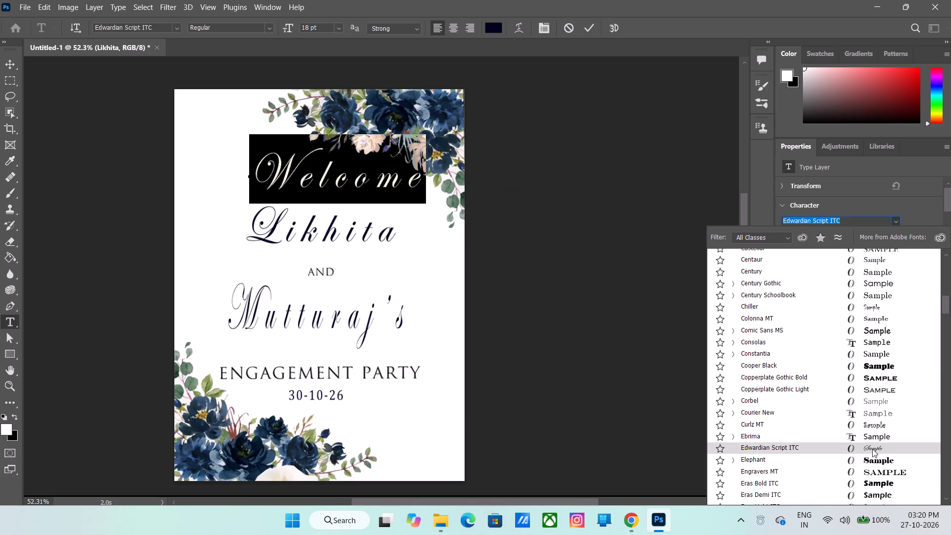
{"action": "scroll", "coordinate": [870, 446], "scroll_direction": "down", "scroll_amount": 7}
{"action": "scroll", "coordinate": [873, 386], "scroll_direction": "down", "scroll_amount": 2}
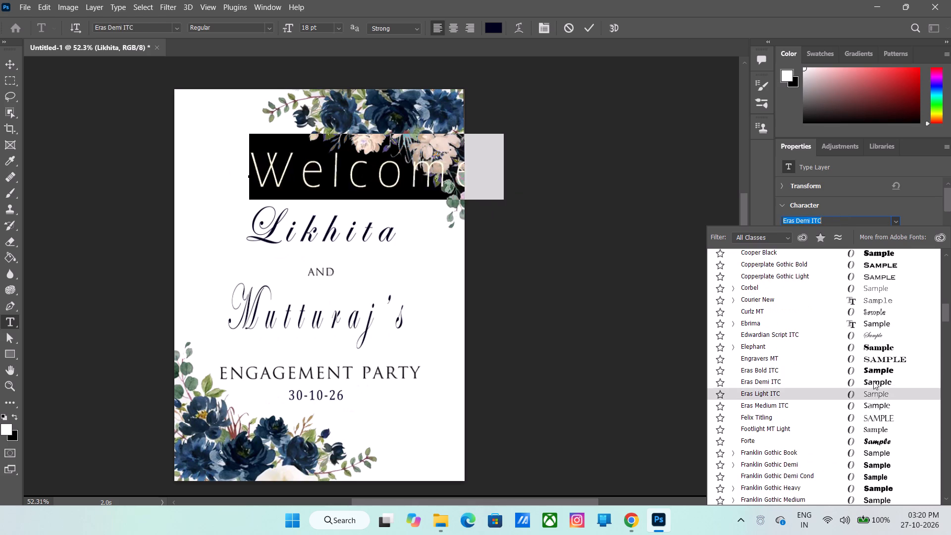
{"action": "scroll", "coordinate": [875, 372], "scroll_direction": "down", "scroll_amount": 6}
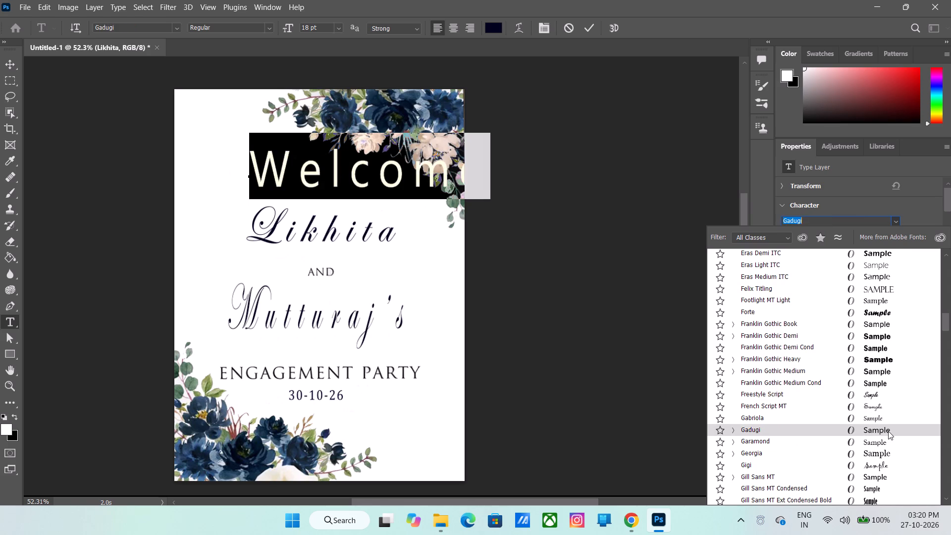
{"action": "scroll", "coordinate": [888, 431], "scroll_direction": "down", "scroll_amount": 3}
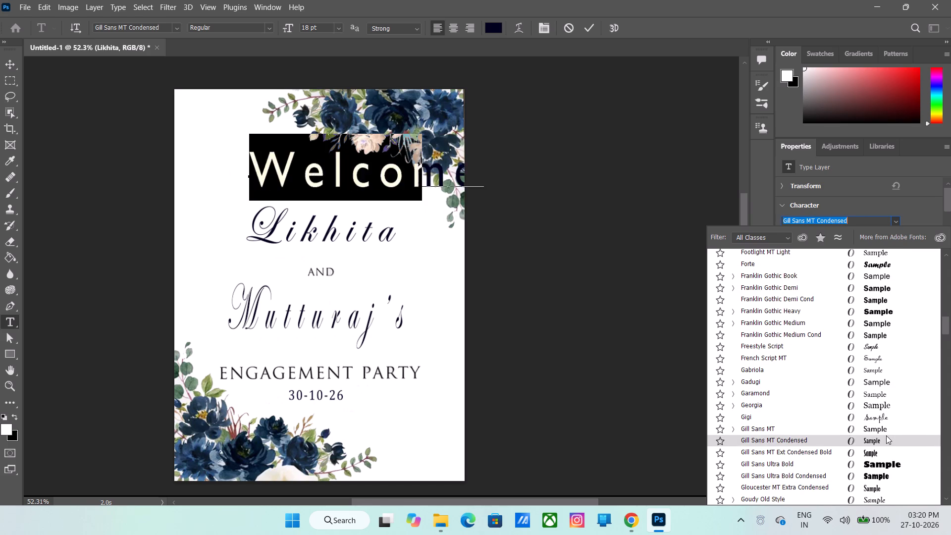
{"action": "scroll", "coordinate": [880, 439], "scroll_direction": "down", "scroll_amount": 3}
{"action": "scroll", "coordinate": [895, 383], "scroll_direction": "down", "scroll_amount": 3}
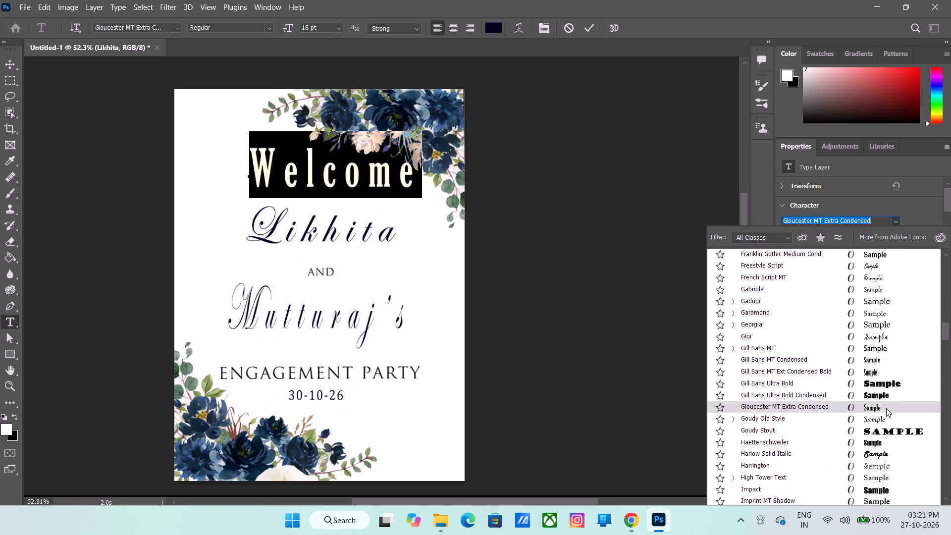
{"action": "scroll", "coordinate": [886, 408], "scroll_direction": "down", "scroll_amount": 2}
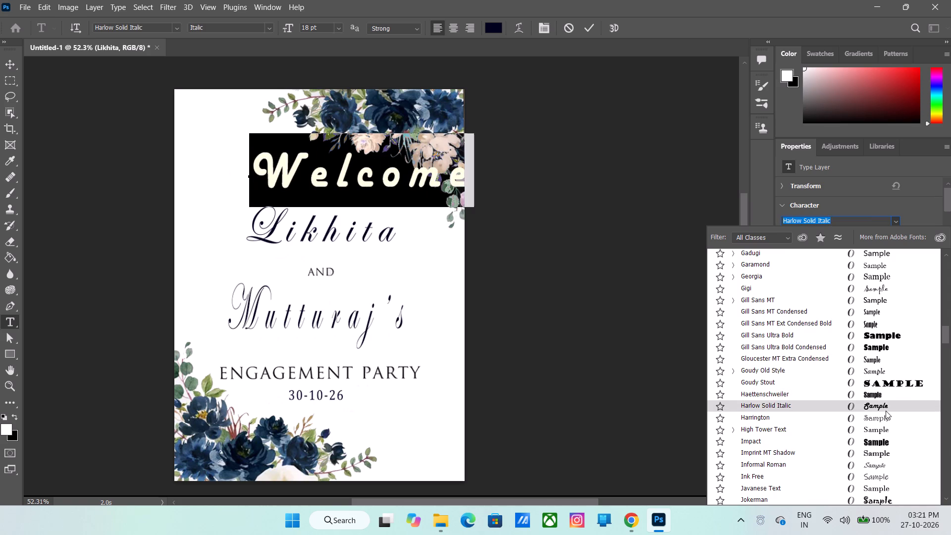
{"action": "scroll", "coordinate": [886, 424], "scroll_direction": "down", "scroll_amount": 6}
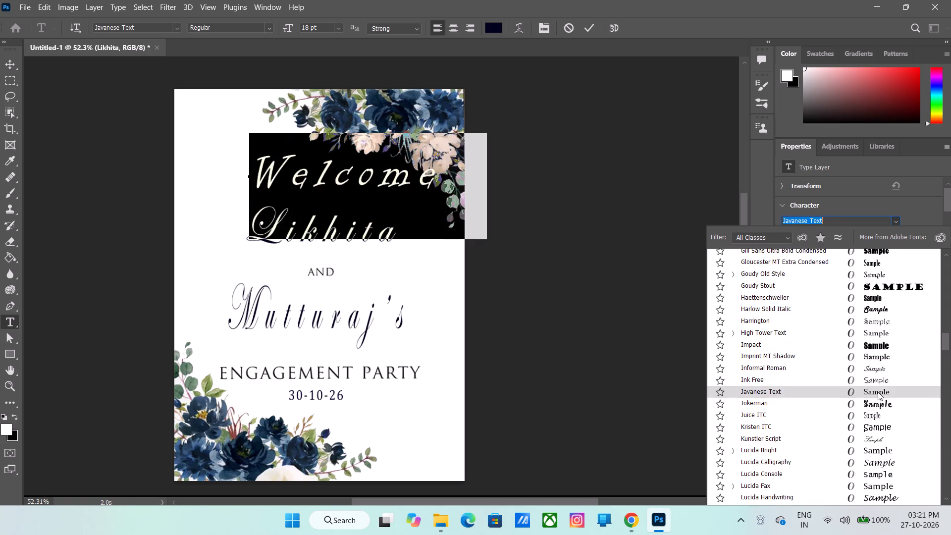
{"action": "scroll", "coordinate": [878, 371], "scroll_direction": "down", "scroll_amount": 4}
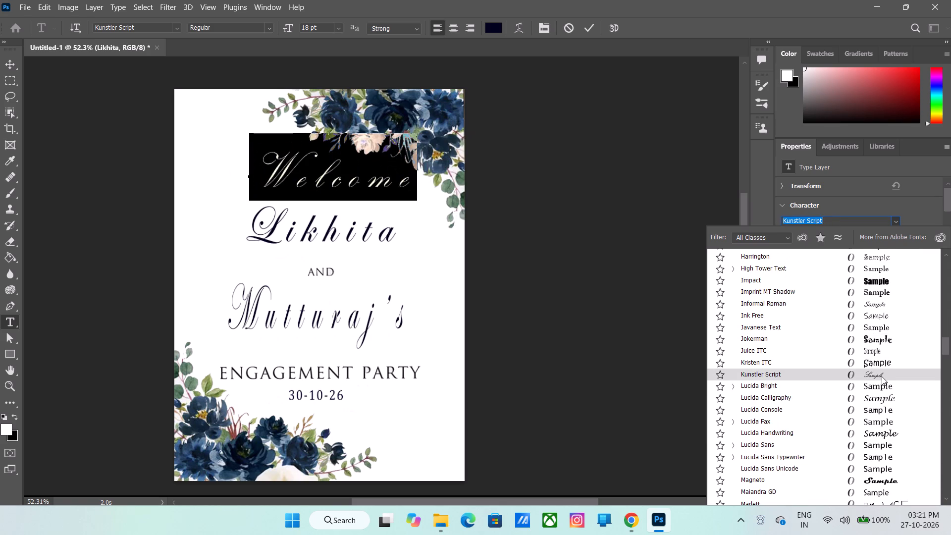
{"action": "scroll", "coordinate": [888, 394], "scroll_direction": "down", "scroll_amount": 1}
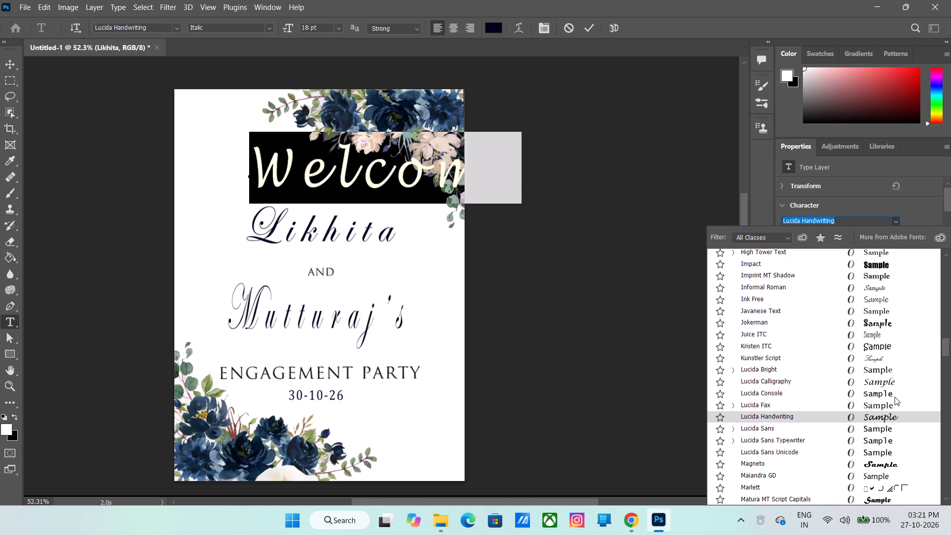
{"action": "left_click", "coordinate": [879, 357]}
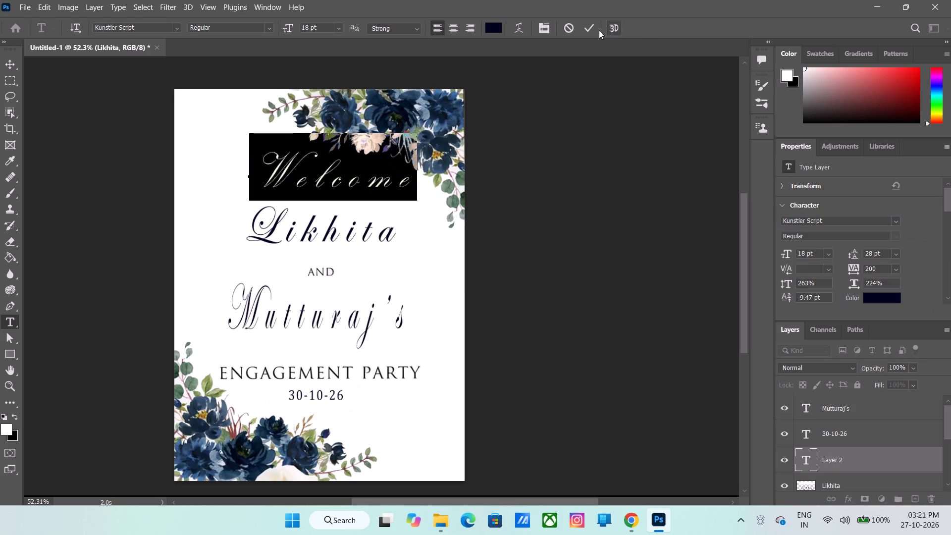
{"action": "left_click", "coordinate": [585, 30]}
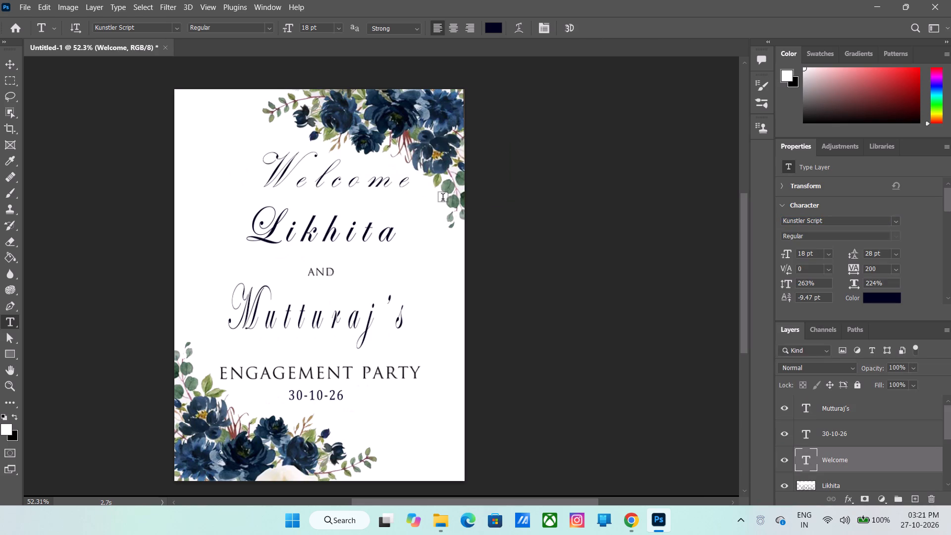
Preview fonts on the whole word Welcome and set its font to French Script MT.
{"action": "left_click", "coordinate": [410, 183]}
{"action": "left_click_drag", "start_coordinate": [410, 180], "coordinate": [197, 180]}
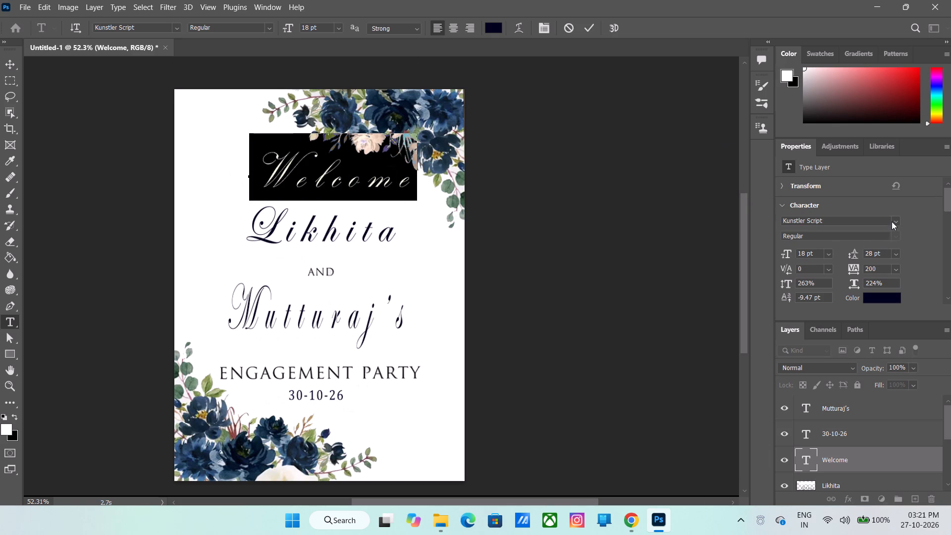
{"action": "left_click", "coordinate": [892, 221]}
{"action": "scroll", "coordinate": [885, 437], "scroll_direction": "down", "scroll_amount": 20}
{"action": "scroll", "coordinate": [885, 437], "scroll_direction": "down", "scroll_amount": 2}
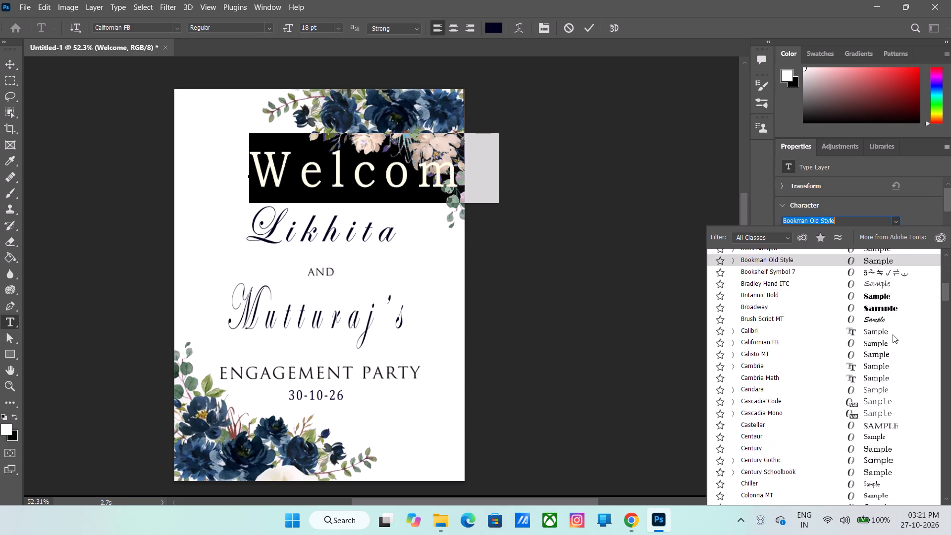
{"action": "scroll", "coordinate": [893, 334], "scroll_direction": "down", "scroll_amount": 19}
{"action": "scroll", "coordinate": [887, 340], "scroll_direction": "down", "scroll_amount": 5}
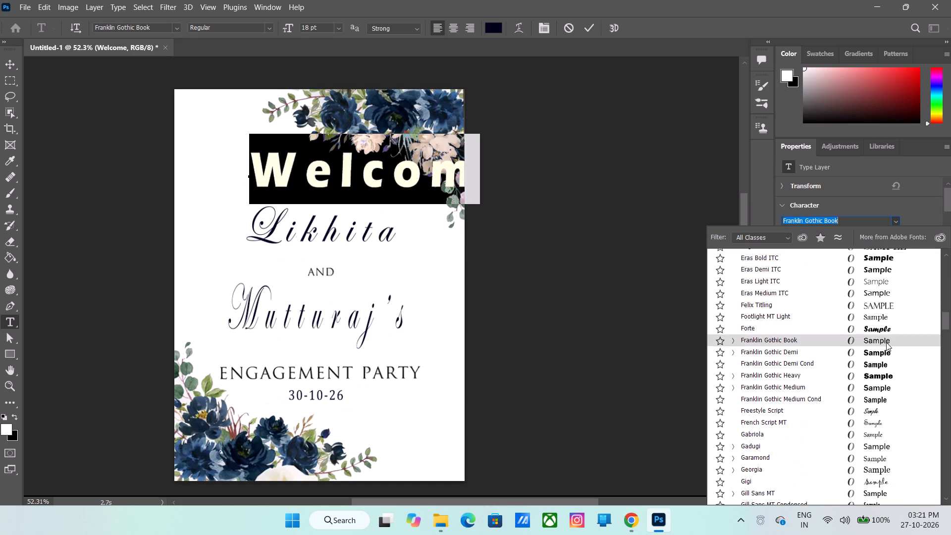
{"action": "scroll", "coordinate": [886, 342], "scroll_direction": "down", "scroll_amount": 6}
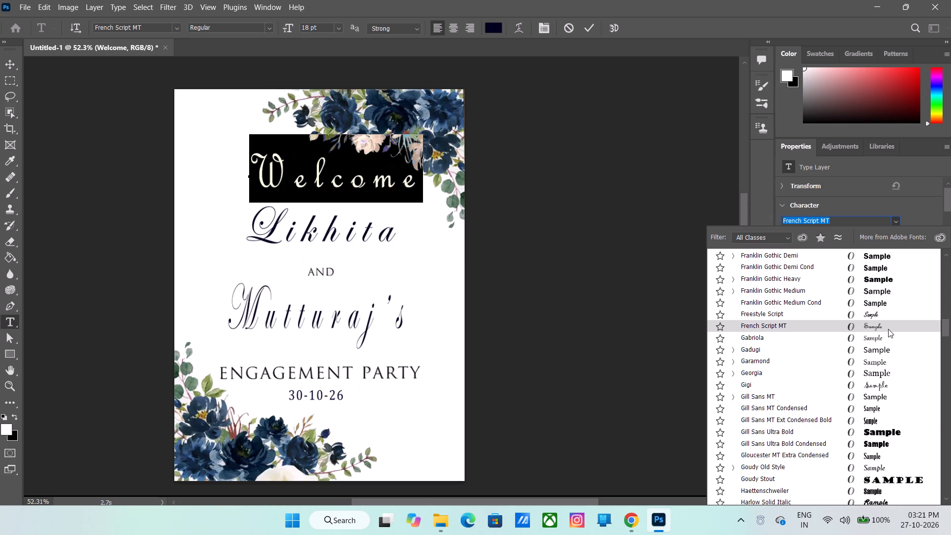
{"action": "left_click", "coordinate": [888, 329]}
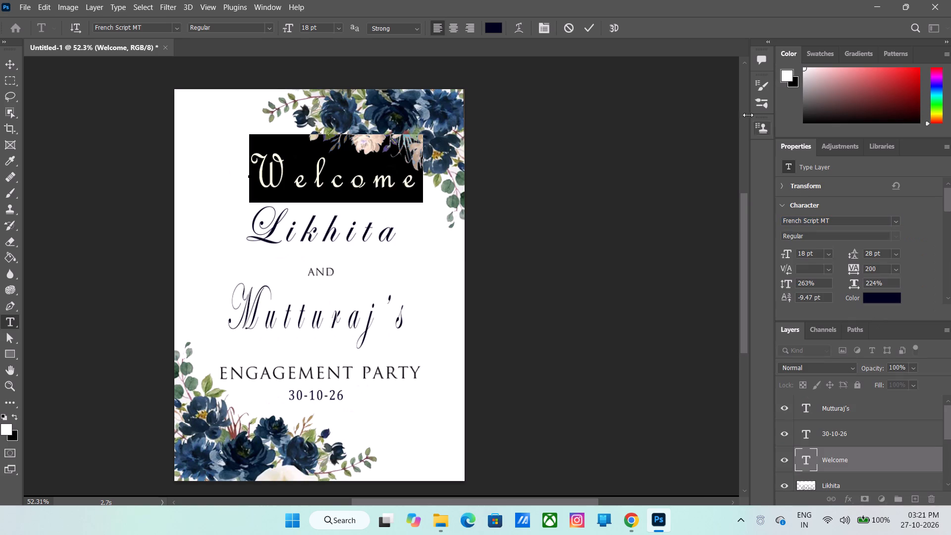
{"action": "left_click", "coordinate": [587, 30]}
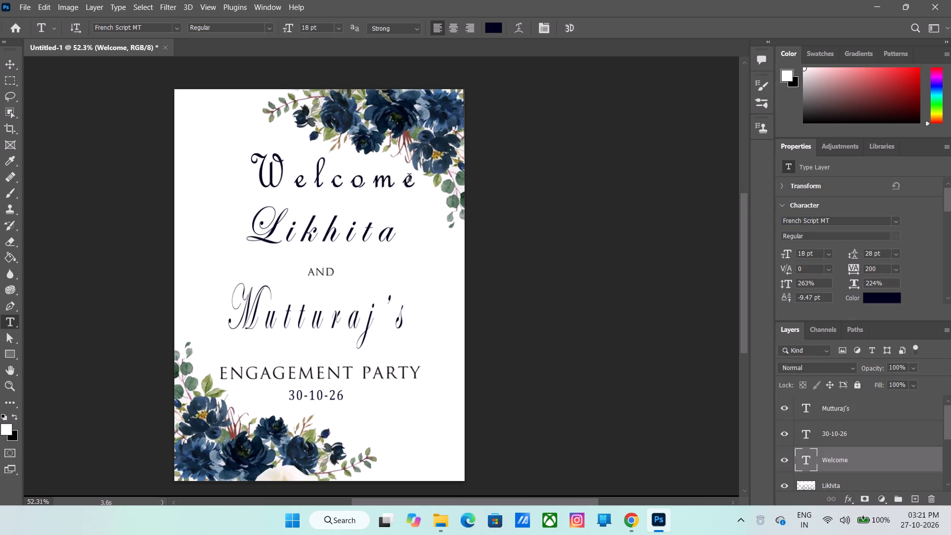
Preview more script fonts on the whole word Welcome and set its font to Vivaldi Italic.
{"action": "left_click_drag", "start_coordinate": [415, 185], "coordinate": [213, 205]}
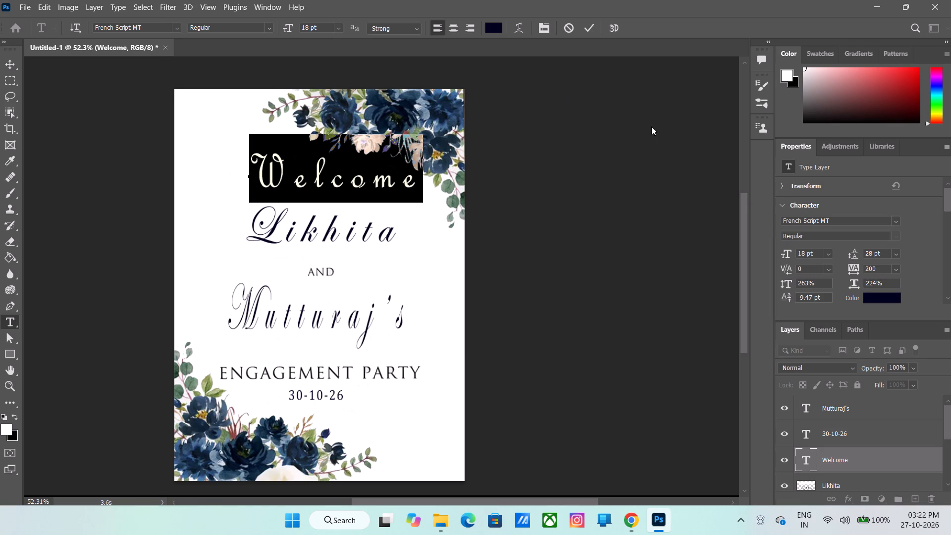
{"action": "left_click", "coordinate": [895, 219]}
{"action": "scroll", "coordinate": [873, 395], "scroll_direction": "down", "scroll_amount": 6}
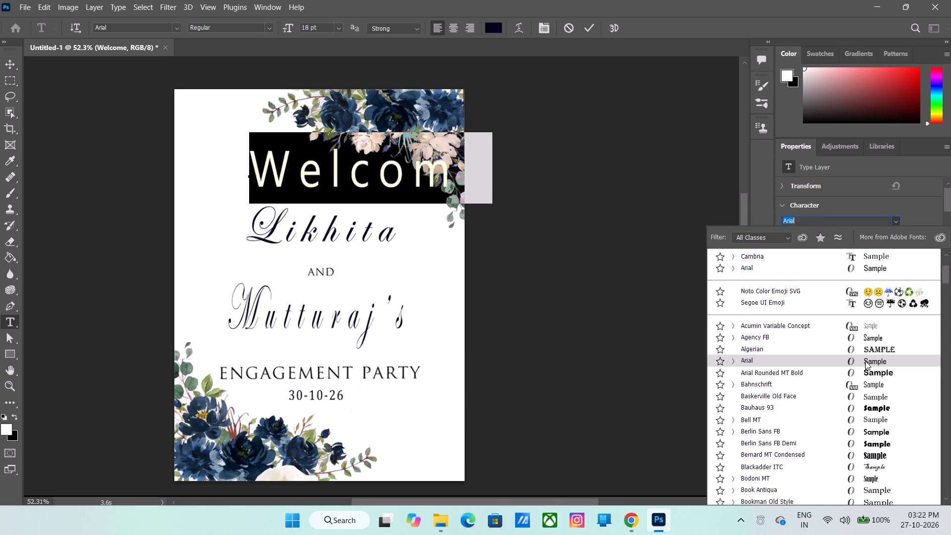
{"action": "scroll", "coordinate": [863, 362], "scroll_direction": "down", "scroll_amount": 18}
{"action": "scroll", "coordinate": [880, 377], "scroll_direction": "down", "scroll_amount": 9}
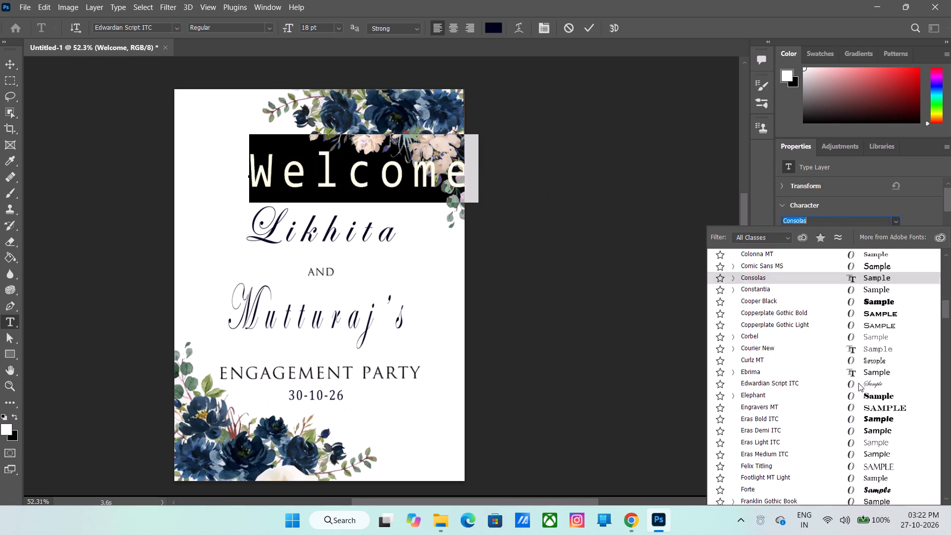
{"action": "scroll", "coordinate": [858, 383], "scroll_direction": "down", "scroll_amount": 19}
{"action": "scroll", "coordinate": [854, 392], "scroll_direction": "down", "scroll_amount": 10}
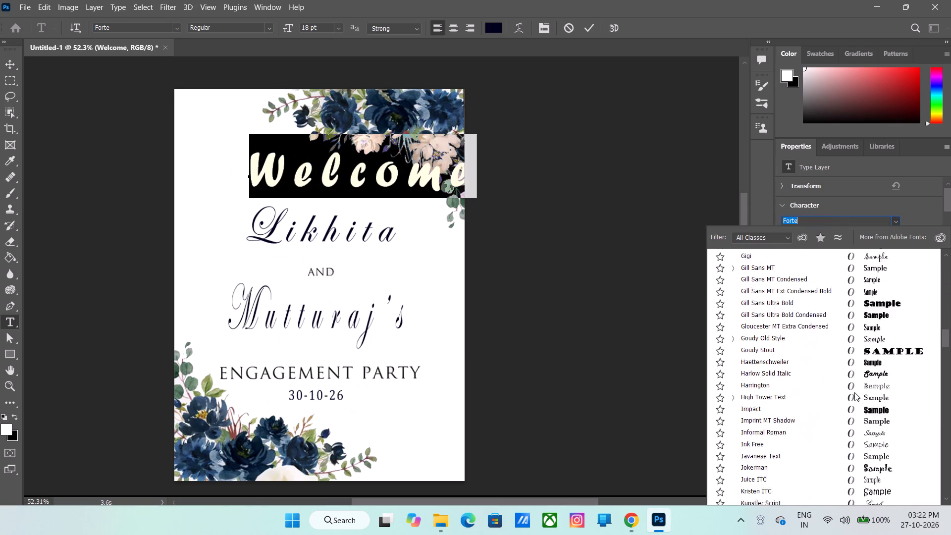
{"action": "scroll", "coordinate": [854, 392], "scroll_direction": "down", "scroll_amount": 8}
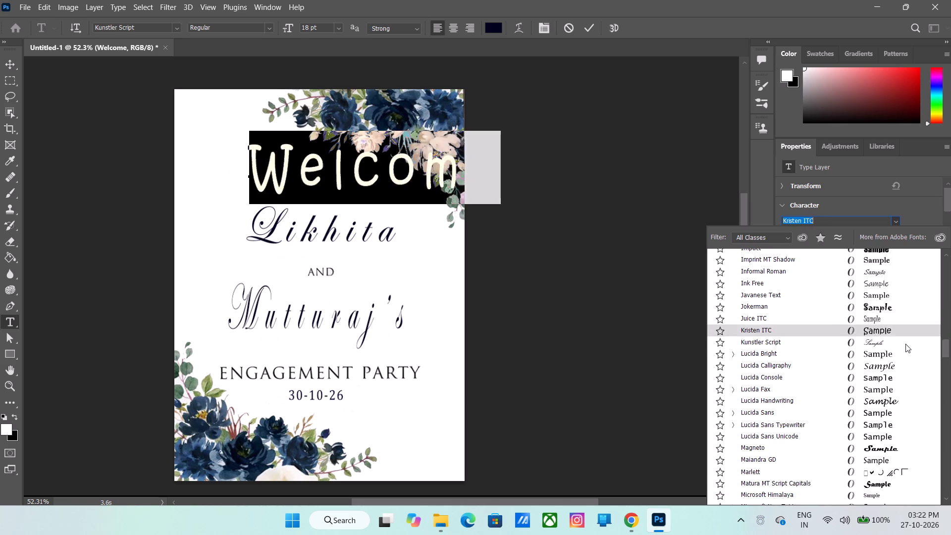
{"action": "scroll", "coordinate": [913, 409], "scroll_direction": "down", "scroll_amount": 6}
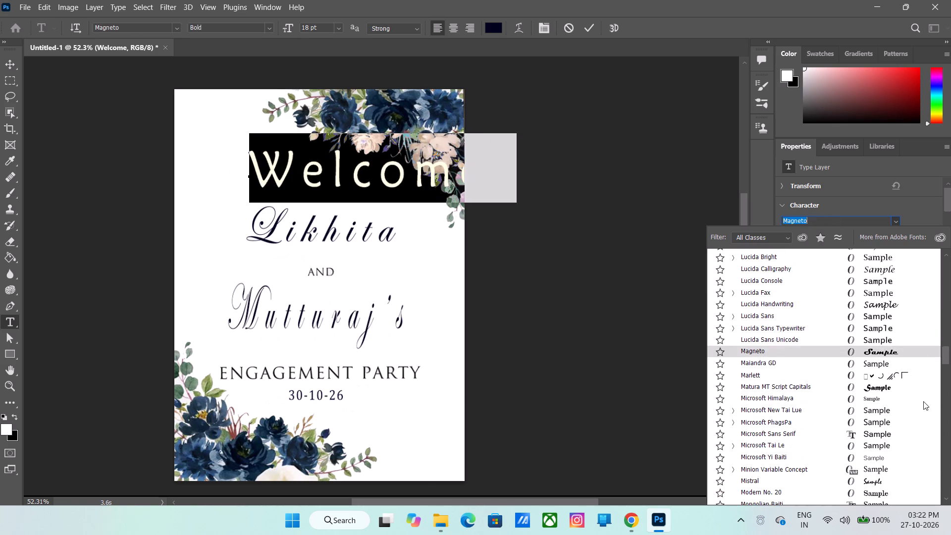
{"action": "scroll", "coordinate": [925, 397], "scroll_direction": "down", "scroll_amount": 8}
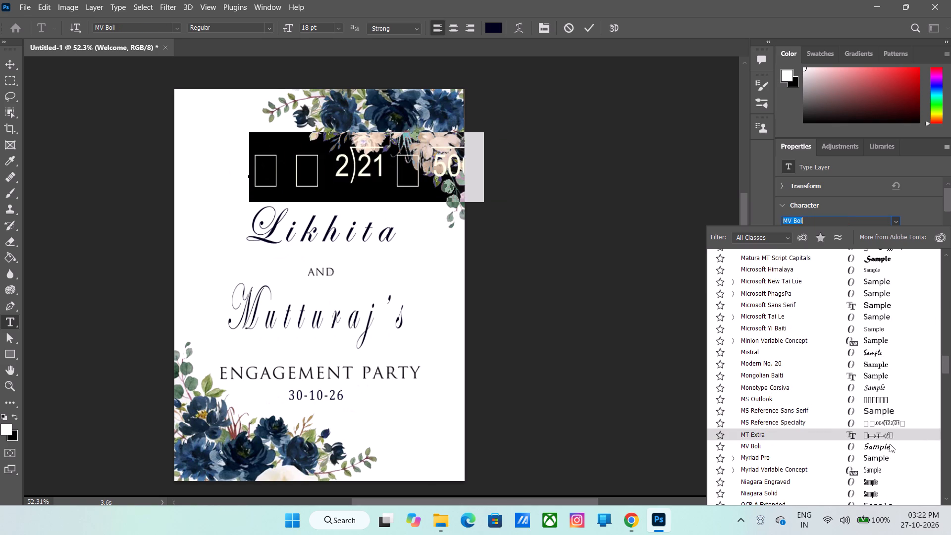
{"action": "scroll", "coordinate": [880, 479], "scroll_direction": "down", "scroll_amount": 5}
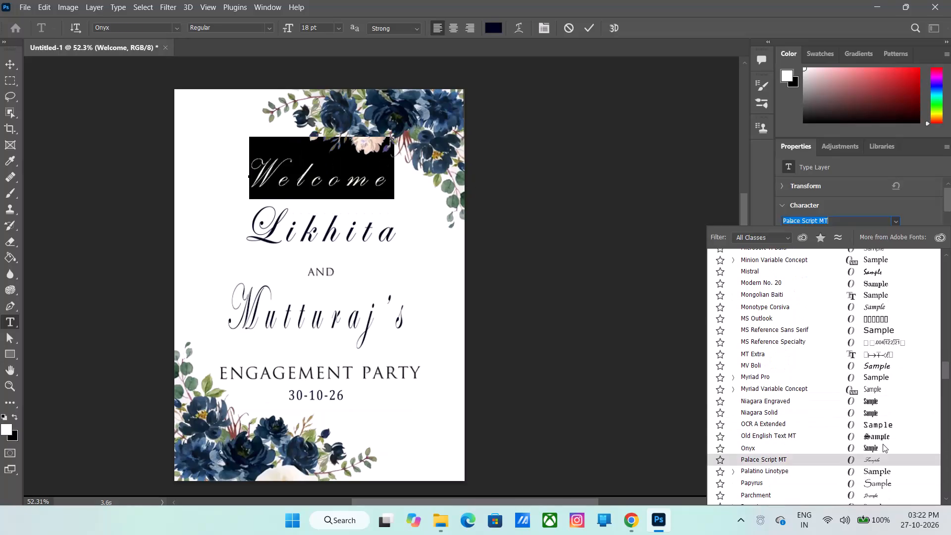
{"action": "scroll", "coordinate": [879, 467], "scroll_direction": "down", "scroll_amount": 2}
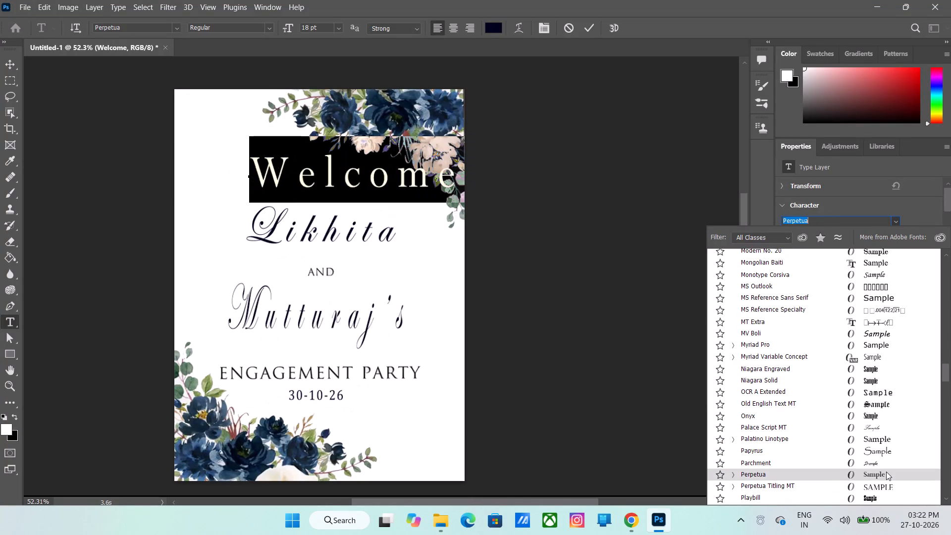
{"action": "scroll", "coordinate": [886, 472], "scroll_direction": "down", "scroll_amount": 2}
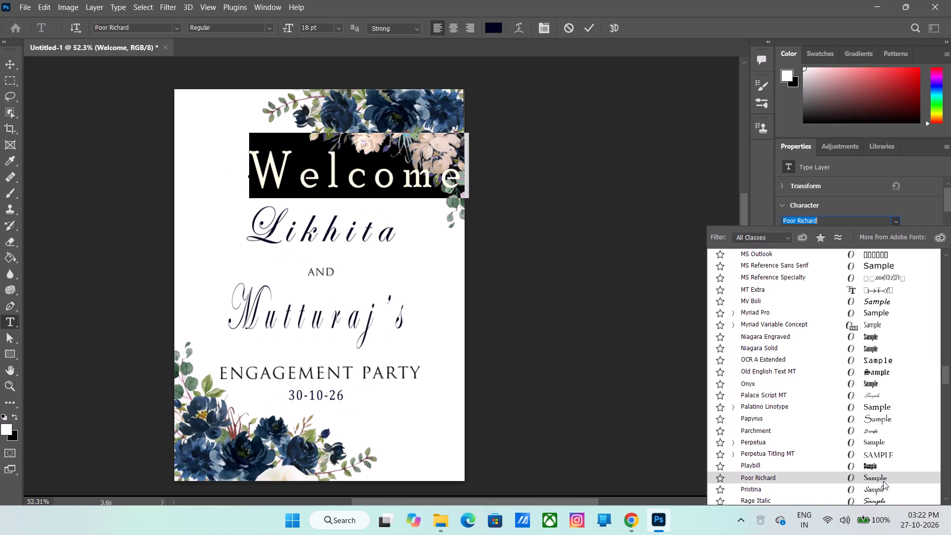
{"action": "scroll", "coordinate": [883, 485], "scroll_direction": "down", "scroll_amount": 1}
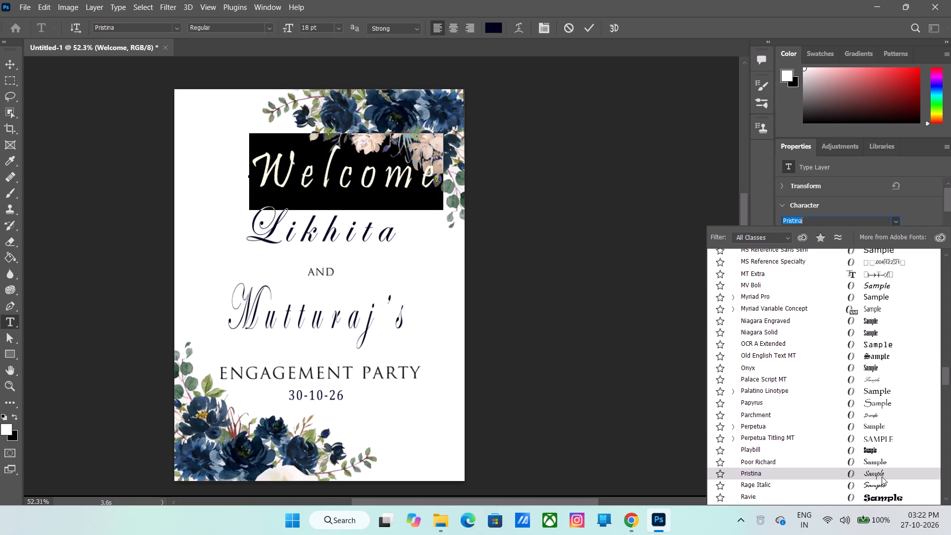
{"action": "scroll", "coordinate": [883, 493], "scroll_direction": "down", "scroll_amount": 8}
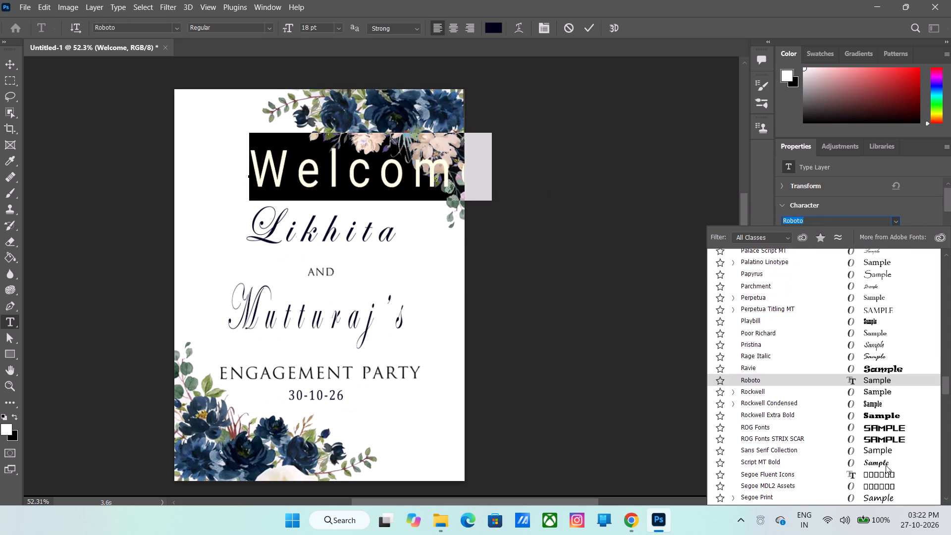
{"action": "scroll", "coordinate": [886, 458], "scroll_direction": "down", "scroll_amount": 3}
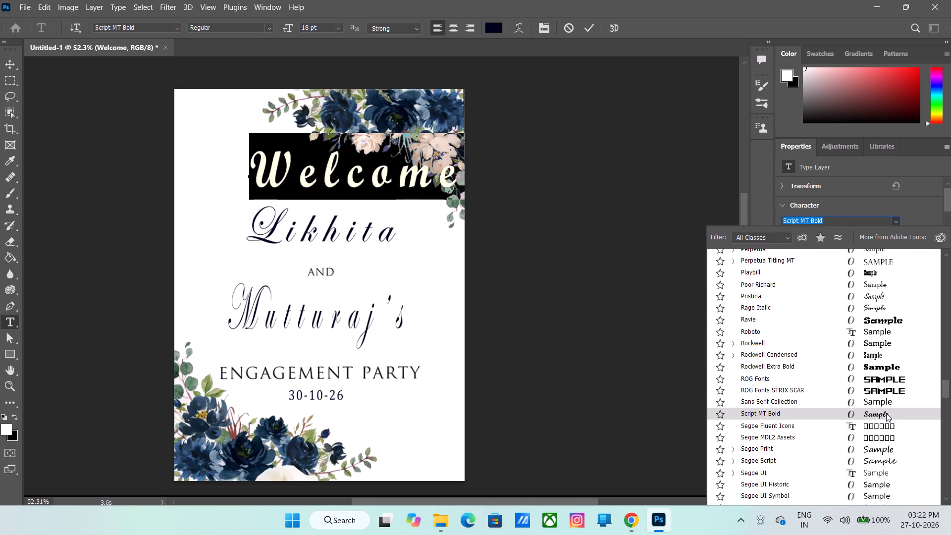
{"action": "scroll", "coordinate": [885, 459], "scroll_direction": "down", "scroll_amount": 2}
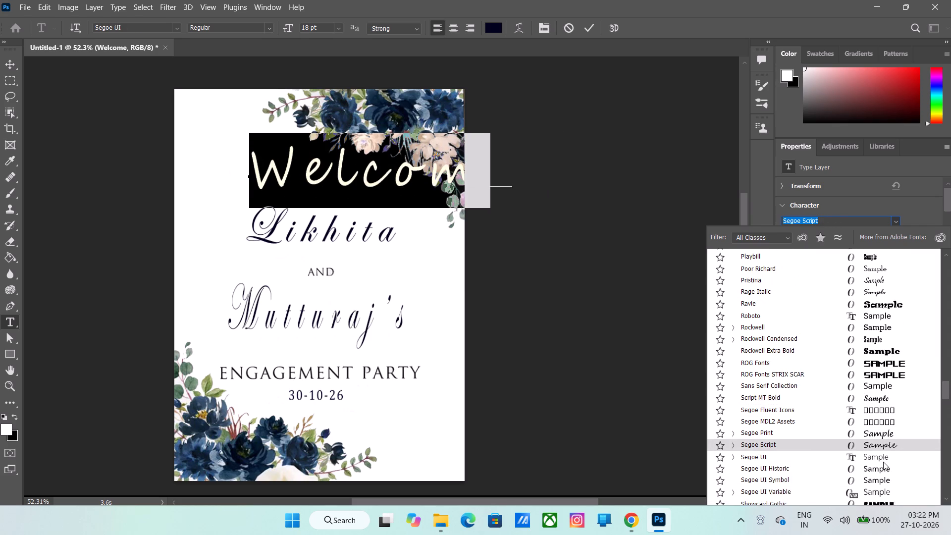
{"action": "scroll", "coordinate": [883, 462], "scroll_direction": "down", "scroll_amount": 2}
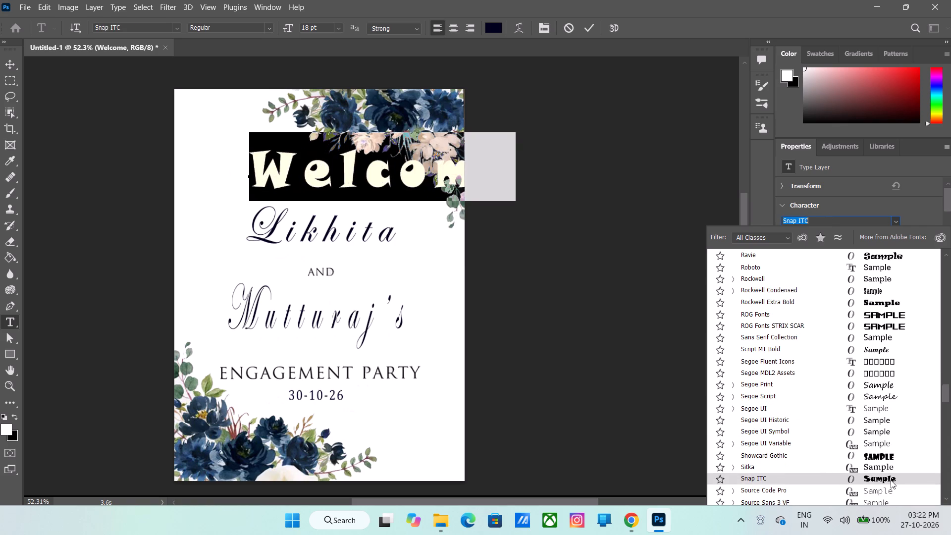
{"action": "scroll", "coordinate": [891, 481], "scroll_direction": "down", "scroll_amount": 9}
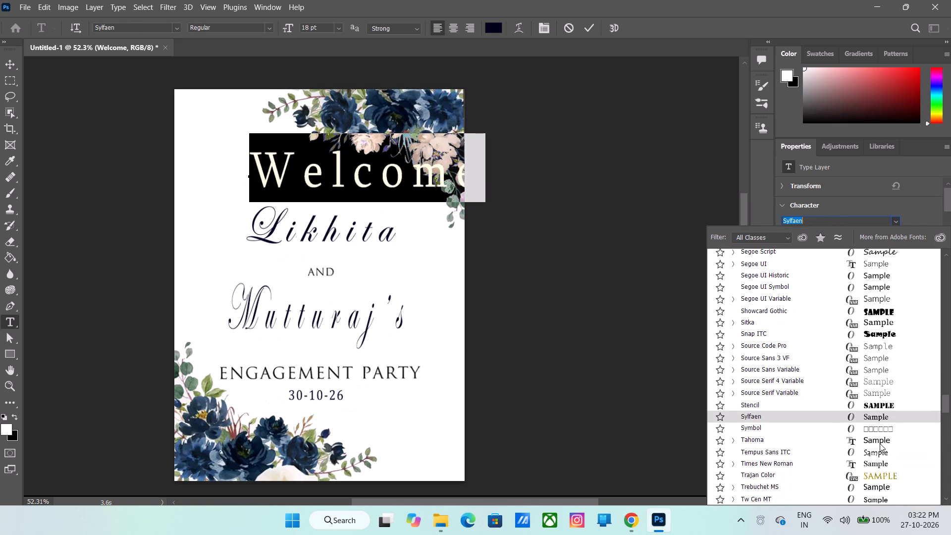
{"action": "scroll", "coordinate": [878, 443], "scroll_direction": "down", "scroll_amount": 5}
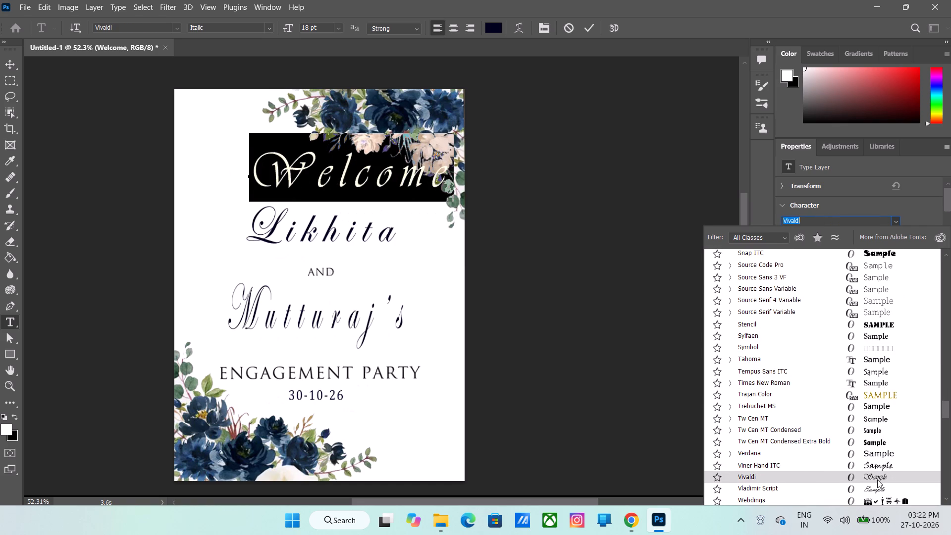
{"action": "left_click", "coordinate": [877, 480]}
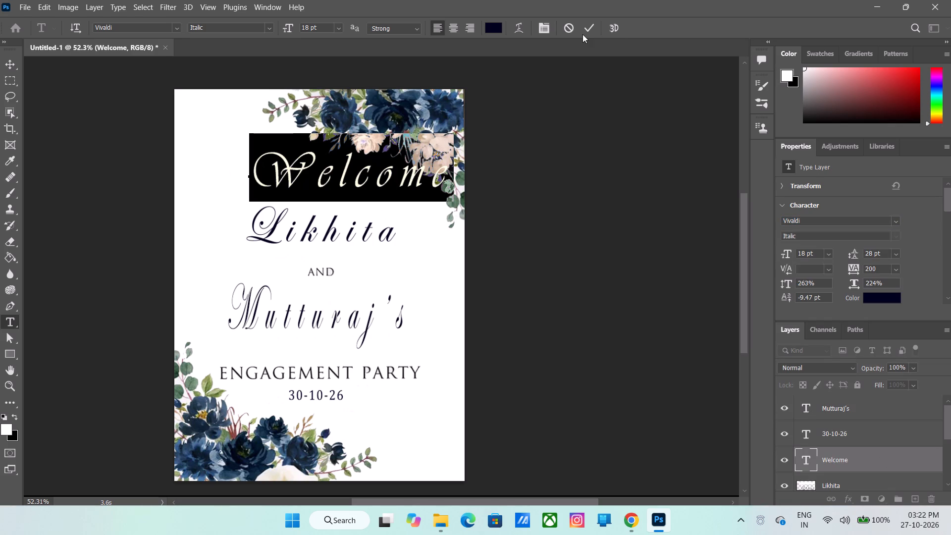
{"action": "left_click", "coordinate": [582, 34]}
Move the word Welcome away from the corner flowers and slightly down, so it sits just above Likhita.
{"action": "left_click", "coordinate": [404, 183]}
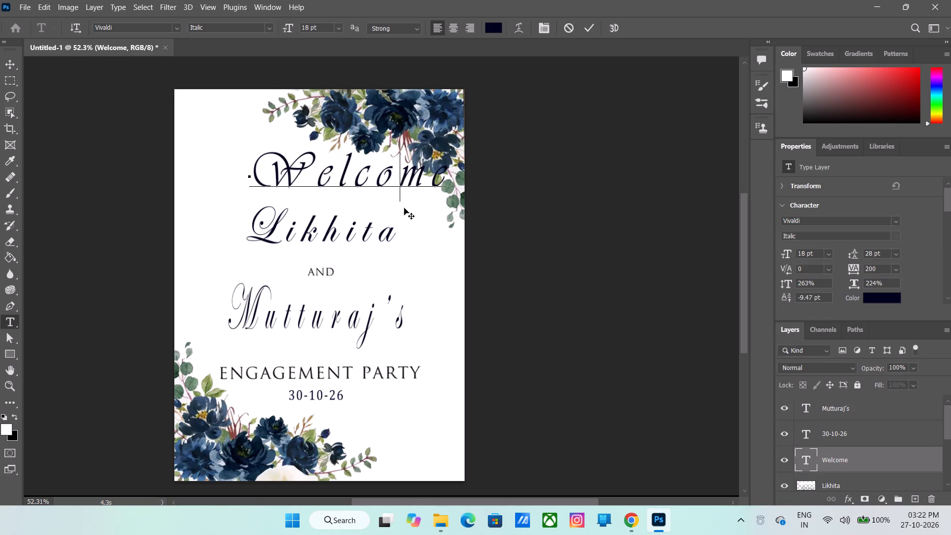
{"action": "left_click_drag", "start_coordinate": [406, 207], "coordinate": [365, 215]}
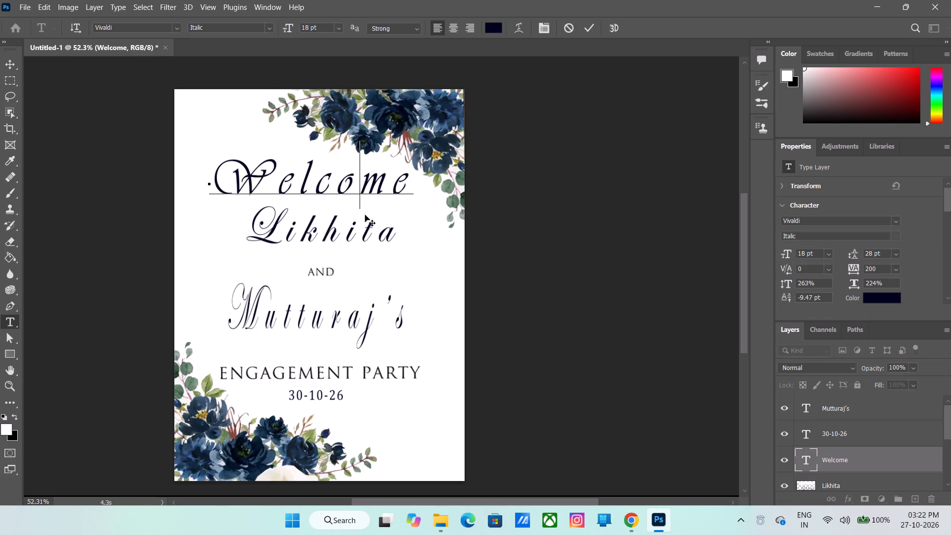
{"action": "left_click_drag", "start_coordinate": [365, 215], "coordinate": [363, 216]}
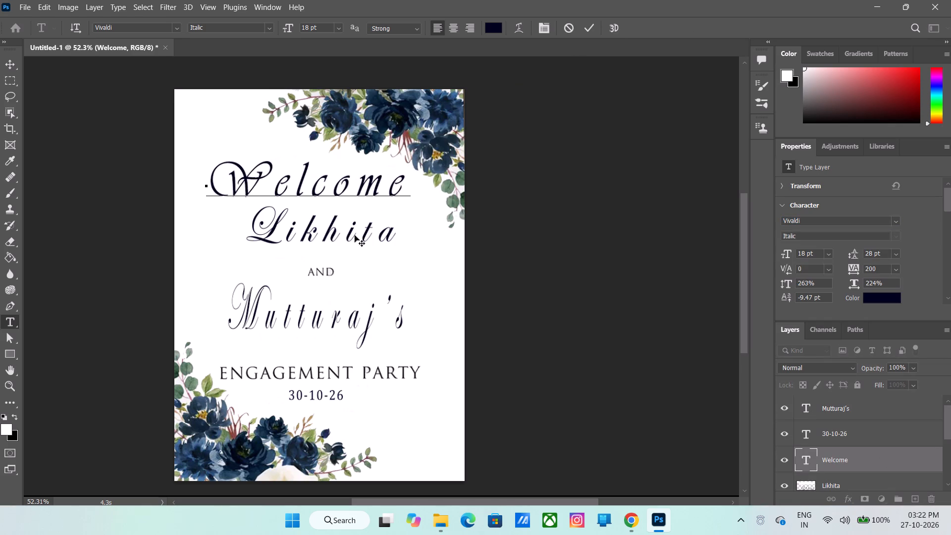
{"action": "left_click", "coordinate": [209, 188]}
{"action": "left_click", "coordinate": [409, 225]}
{"action": "left_click", "coordinate": [583, 23]}
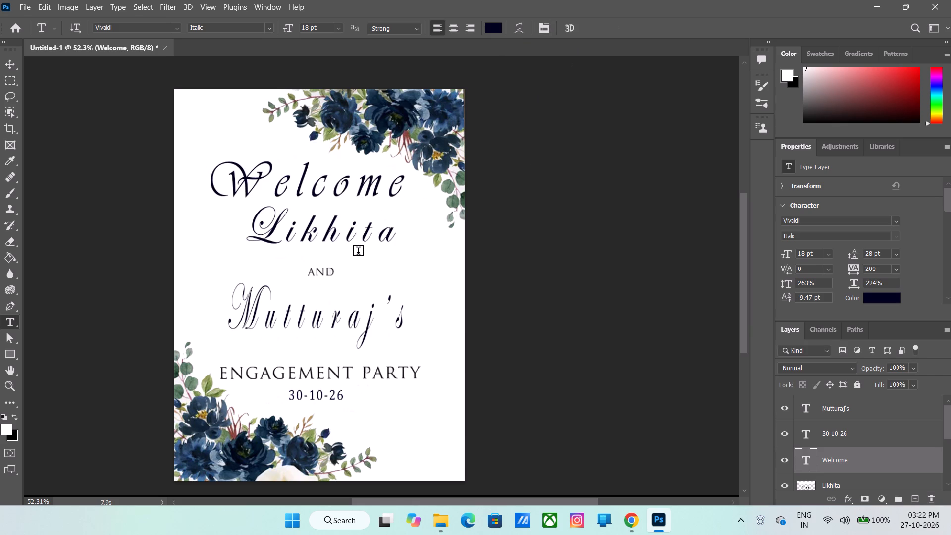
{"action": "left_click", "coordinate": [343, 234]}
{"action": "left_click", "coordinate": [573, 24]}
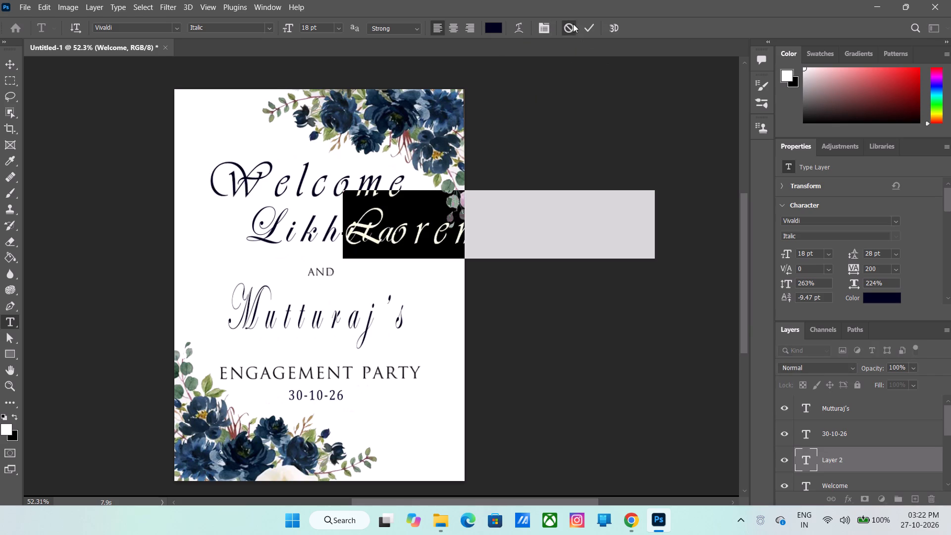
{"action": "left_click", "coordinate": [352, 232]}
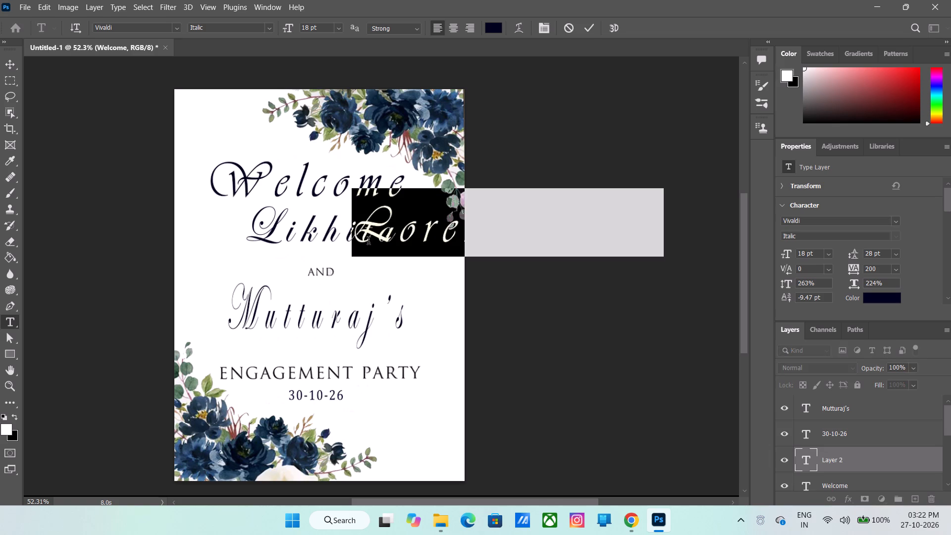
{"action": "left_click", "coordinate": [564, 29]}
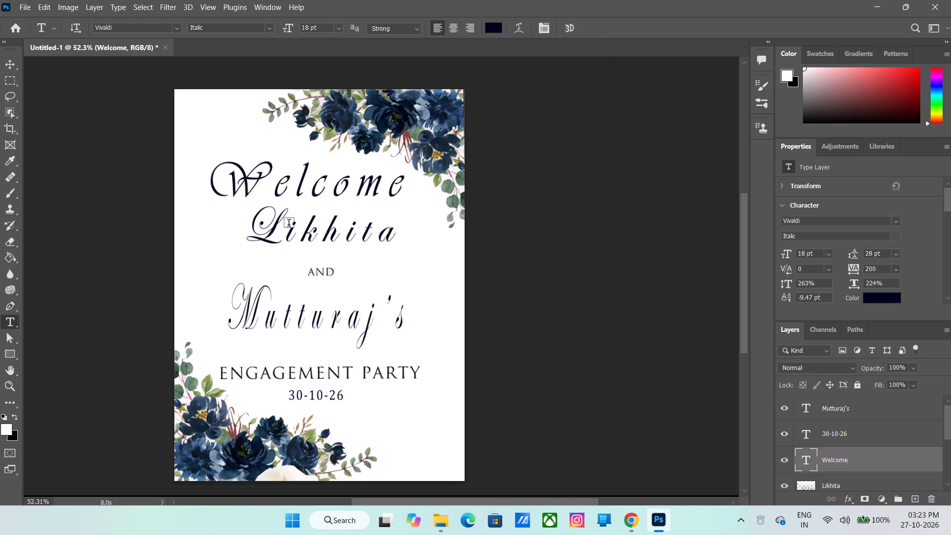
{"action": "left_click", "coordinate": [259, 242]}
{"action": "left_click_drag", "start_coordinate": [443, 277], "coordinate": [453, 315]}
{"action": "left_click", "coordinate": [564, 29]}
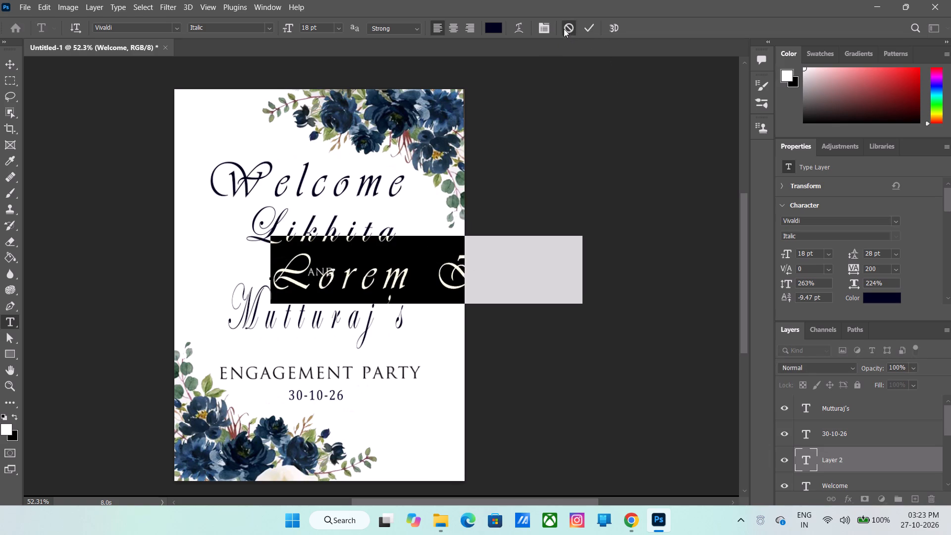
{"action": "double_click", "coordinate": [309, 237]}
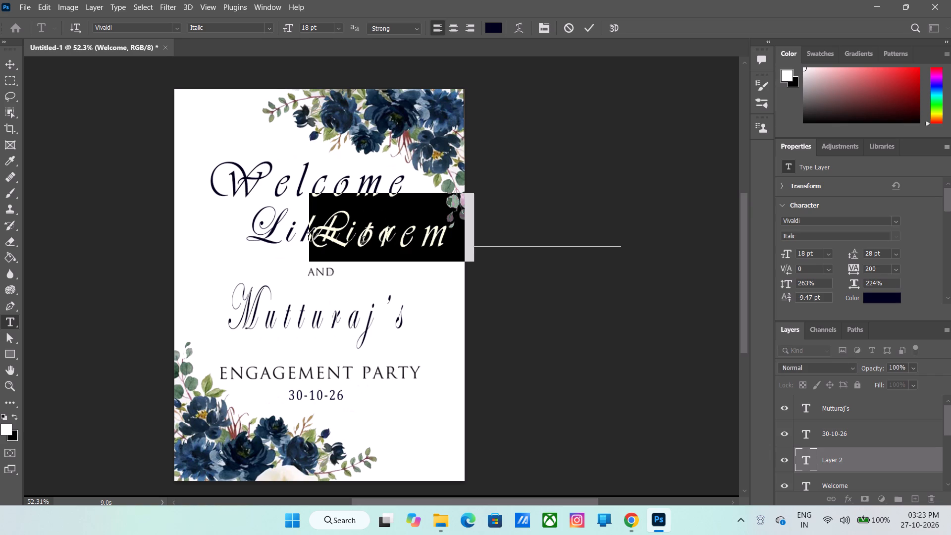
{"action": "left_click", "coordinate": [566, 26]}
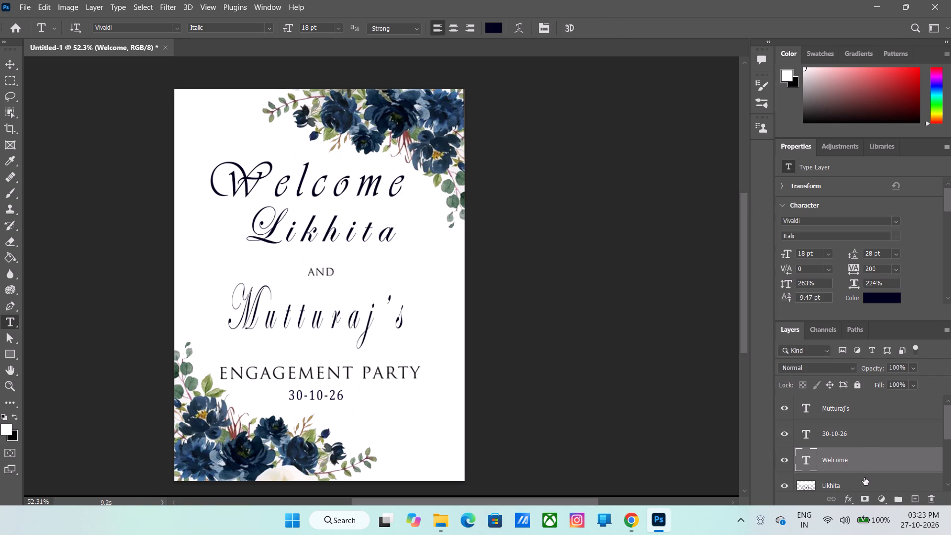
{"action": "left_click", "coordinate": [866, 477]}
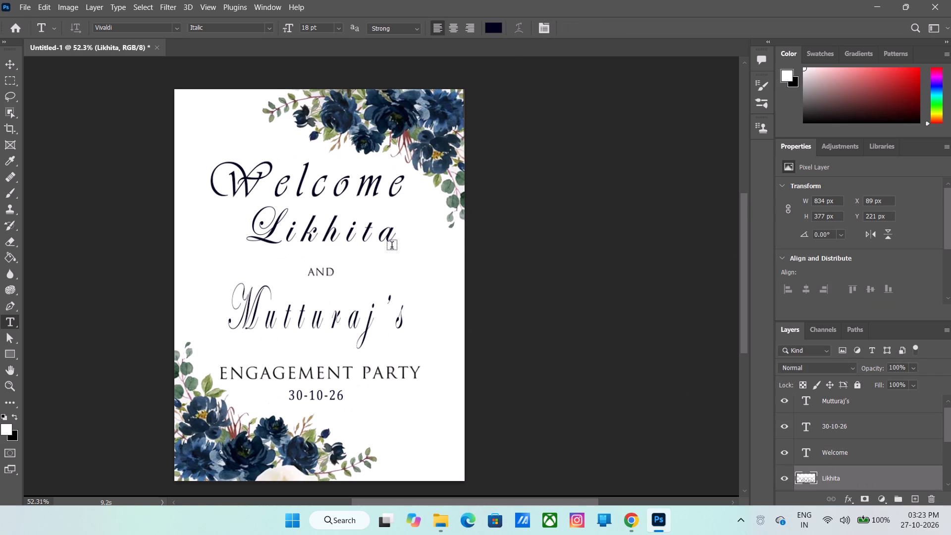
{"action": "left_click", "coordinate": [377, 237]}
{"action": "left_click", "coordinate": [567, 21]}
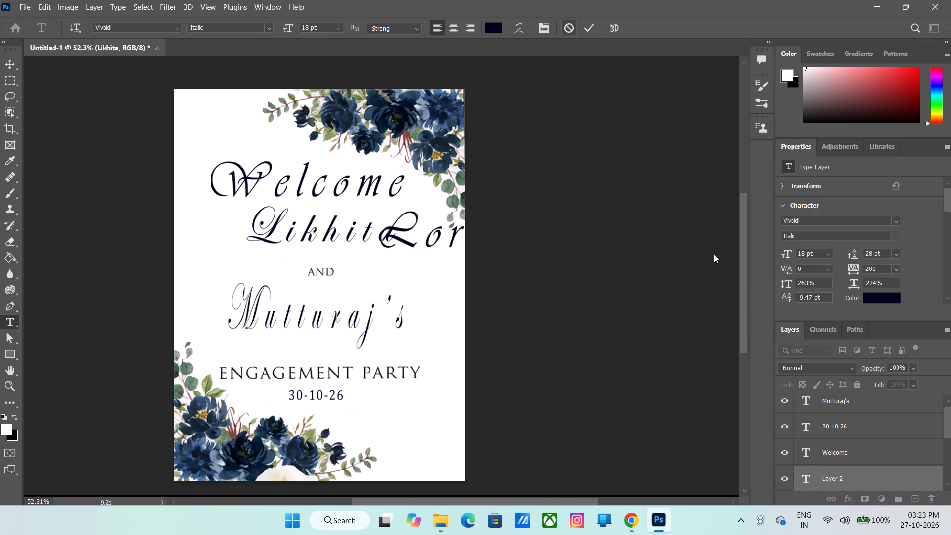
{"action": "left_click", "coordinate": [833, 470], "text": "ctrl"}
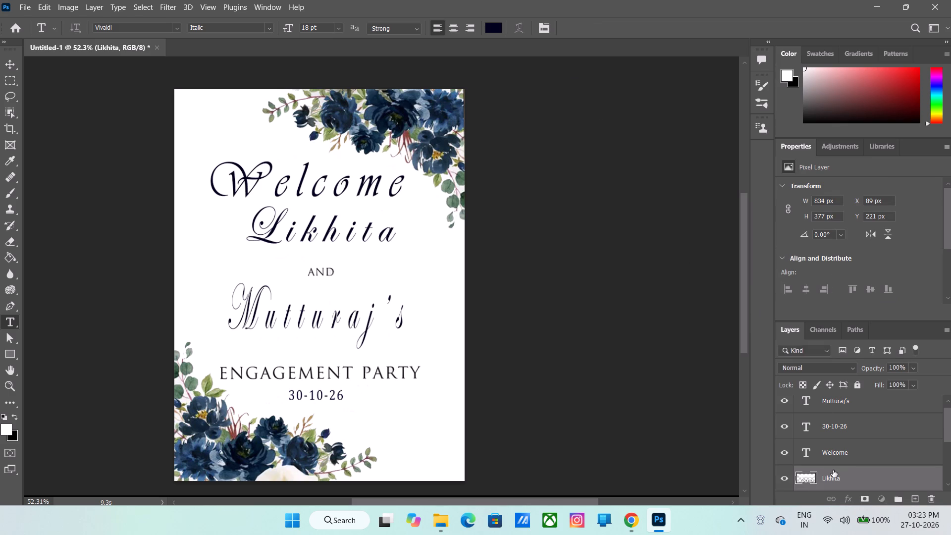
Delete the stray text layer named Layer 1, directly above the copy of the WhatsApp image layer.
{"action": "scroll", "coordinate": [858, 436], "scroll_direction": "down", "scroll_amount": 3}
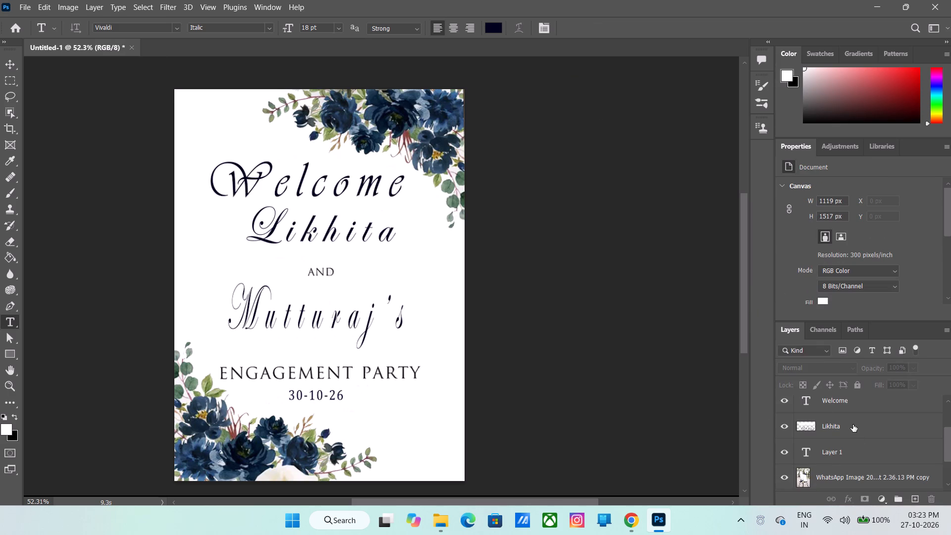
{"action": "scroll", "coordinate": [852, 422], "scroll_direction": "down", "scroll_amount": 2}
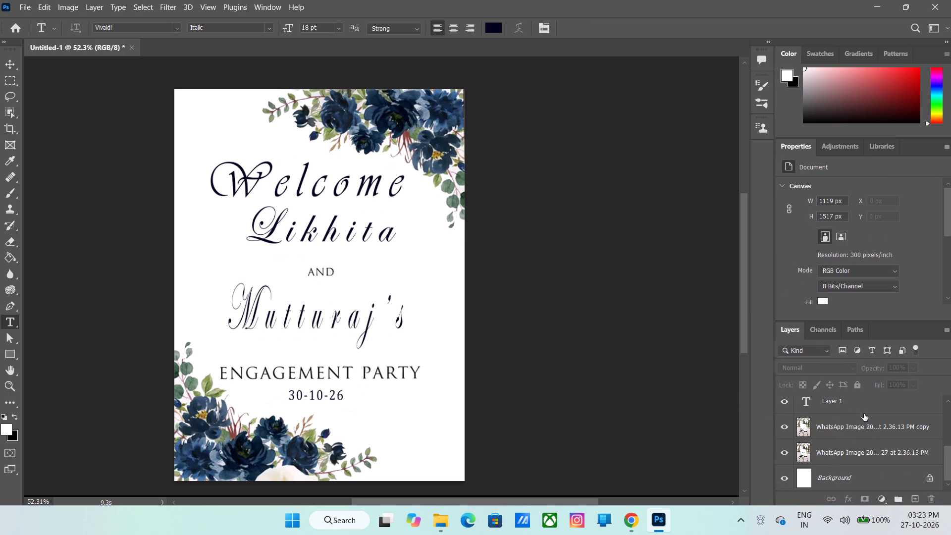
{"action": "right_click", "coordinate": [860, 400]}
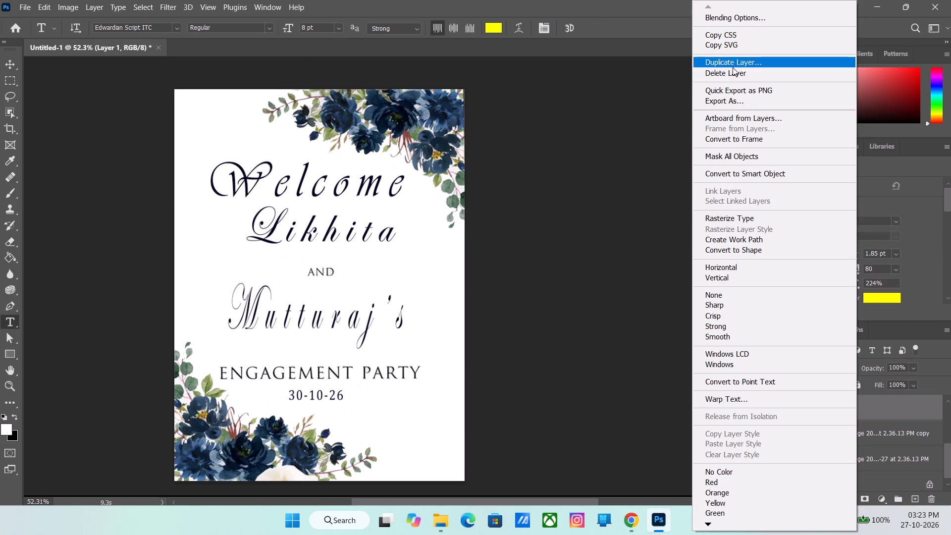
{"action": "left_click", "coordinate": [733, 70]}
Delete the 30-10-26 date text layer.
{"action": "scroll", "coordinate": [847, 403], "scroll_direction": "up", "scroll_amount": 2}
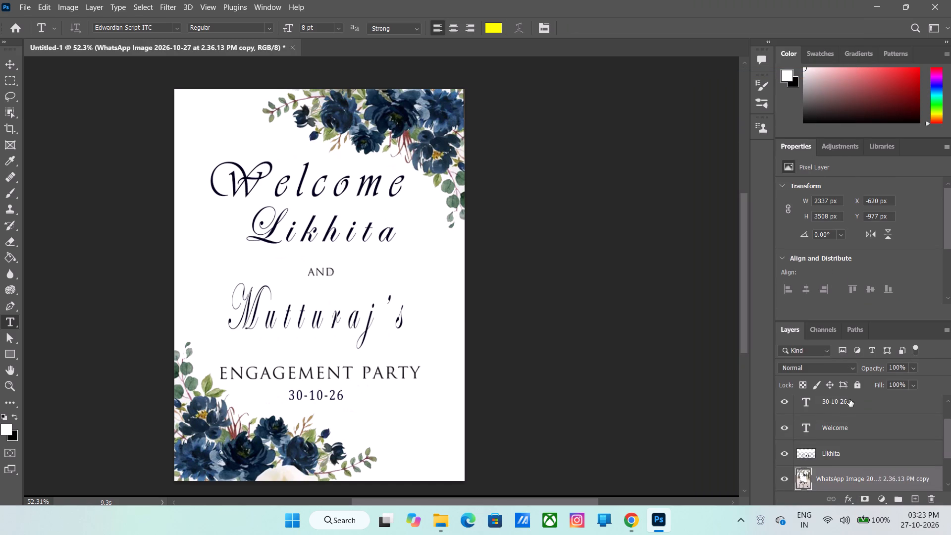
{"action": "scroll", "coordinate": [850, 403], "scroll_direction": "up", "scroll_amount": 1}
{"action": "right_click", "coordinate": [856, 428]}
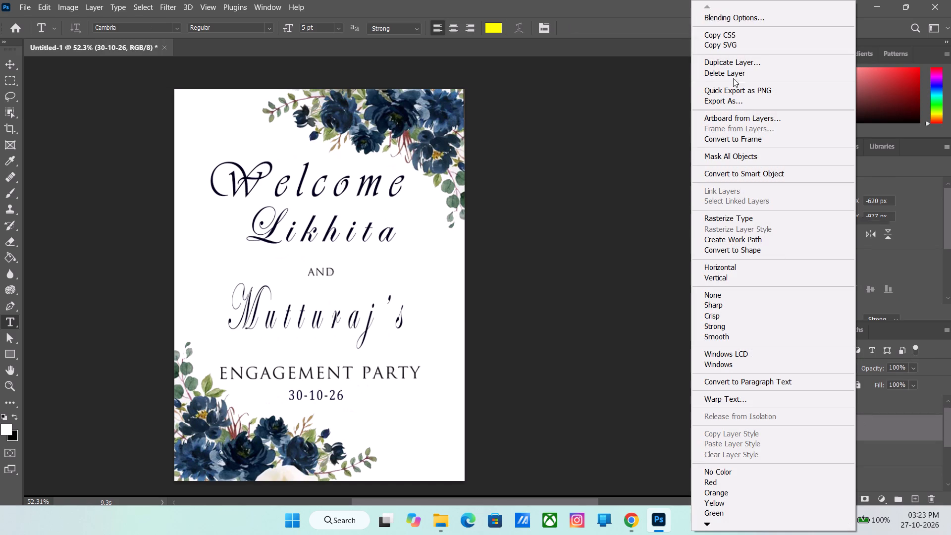
{"action": "left_click", "coordinate": [721, 69]}
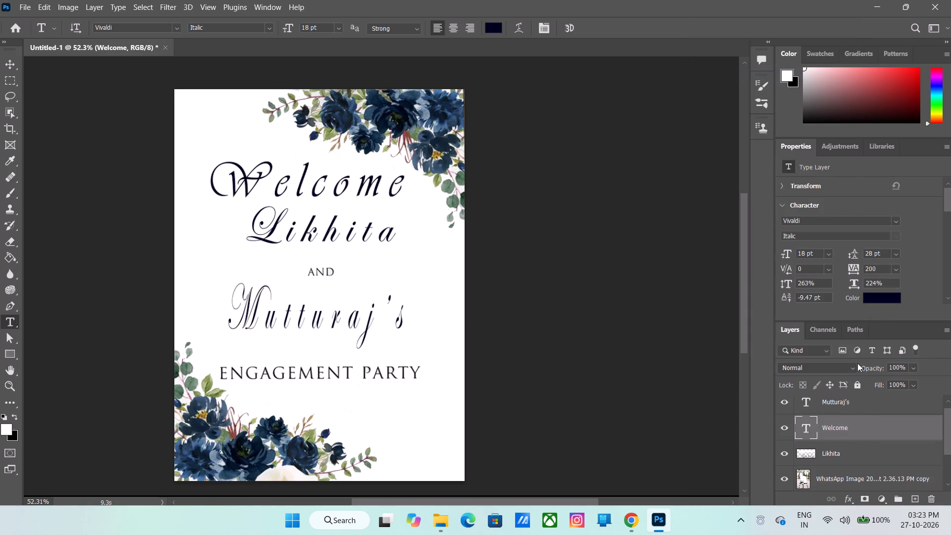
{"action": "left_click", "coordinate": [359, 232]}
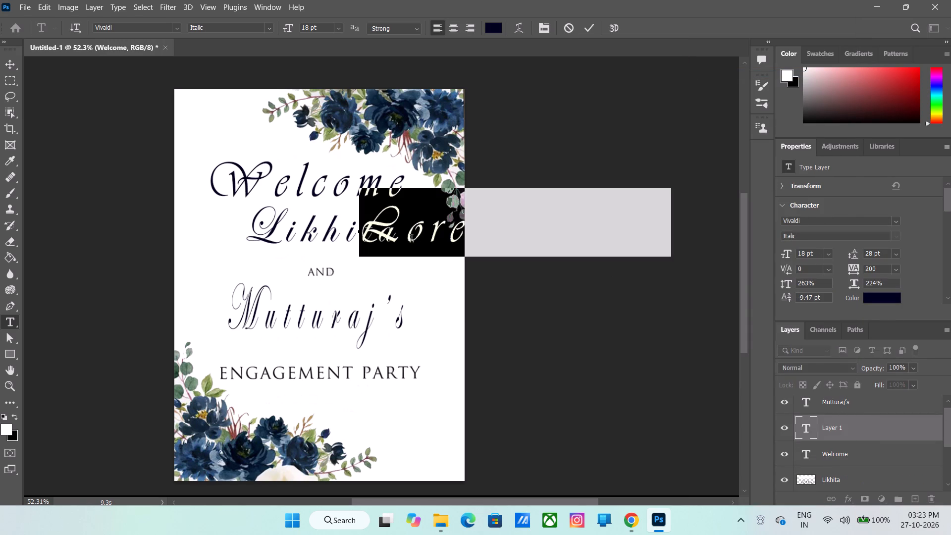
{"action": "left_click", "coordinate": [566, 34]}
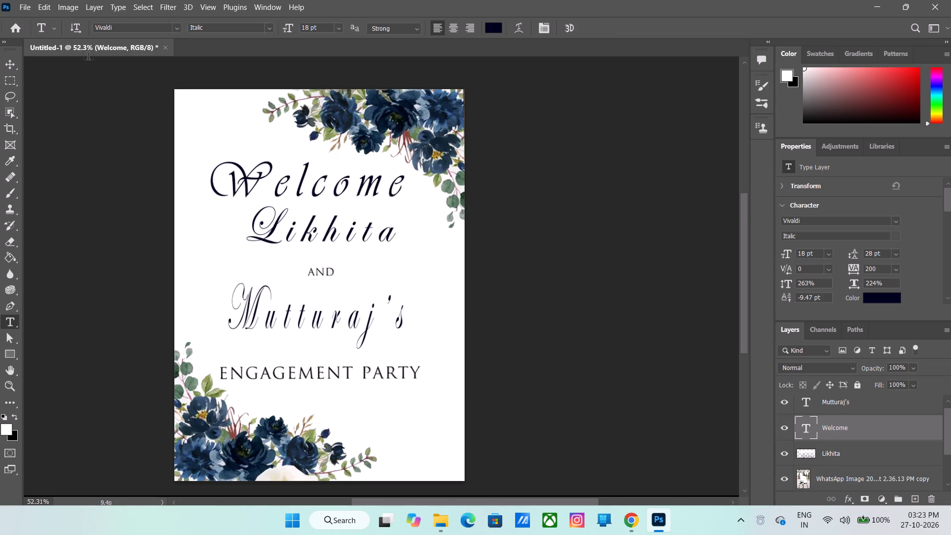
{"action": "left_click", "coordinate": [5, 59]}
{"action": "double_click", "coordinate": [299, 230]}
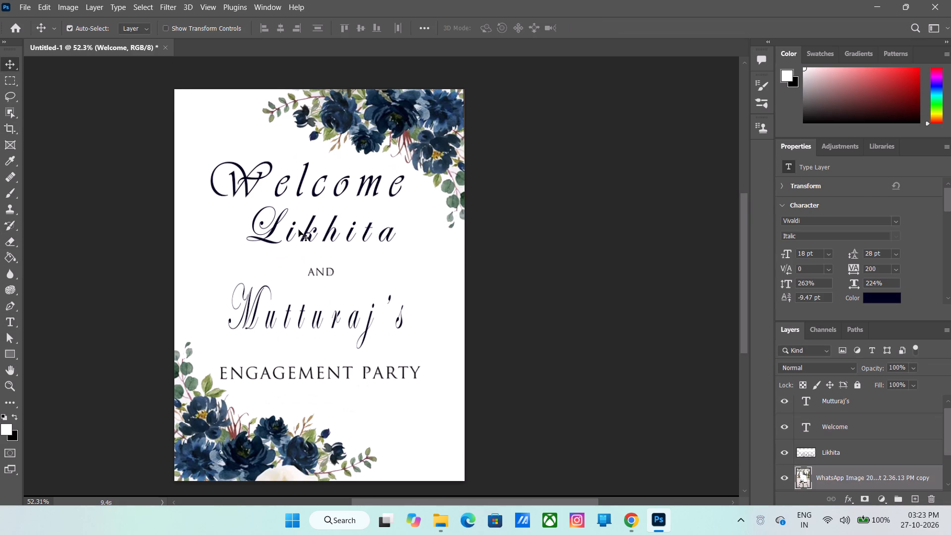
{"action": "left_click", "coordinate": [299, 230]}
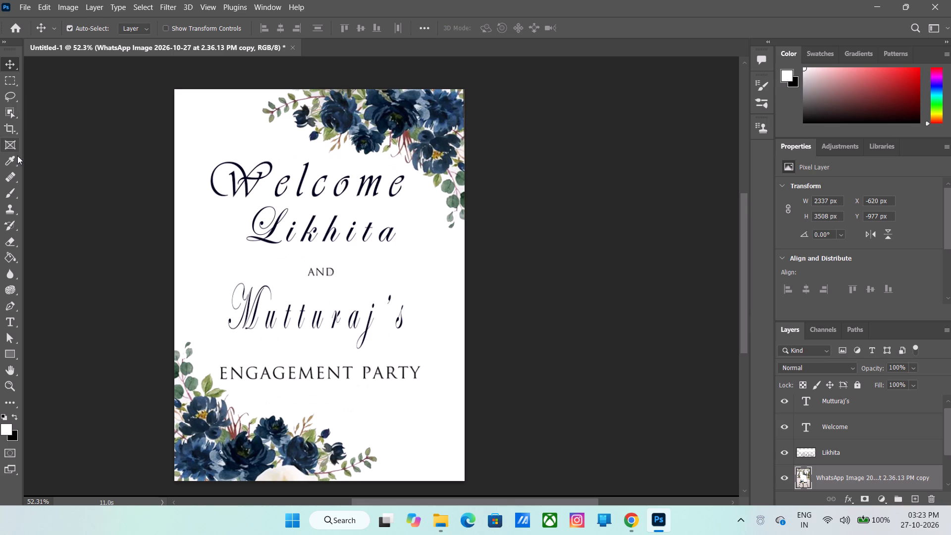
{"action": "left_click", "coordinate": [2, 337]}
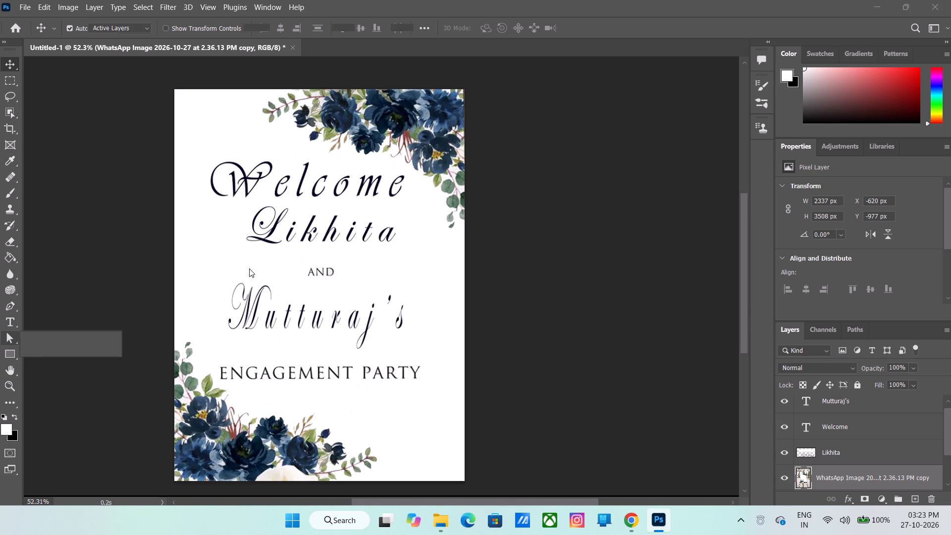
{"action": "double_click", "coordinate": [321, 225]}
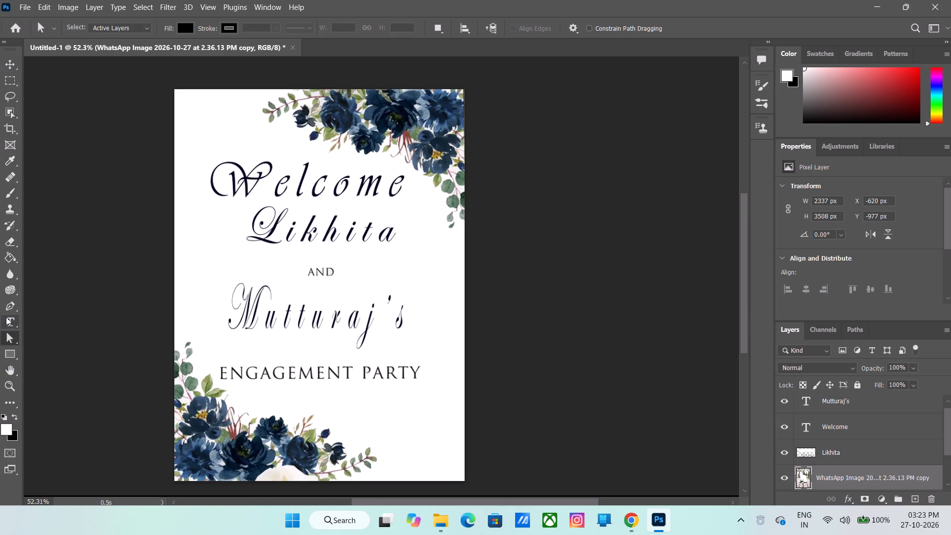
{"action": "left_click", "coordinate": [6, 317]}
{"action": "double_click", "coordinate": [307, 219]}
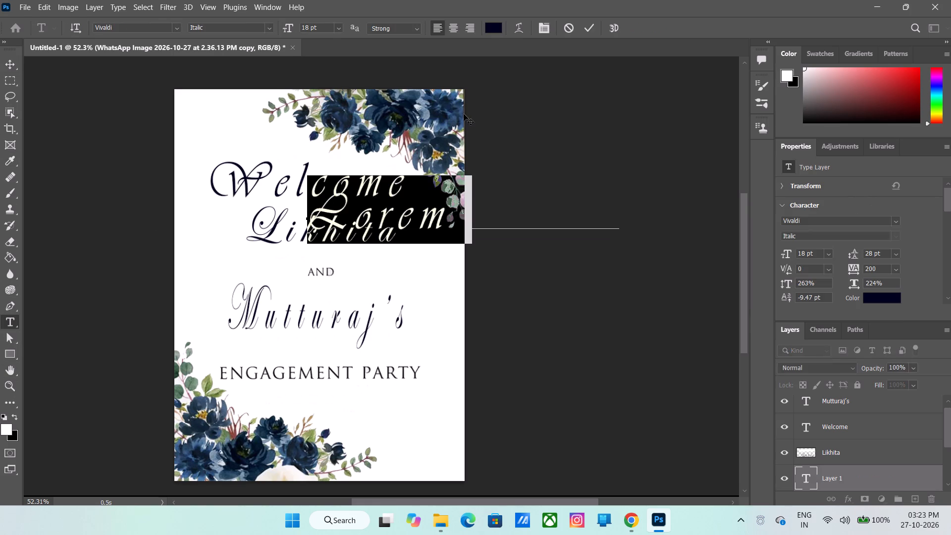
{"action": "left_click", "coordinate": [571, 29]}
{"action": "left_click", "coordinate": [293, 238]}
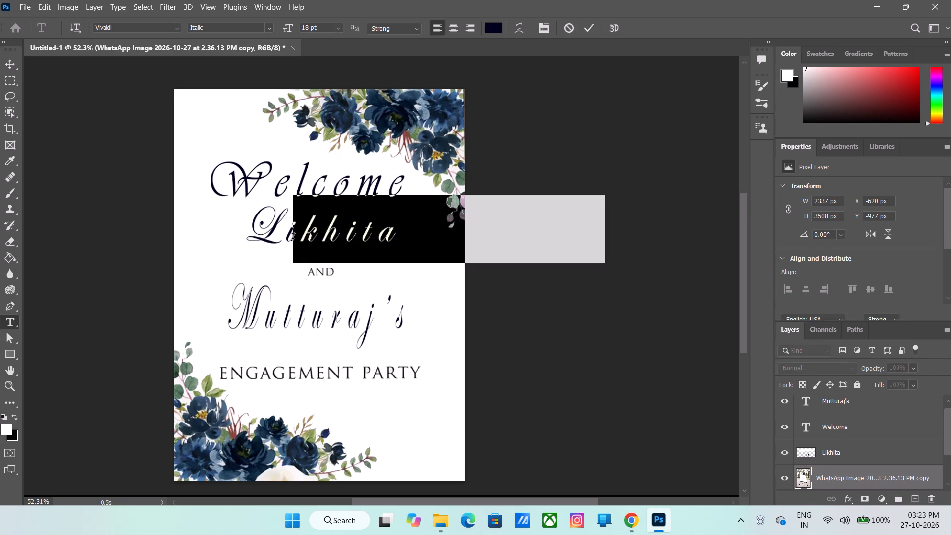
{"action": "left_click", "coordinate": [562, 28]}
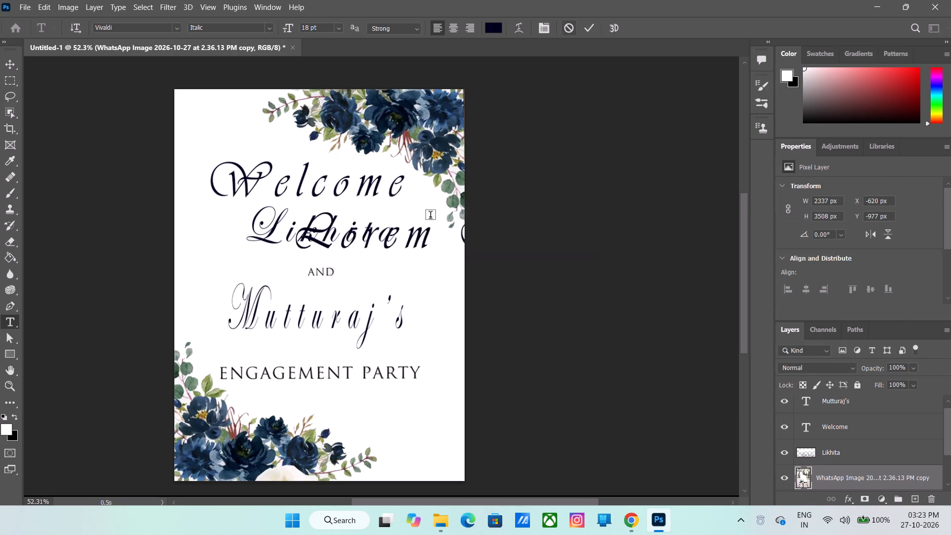
Select the rasterized Likhita layer and open its layer name for editing.
{"action": "left_click", "coordinate": [840, 450]}
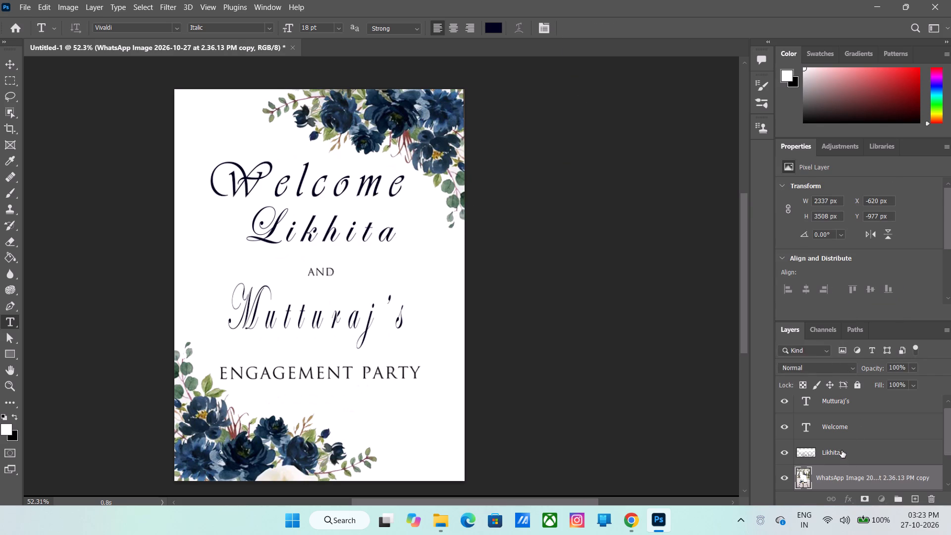
{"action": "double_click", "coordinate": [842, 446]}
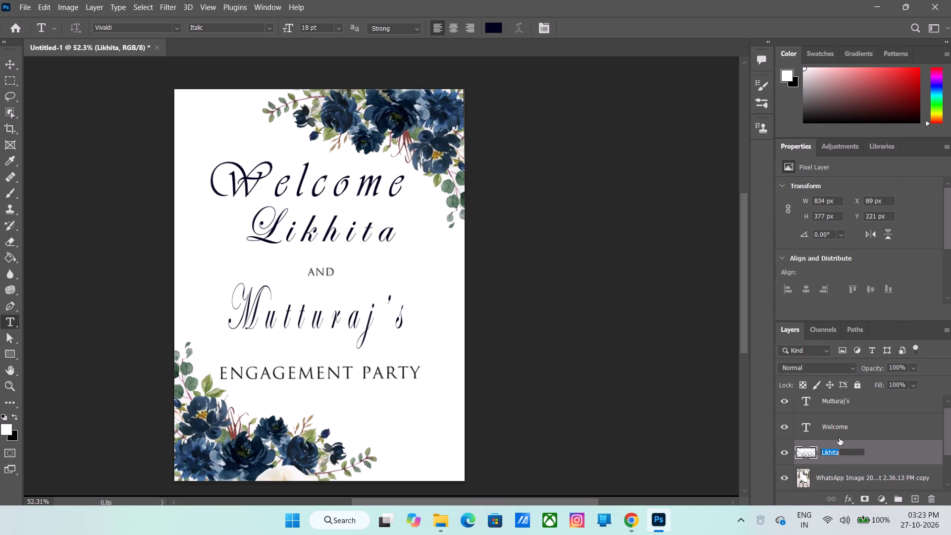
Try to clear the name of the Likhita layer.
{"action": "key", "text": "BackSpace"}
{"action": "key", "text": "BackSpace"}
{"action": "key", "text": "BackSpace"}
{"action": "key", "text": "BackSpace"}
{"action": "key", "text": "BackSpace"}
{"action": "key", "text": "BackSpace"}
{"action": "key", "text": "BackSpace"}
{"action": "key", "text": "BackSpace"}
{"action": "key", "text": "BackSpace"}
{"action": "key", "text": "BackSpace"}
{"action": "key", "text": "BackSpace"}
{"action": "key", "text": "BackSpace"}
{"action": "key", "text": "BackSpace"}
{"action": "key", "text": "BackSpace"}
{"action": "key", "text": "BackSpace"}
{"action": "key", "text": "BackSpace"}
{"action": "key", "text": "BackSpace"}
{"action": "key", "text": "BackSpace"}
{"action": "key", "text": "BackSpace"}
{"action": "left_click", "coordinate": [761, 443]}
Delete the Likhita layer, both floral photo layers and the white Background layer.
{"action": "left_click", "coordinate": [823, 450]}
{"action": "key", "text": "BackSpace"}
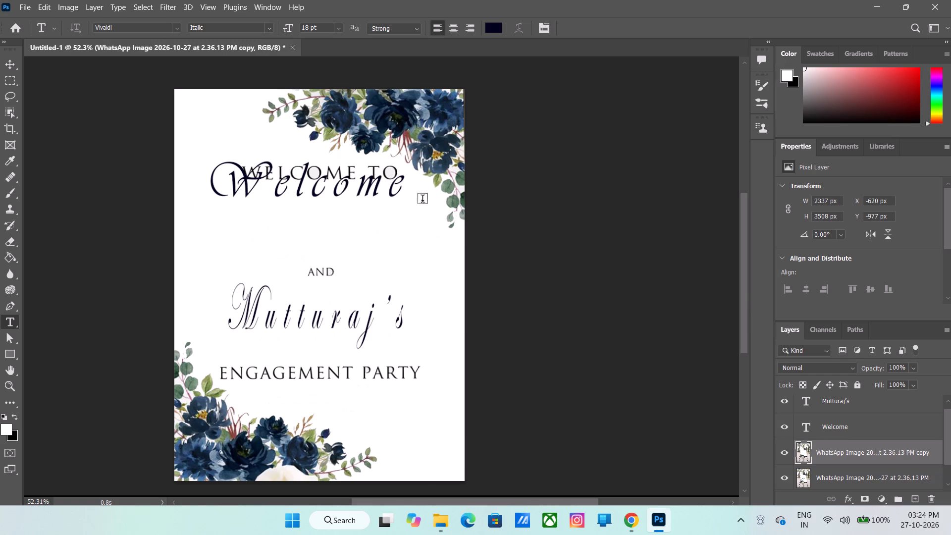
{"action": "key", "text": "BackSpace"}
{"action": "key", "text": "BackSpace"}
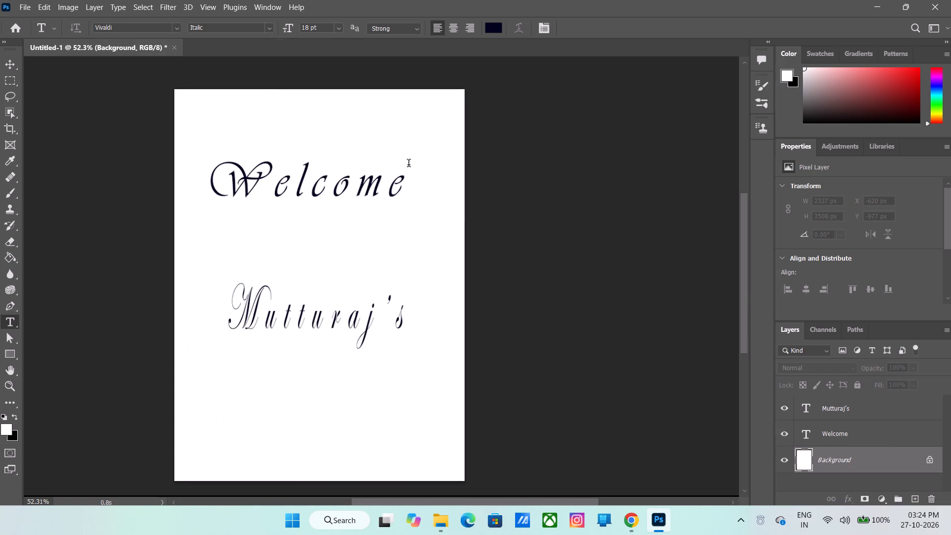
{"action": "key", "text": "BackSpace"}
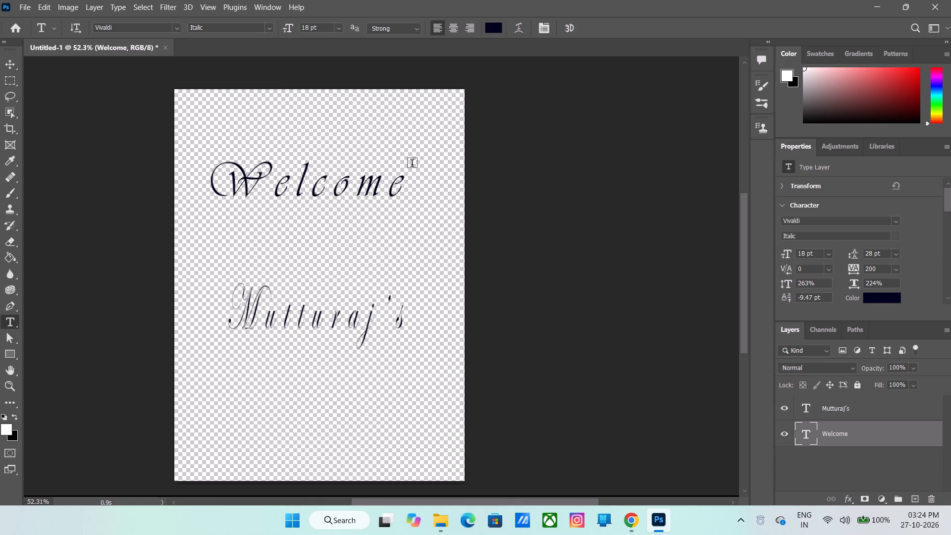
Undo the layer deletions and the Welcome heading edits, going back to before the heading was added.
{"action": "key", "text": "ctrl+z"}
{"action": "key", "text": "ctrl+z"}
{"action": "key", "text": "ctrl+z"}
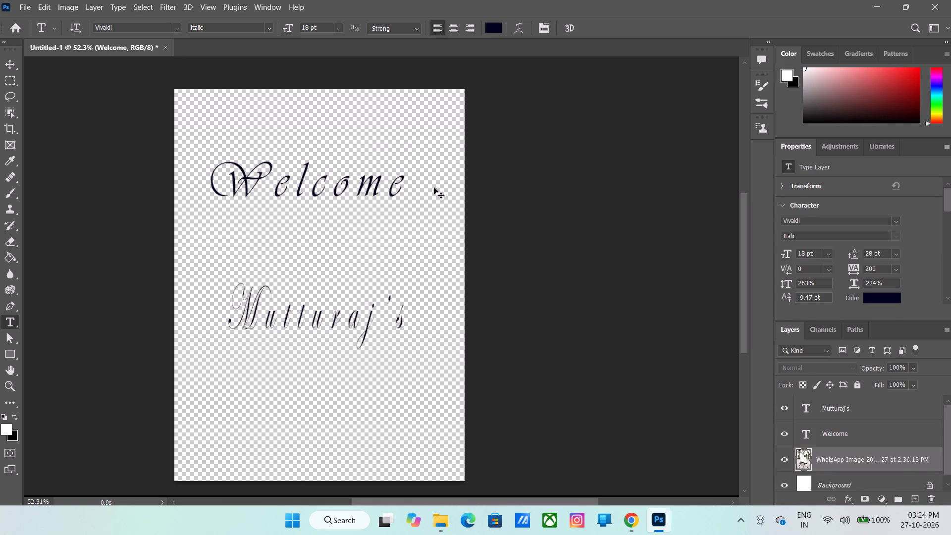
{"action": "key", "text": "ctrl+z"}
{"action": "key", "text": "ctrl+z"}
{"action": "key", "text": "ctrl+z"}
{"action": "key", "text": "ctrl+z"}
{"action": "key", "text": "ctrl+z"}
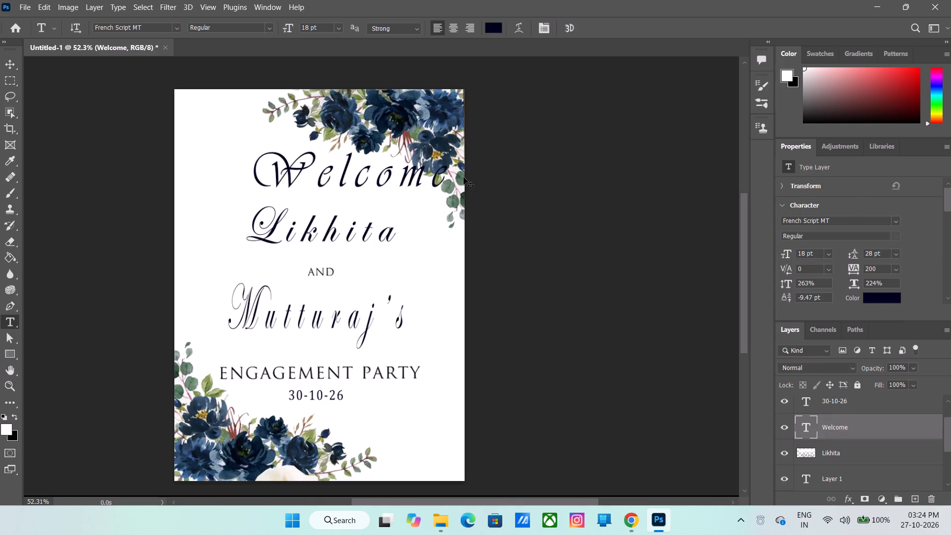
{"action": "key", "text": "ctrl+z"}
{"action": "key", "text": "ctrl+z"}
{"action": "key", "text": "ctrl+z"}
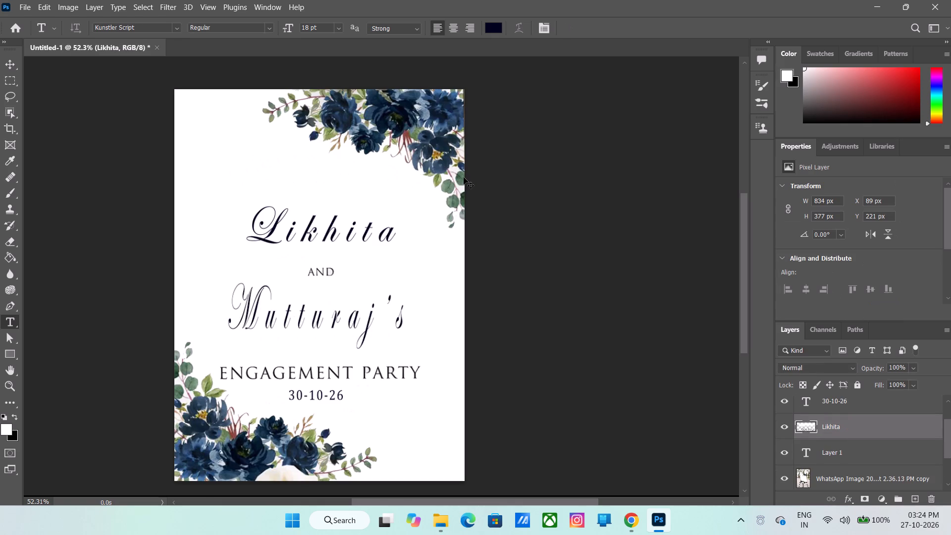
{"action": "key", "text": "ctrl+z"}
{"action": "key", "text": "ctrl+z"}
{"action": "key", "text": "ctrl+z"}
{"action": "key", "text": "ctrl+z"}
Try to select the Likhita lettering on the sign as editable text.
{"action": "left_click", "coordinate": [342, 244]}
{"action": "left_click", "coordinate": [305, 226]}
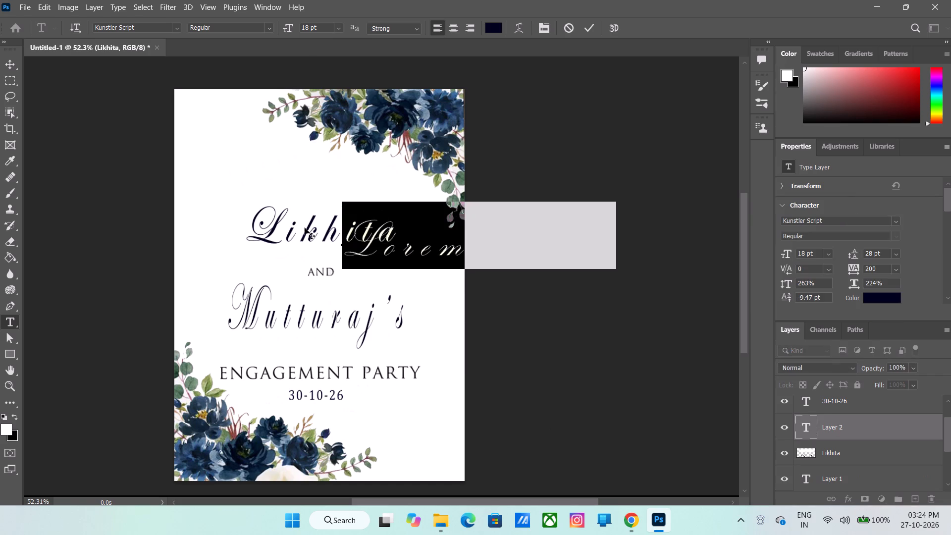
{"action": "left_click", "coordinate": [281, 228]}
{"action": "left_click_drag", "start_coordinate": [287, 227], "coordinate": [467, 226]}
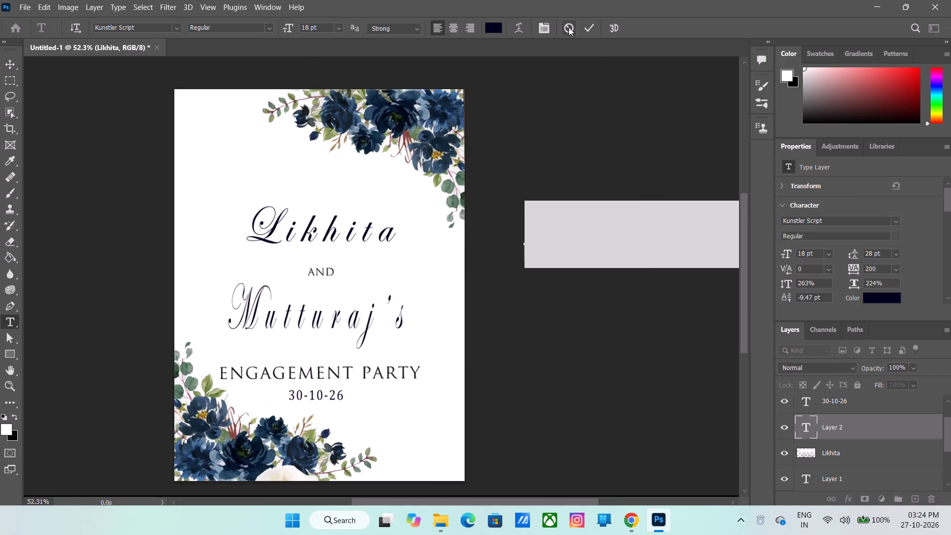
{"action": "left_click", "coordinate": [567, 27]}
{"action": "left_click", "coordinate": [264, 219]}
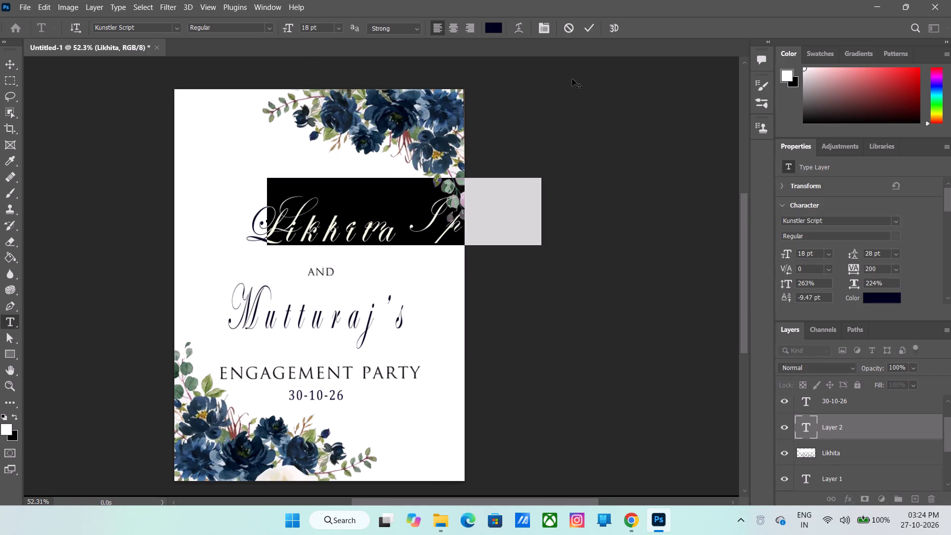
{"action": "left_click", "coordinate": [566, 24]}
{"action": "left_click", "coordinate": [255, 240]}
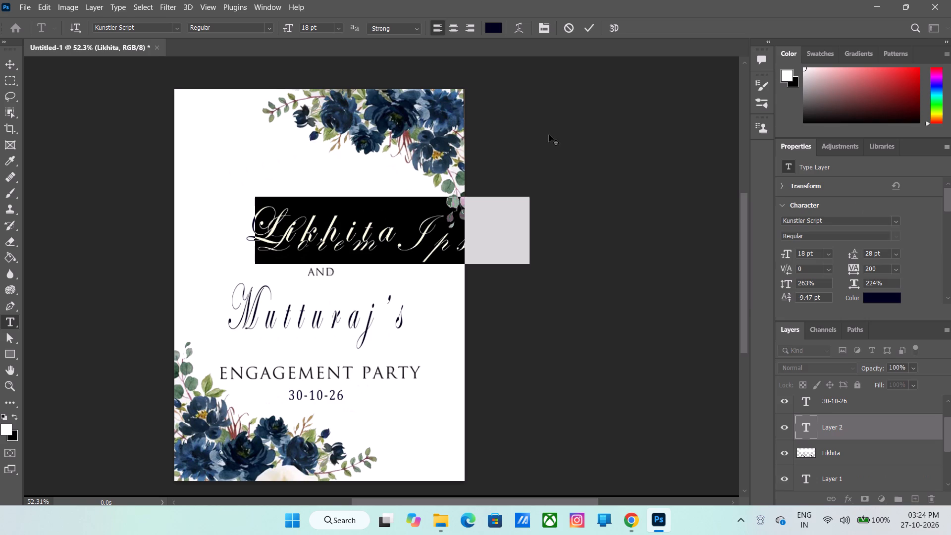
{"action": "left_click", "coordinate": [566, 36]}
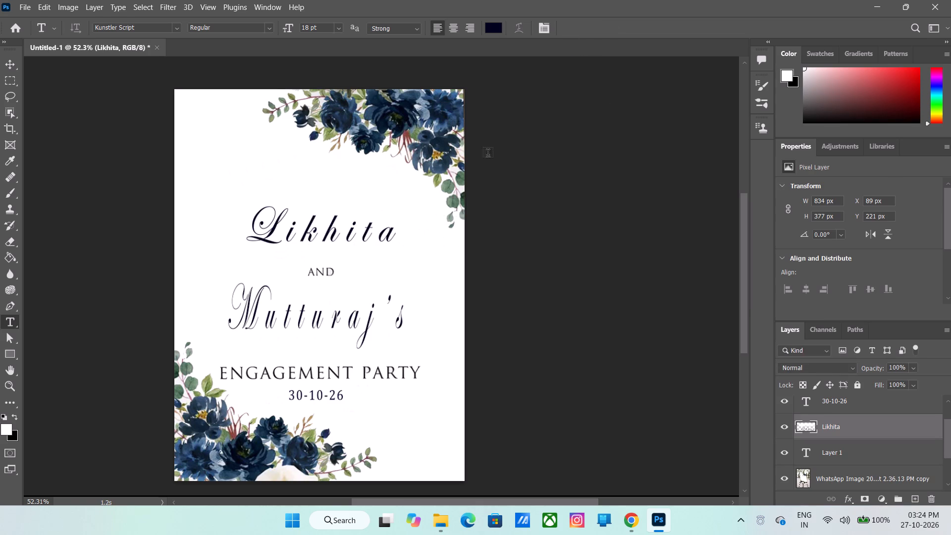
Undo further back through the earlier edits, to the point where the photo copy layer is active.
{"action": "key", "text": "ctrl+z"}
{"action": "key", "text": "ctrl+z"}
{"action": "key", "text": "ctrl+z"}
{"action": "key", "text": "ctrl+z"}
{"action": "key", "text": "ctrl+z"}
{"action": "key", "text": "ctrl+z"}
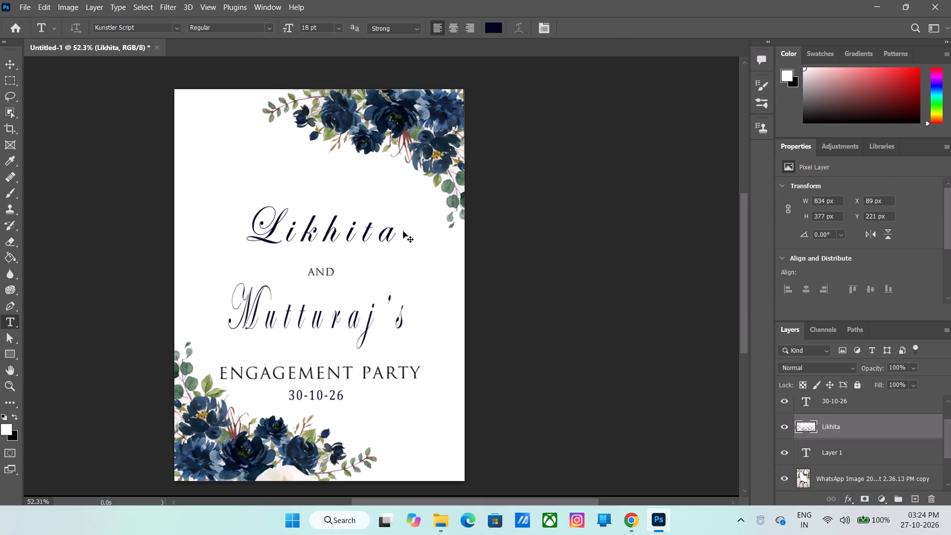
{"action": "key", "text": "ctrl+z"}
{"action": "key", "text": "ctrl+z"}
{"action": "key", "text": "ctrl+z"}
{"action": "key", "text": "ctrl+z"}
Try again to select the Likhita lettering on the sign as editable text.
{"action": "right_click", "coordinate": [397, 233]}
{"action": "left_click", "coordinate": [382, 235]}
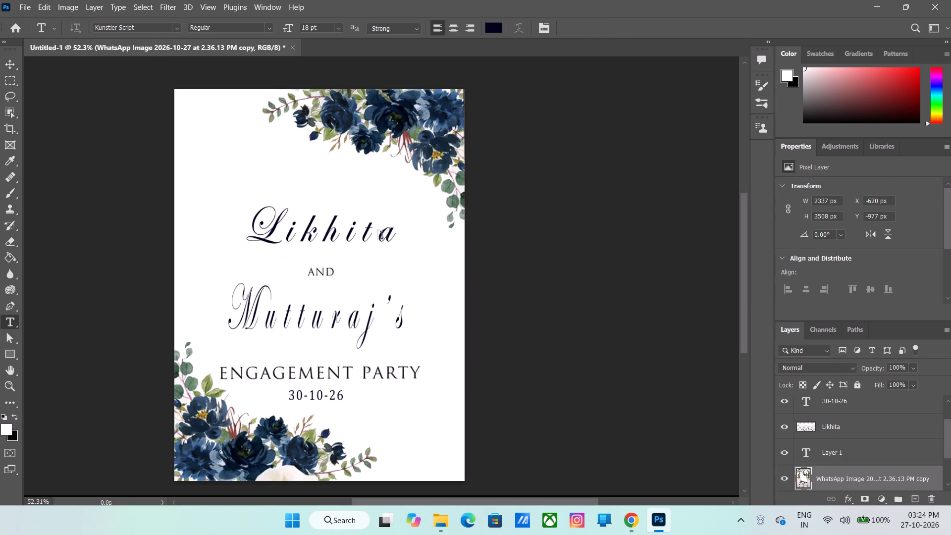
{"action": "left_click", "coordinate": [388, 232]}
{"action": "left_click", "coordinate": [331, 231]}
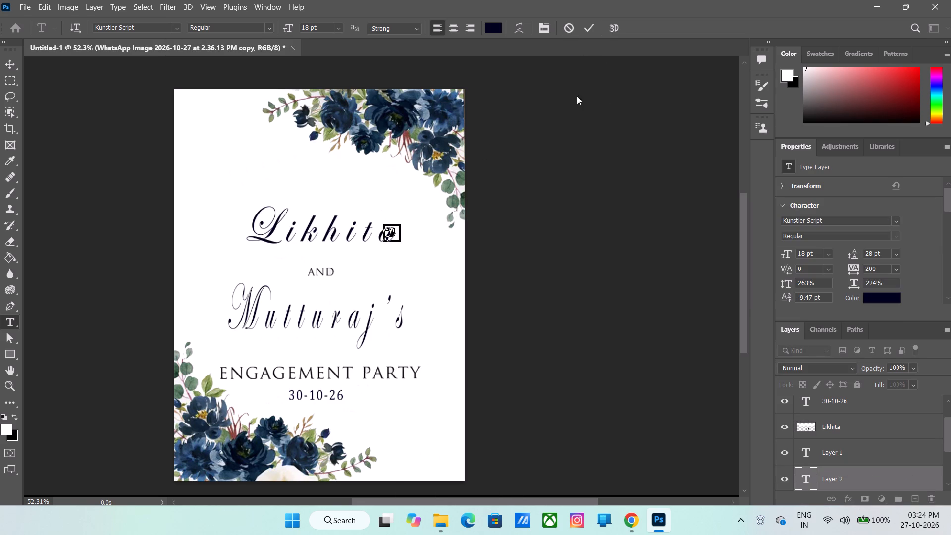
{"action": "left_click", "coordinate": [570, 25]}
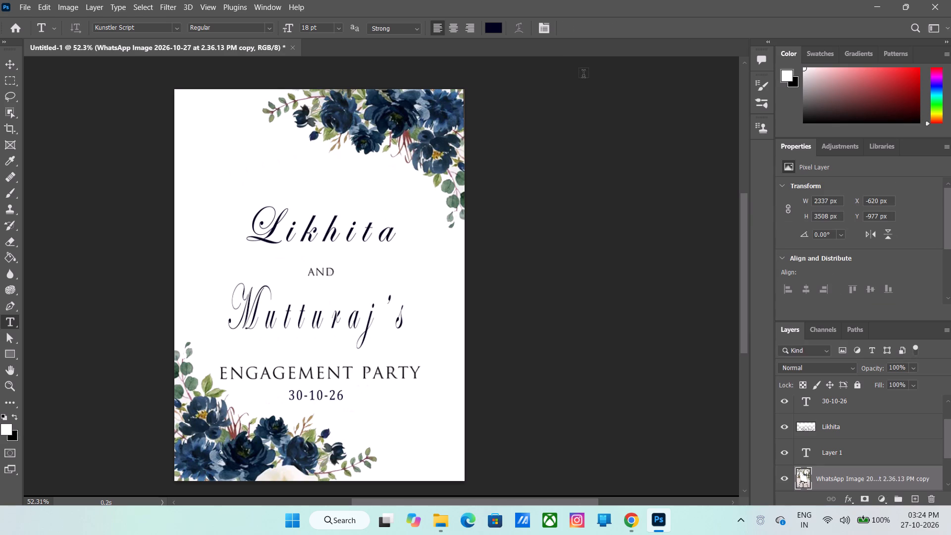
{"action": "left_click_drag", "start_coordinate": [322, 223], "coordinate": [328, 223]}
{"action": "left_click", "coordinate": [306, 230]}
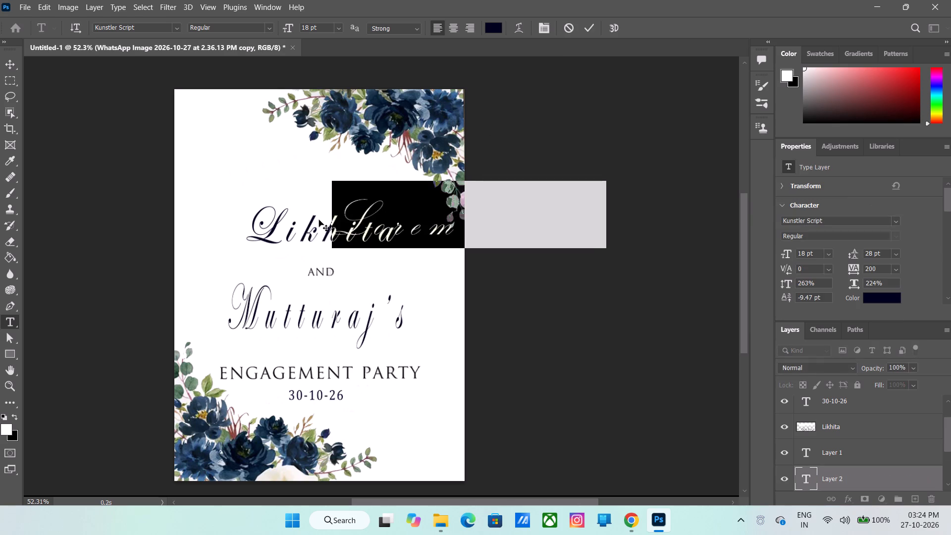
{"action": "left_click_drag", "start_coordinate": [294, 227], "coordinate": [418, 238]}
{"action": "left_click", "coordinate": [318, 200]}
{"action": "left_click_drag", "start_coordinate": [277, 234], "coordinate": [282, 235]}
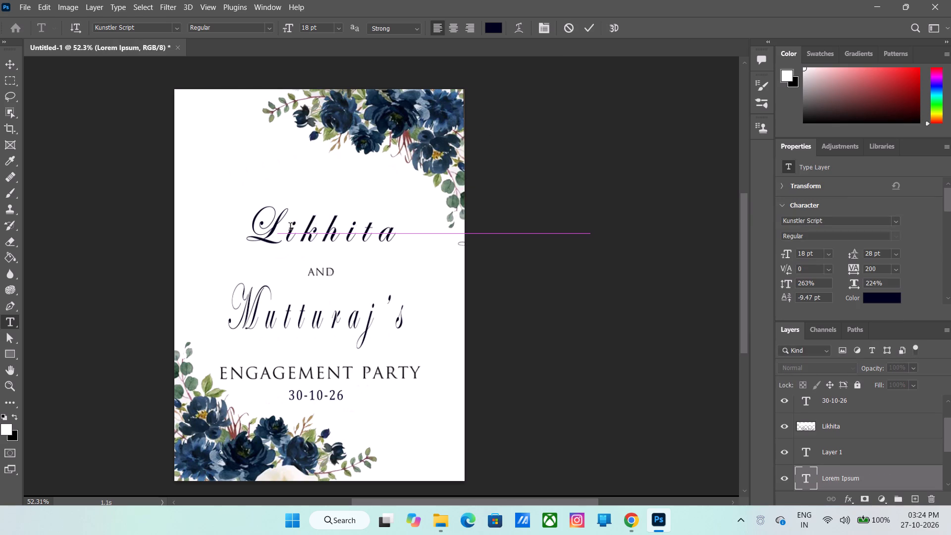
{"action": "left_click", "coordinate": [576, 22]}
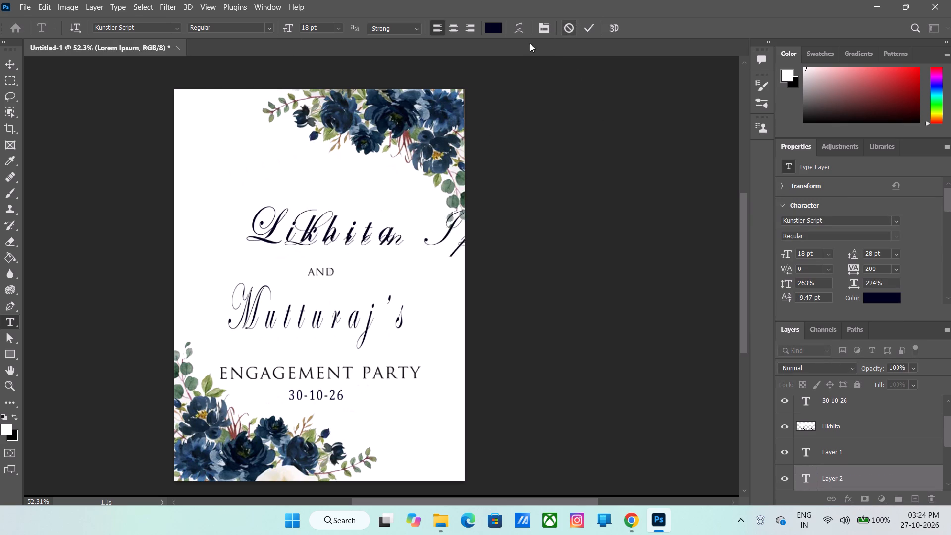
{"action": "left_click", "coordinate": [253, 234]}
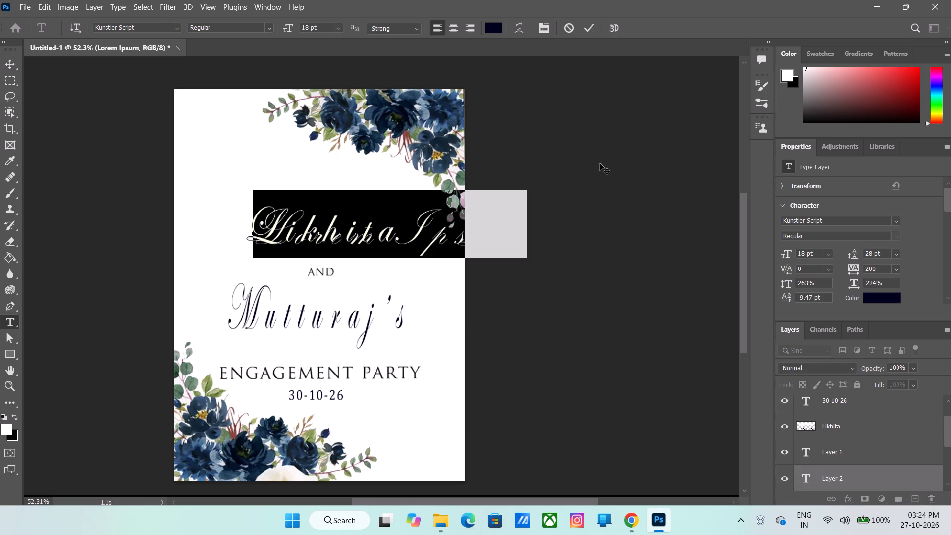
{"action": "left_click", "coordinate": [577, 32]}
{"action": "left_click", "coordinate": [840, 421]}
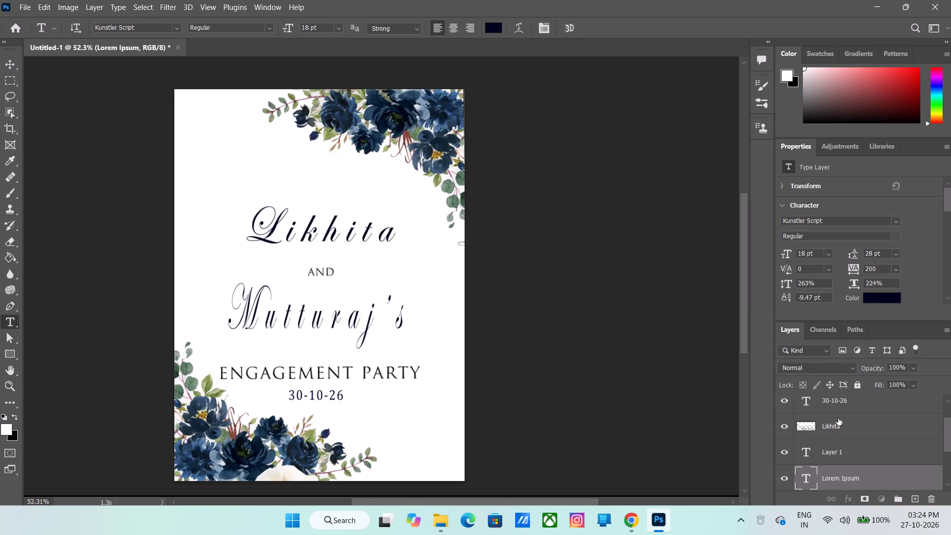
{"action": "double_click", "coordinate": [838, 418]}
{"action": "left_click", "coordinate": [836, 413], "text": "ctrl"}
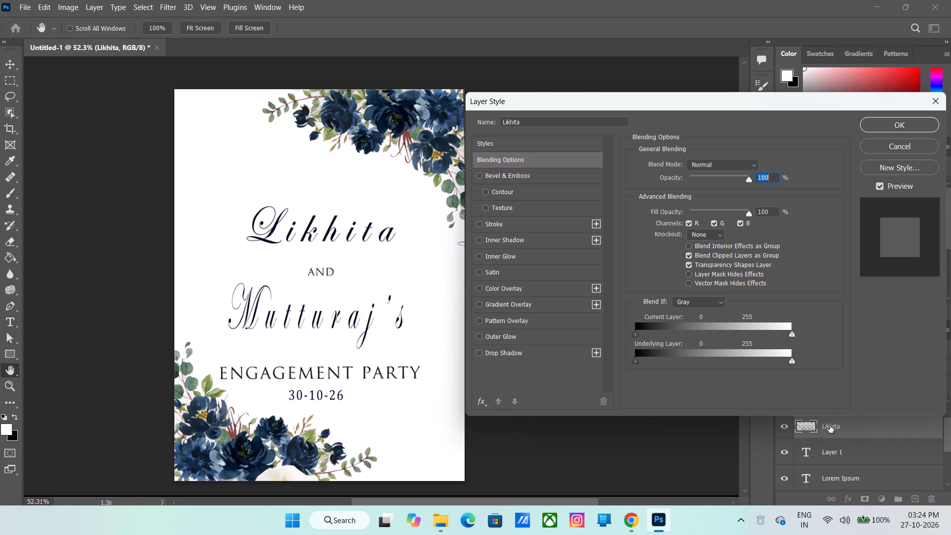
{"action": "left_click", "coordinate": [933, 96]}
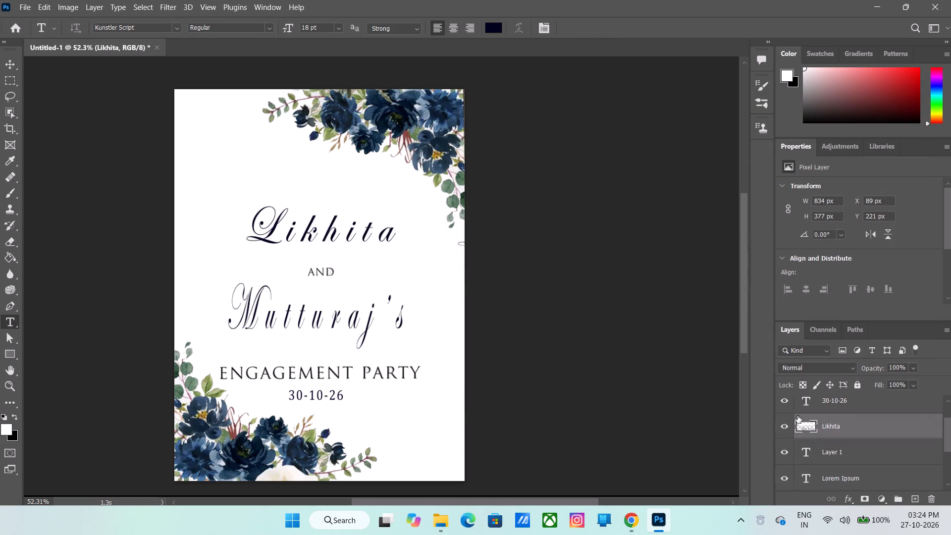
Hide the Likhita, 30-10-26 and Mutturaj's layers.
{"action": "left_click", "coordinate": [815, 422], "text": "ctrl"}
{"action": "left_click", "coordinate": [795, 430], "text": "ctrl"}
{"action": "left_click", "coordinate": [787, 432]}
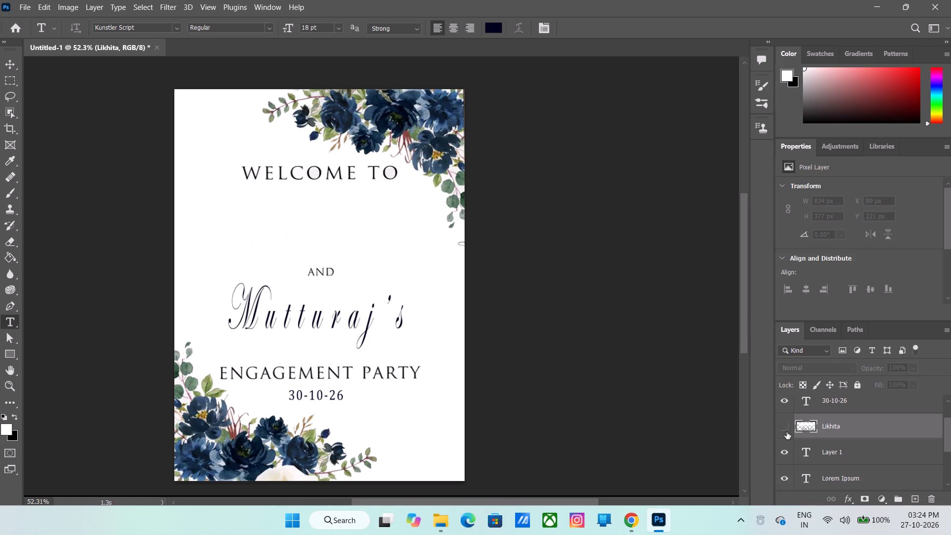
{"action": "left_click", "coordinate": [787, 432]}
{"action": "left_click", "coordinate": [787, 432]}
{"action": "scroll", "coordinate": [791, 431], "scroll_direction": "up", "scroll_amount": 2}
{"action": "left_click", "coordinate": [779, 433]}
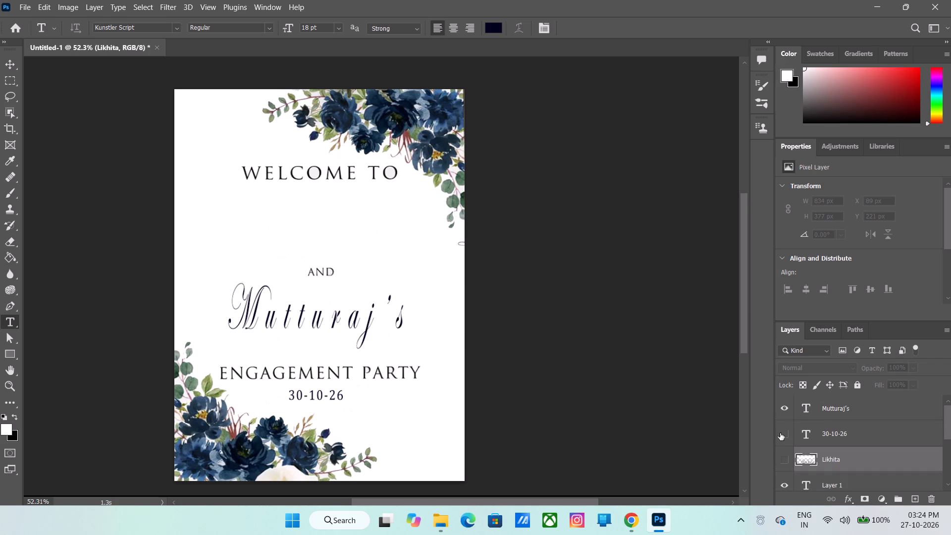
{"action": "left_click", "coordinate": [792, 410]}
Delete the Mutturaj's text layer and the Likhita layer.
{"action": "right_click", "coordinate": [805, 401]}
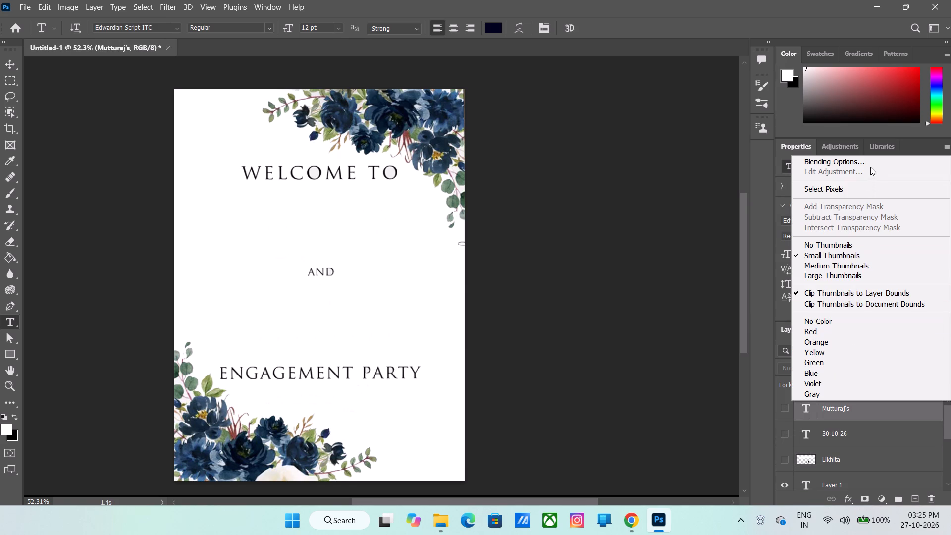
{"action": "right_click", "coordinate": [778, 417]}
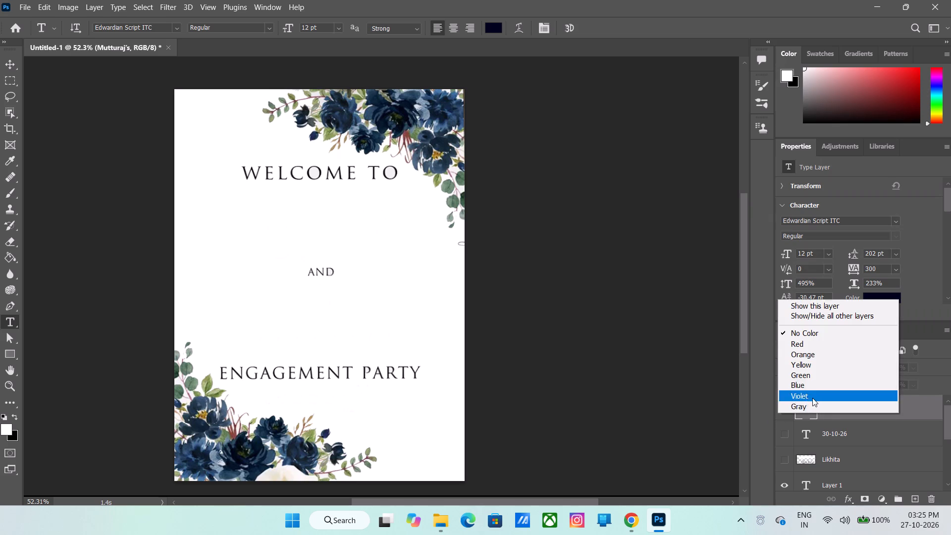
{"action": "right_click", "coordinate": [853, 415]}
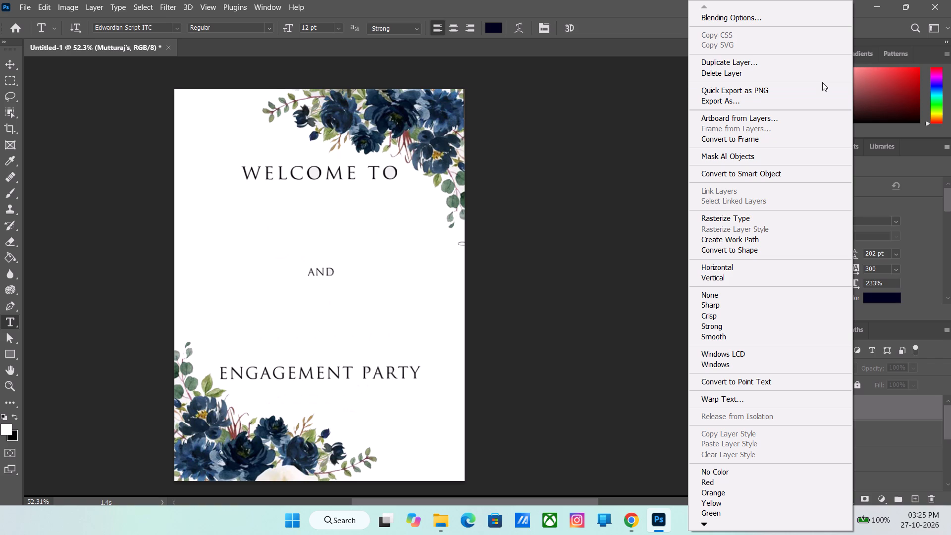
{"action": "left_click", "coordinate": [792, 77]}
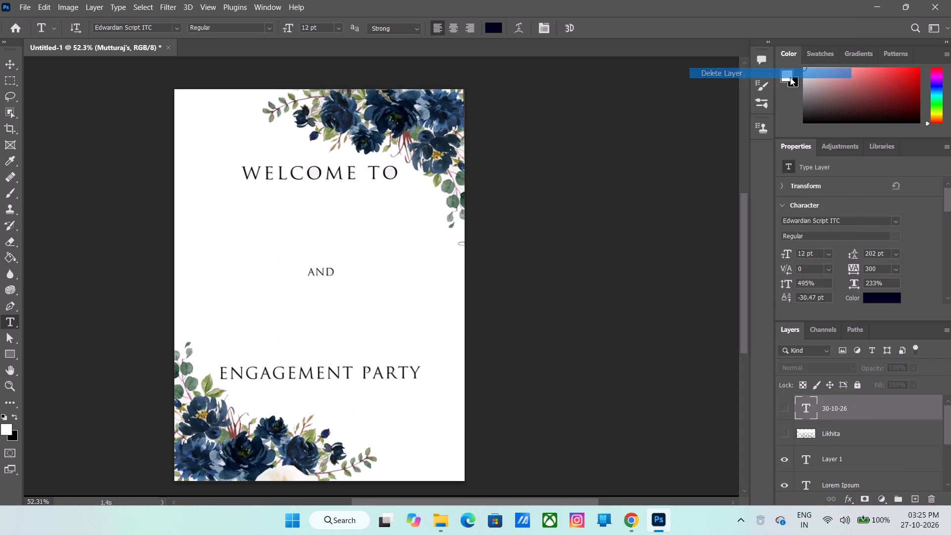
{"action": "right_click", "coordinate": [839, 432]}
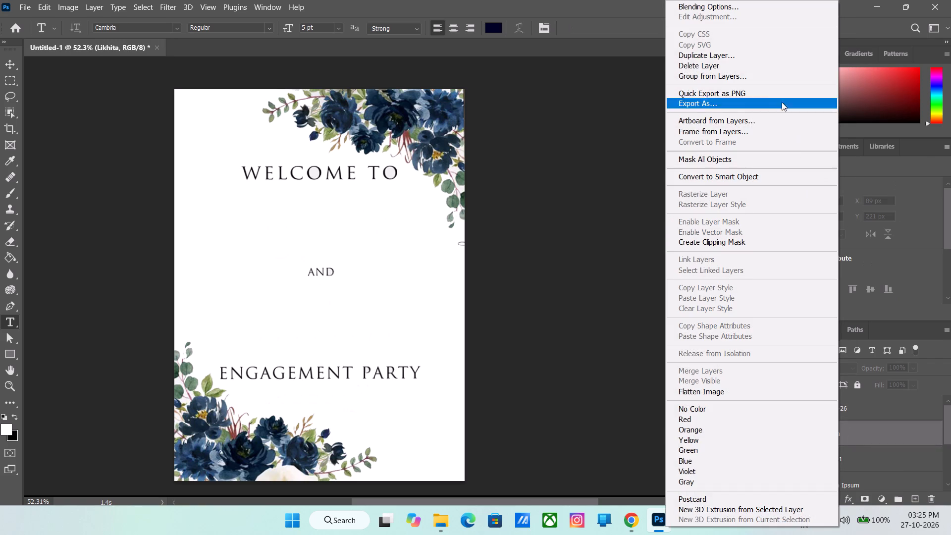
{"action": "left_click", "coordinate": [755, 63]}
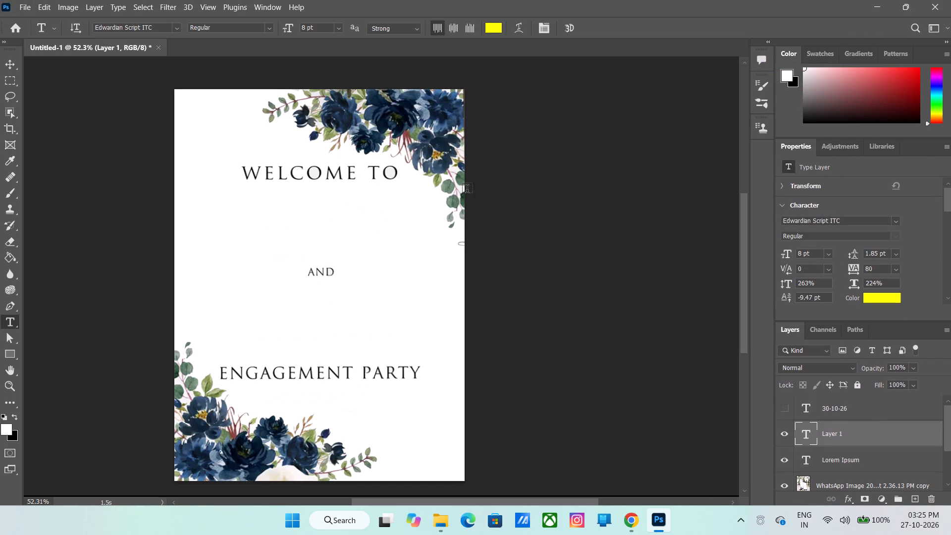
Rasterize the Layer 1 type layer for retouching with the Clone Stamp.
{"action": "left_click", "coordinate": [9, 208]}
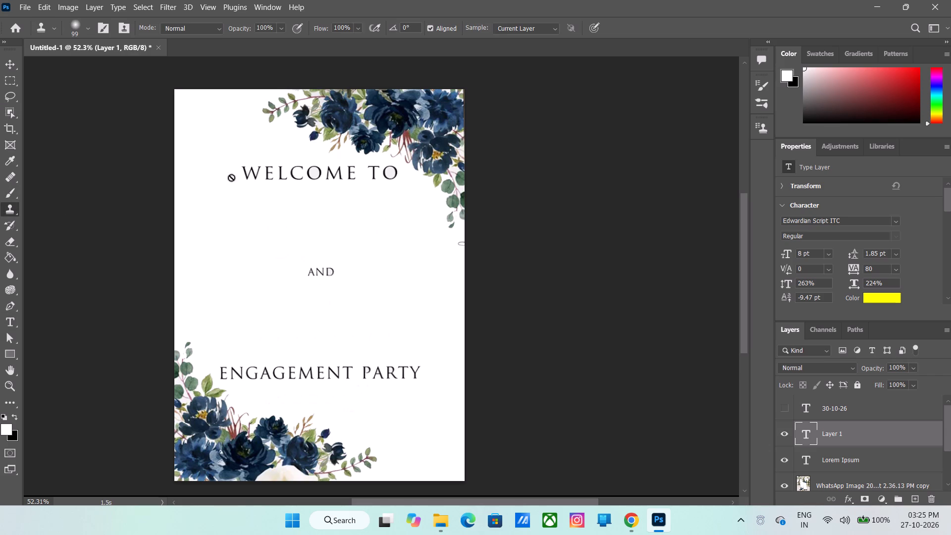
{"action": "left_click", "coordinate": [204, 156], "text": "alt"}
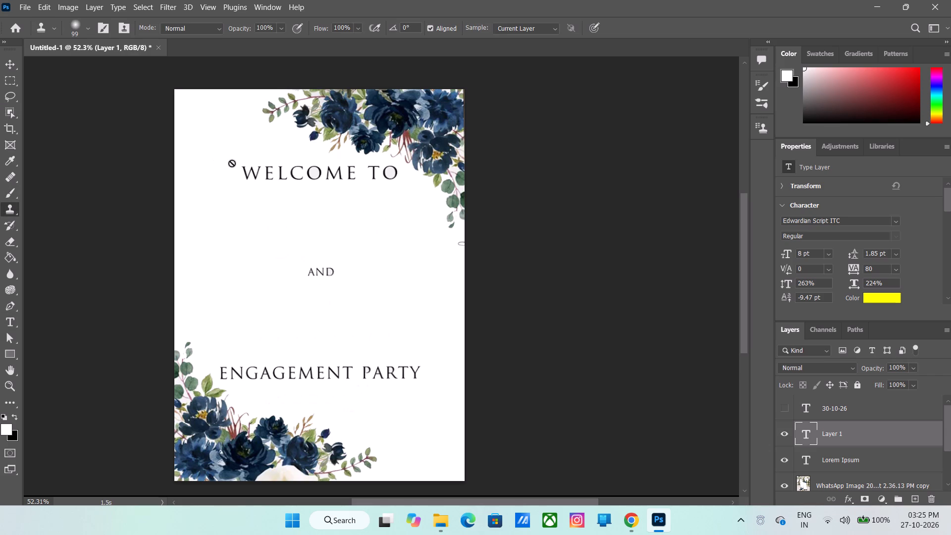
{"action": "double_click", "coordinate": [239, 166]}
{"action": "left_click", "coordinate": [468, 215]}
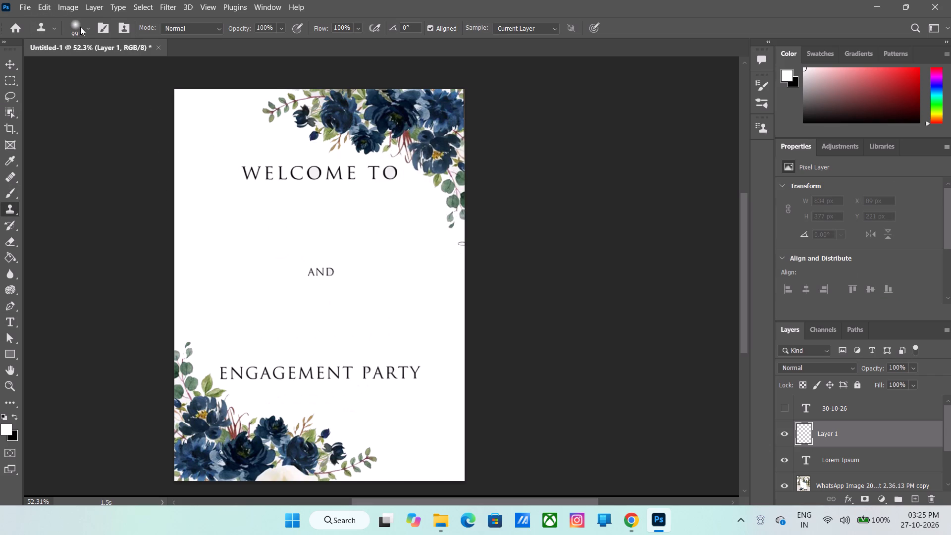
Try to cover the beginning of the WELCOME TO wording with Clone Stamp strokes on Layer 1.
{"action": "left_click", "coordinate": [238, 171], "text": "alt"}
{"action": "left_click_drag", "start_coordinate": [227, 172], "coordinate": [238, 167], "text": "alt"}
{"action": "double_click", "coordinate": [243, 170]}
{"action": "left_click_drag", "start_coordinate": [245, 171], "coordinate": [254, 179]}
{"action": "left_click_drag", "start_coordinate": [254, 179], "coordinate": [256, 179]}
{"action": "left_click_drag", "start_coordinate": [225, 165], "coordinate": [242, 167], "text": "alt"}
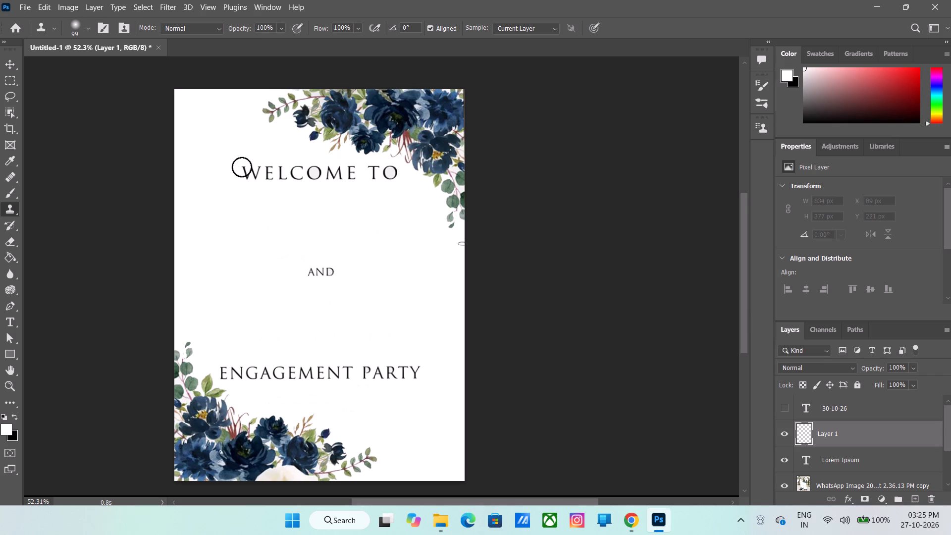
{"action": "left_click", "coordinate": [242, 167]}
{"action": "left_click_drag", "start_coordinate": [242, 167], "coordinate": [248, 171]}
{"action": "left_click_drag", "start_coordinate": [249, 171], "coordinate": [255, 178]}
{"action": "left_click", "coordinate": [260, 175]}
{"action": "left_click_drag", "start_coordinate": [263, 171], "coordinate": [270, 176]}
Add a new layer above Layer 1 and try to clone over the WELCOME TO and AND wording on it.
{"action": "left_click", "coordinate": [912, 497]}
{"action": "left_click", "coordinate": [345, 216]}
{"action": "left_click", "coordinate": [341, 180]}
{"action": "left_click", "coordinate": [336, 171]}
{"action": "left_click_drag", "start_coordinate": [331, 163], "coordinate": [330, 172]}
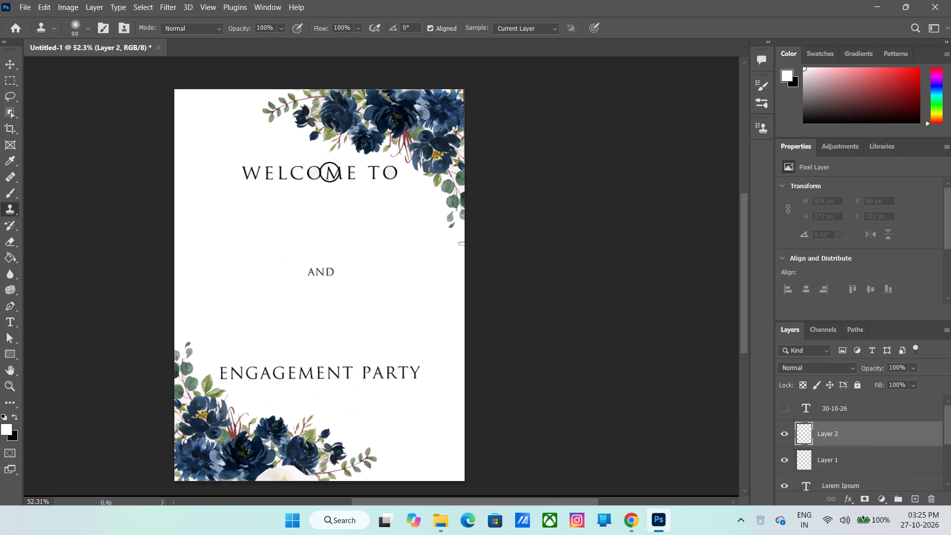
{"action": "left_click_drag", "start_coordinate": [310, 168], "coordinate": [301, 174]}
{"action": "left_click_drag", "start_coordinate": [221, 155], "coordinate": [292, 207]}
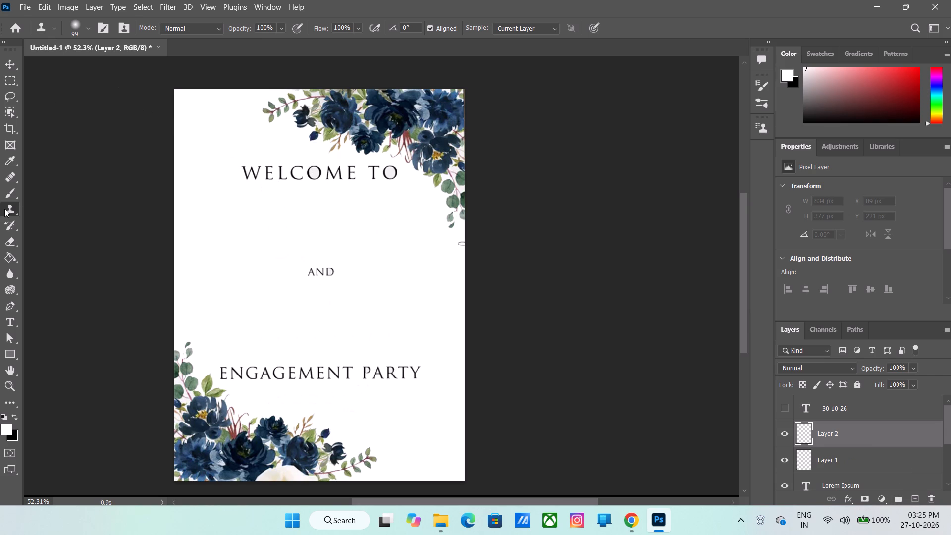
{"action": "double_click", "coordinate": [4, 209]}
{"action": "left_click_drag", "start_coordinate": [242, 179], "coordinate": [262, 172]}
{"action": "left_click_drag", "start_coordinate": [232, 174], "coordinate": [273, 245]}
{"action": "left_click_drag", "start_coordinate": [318, 273], "coordinate": [335, 285]}
{"action": "left_click_drag", "start_coordinate": [310, 279], "coordinate": [325, 282]}
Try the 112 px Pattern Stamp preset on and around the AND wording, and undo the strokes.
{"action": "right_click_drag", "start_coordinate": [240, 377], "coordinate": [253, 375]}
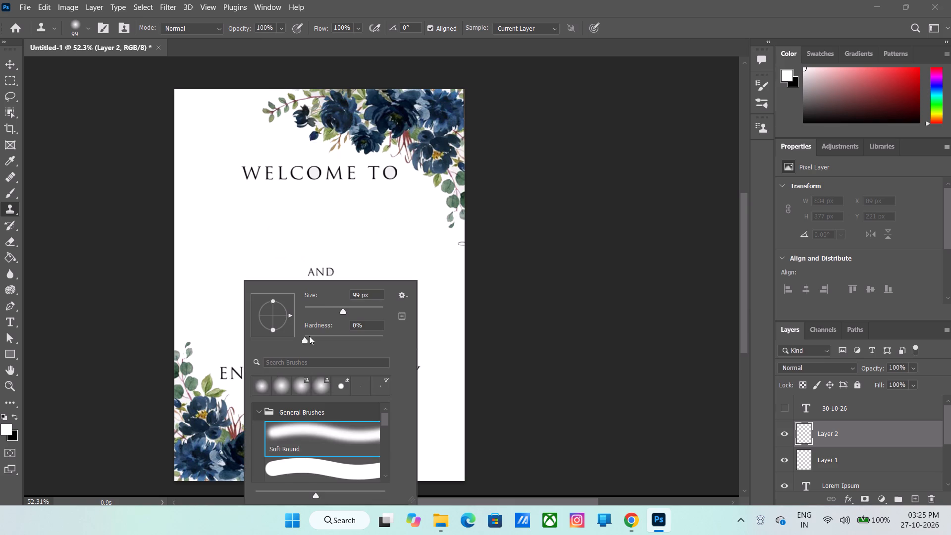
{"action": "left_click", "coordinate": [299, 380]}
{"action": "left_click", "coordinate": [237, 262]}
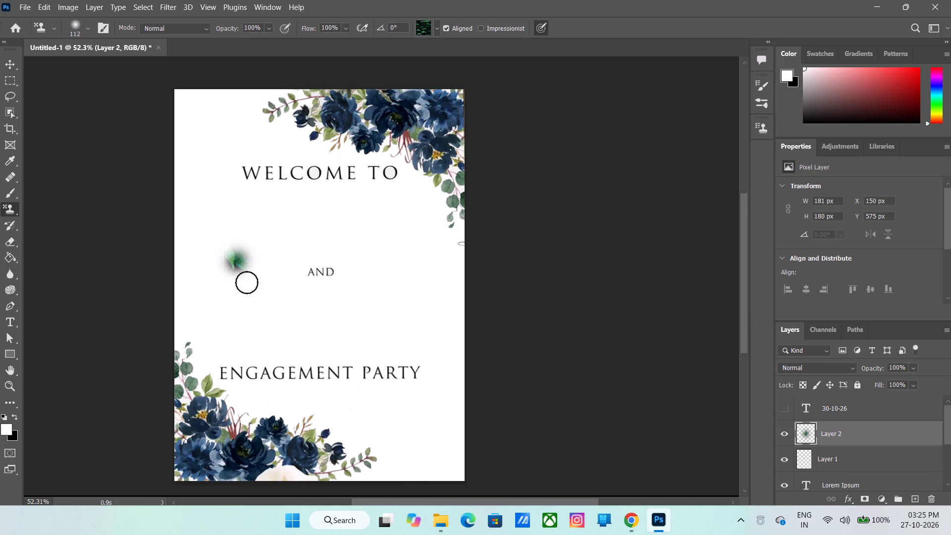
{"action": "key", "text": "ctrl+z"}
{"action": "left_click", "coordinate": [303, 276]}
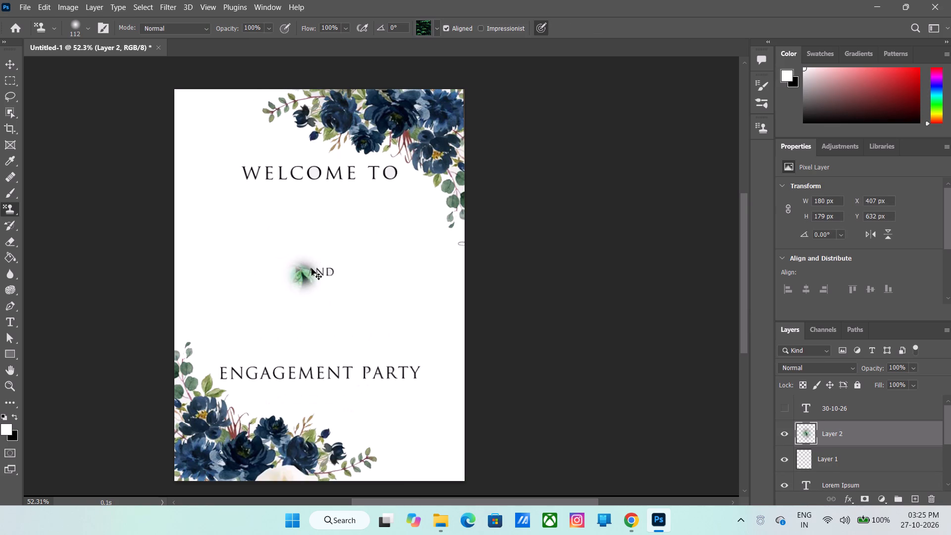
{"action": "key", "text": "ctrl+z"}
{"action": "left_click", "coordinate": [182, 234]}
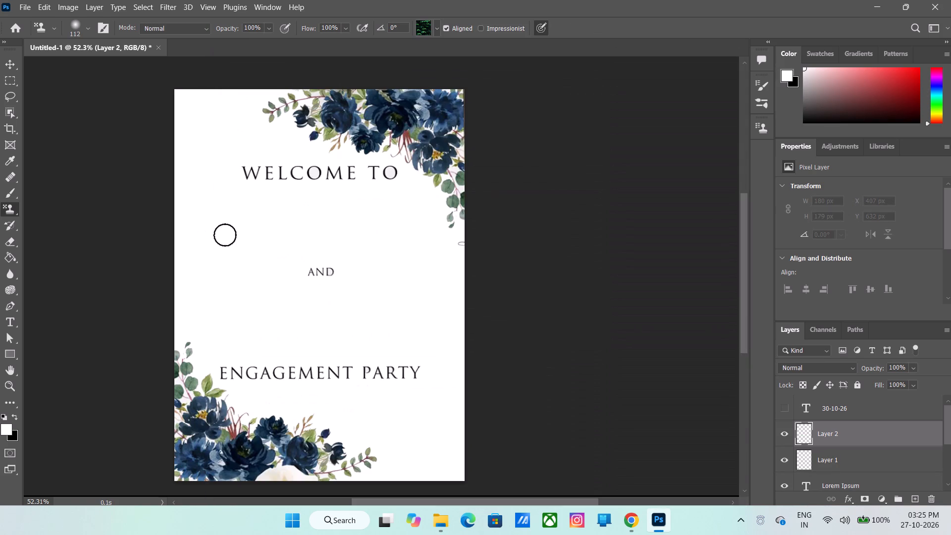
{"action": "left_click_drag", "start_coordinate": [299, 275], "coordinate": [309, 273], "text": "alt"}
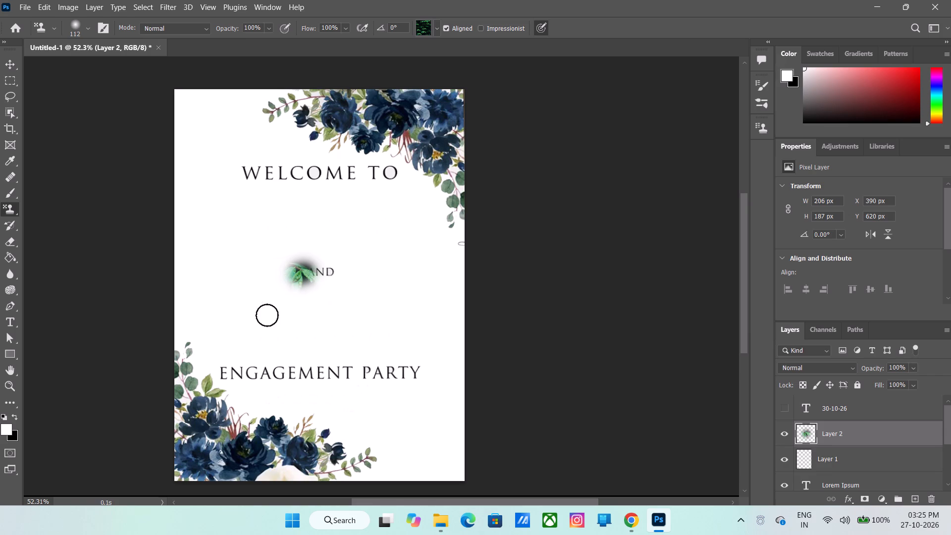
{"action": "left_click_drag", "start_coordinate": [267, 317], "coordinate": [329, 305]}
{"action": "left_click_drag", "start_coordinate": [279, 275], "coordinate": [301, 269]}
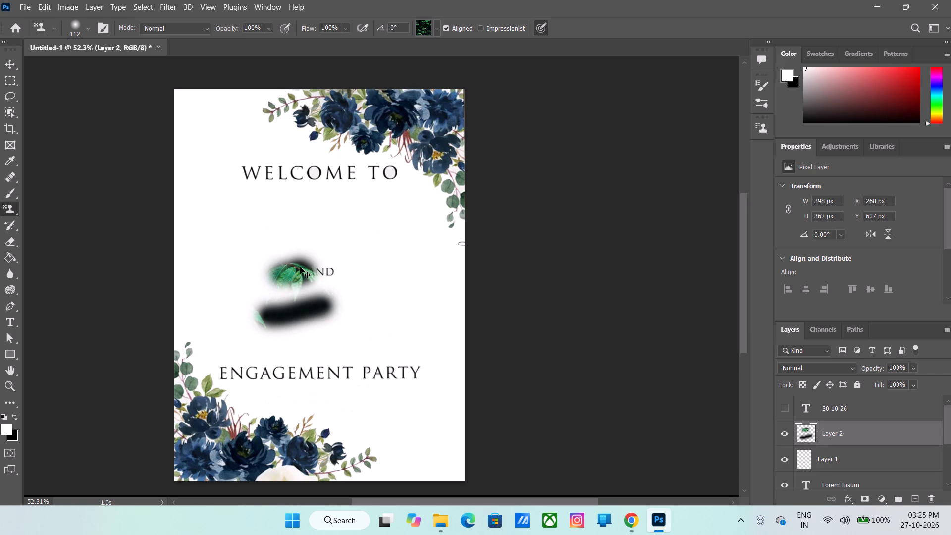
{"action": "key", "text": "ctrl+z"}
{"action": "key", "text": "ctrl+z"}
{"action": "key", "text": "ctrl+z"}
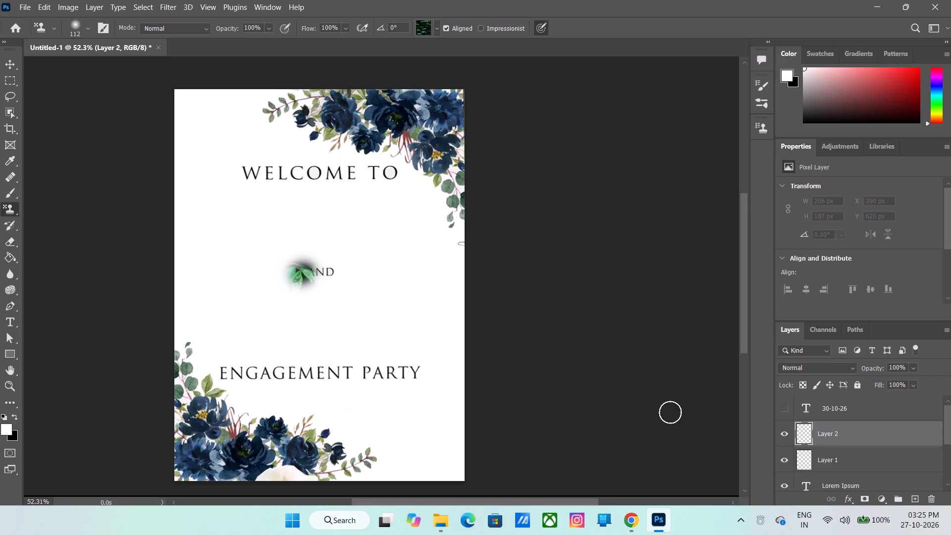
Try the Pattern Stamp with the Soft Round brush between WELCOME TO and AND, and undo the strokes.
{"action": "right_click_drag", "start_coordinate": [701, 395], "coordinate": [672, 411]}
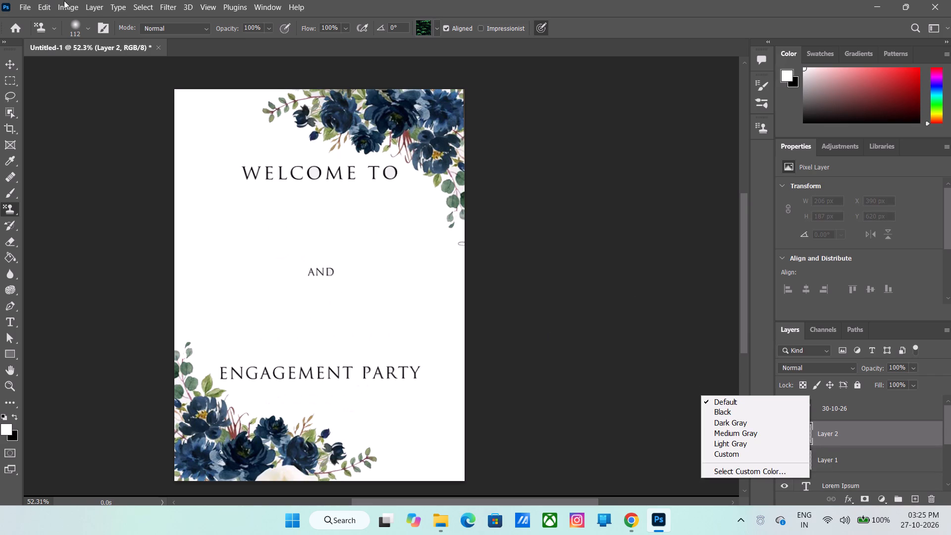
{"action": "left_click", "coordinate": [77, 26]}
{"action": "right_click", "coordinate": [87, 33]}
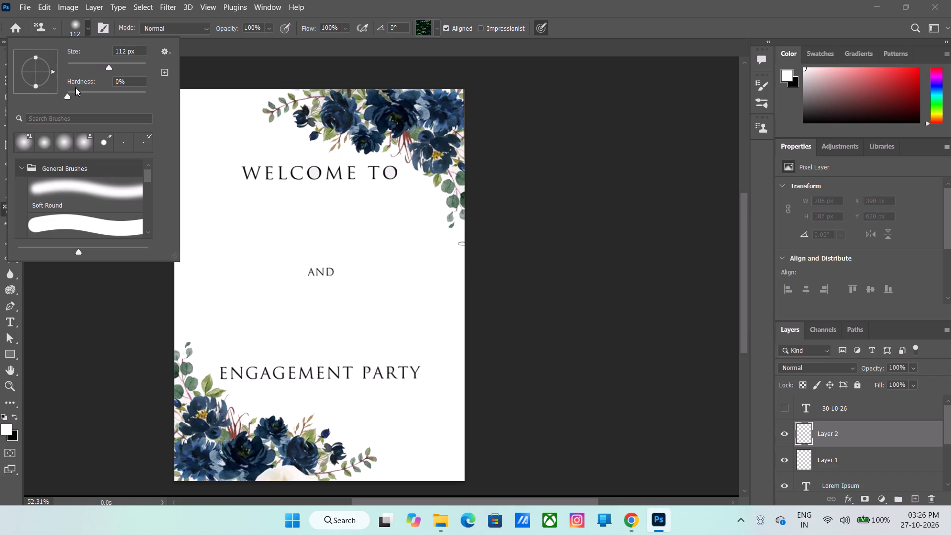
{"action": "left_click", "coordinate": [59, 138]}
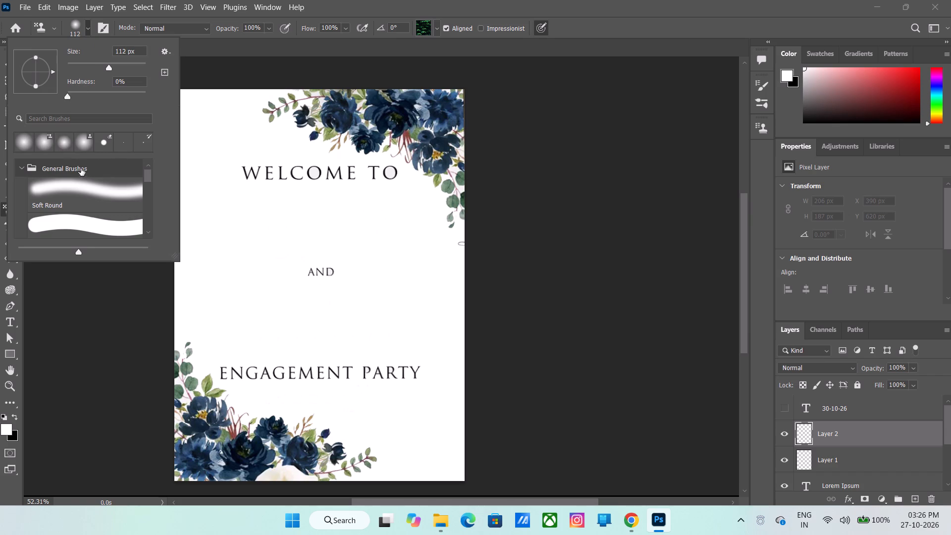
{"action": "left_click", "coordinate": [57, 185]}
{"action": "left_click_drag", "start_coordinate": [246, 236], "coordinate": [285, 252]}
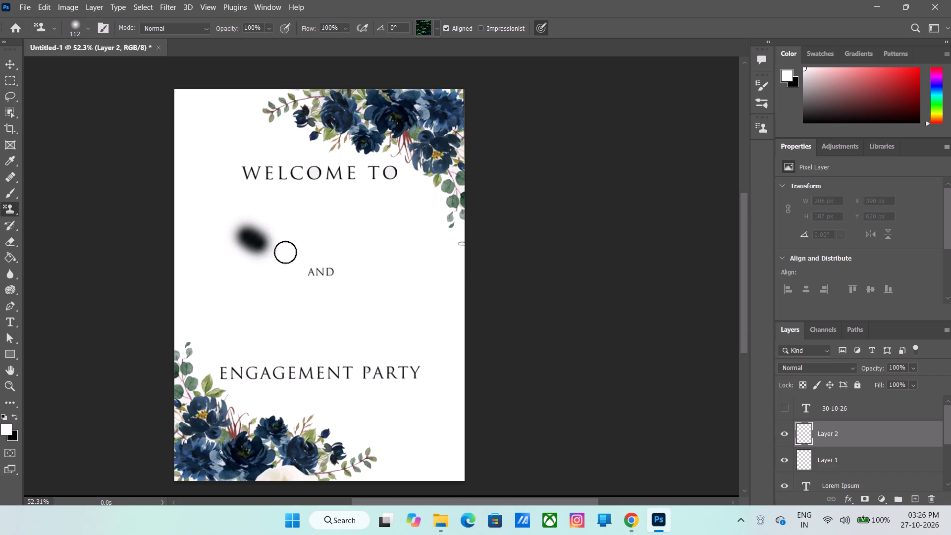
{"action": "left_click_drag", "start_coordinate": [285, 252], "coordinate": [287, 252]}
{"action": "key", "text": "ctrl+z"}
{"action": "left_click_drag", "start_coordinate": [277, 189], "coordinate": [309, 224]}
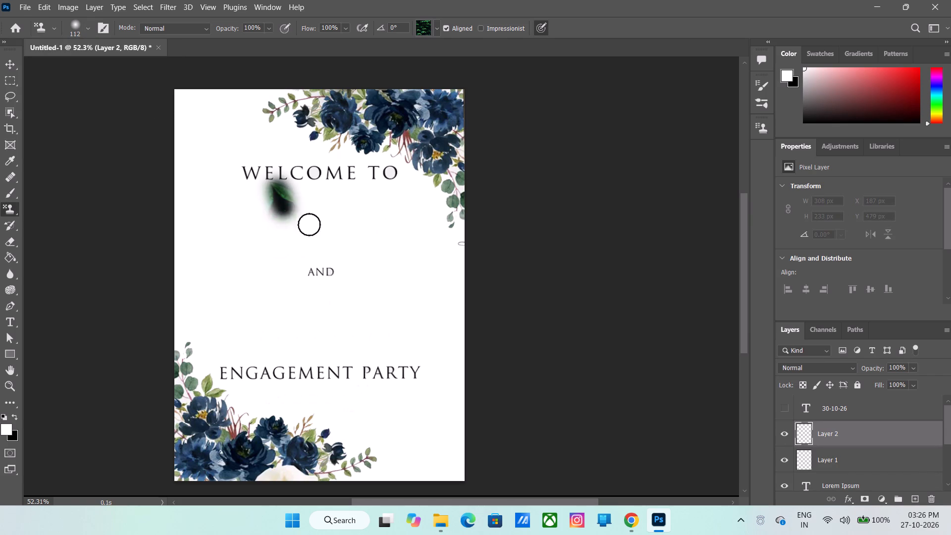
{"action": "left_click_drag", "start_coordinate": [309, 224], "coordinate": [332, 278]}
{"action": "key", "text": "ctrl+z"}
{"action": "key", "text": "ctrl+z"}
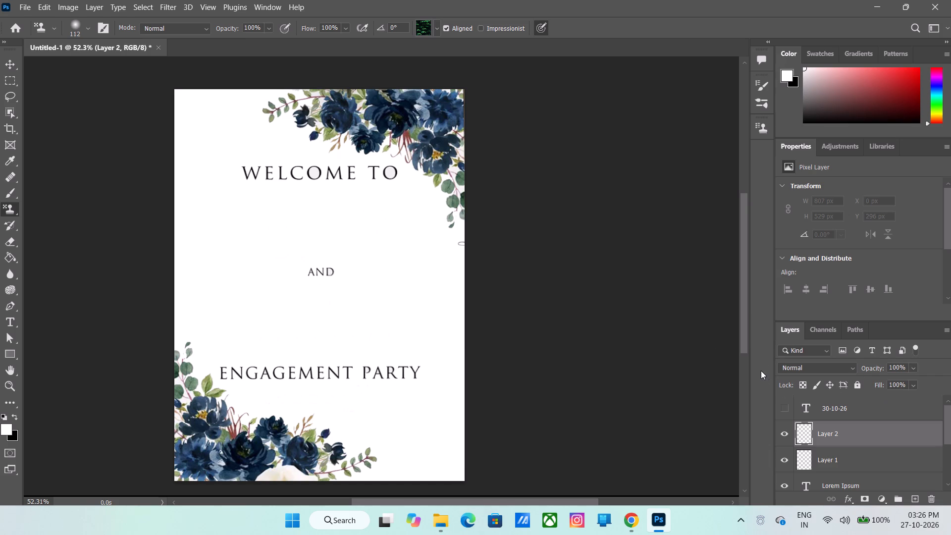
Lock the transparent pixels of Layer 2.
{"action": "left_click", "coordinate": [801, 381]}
Delete the 30-10-26 text layer.
{"action": "left_click", "coordinate": [787, 412]}
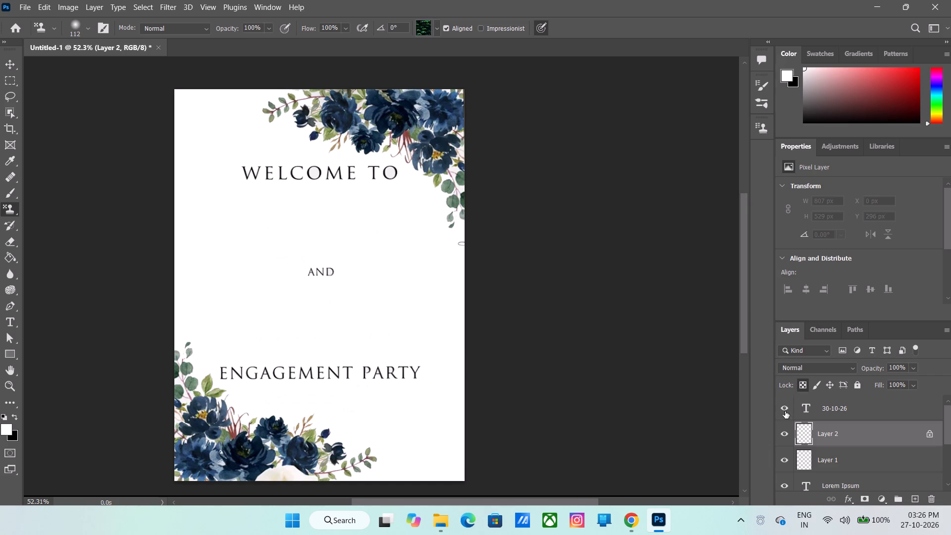
{"action": "left_click", "coordinate": [785, 410]}
{"action": "right_click", "coordinate": [834, 410]}
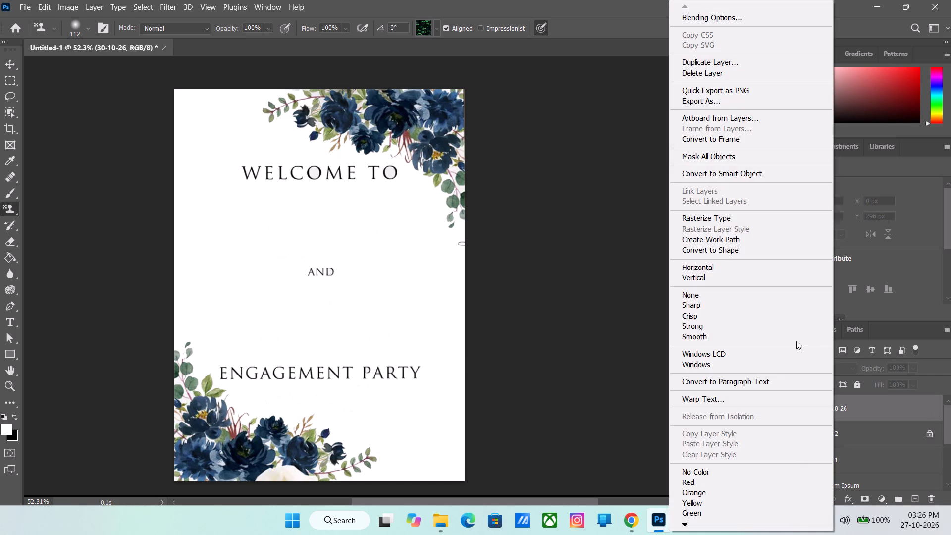
{"action": "left_click", "coordinate": [710, 71]}
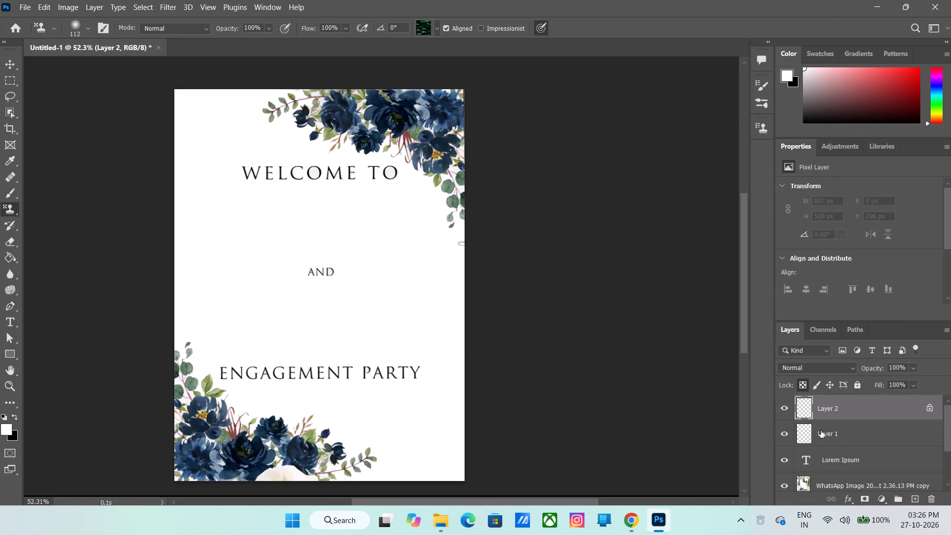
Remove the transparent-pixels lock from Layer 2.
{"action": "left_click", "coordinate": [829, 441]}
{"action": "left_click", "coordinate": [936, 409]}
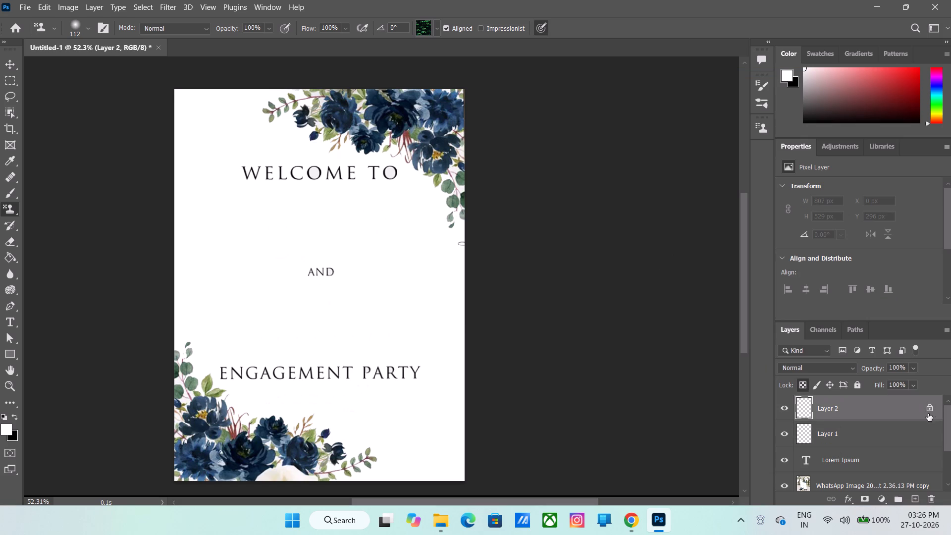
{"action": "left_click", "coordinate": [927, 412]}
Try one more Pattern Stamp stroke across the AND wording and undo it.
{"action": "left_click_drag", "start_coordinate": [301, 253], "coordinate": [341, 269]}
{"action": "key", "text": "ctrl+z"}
Switch to the Clone Stamp preset, set the brush to 75 px, and try to cover the AND wording on Layer 2.
{"action": "left_click", "coordinate": [68, 26]}
{"action": "left_click", "coordinate": [29, 141]}
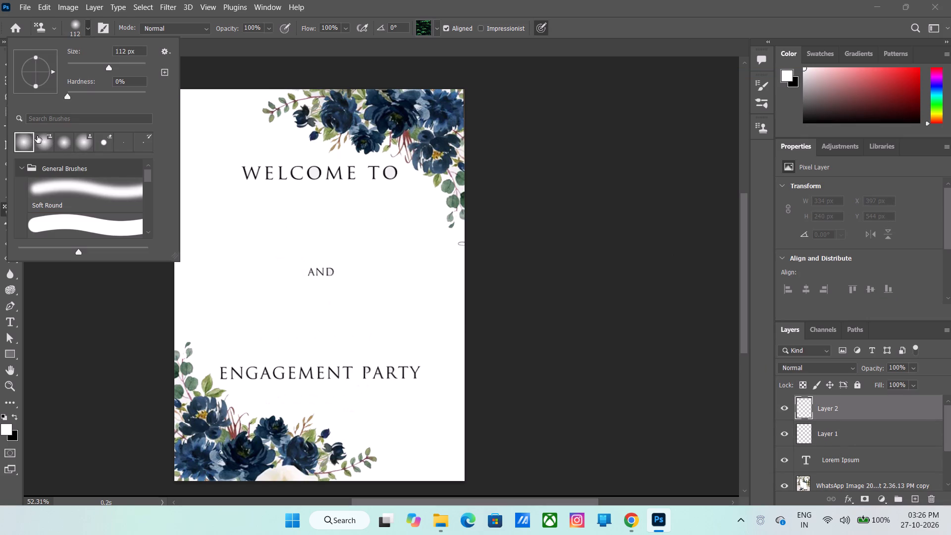
{"action": "left_click", "coordinate": [84, 145]}
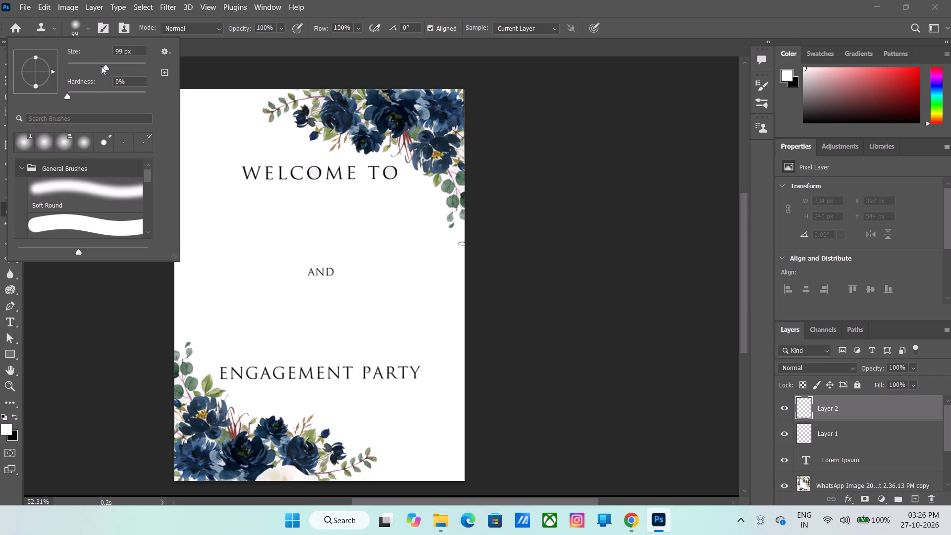
{"action": "left_click_drag", "start_coordinate": [101, 66], "coordinate": [97, 72]}
{"action": "left_click_drag", "start_coordinate": [216, 272], "coordinate": [233, 276]}
{"action": "left_click_drag", "start_coordinate": [260, 269], "coordinate": [286, 265]}
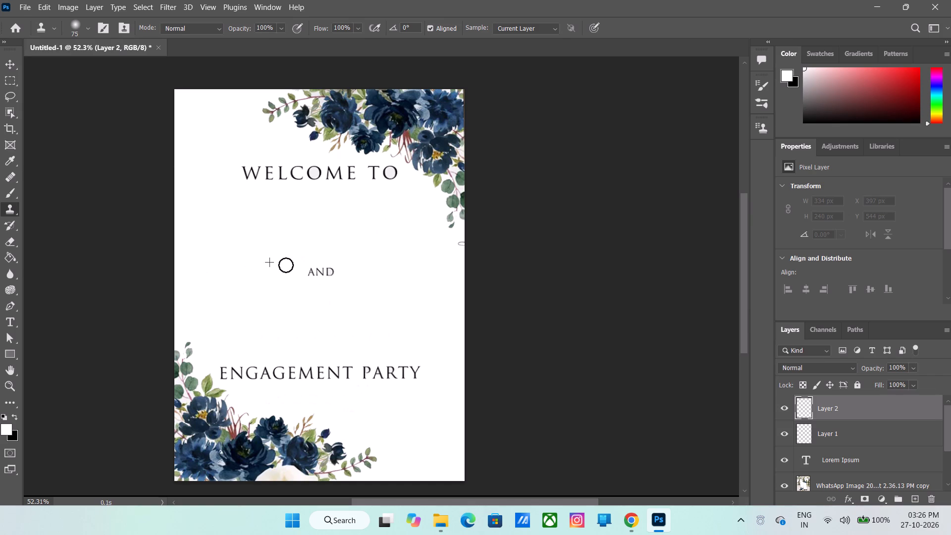
{"action": "left_click_drag", "start_coordinate": [286, 265], "coordinate": [287, 265]}
{"action": "left_click_drag", "start_coordinate": [297, 266], "coordinate": [309, 271], "text": "alt"}
{"action": "triple_click", "coordinate": [309, 271]}
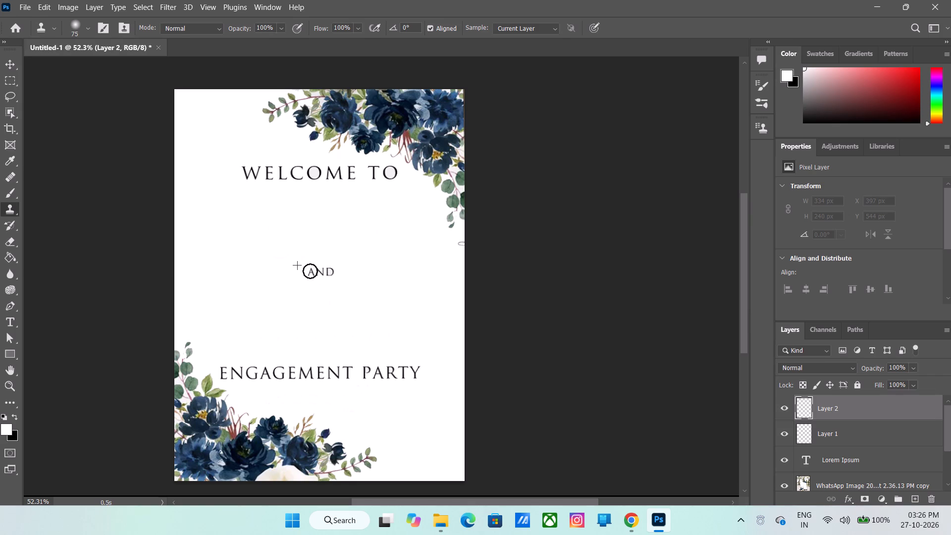
{"action": "triple_click", "coordinate": [314, 272]}
{"action": "left_click_drag", "start_coordinate": [299, 271], "coordinate": [322, 278]}
{"action": "left_click_drag", "start_coordinate": [308, 277], "coordinate": [332, 273]}
{"action": "left_click_drag", "start_coordinate": [305, 270], "coordinate": [330, 268]}
{"action": "left_click_drag", "start_coordinate": [294, 263], "coordinate": [332, 264]}
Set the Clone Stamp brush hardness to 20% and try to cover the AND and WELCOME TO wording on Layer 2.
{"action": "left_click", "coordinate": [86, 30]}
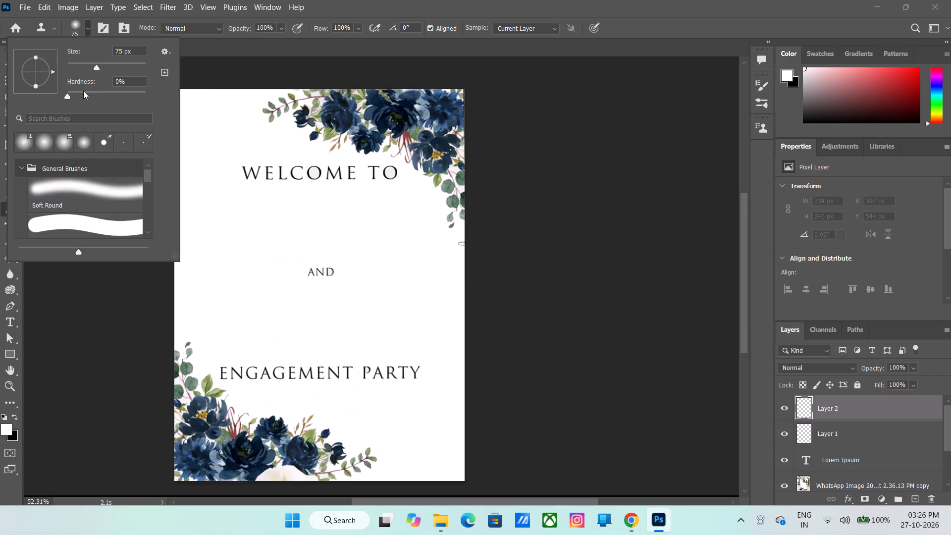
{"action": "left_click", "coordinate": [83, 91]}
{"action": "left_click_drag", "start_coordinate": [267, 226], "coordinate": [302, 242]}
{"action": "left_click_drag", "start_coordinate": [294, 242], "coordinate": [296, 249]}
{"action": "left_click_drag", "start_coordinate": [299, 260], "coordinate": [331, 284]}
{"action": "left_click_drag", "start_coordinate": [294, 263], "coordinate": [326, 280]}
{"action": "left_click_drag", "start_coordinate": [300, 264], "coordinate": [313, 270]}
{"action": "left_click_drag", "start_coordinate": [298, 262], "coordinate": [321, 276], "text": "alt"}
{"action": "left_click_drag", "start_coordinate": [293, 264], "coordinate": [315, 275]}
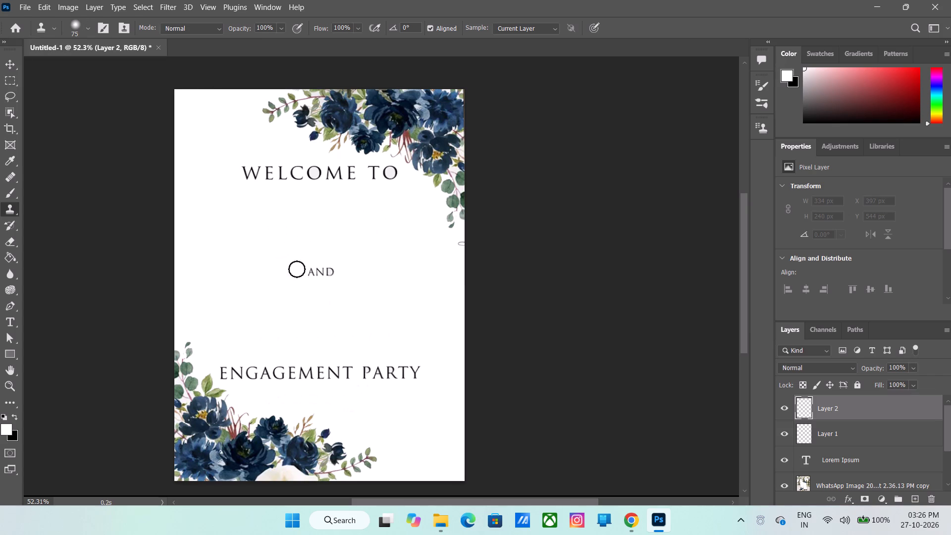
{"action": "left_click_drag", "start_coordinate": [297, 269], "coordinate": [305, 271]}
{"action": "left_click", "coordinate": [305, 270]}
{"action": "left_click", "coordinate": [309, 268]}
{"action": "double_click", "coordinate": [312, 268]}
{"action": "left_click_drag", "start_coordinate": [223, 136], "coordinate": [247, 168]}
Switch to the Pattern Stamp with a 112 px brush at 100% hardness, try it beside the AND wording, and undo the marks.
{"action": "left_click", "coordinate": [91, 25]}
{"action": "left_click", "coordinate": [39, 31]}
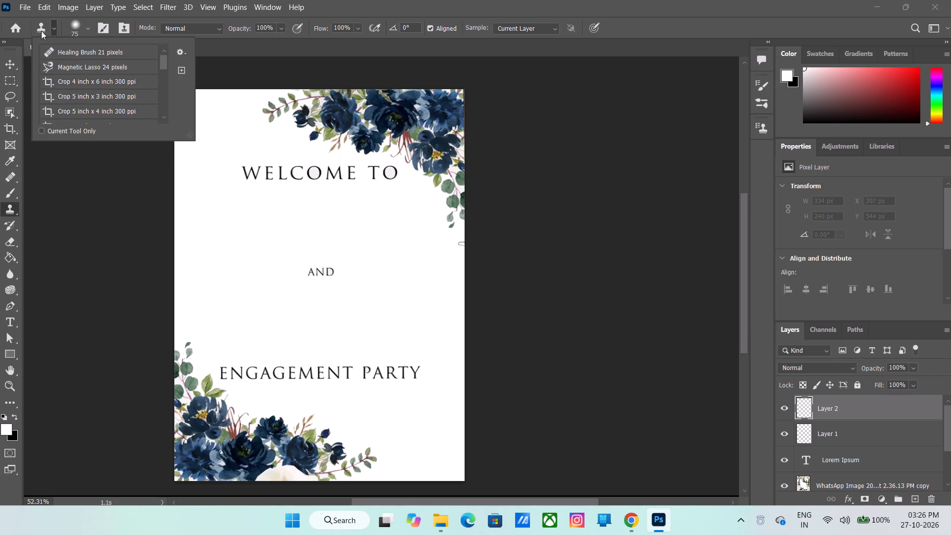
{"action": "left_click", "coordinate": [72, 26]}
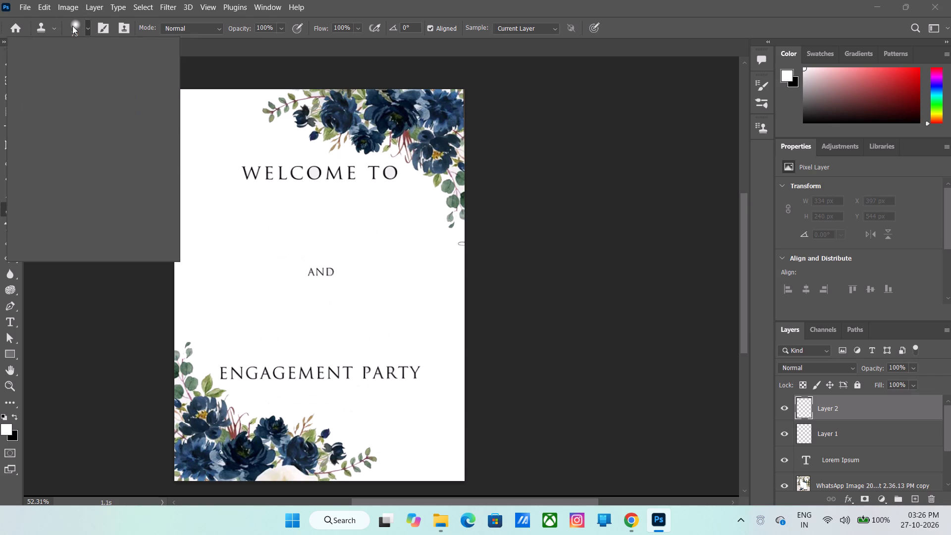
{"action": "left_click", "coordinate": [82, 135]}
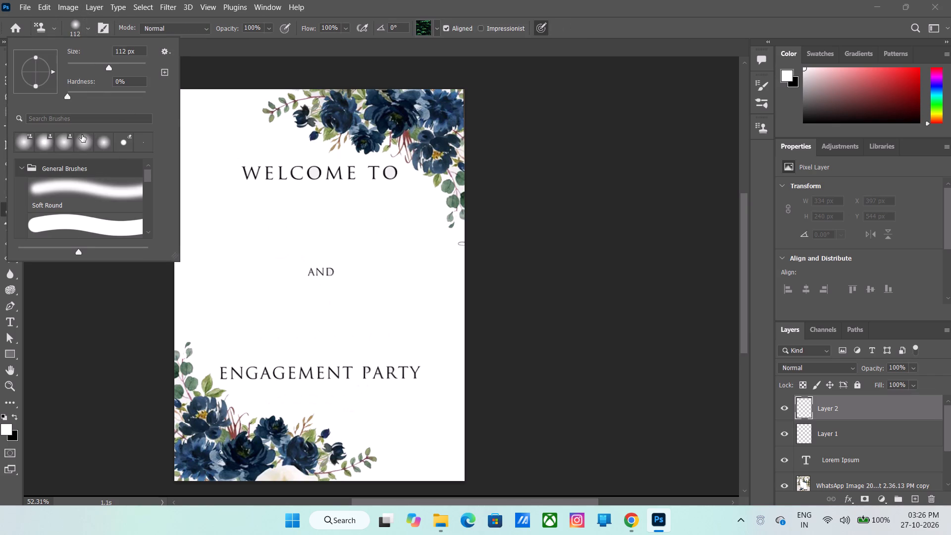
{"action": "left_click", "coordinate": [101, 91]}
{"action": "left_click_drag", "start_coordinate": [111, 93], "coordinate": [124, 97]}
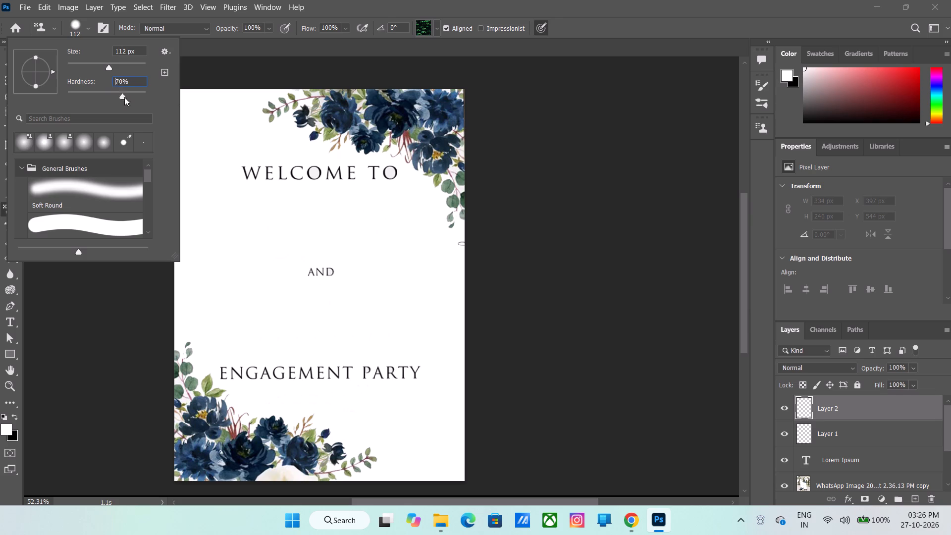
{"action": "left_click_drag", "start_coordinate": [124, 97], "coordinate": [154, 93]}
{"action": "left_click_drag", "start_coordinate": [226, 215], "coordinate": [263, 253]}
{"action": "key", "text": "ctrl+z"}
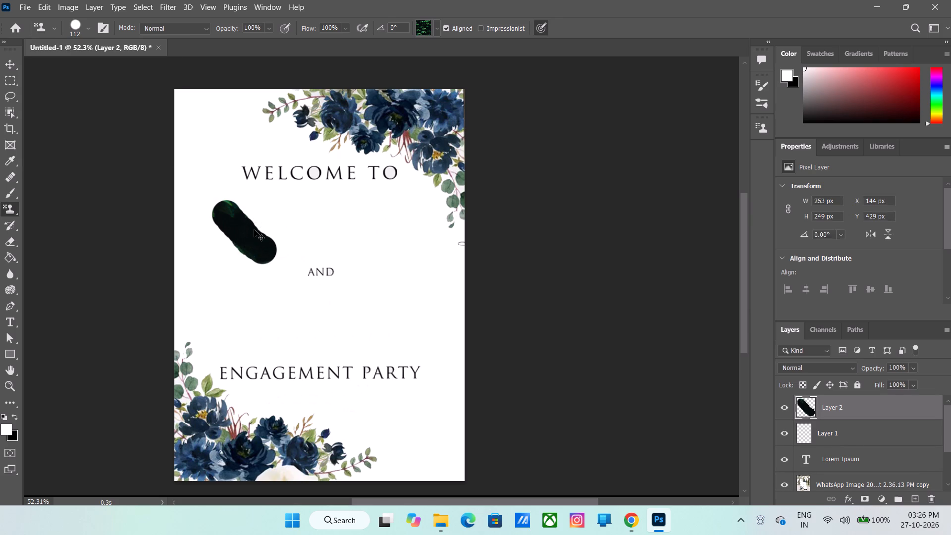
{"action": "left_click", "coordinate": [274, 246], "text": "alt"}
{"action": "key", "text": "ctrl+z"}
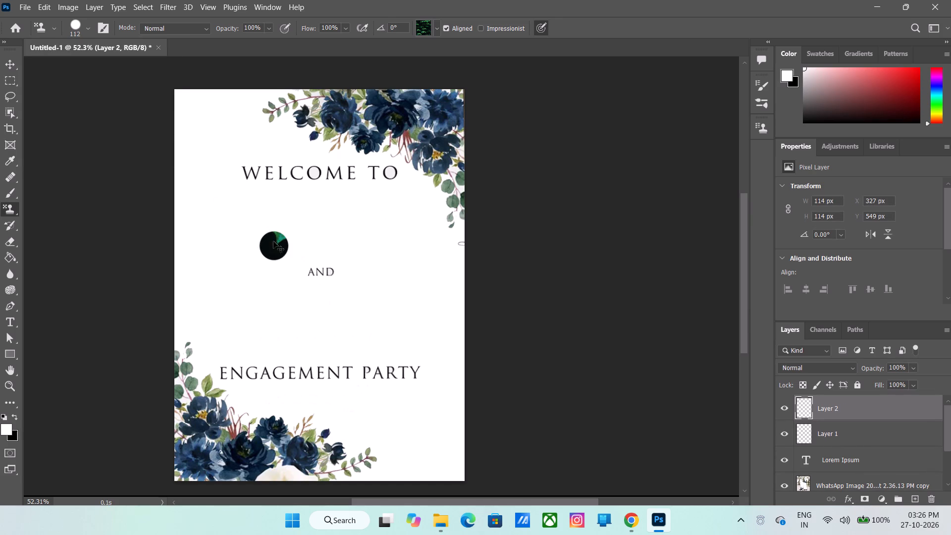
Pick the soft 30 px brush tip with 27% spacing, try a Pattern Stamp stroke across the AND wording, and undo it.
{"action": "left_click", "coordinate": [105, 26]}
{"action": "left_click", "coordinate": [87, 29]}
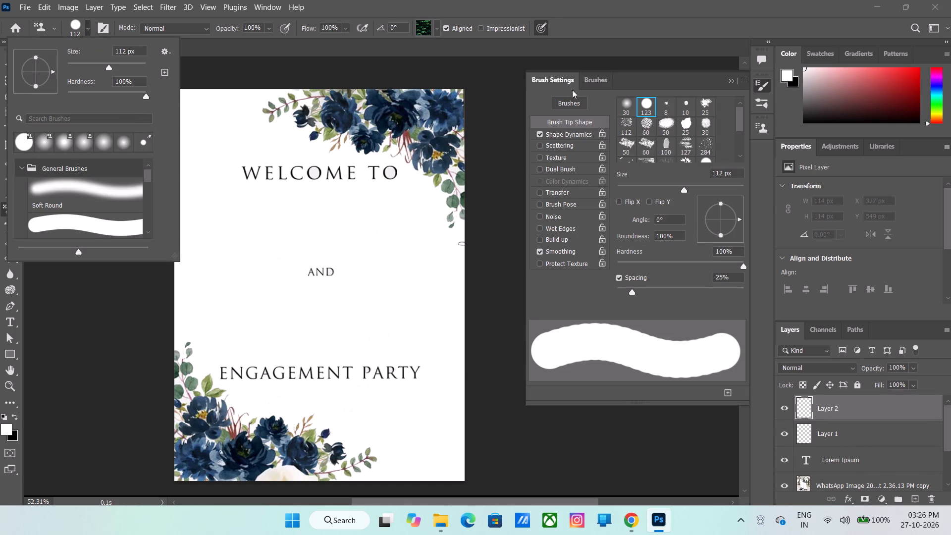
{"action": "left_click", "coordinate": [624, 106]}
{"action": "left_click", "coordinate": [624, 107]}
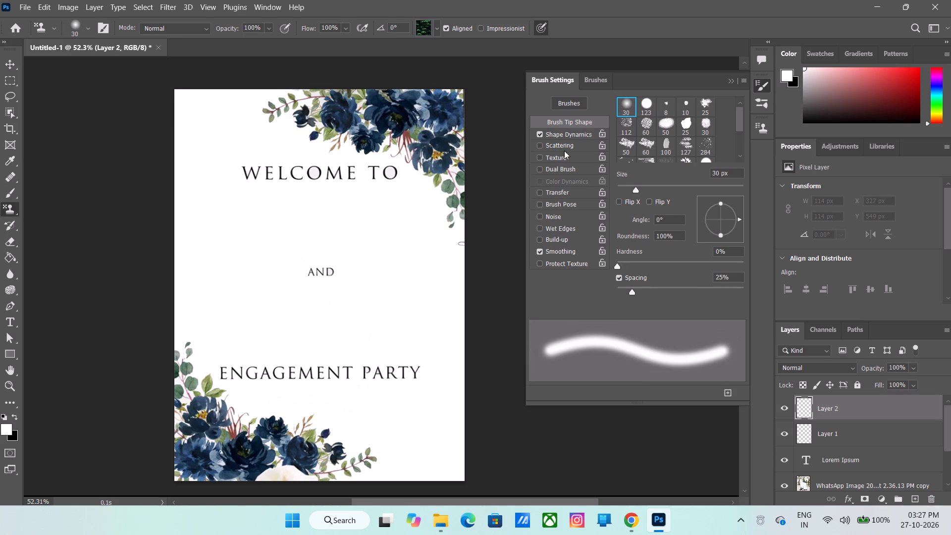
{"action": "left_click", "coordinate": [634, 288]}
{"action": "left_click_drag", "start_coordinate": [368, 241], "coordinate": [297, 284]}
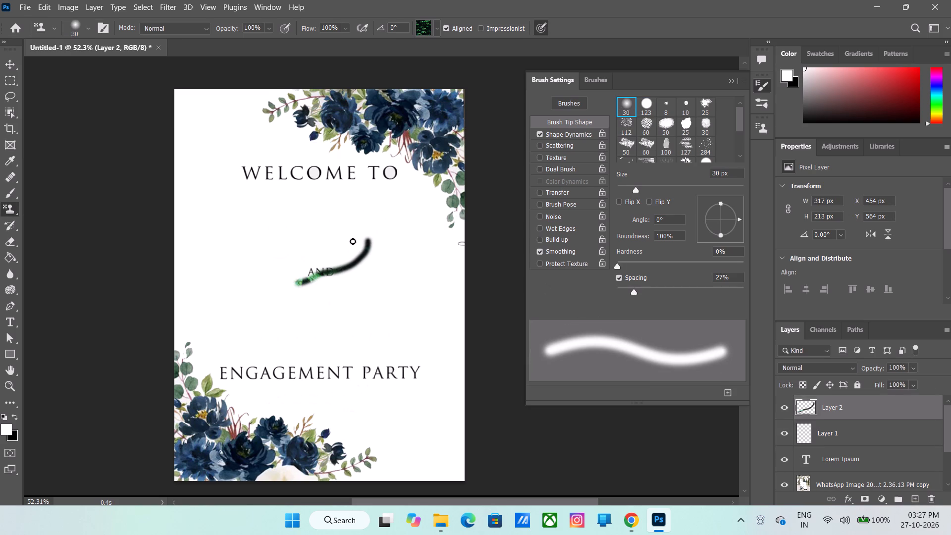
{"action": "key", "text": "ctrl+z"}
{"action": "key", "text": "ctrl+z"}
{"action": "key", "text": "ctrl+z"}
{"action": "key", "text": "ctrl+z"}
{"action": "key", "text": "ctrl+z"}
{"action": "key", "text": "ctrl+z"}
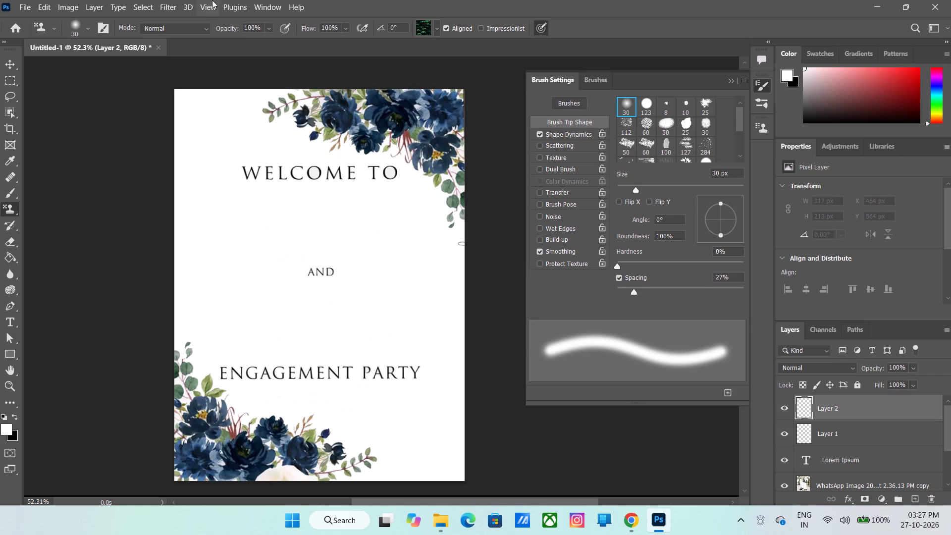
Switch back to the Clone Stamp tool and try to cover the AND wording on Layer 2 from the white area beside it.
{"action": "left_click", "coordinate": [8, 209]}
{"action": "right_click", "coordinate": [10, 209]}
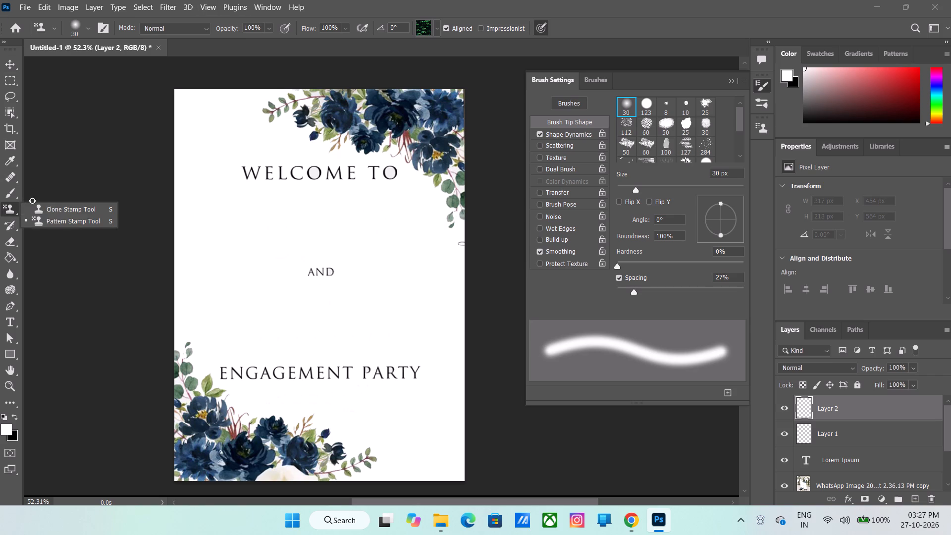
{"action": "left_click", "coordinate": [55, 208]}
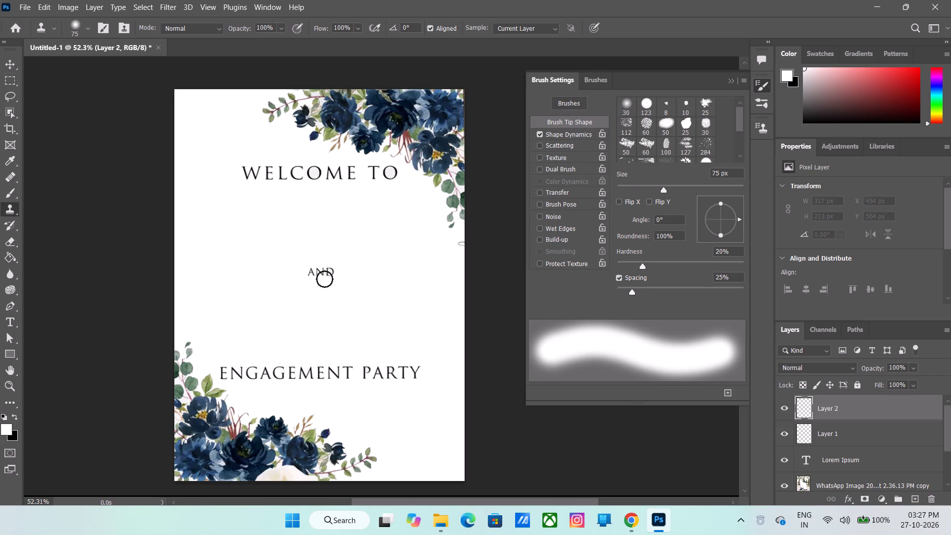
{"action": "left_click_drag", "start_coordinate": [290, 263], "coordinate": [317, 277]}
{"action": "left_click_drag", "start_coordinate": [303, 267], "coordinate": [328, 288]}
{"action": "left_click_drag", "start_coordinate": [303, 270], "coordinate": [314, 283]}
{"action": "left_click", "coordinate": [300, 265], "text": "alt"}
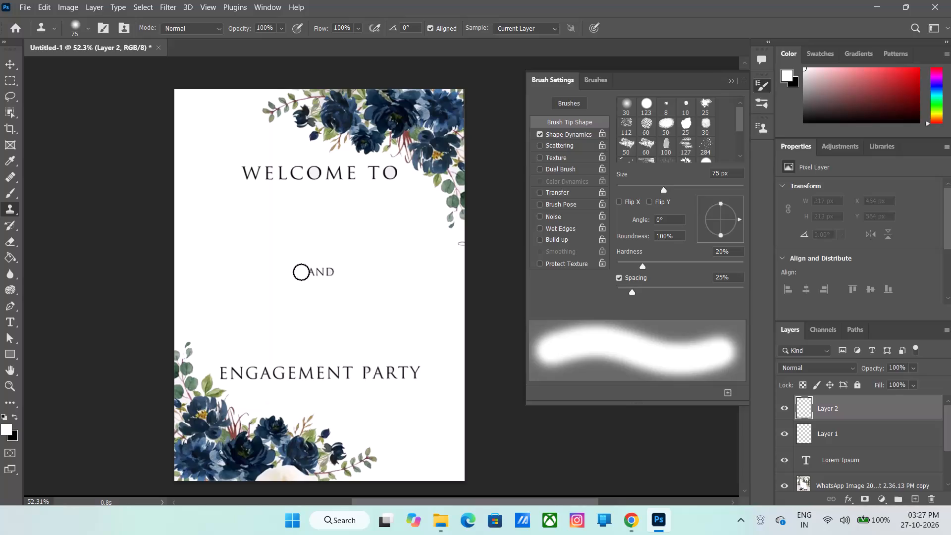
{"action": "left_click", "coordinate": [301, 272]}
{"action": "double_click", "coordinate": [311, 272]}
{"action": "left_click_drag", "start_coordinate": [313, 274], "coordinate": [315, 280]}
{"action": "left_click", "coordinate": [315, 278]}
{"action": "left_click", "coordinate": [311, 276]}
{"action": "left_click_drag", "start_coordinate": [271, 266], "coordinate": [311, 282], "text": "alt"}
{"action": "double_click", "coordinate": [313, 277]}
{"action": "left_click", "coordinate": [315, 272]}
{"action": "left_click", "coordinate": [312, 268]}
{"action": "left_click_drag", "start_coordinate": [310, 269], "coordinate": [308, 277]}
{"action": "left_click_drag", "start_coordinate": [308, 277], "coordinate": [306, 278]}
Set the Clone Stamp hardness to 62% and try again to cover AND and the W of WELCOME TO on Layer 2.
{"action": "left_click_drag", "start_coordinate": [72, 21], "coordinate": [73, 26]}
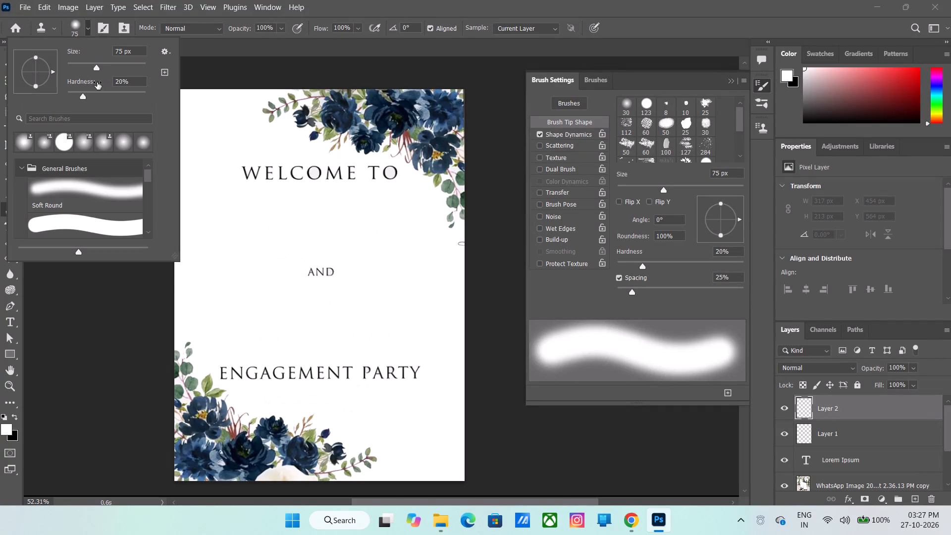
{"action": "left_click", "coordinate": [93, 88]}
{"action": "left_click", "coordinate": [116, 98]}
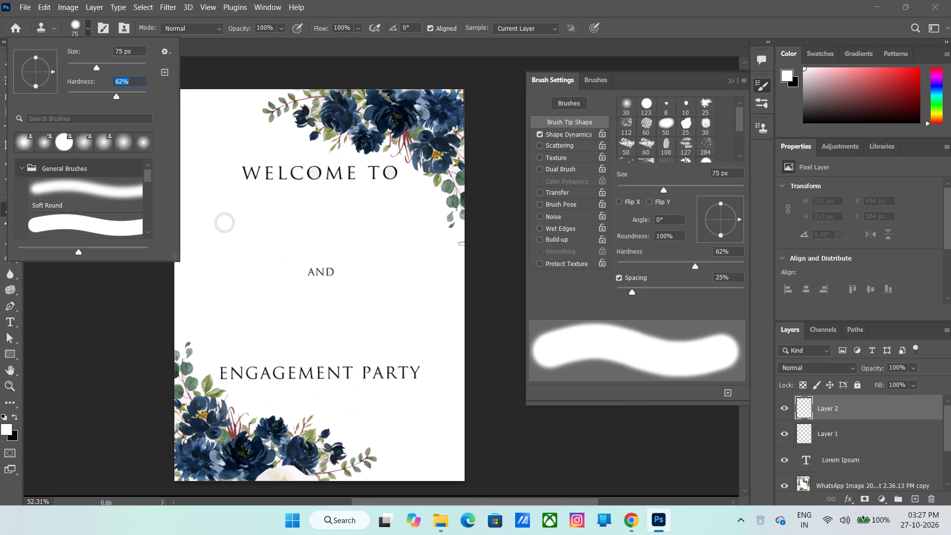
{"action": "left_click", "coordinate": [264, 269]}
{"action": "left_click", "coordinate": [292, 278]}
{"action": "left_click_drag", "start_coordinate": [295, 276], "coordinate": [322, 278], "text": "alt"}
{"action": "double_click", "coordinate": [314, 274]}
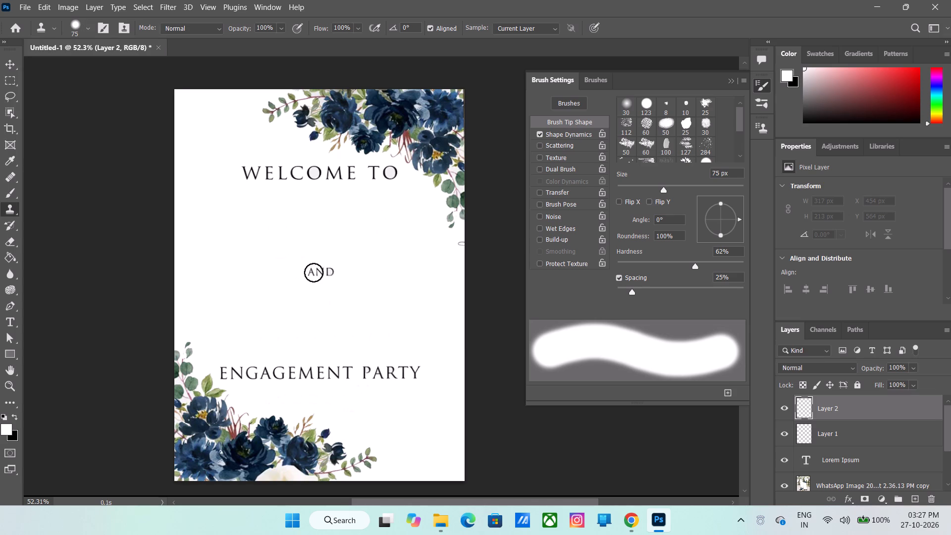
{"action": "left_click", "coordinate": [312, 270]}
{"action": "left_click_drag", "start_coordinate": [233, 153], "coordinate": [242, 171]}
{"action": "left_click_drag", "start_coordinate": [238, 166], "coordinate": [241, 171]}
{"action": "left_click", "coordinate": [241, 171]}
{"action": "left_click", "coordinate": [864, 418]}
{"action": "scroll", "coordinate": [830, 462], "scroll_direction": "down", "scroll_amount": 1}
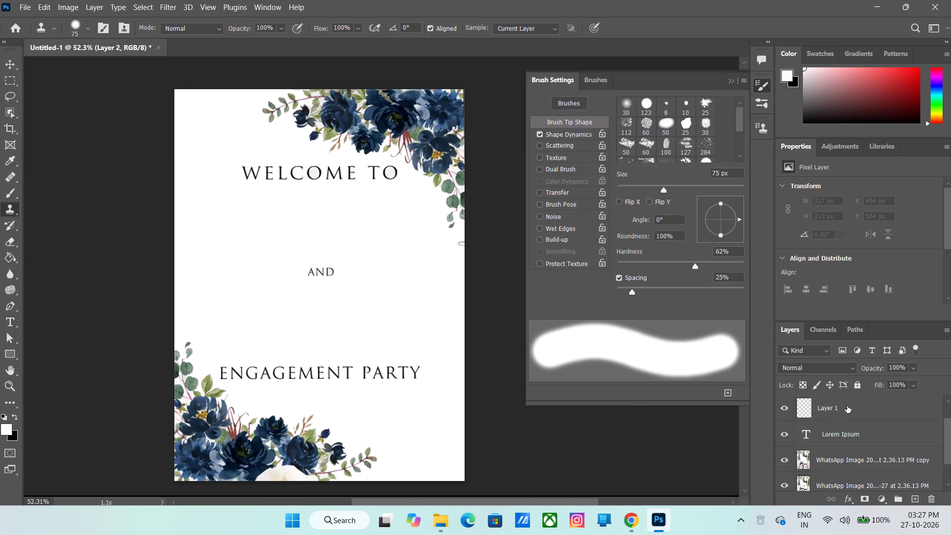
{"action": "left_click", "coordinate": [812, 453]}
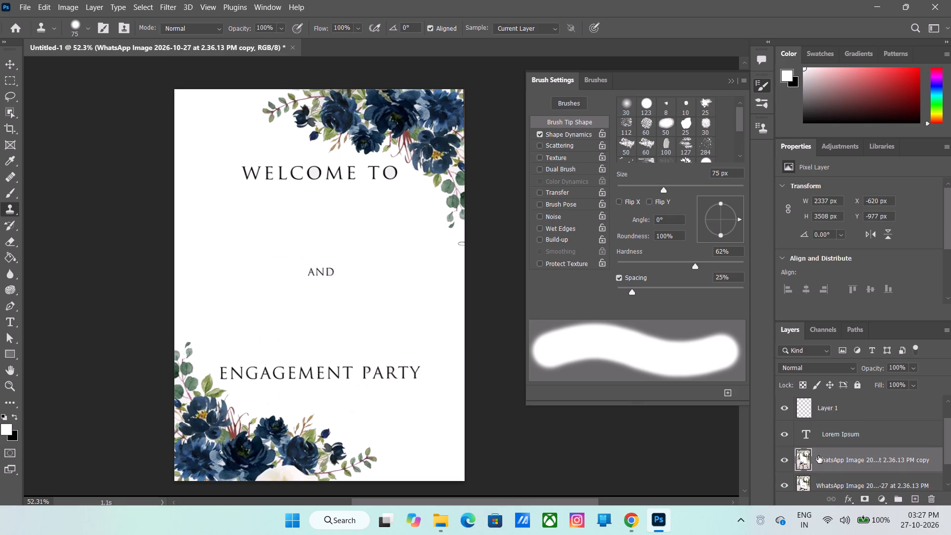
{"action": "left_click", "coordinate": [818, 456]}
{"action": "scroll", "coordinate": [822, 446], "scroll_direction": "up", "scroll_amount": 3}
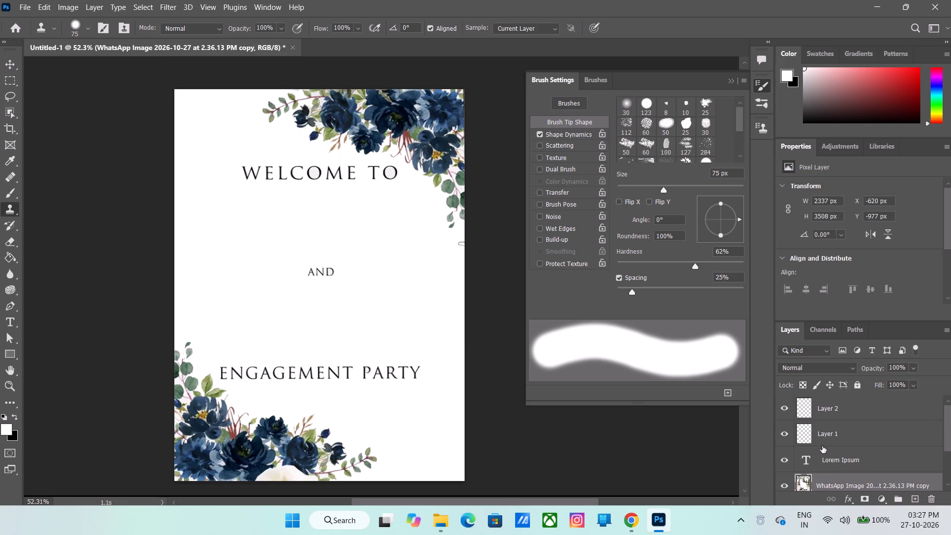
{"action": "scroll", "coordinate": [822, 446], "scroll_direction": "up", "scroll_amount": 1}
Rasterize the Lorem Ipsum text layer.
{"action": "left_click", "coordinate": [820, 449]}
{"action": "left_click", "coordinate": [816, 464]}
{"action": "double_click", "coordinate": [816, 464]}
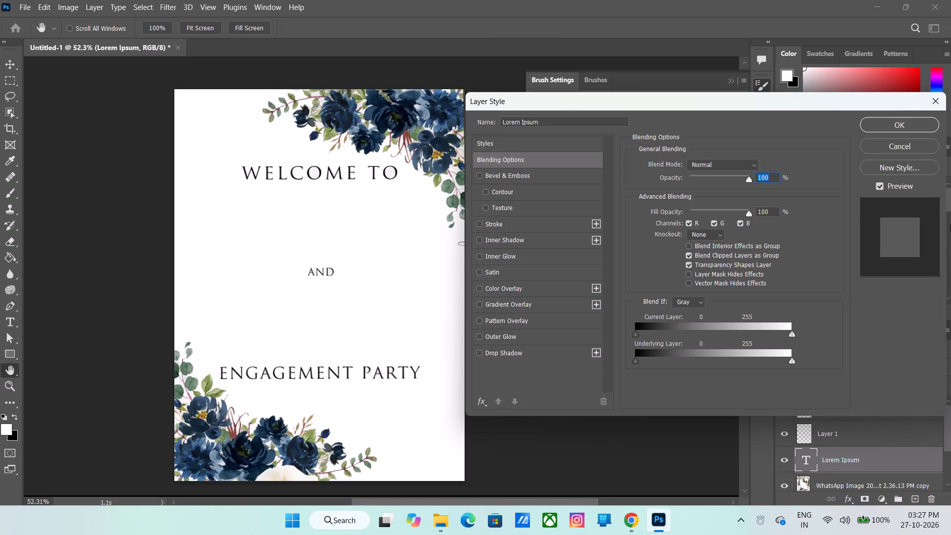
{"action": "left_click", "coordinate": [936, 99]}
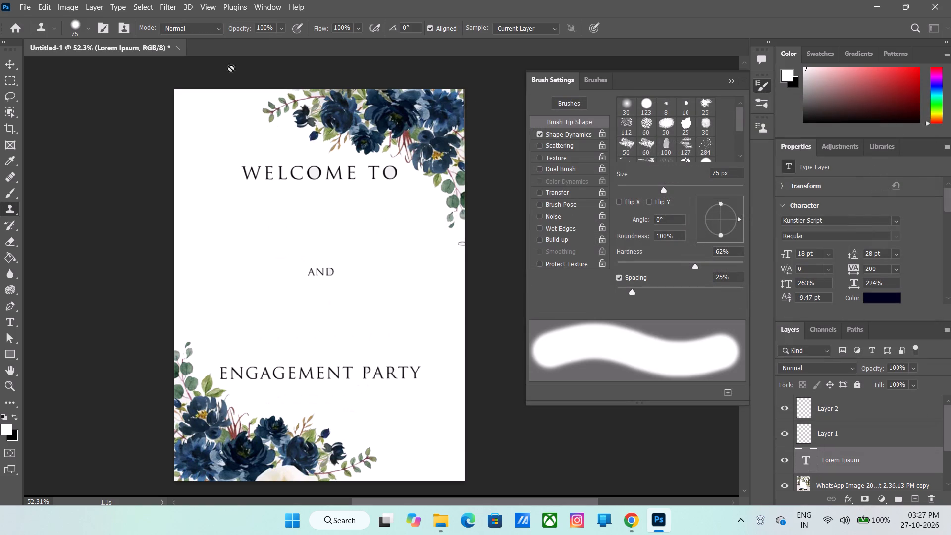
{"action": "left_click", "coordinate": [245, 160]}
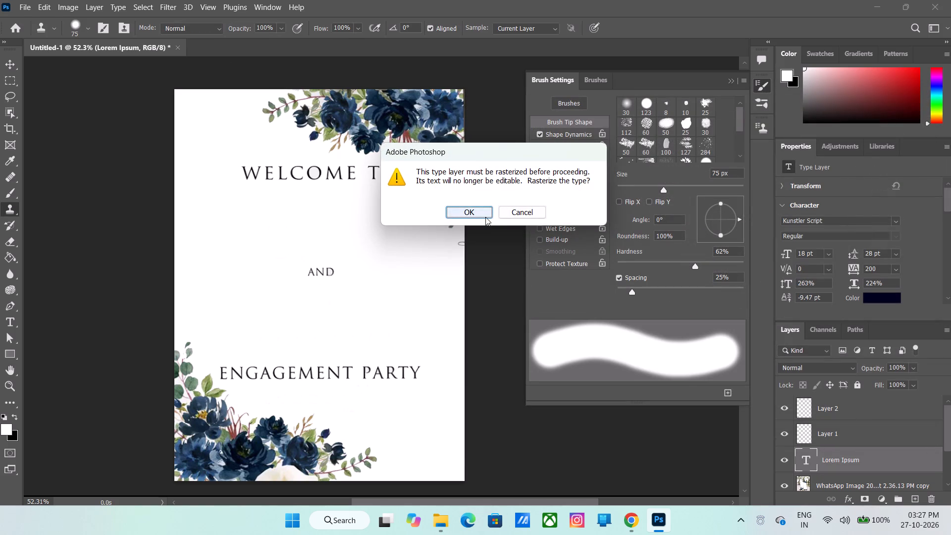
{"action": "left_click", "coordinate": [485, 217]}
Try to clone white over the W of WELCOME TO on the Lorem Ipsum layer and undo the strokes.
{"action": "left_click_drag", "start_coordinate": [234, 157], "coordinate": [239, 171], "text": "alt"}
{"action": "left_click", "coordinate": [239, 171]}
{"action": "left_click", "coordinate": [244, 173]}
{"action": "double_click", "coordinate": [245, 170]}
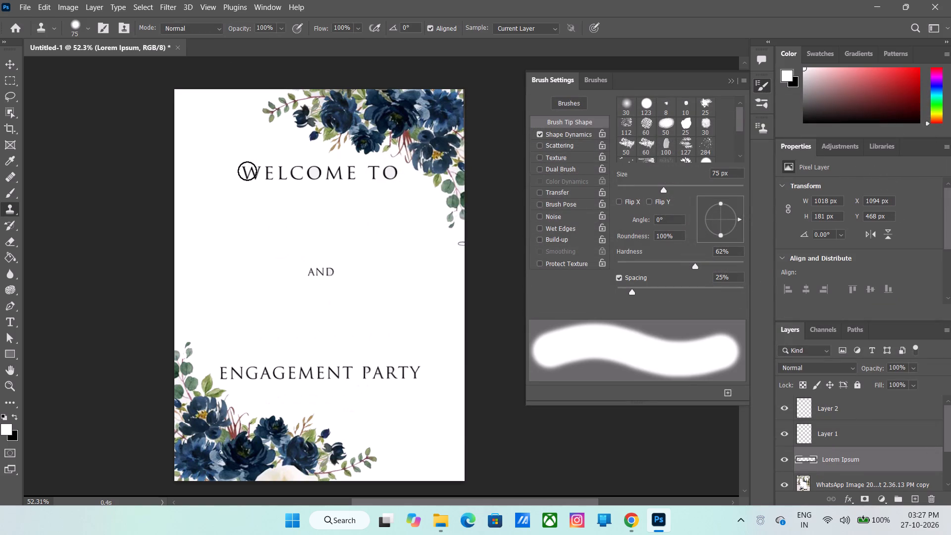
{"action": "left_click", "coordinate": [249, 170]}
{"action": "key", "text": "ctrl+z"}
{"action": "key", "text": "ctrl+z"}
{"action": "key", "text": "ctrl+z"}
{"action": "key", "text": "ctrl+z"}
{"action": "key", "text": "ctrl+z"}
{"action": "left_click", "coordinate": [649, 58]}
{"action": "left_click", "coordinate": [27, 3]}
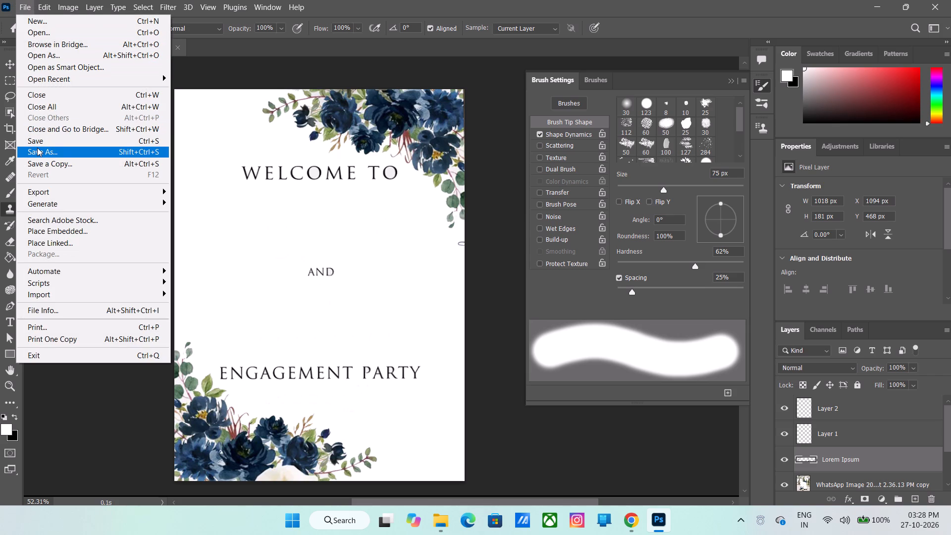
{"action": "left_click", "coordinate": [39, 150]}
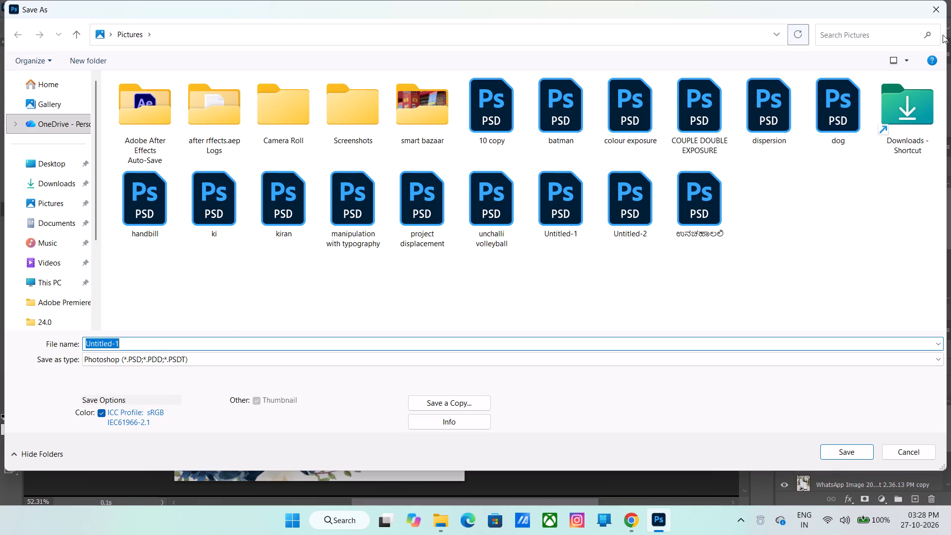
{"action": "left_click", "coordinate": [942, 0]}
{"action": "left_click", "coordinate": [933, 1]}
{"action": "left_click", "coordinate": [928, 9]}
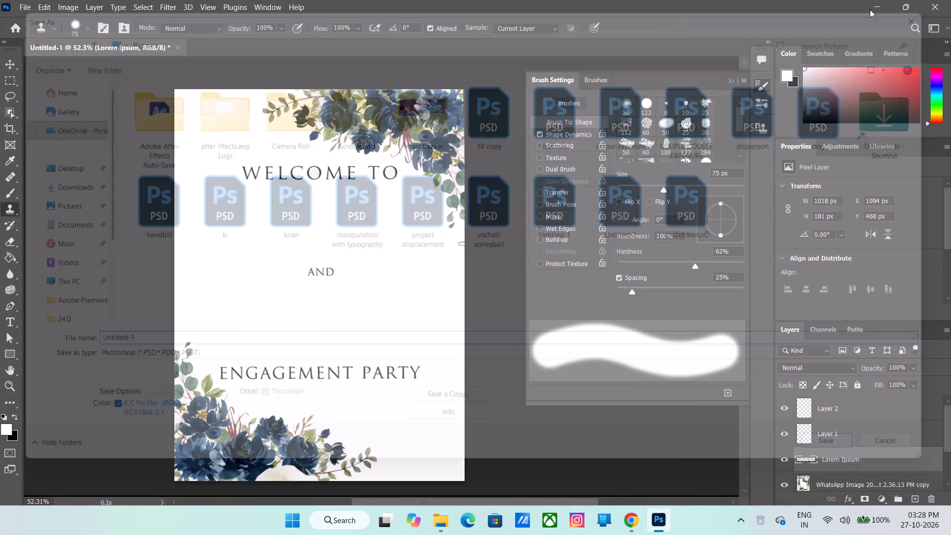
Export the sign as a JPG named engagement in the Desktop's Adobe Premiere Pro 2024 folder.
{"action": "left_click", "coordinate": [27, 13]}
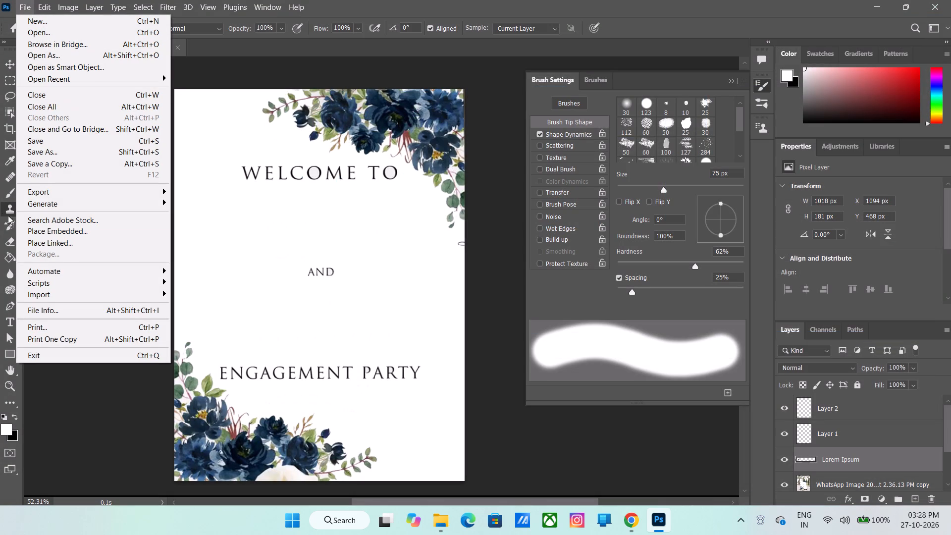
{"action": "left_click", "coordinate": [90, 190]}
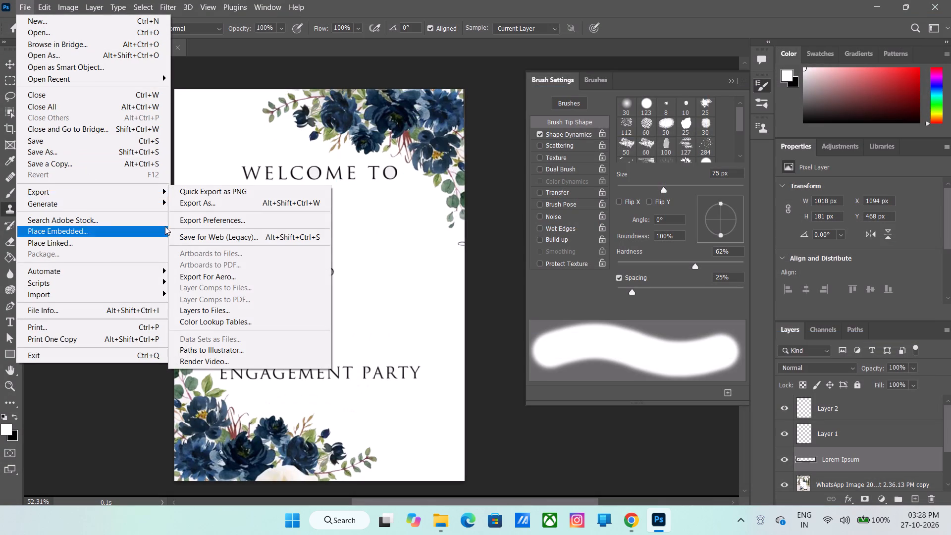
{"action": "left_click", "coordinate": [244, 208]}
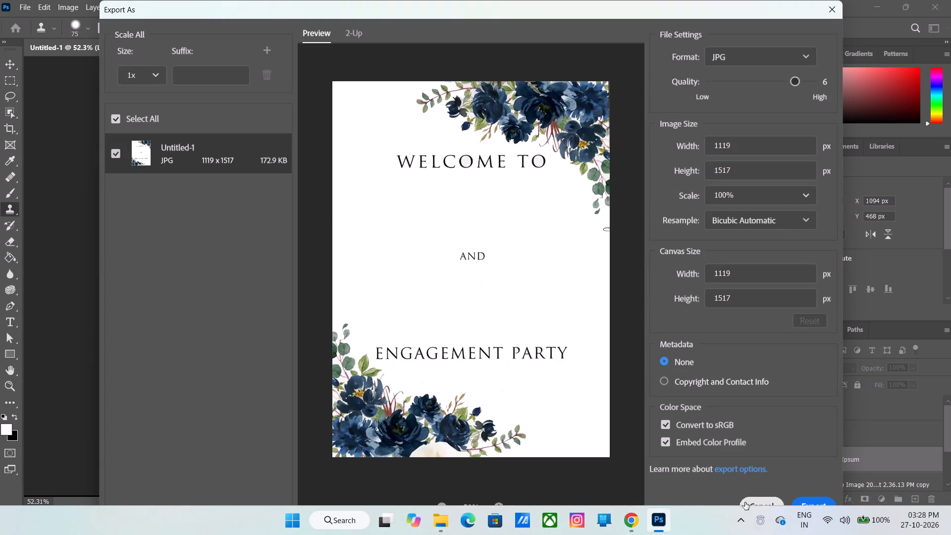
{"action": "left_click", "coordinate": [816, 504]}
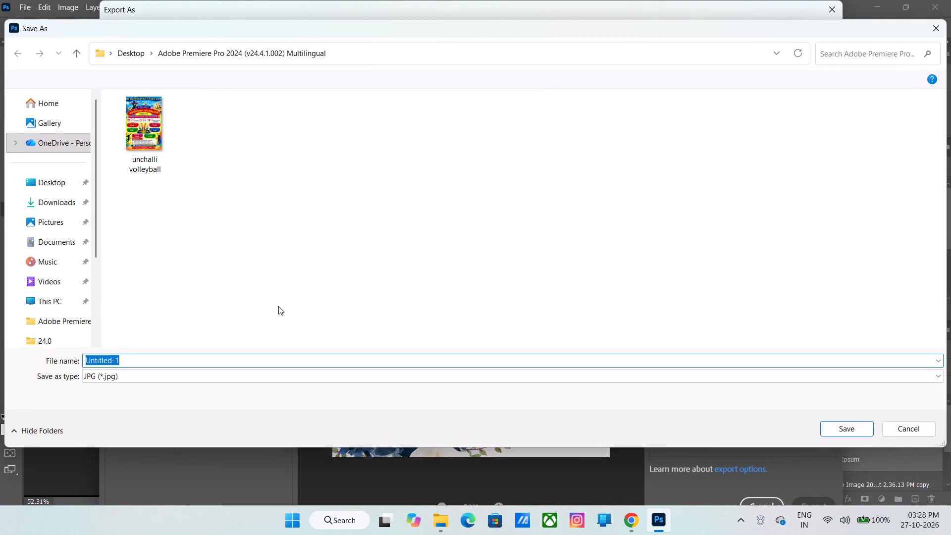
{"action": "key", "text": "BackSpace"}
{"action": "type", "text": "weddin"}
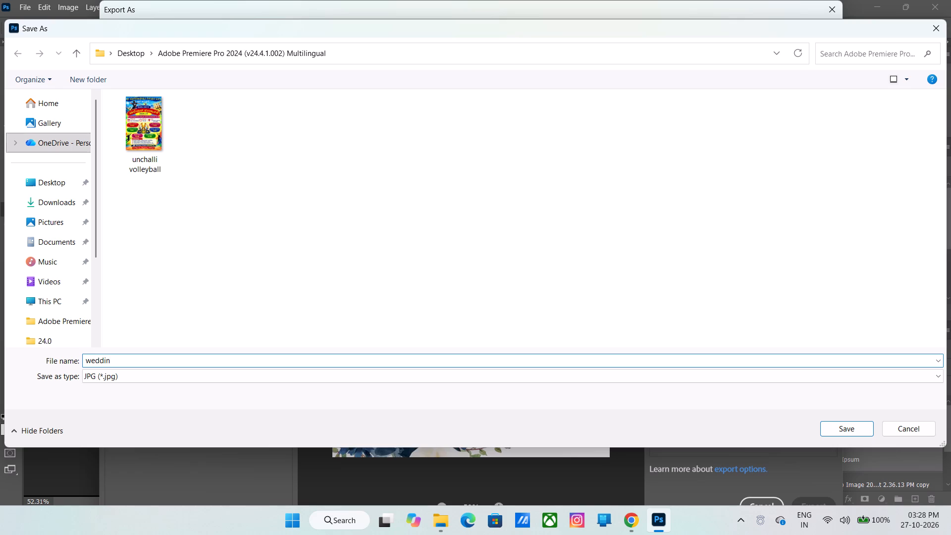
{"action": "key", "text": "BackSpace"}
{"action": "key", "text": "BackSpace"}
{"action": "key", "text": "BackSpace"}
{"action": "key", "text": "BackSpace"}
{"action": "key", "text": "BackSpace"}
{"action": "key", "text": "BackSpace"}
{"action": "key", "text": "BackSpace"}
{"action": "key", "text": "BackSpace"}
{"action": "key", "text": "BackSpace"}
{"action": "key", "text": "BackSpace"}
{"action": "key", "text": "BackSpace"}
{"action": "type", "text": "engagement"}
{"action": "key", "text": "Return"}
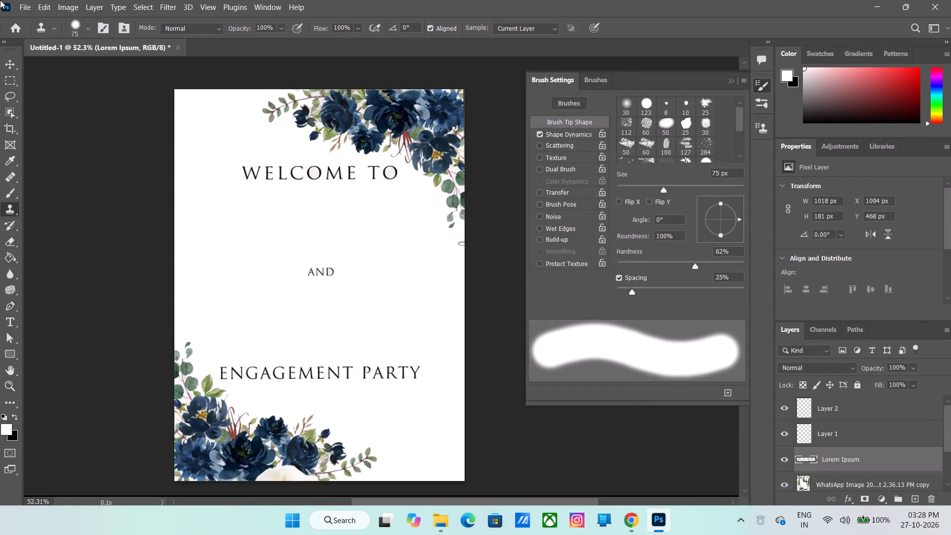
Create a new A4 portrait document, 210 x 297 mm at 300 ppi, RGB with a white background.
{"action": "left_click", "coordinate": [14, 22]}
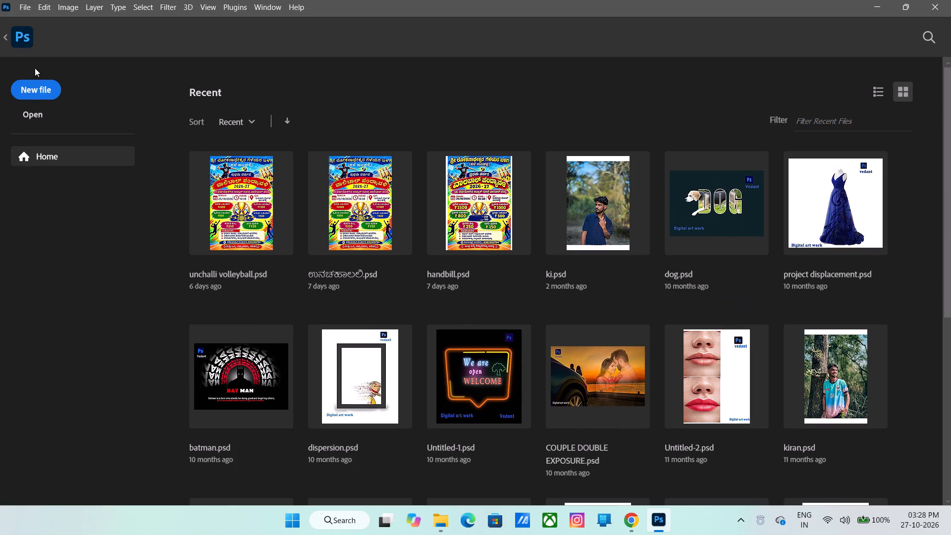
{"action": "left_click", "coordinate": [20, 94]}
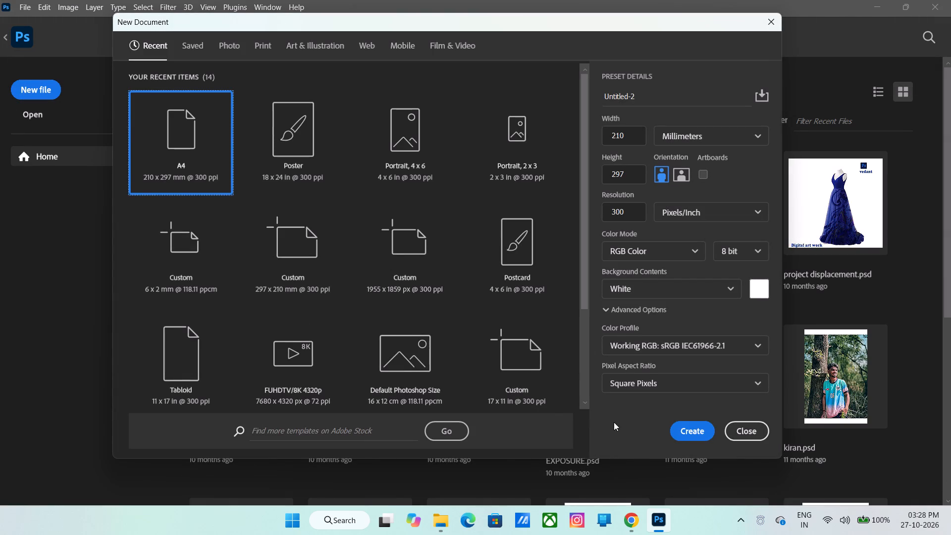
{"action": "left_click", "coordinate": [685, 435]}
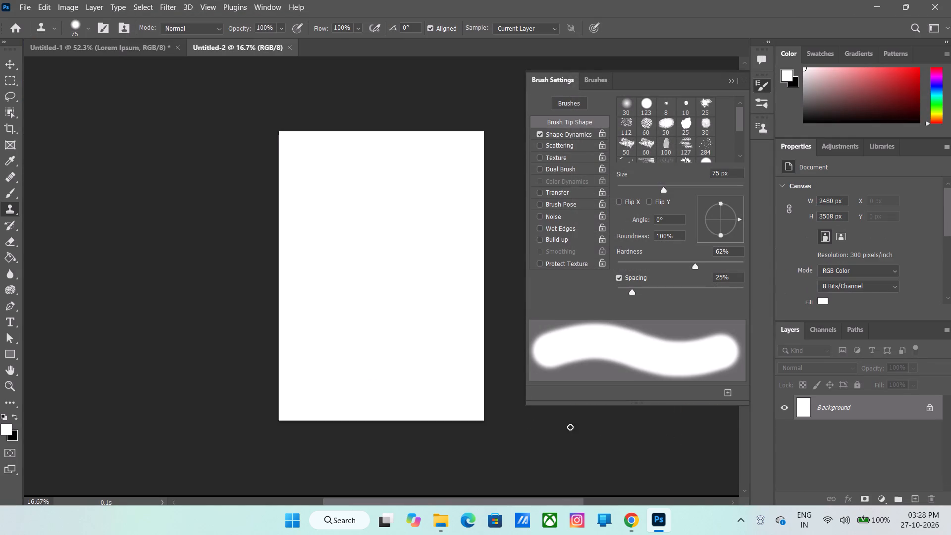
Look for the exported sign image in Downloads and Pictures, searching Pictures for "enga".
{"action": "left_click", "coordinate": [450, 510]}
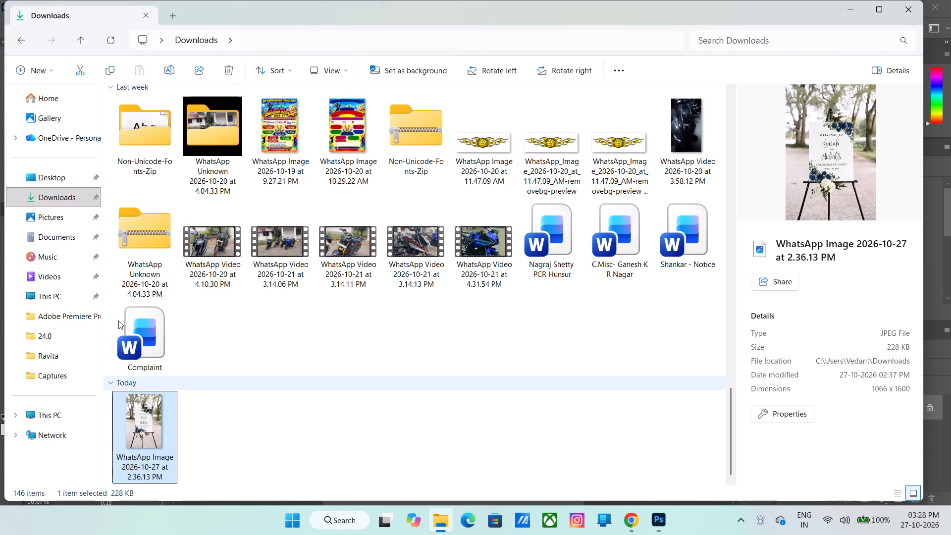
{"action": "left_click", "coordinate": [71, 114]}
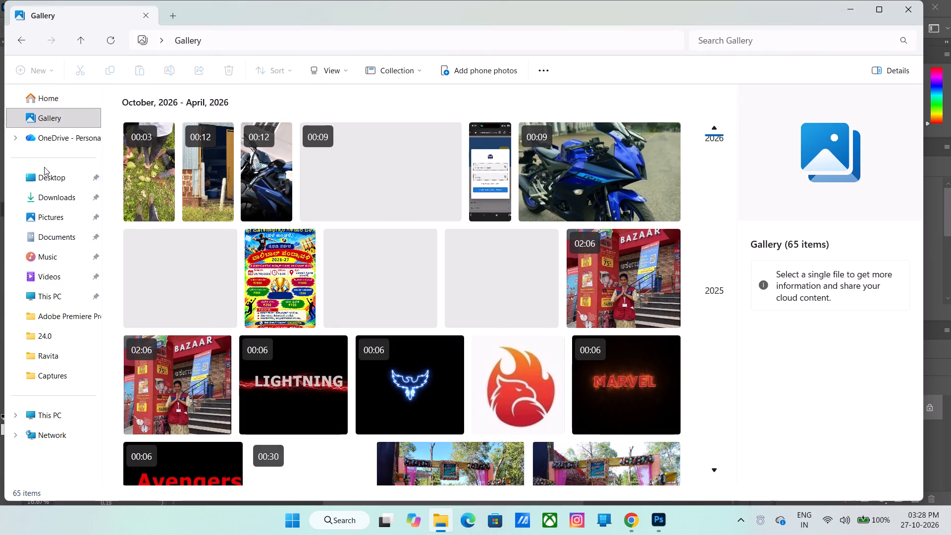
{"action": "left_click", "coordinate": [47, 189]}
{"action": "left_click", "coordinate": [61, 174]}
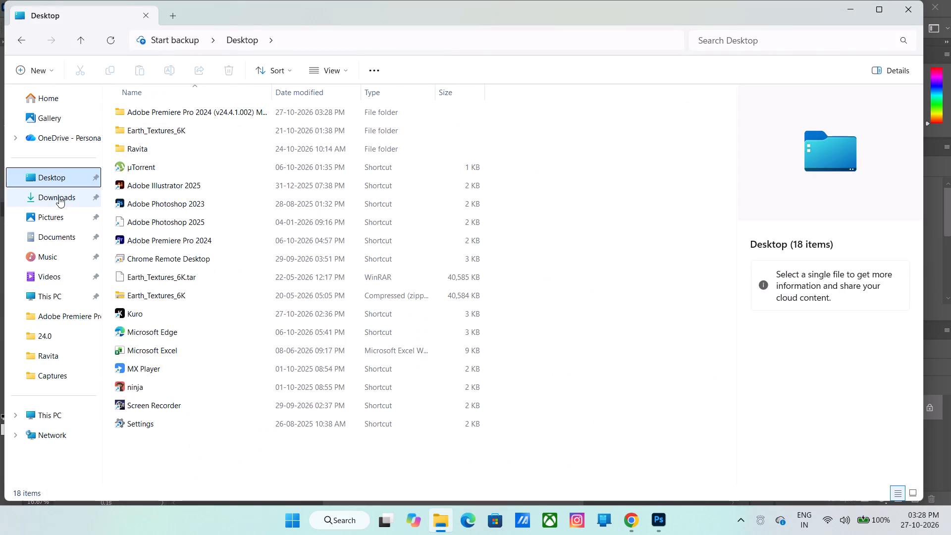
{"action": "left_click", "coordinate": [54, 203]}
{"action": "left_click", "coordinate": [57, 204]}
{"action": "scroll", "coordinate": [311, 270], "scroll_direction": "down", "scroll_amount": 5}
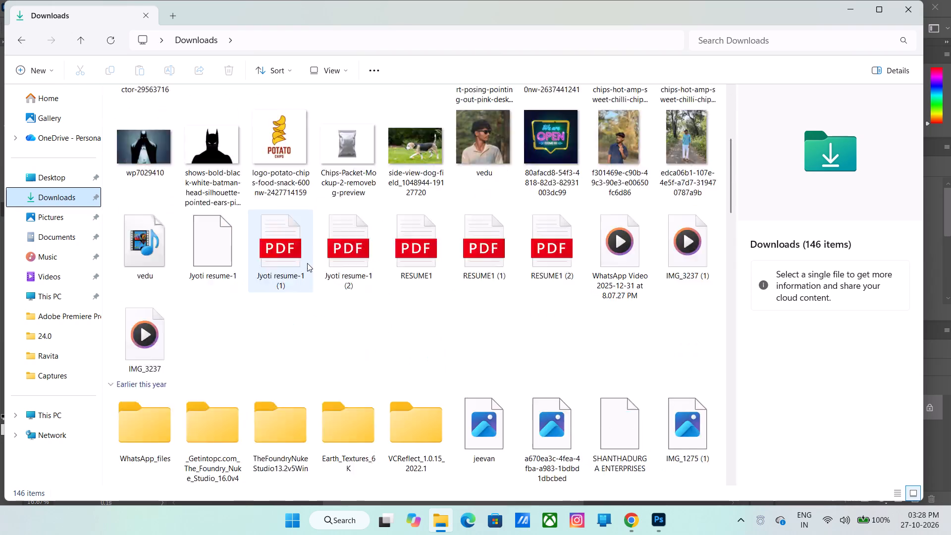
{"action": "scroll", "coordinate": [307, 263], "scroll_direction": "down", "scroll_amount": 11}
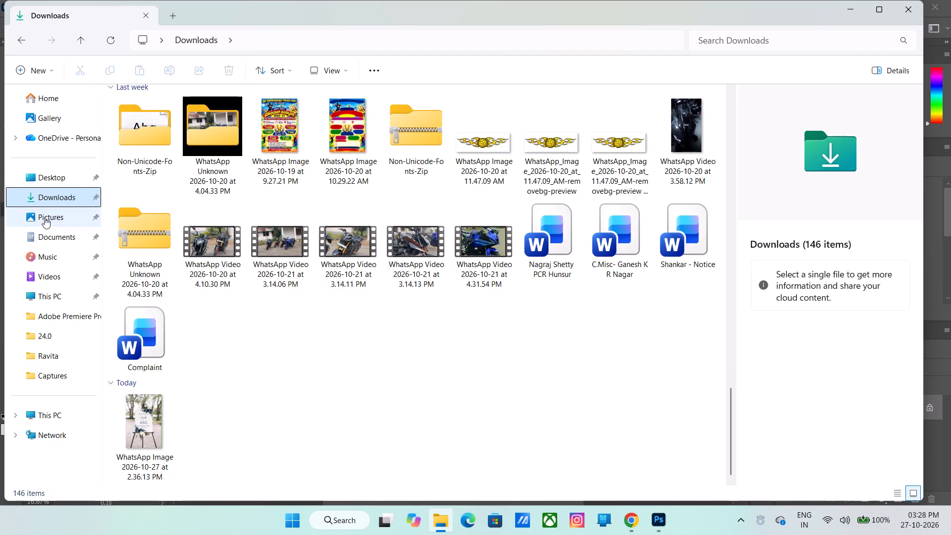
{"action": "left_click", "coordinate": [46, 217]}
{"action": "scroll", "coordinate": [232, 368], "scroll_direction": "down", "scroll_amount": 11}
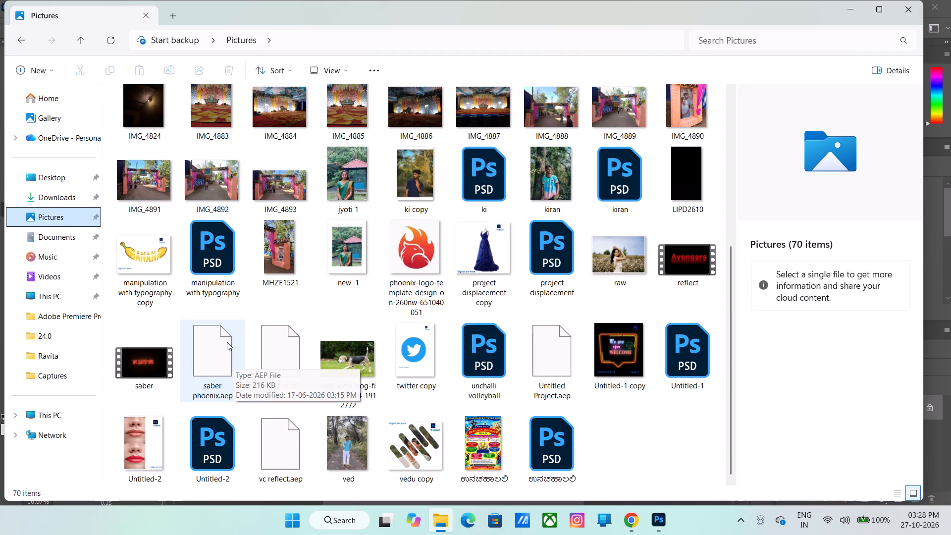
{"action": "scroll", "coordinate": [227, 342], "scroll_direction": "up", "scroll_amount": 10}
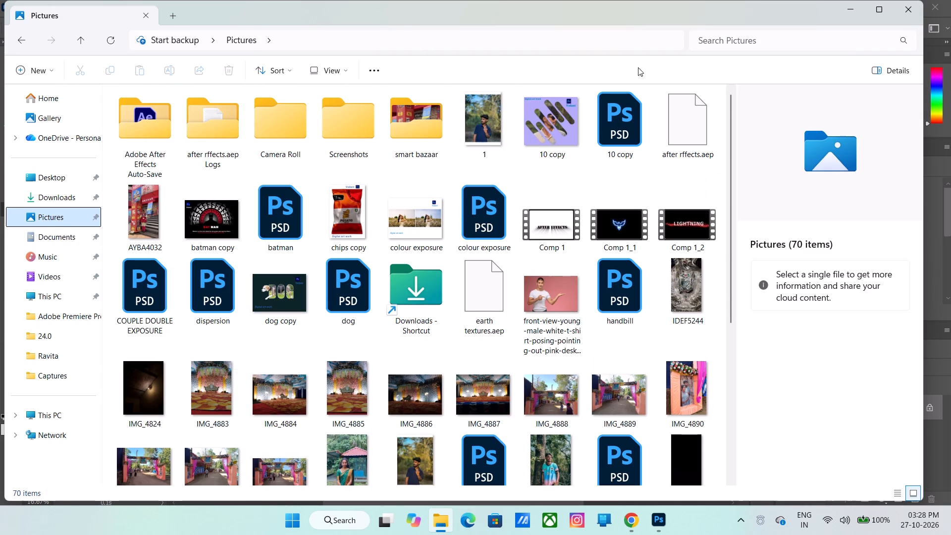
{"action": "left_click", "coordinate": [707, 45]}
{"action": "type", "text": "enga"}
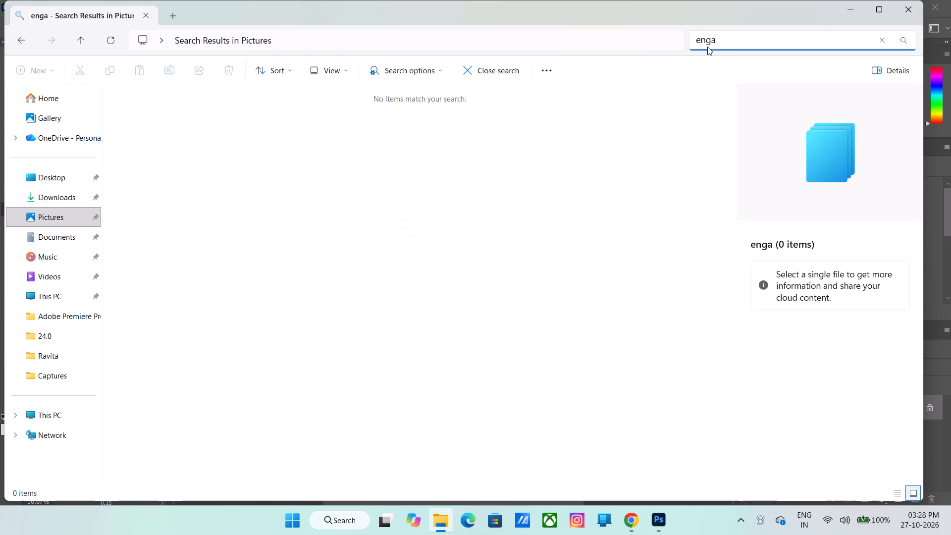
Search the Desktop folder for "en" and preview the engagement image.
{"action": "left_click", "coordinate": [64, 173]}
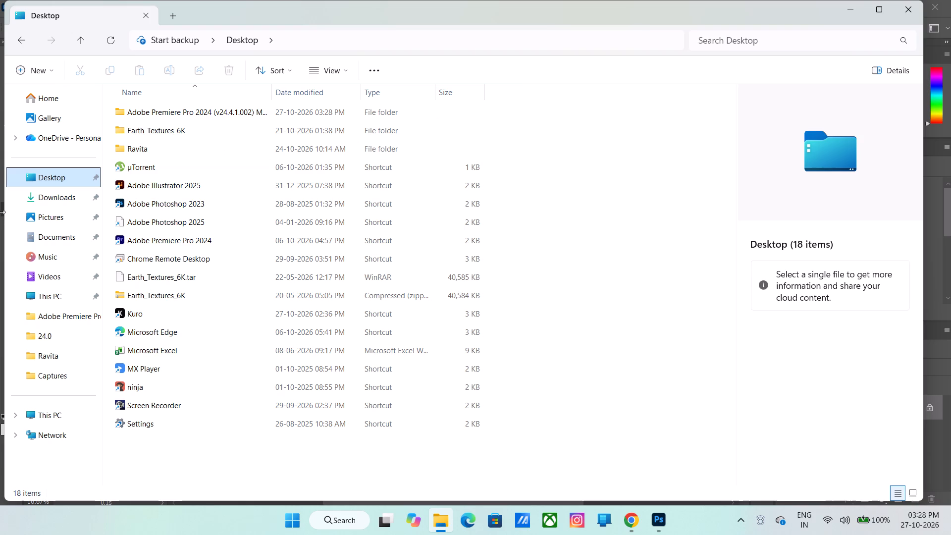
{"action": "left_click", "coordinate": [833, 31]}
{"action": "type", "text": "en"}
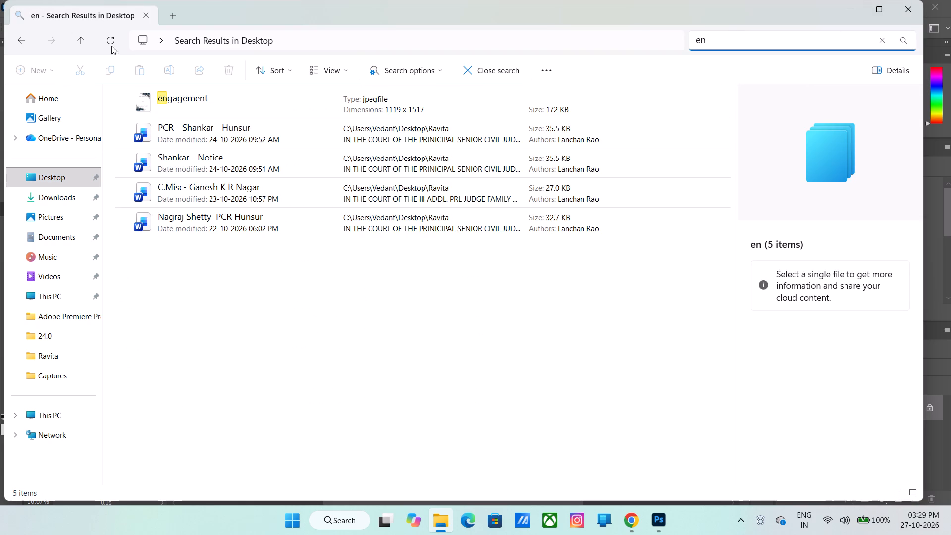
{"action": "left_click_drag", "start_coordinate": [327, 96], "coordinate": [431, 231]}
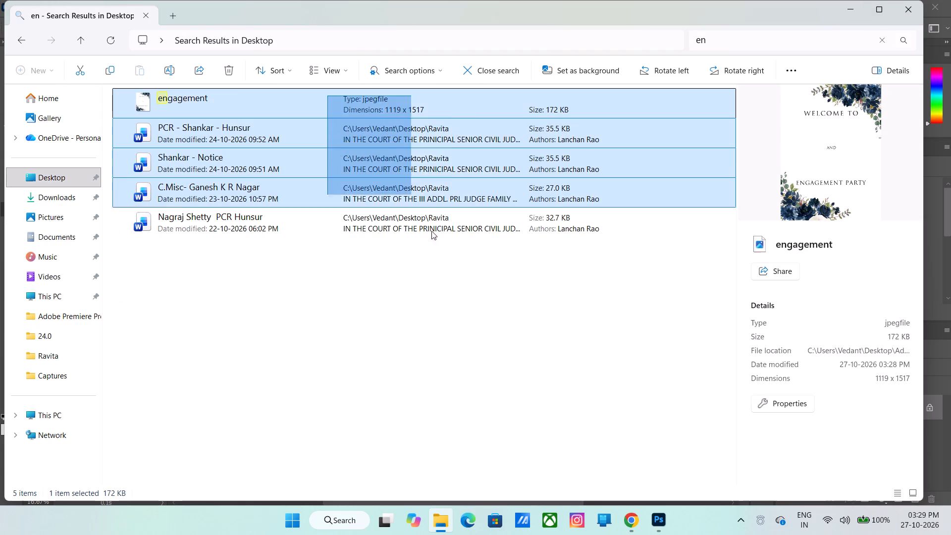
{"action": "left_click_drag", "start_coordinate": [431, 231], "coordinate": [479, 302]}
{"action": "double_click", "coordinate": [209, 101]}
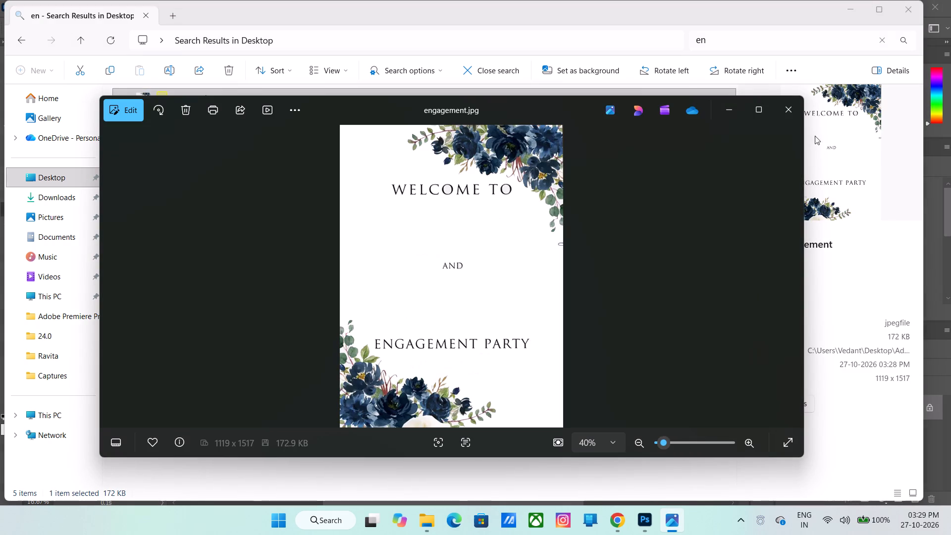
{"action": "left_click", "coordinate": [799, 111]}
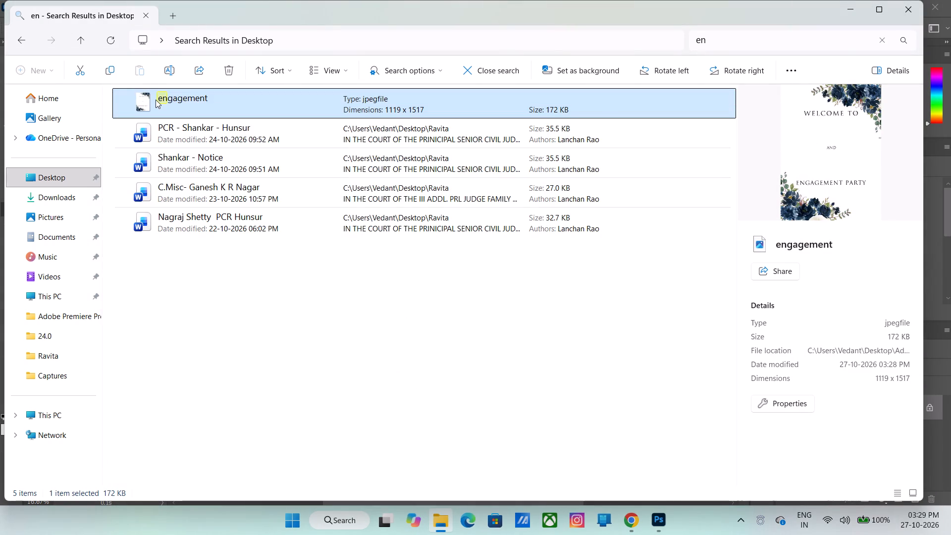
Place the engagement image from File Explorer into the new A4 document at its default fit.
{"action": "left_click", "coordinate": [145, 104]}
{"action": "left_click_drag", "start_coordinate": [149, 104], "coordinate": [183, 107]}
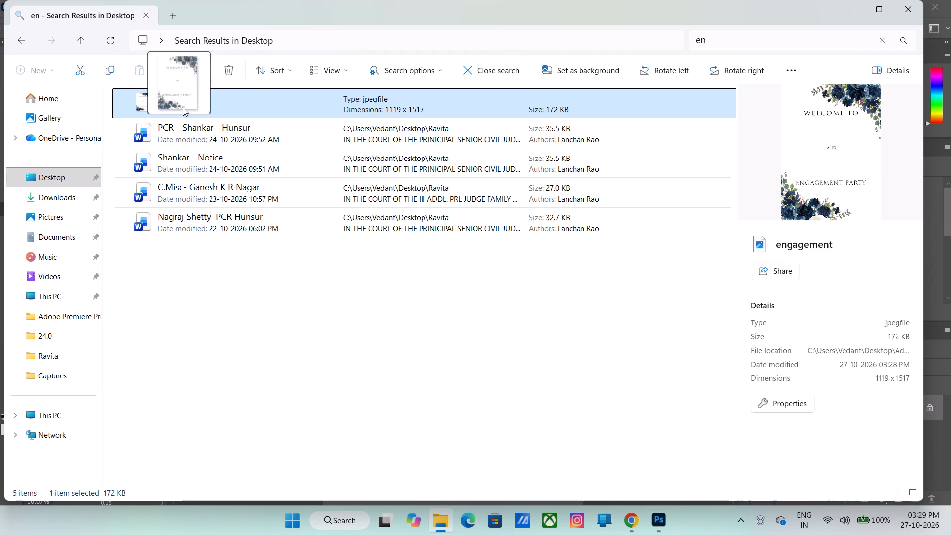
{"action": "left_click_drag", "start_coordinate": [183, 107], "coordinate": [672, 533]}
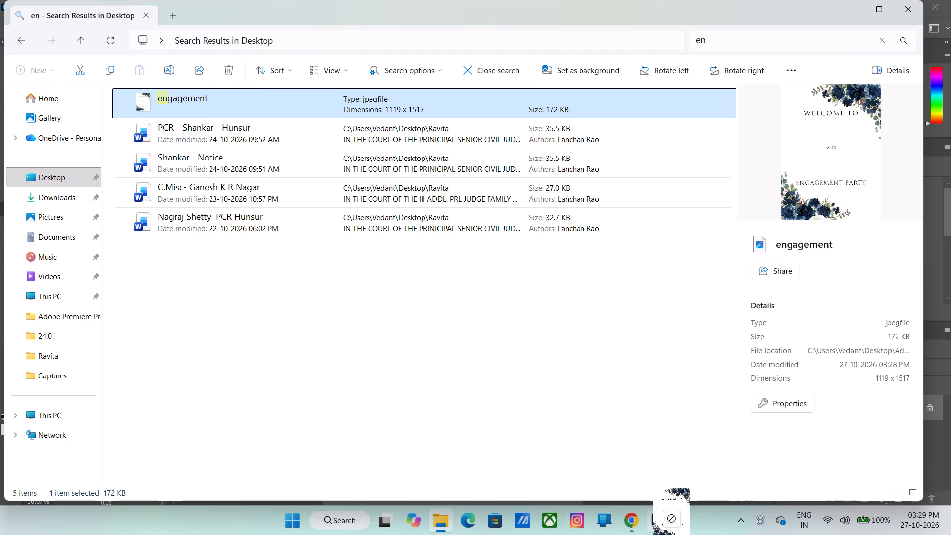
{"action": "left_click_drag", "start_coordinate": [672, 533], "coordinate": [413, 327]}
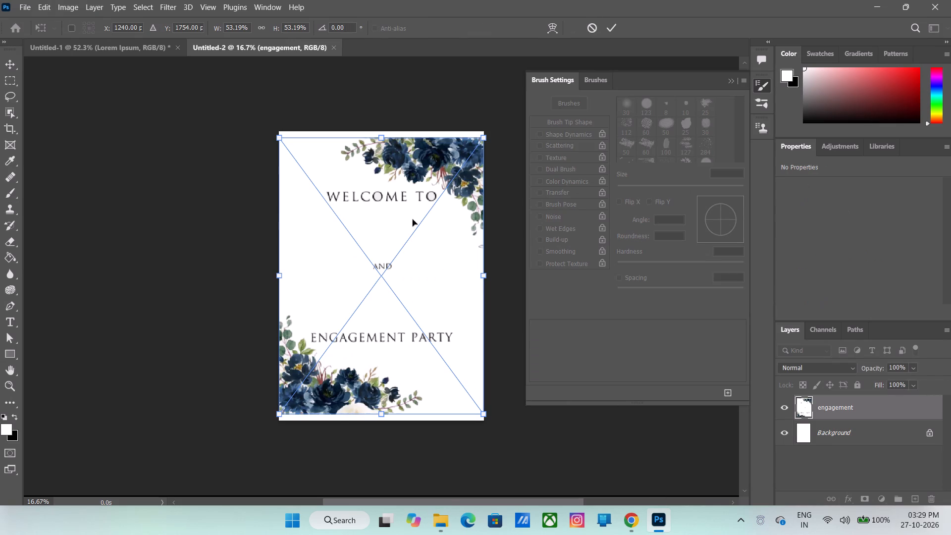
{"action": "left_click", "coordinate": [615, 29]}
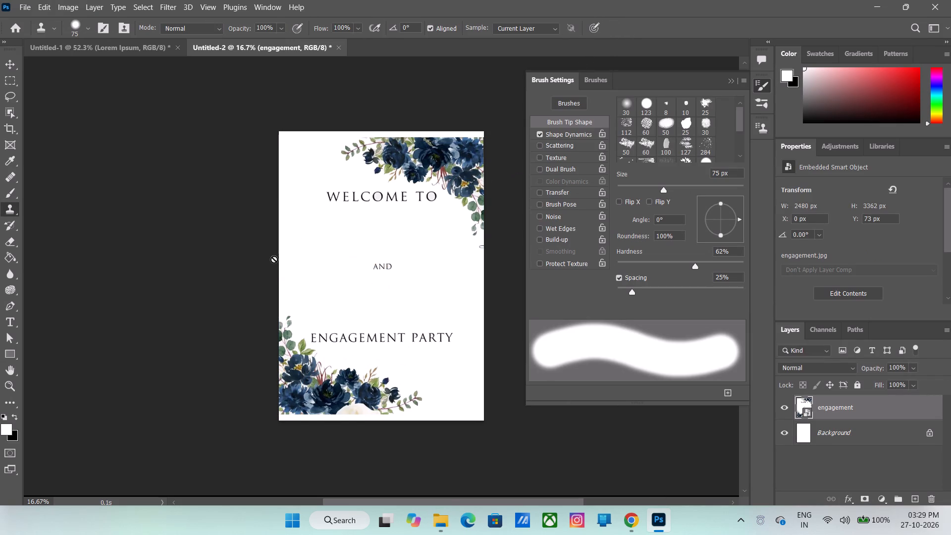
Rasterize the placed engagement smart object so the Clone Stamp can edit it.
{"action": "left_click", "coordinate": [321, 187], "text": "alt"}
{"action": "left_click_drag", "start_coordinate": [320, 192], "coordinate": [345, 206]}
{"action": "left_click", "coordinate": [440, 210]}
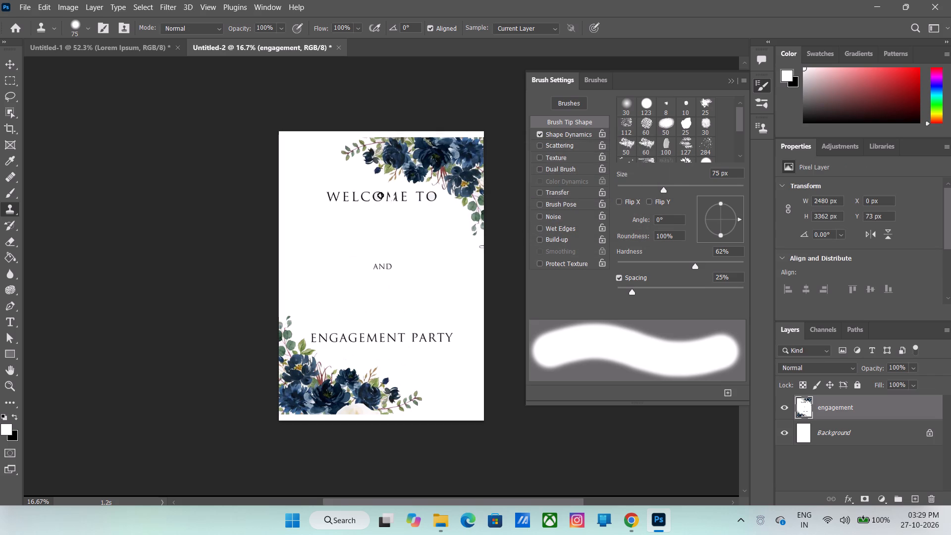
Clone-stamp white over the W of WELCOME on the engagement layer with the 75 px brush.
{"action": "left_click_drag", "start_coordinate": [322, 190], "coordinate": [343, 202], "text": "alt"}
{"action": "double_click", "coordinate": [327, 188]}
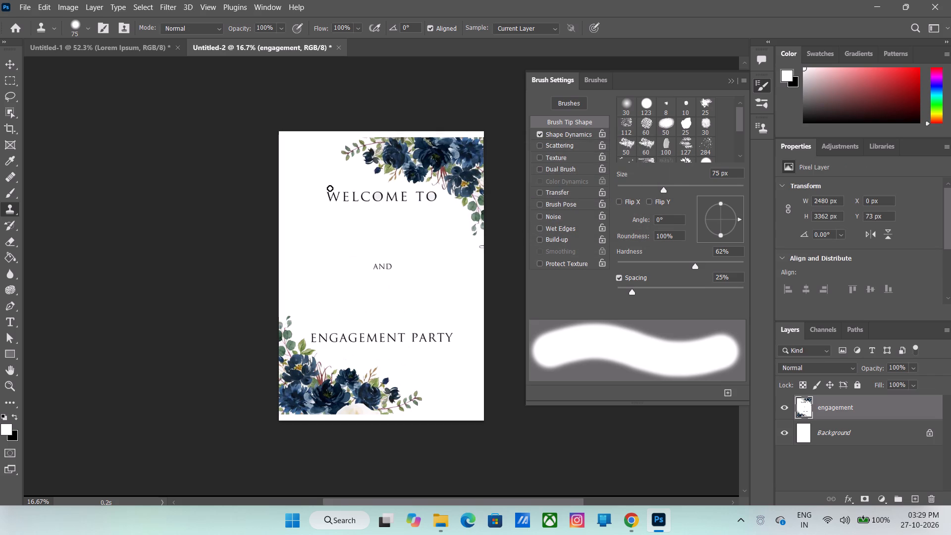
{"action": "left_click_drag", "start_coordinate": [330, 188], "coordinate": [329, 192]}
{"action": "left_click_drag", "start_coordinate": [328, 192], "coordinate": [327, 198]}
{"action": "double_click", "coordinate": [325, 196]}
{"action": "left_click_drag", "start_coordinate": [330, 198], "coordinate": [332, 204]}
{"action": "left_click", "coordinate": [332, 198]}
{"action": "left_click", "coordinate": [335, 193]}
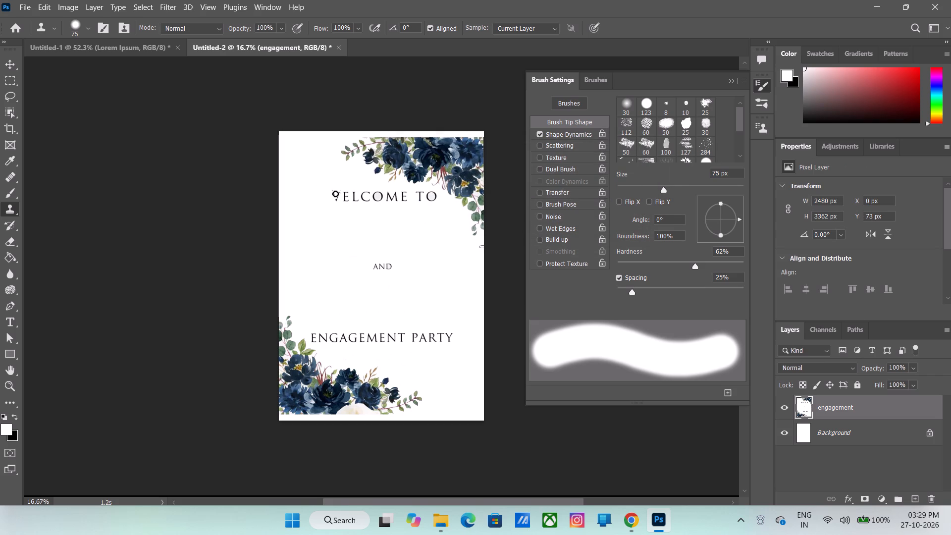
{"action": "left_click", "coordinate": [331, 186]}
{"action": "left_click_drag", "start_coordinate": [331, 188], "coordinate": [333, 197]}
{"action": "left_click", "coordinate": [333, 196]}
{"action": "triple_click", "coordinate": [333, 200]}
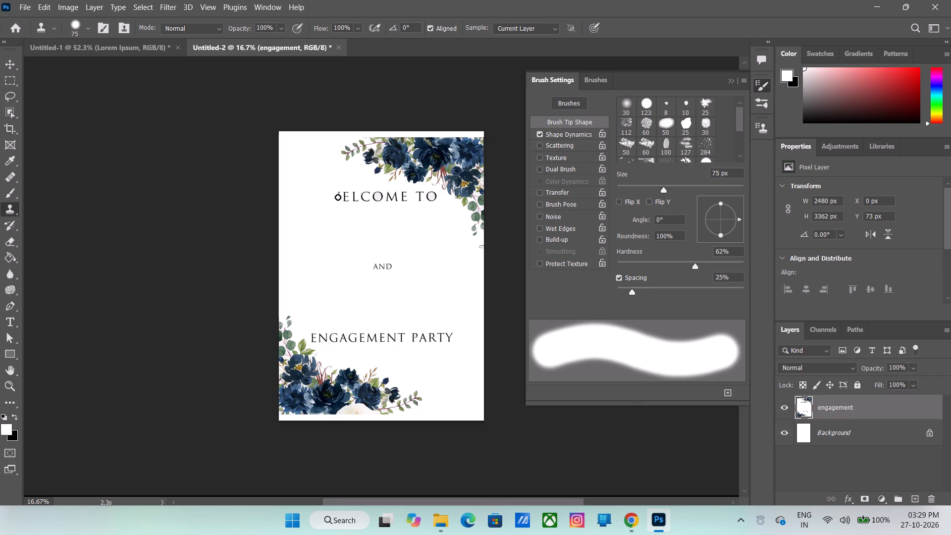
Clone-stamp white over the E and first L of WELCOME.
{"action": "double_click", "coordinate": [338, 197]}
{"action": "left_click", "coordinate": [340, 191]}
{"action": "left_click", "coordinate": [343, 191]}
{"action": "left_click_drag", "start_coordinate": [345, 193], "coordinate": [346, 199]}
{"action": "triple_click", "coordinate": [342, 197]}
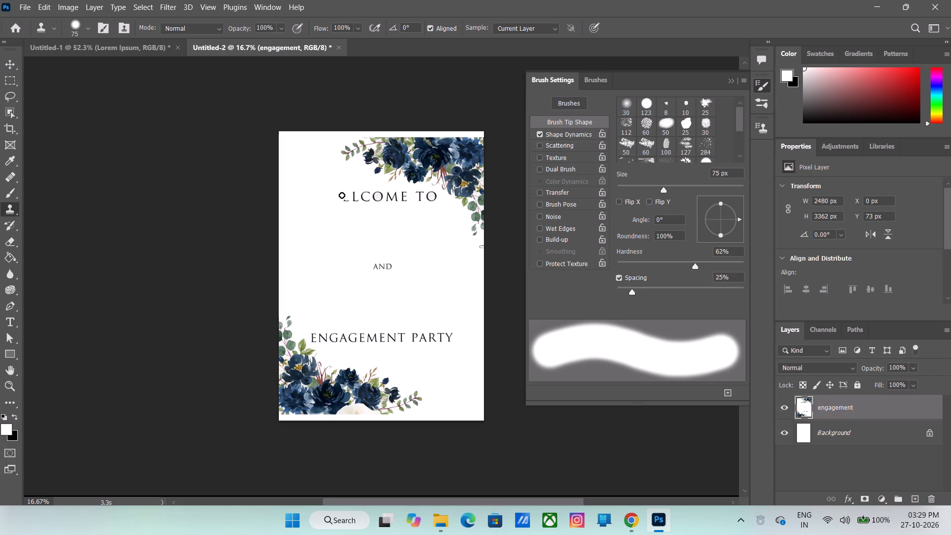
{"action": "left_click_drag", "start_coordinate": [352, 191], "coordinate": [352, 195]}
{"action": "left_click_drag", "start_coordinate": [351, 195], "coordinate": [347, 203]}
{"action": "triple_click", "coordinate": [344, 200]}
{"action": "double_click", "coordinate": [348, 199]}
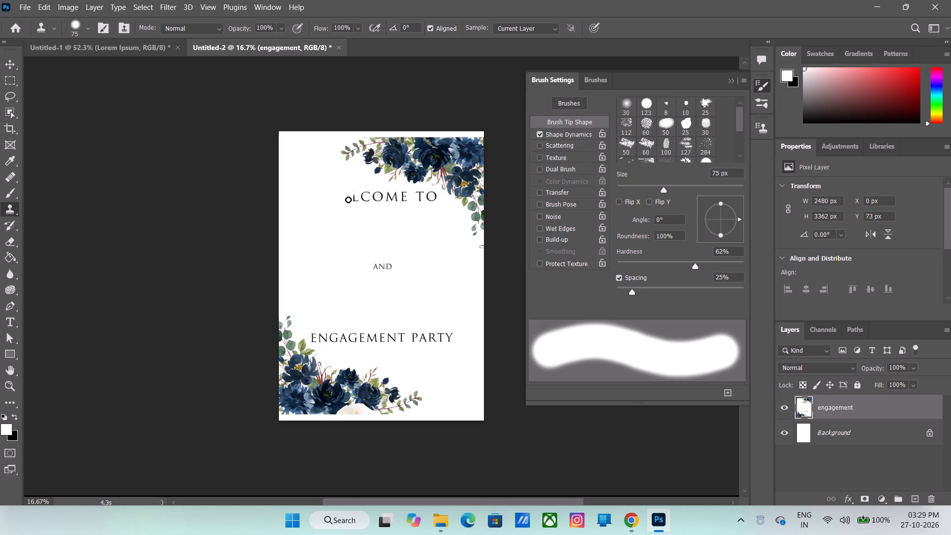
{"action": "left_click", "coordinate": [350, 202]}
{"action": "left_click", "coordinate": [347, 199]}
{"action": "triple_click", "coordinate": [352, 192]}
{"action": "double_click", "coordinate": [354, 197]}
Enlarge the Clone Stamp brush to 94 px and stamp out the remnant of the L and the C of WELCOME.
{"action": "left_click", "coordinate": [77, 30]}
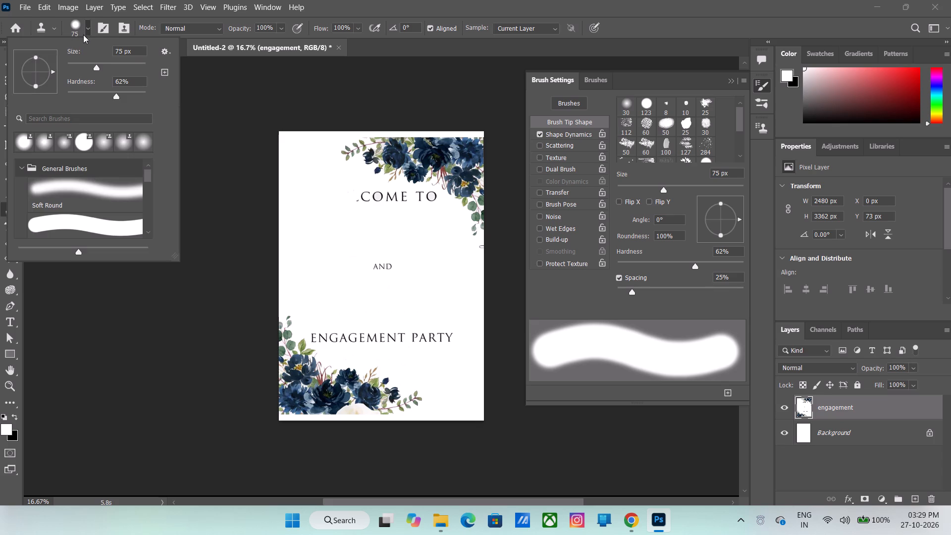
{"action": "left_click", "coordinate": [104, 61]}
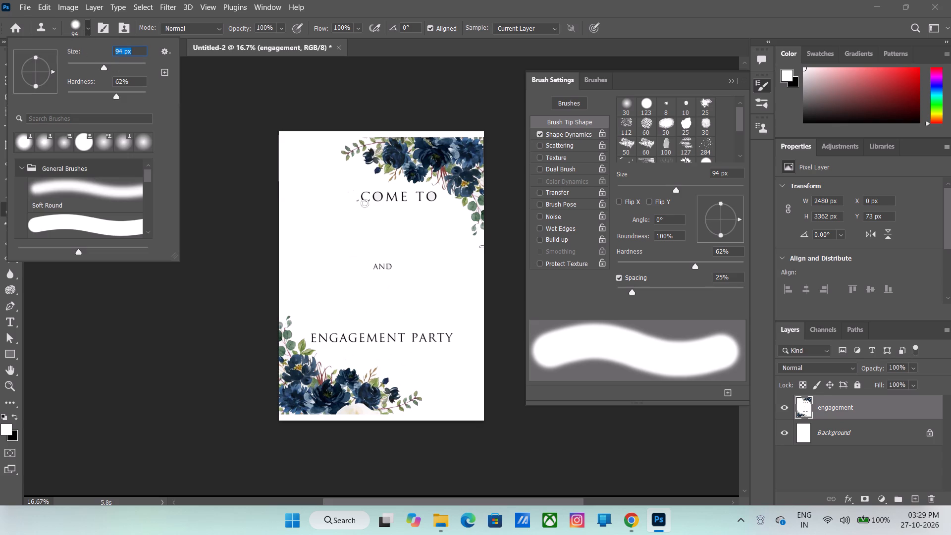
{"action": "left_click", "coordinate": [353, 196]}
{"action": "left_click_drag", "start_coordinate": [353, 196], "coordinate": [354, 205]}
{"action": "left_click", "coordinate": [356, 202]}
{"action": "left_click", "coordinate": [357, 199]}
{"action": "left_click", "coordinate": [361, 191]}
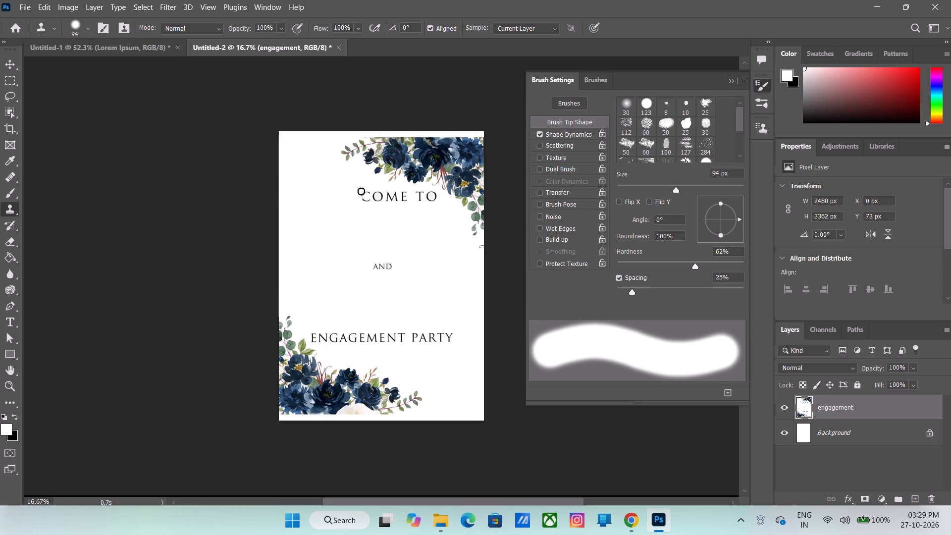
{"action": "left_click_drag", "start_coordinate": [361, 191], "coordinate": [361, 199]}
{"action": "left_click", "coordinate": [360, 198]}
{"action": "left_click_drag", "start_coordinate": [365, 195], "coordinate": [366, 199]}
{"action": "left_click", "coordinate": [364, 199]}
{"action": "left_click_drag", "start_coordinate": [373, 182], "coordinate": [373, 188]}
Stamp out the leftover marks of the C and the O of WELCOME.
{"action": "left_click_drag", "start_coordinate": [349, 179], "coordinate": [355, 191]}
{"action": "left_click_drag", "start_coordinate": [352, 186], "coordinate": [350, 193]}
{"action": "left_click_drag", "start_coordinate": [350, 186], "coordinate": [351, 196]}
{"action": "left_click_drag", "start_coordinate": [355, 185], "coordinate": [358, 196]}
{"action": "left_click_drag", "start_coordinate": [362, 183], "coordinate": [364, 197]}
{"action": "left_click_drag", "start_coordinate": [369, 189], "coordinate": [372, 206]}
{"action": "left_click_drag", "start_coordinate": [370, 186], "coordinate": [369, 200]}
{"action": "left_click_drag", "start_coordinate": [373, 183], "coordinate": [375, 195]}
{"action": "left_click_drag", "start_coordinate": [375, 191], "coordinate": [373, 206]}
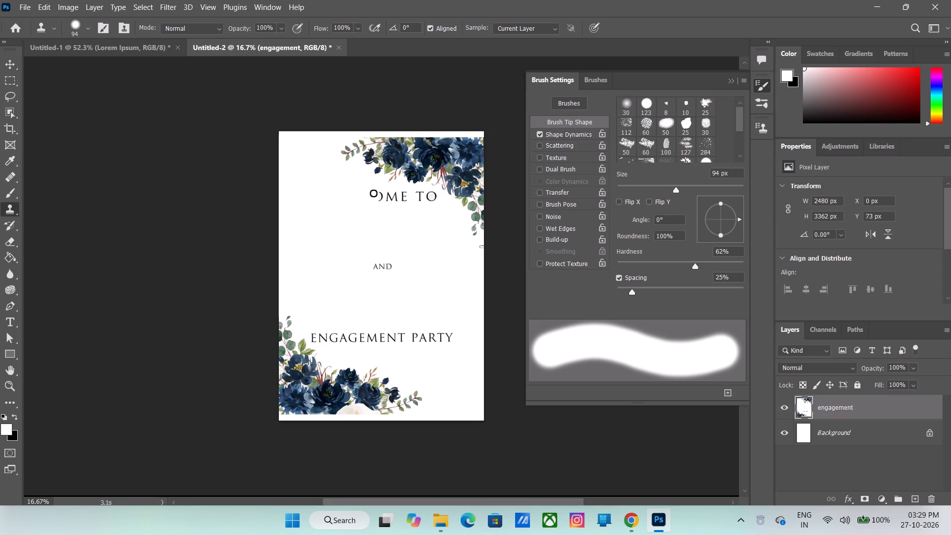
{"action": "left_click", "coordinate": [378, 191]}
{"action": "left_click_drag", "start_coordinate": [382, 191], "coordinate": [378, 207]}
{"action": "left_click_drag", "start_coordinate": [378, 196], "coordinate": [379, 207]}
{"action": "left_click", "coordinate": [382, 196]}
Stamp out the final M and E of WELCOME.
{"action": "left_click_drag", "start_coordinate": [384, 196], "coordinate": [386, 205]}
{"action": "left_click_drag", "start_coordinate": [386, 196], "coordinate": [390, 202]}
{"action": "left_click_drag", "start_coordinate": [389, 189], "coordinate": [391, 203]}
{"action": "left_click_drag", "start_coordinate": [391, 194], "coordinate": [393, 202]}
{"action": "left_click_drag", "start_coordinate": [397, 194], "coordinate": [399, 203]}
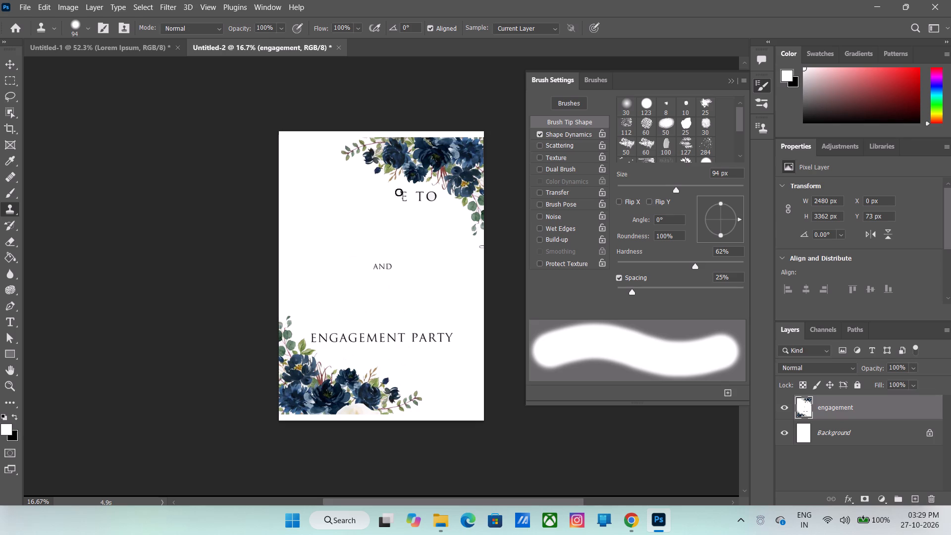
{"action": "left_click_drag", "start_coordinate": [399, 192], "coordinate": [400, 202]}
{"action": "left_click_drag", "start_coordinate": [398, 197], "coordinate": [404, 204]}
{"action": "left_click_drag", "start_coordinate": [405, 192], "coordinate": [407, 203]}
{"action": "left_click", "coordinate": [405, 193]}
{"action": "left_click", "coordinate": [407, 194]}
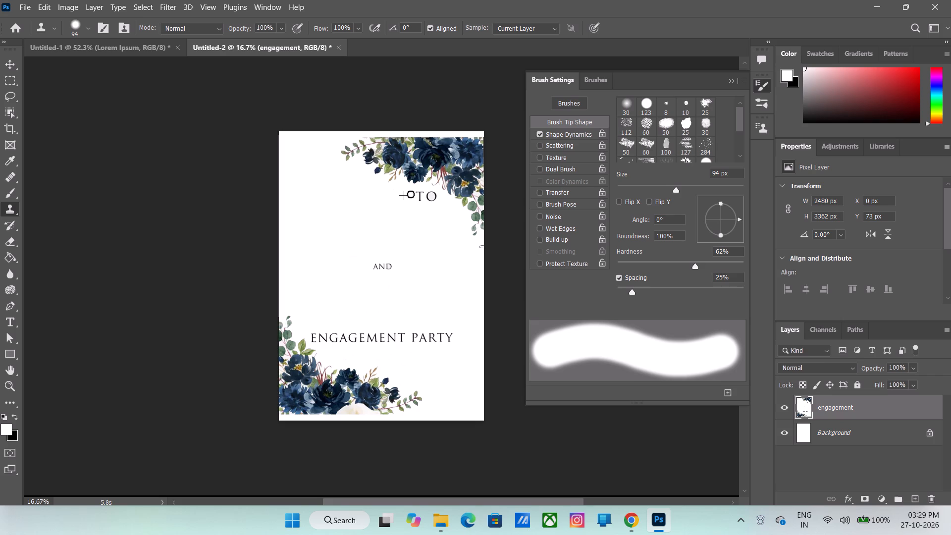
Stamp out the word TO in the heading line.
{"action": "left_click", "coordinate": [412, 193]}
{"action": "left_click", "coordinate": [411, 192]}
{"action": "left_click", "coordinate": [416, 194]}
{"action": "double_click", "coordinate": [423, 195]}
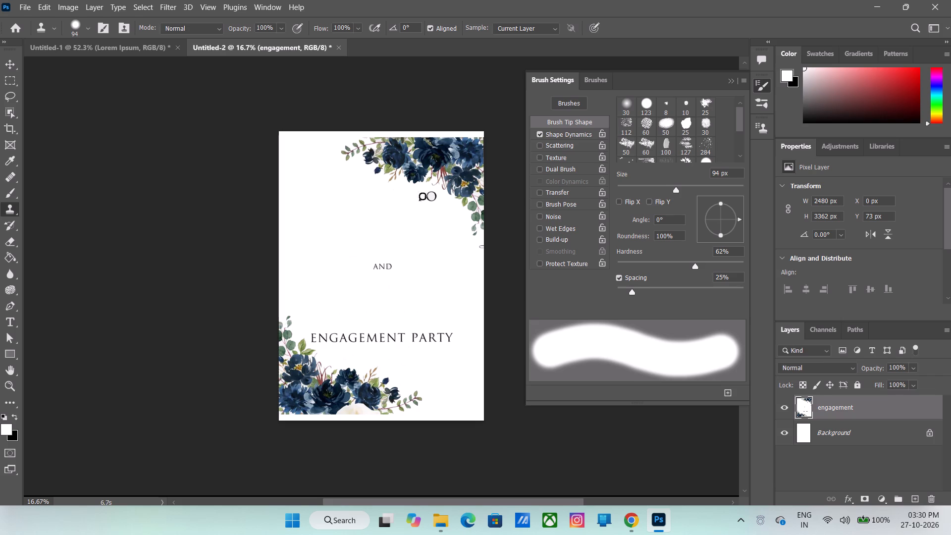
{"action": "left_click_drag", "start_coordinate": [419, 198], "coordinate": [418, 202]}
{"action": "left_click", "coordinate": [417, 202]}
{"action": "left_click", "coordinate": [419, 198]}
{"action": "left_click_drag", "start_coordinate": [423, 194], "coordinate": [418, 199]}
{"action": "left_click_drag", "start_coordinate": [418, 192], "coordinate": [419, 202]}
{"action": "left_click_drag", "start_coordinate": [427, 197], "coordinate": [427, 202]}
{"action": "left_click_drag", "start_coordinate": [430, 194], "coordinate": [431, 200]}
{"action": "left_click_drag", "start_coordinate": [432, 194], "coordinate": [434, 202]}
{"action": "left_click_drag", "start_coordinate": [434, 196], "coordinate": [435, 207]}
Stamp out the word AND in the middle of the sign.
{"action": "left_click", "coordinate": [371, 267]}
{"action": "double_click", "coordinate": [378, 267]}
{"action": "triple_click", "coordinate": [386, 267]}
{"action": "left_click_drag", "start_coordinate": [389, 268], "coordinate": [387, 274]}
{"action": "left_click_drag", "start_coordinate": [373, 263], "coordinate": [376, 273]}
{"action": "left_click_drag", "start_coordinate": [378, 267], "coordinate": [381, 274]}
{"action": "left_click_drag", "start_coordinate": [386, 263], "coordinate": [386, 274]}
{"action": "left_click_drag", "start_coordinate": [391, 263], "coordinate": [391, 273]}
{"action": "left_click_drag", "start_coordinate": [394, 264], "coordinate": [390, 277]}
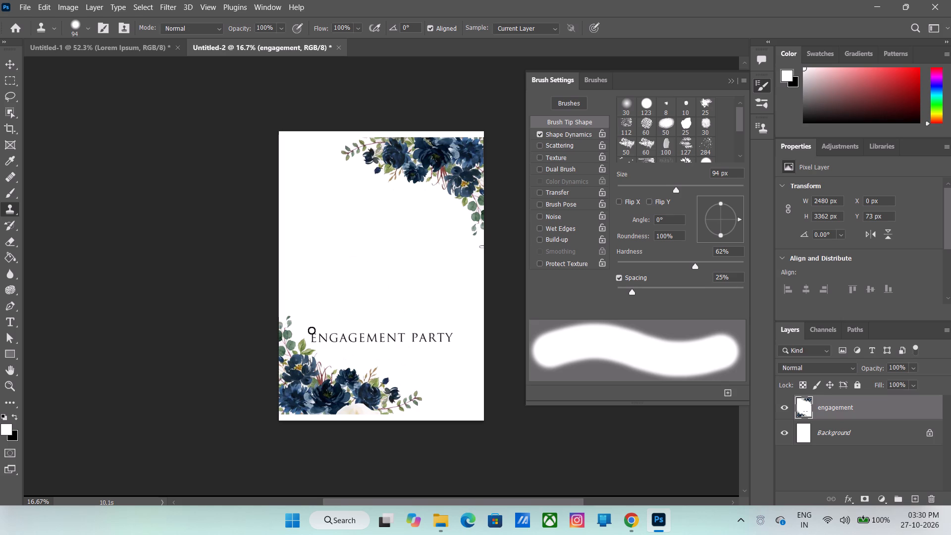
Stamp over parts of the first E and N of ENGAGEMENT.
{"action": "left_click_drag", "start_coordinate": [314, 330], "coordinate": [316, 339]}
{"action": "triple_click", "coordinate": [319, 332]}
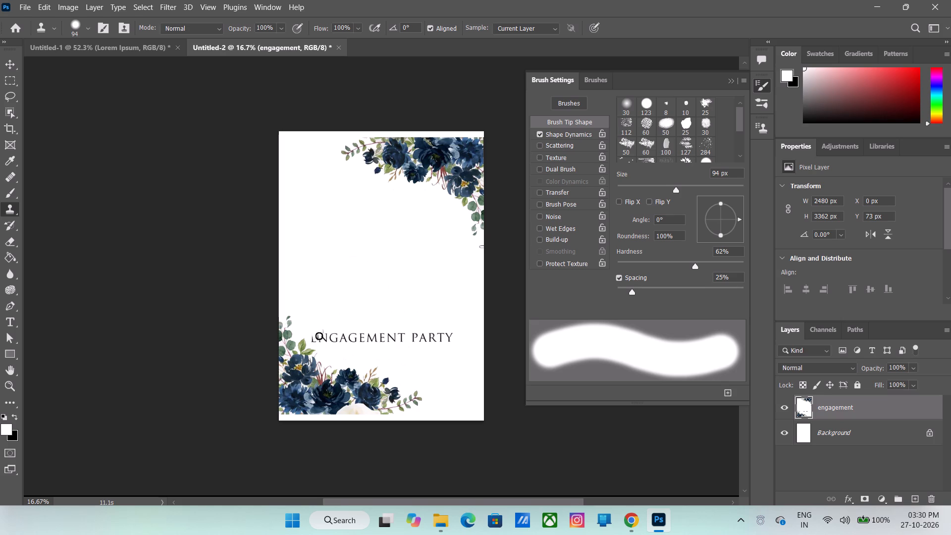
{"action": "left_click", "coordinate": [319, 336]}
{"action": "left_click_drag", "start_coordinate": [322, 339], "coordinate": [324, 344]}
Stamp out the Y and T at the end of PARTY.
{"action": "left_click_drag", "start_coordinate": [461, 333], "coordinate": [453, 335], "text": "alt"}
{"action": "double_click", "coordinate": [452, 335]}
{"action": "left_click_drag", "start_coordinate": [450, 335], "coordinate": [448, 341]}
{"action": "triple_click", "coordinate": [447, 340]}
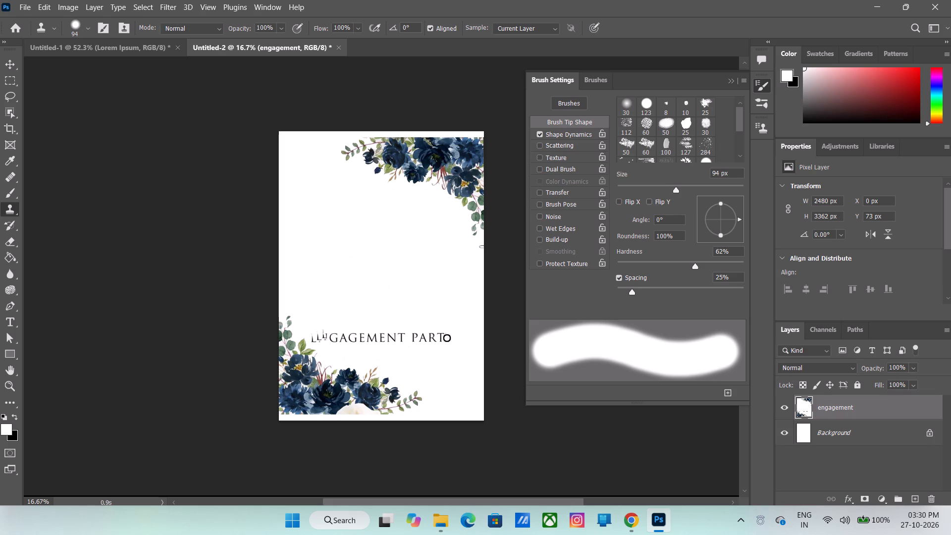
{"action": "double_click", "coordinate": [447, 338]}
{"action": "left_click", "coordinate": [442, 333]}
{"action": "left_click_drag", "start_coordinate": [442, 335], "coordinate": [442, 341]}
{"action": "double_click", "coordinate": [440, 339]}
{"action": "left_click", "coordinate": [440, 336]}
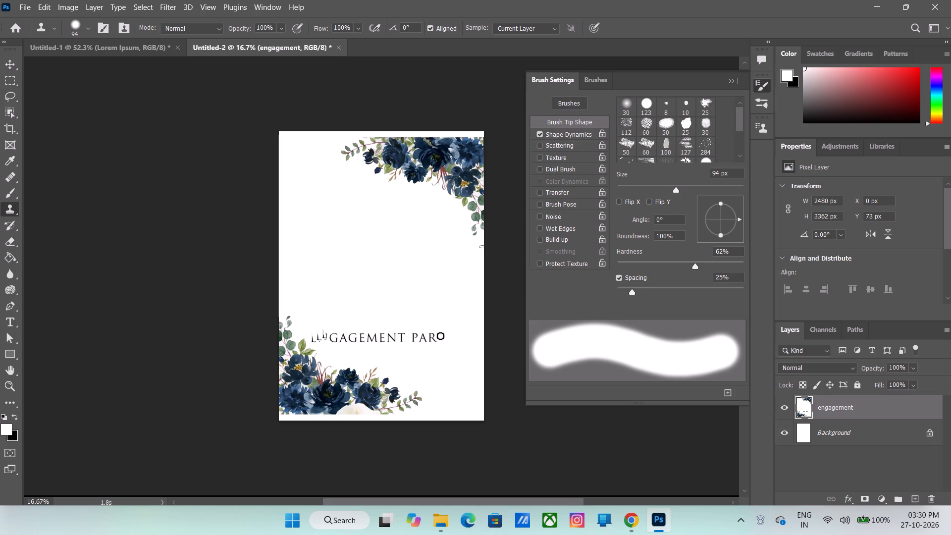
Stamp out the remaining letters P, A and R of PARTY.
{"action": "left_click_drag", "start_coordinate": [435, 335], "coordinate": [429, 340]}
{"action": "left_click", "coordinate": [428, 338]}
{"action": "left_click_drag", "start_coordinate": [436, 334], "coordinate": [438, 340]}
{"action": "left_click", "coordinate": [438, 339]}
{"action": "left_click_drag", "start_coordinate": [433, 337], "coordinate": [432, 342]}
{"action": "left_click", "coordinate": [431, 336]}
{"action": "left_click_drag", "start_coordinate": [428, 332], "coordinate": [423, 339]}
{"action": "left_click_drag", "start_coordinate": [425, 333], "coordinate": [425, 341]}
{"action": "left_click_drag", "start_coordinate": [427, 335], "coordinate": [423, 349]}
{"action": "left_click_drag", "start_coordinate": [425, 332], "coordinate": [421, 344]}
{"action": "left_click_drag", "start_coordinate": [424, 324], "coordinate": [415, 341]}
{"action": "left_click_drag", "start_coordinate": [415, 327], "coordinate": [413, 344]}
{"action": "left_click_drag", "start_coordinate": [418, 332], "coordinate": [410, 344]}
Stamp out the closing letters E, N and T of ENGAGEMENT.
{"action": "left_click_drag", "start_coordinate": [410, 344], "coordinate": [409, 344]}
{"action": "left_click_drag", "start_coordinate": [409, 331], "coordinate": [402, 339]}
{"action": "left_click_drag", "start_coordinate": [400, 322], "coordinate": [396, 346]}
{"action": "left_click_drag", "start_coordinate": [402, 331], "coordinate": [402, 345]}
{"action": "left_click_drag", "start_coordinate": [404, 328], "coordinate": [391, 349]}
{"action": "left_click_drag", "start_coordinate": [395, 329], "coordinate": [395, 347]}
{"action": "left_click_drag", "start_coordinate": [395, 347], "coordinate": [395, 346]}
{"action": "left_click_drag", "start_coordinate": [399, 331], "coordinate": [386, 348]}
{"action": "left_click_drag", "start_coordinate": [390, 330], "coordinate": [390, 341]}
{"action": "left_click_drag", "start_coordinate": [392, 330], "coordinate": [375, 351]}
{"action": "left_click_drag", "start_coordinate": [381, 336], "coordinate": [382, 349]}
Stamp out the M of ENGAGEMENT.
{"action": "left_click_drag", "start_coordinate": [383, 332], "coordinate": [373, 348]}
{"action": "left_click_drag", "start_coordinate": [378, 331], "coordinate": [376, 344]}
{"action": "left_click_drag", "start_coordinate": [379, 331], "coordinate": [367, 350]}
{"action": "left_click_drag", "start_coordinate": [370, 336], "coordinate": [369, 350]}
{"action": "left_click_drag", "start_coordinate": [372, 335], "coordinate": [367, 342]}
Stamp out the letters GAGE in the middle of ENGAGEMENT.
{"action": "left_click_drag", "start_coordinate": [365, 331], "coordinate": [360, 341]}
{"action": "left_click_drag", "start_coordinate": [366, 330], "coordinate": [362, 346]}
{"action": "left_click_drag", "start_coordinate": [365, 334], "coordinate": [359, 344]}
{"action": "left_click_drag", "start_coordinate": [359, 331], "coordinate": [353, 344]}
{"action": "left_click_drag", "start_coordinate": [356, 330], "coordinate": [352, 345]}
{"action": "left_click_drag", "start_coordinate": [353, 335], "coordinate": [350, 345]}
{"action": "left_click_drag", "start_coordinate": [350, 332], "coordinate": [344, 342]}
{"action": "left_click_drag", "start_coordinate": [345, 332], "coordinate": [343, 343]}
{"action": "left_click_drag", "start_coordinate": [344, 329], "coordinate": [336, 346]}
{"action": "left_click_drag", "start_coordinate": [338, 332], "coordinate": [336, 345]}
{"action": "left_click_drag", "start_coordinate": [338, 332], "coordinate": [336, 341]}
{"action": "left_click_drag", "start_coordinate": [337, 328], "coordinate": [328, 340]}
{"action": "left_click_drag", "start_coordinate": [330, 331], "coordinate": [331, 350]}
{"action": "left_click_drag", "start_coordinate": [334, 332], "coordinate": [326, 339]}
Clean up the leftover fragments of the initial E and N of ENGAGEMENT with the Clone Stamp.
{"action": "left_click", "coordinate": [323, 334]}
{"action": "left_click", "coordinate": [329, 330]}
{"action": "left_click", "coordinate": [325, 332]}
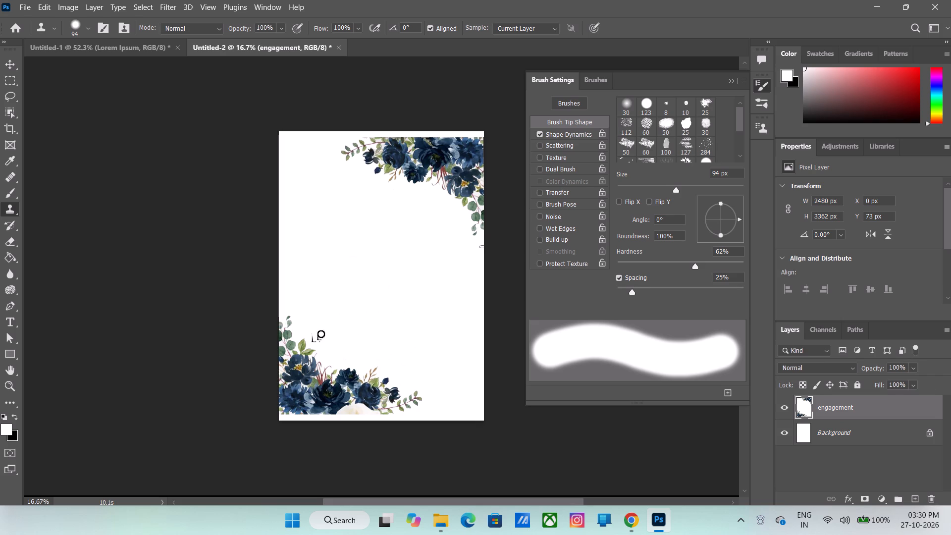
{"action": "left_click", "coordinate": [321, 334]}
{"action": "double_click", "coordinate": [319, 338]}
{"action": "double_click", "coordinate": [319, 342]}
{"action": "left_click", "coordinate": [315, 341]}
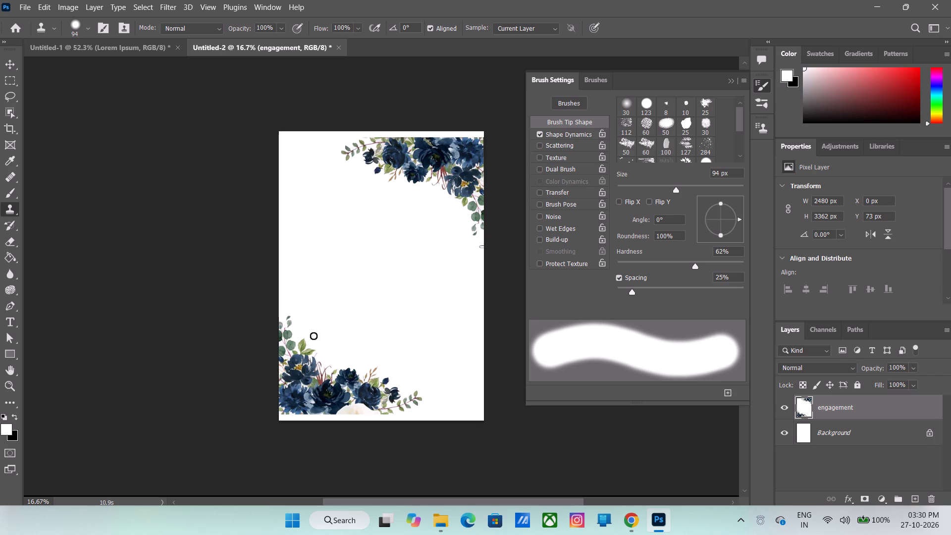
{"action": "left_click", "coordinate": [314, 336]}
{"action": "left_click_drag", "start_coordinate": [319, 331], "coordinate": [319, 336]}
{"action": "double_click", "coordinate": [383, 325]}
{"action": "left_click", "coordinate": [370, 329]}
Crop the canvas to the floral design, trimming the blank white strips above and below it.
{"action": "left_click", "coordinate": [10, 130]}
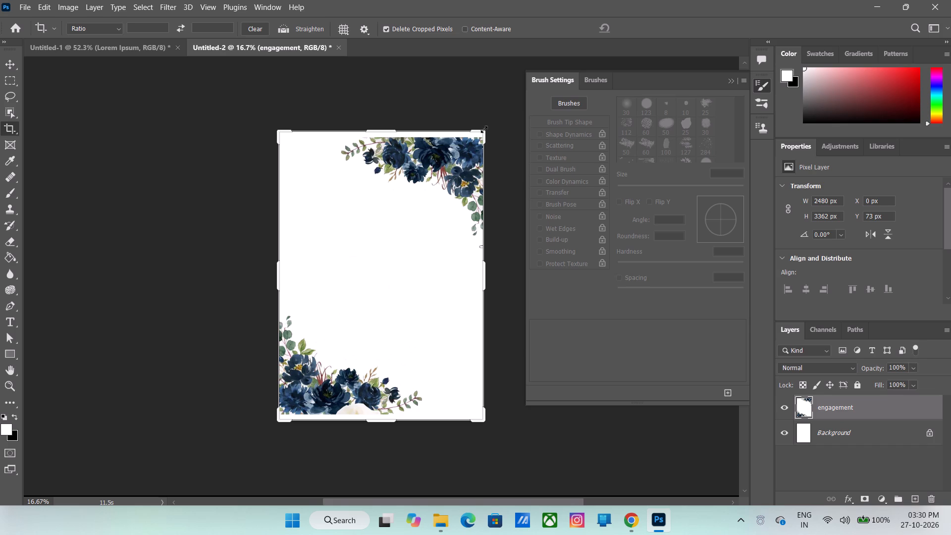
{"action": "left_click", "coordinate": [484, 129]}
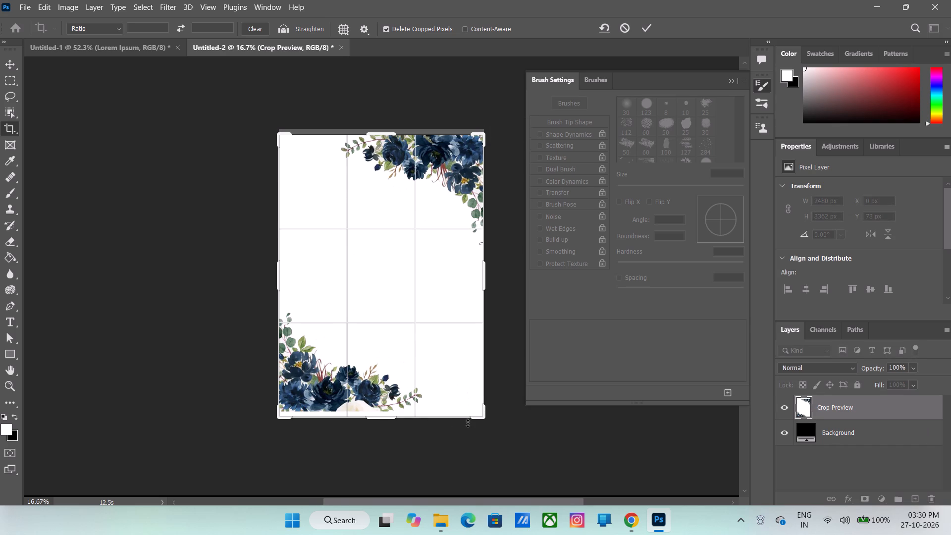
{"action": "left_click_drag", "start_coordinate": [489, 418], "coordinate": [488, 414]}
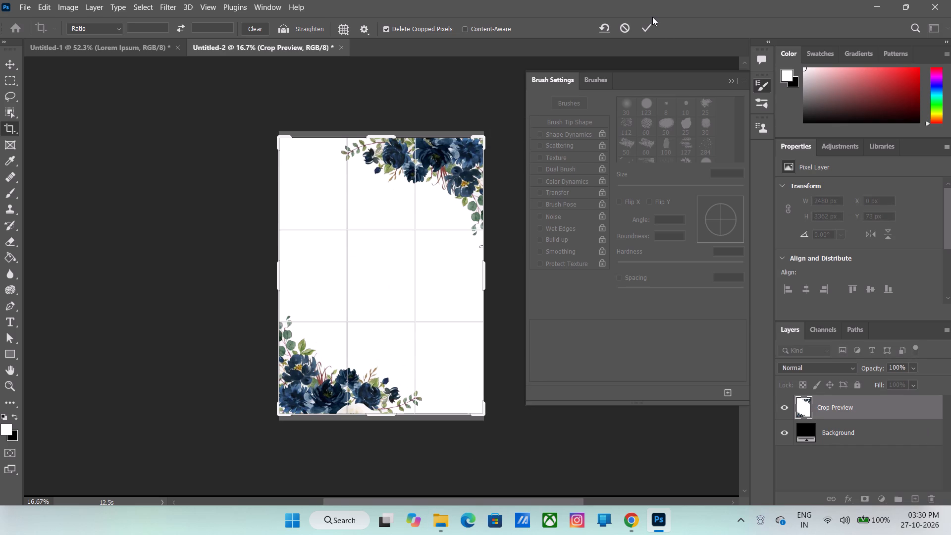
{"action": "left_click", "coordinate": [651, 20]}
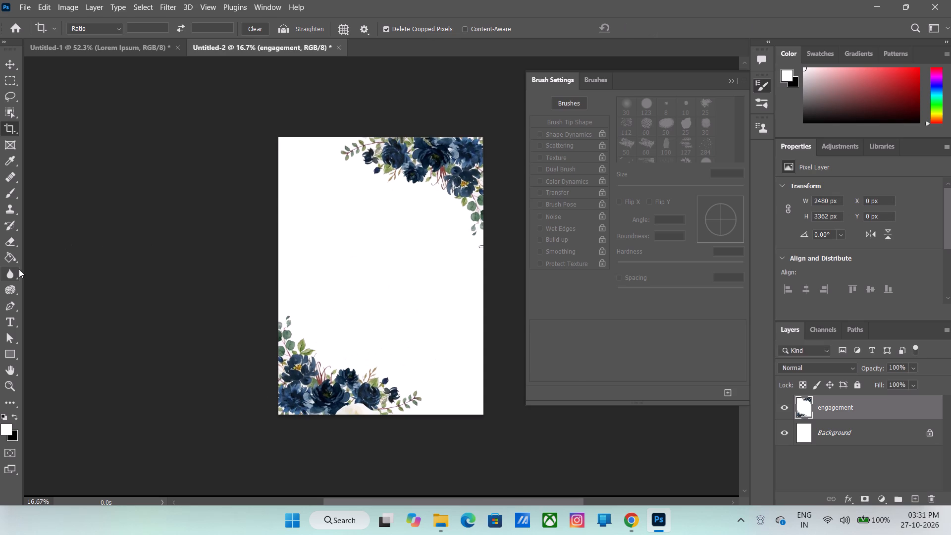
Start a text line in the blank area below the top flowers and set its font to Script MT Bold.
{"action": "left_click", "coordinate": [7, 322]}
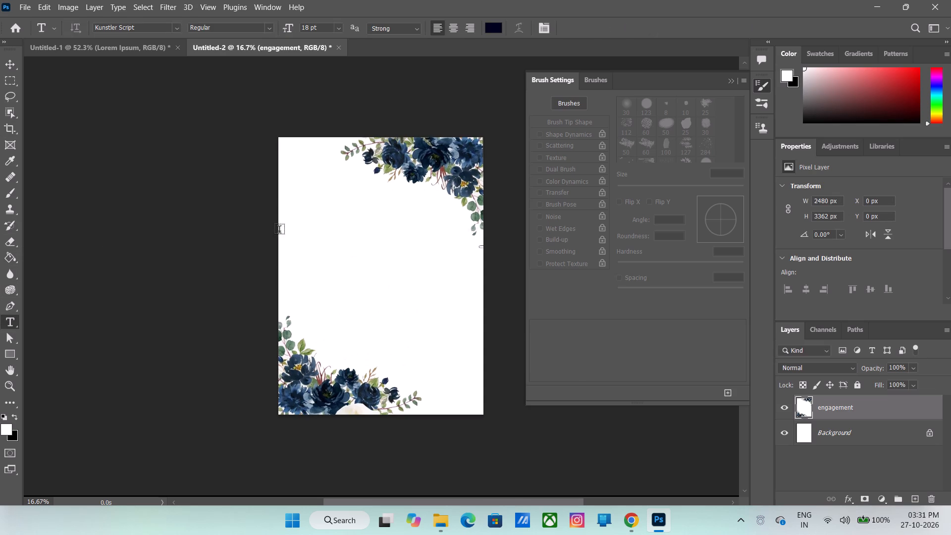
{"action": "left_click", "coordinate": [329, 208]}
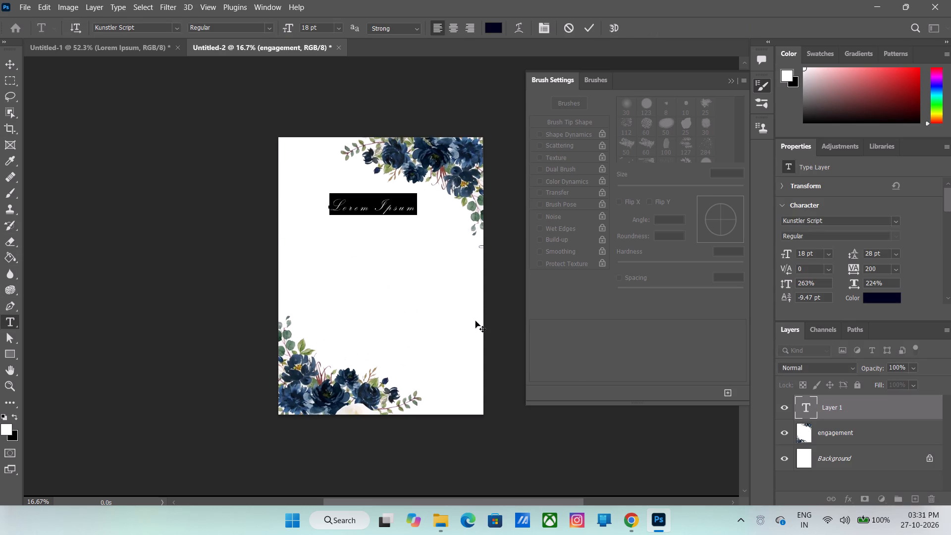
{"action": "left_click", "coordinate": [894, 223]}
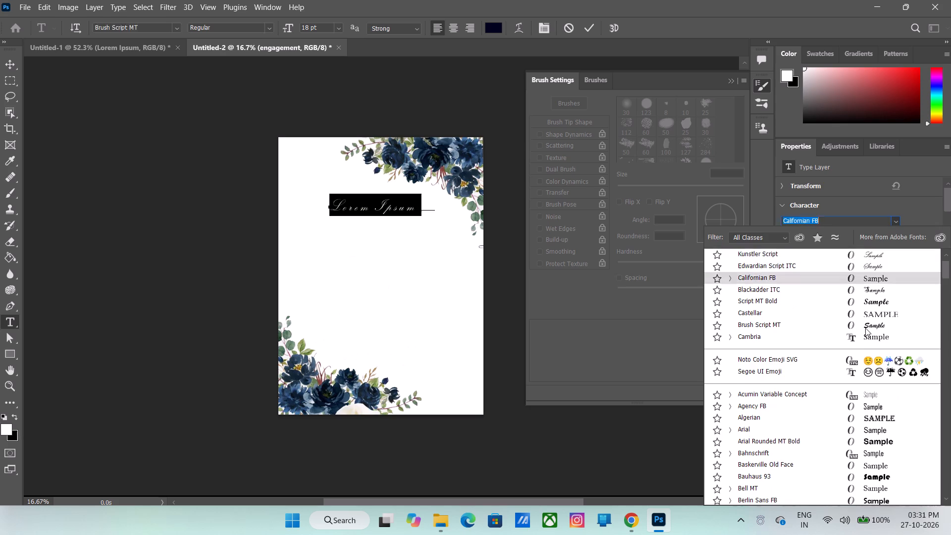
{"action": "scroll", "coordinate": [876, 334], "scroll_direction": "down", "scroll_amount": 3}
{"action": "scroll", "coordinate": [874, 376], "scroll_direction": "down", "scroll_amount": 11}
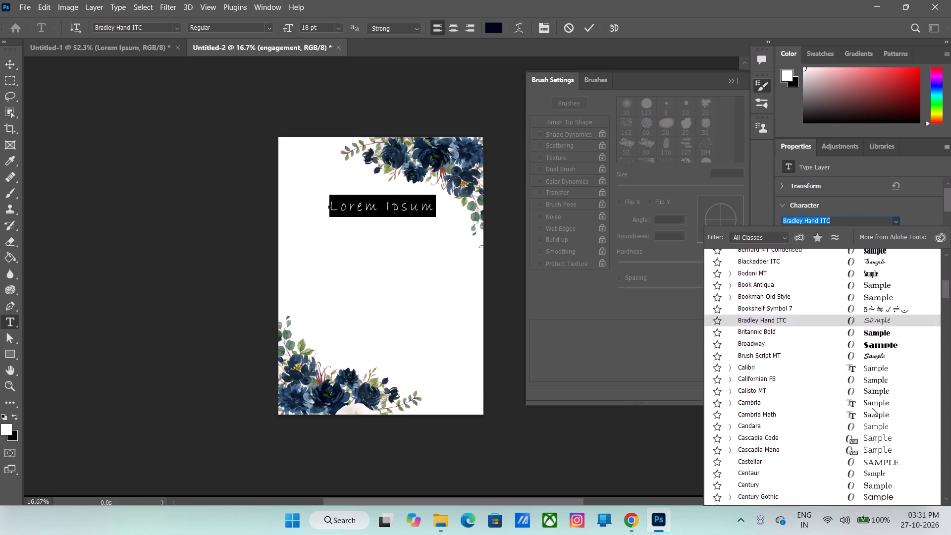
{"action": "scroll", "coordinate": [872, 408], "scroll_direction": "down", "scroll_amount": 20}
{"action": "scroll", "coordinate": [872, 408], "scroll_direction": "down", "scroll_amount": 16}
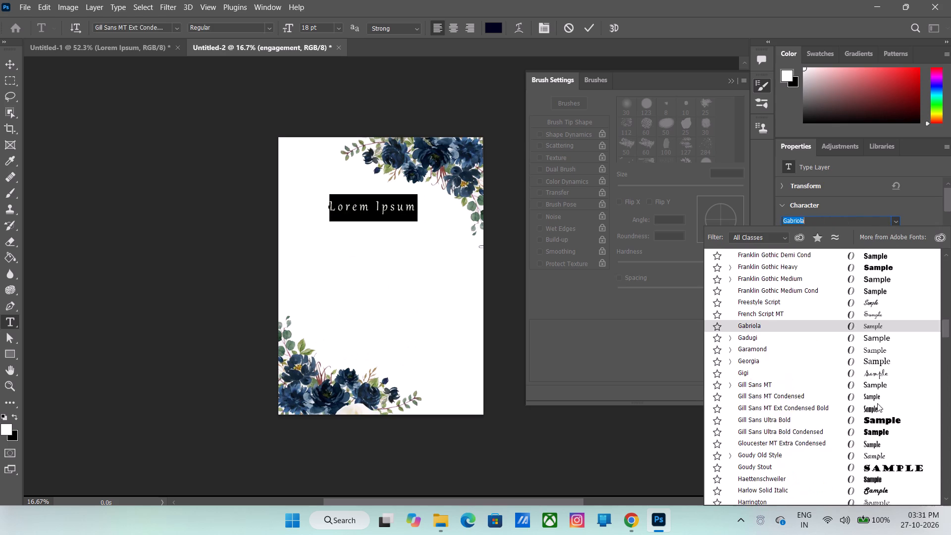
{"action": "scroll", "coordinate": [877, 403], "scroll_direction": "down", "scroll_amount": 17}
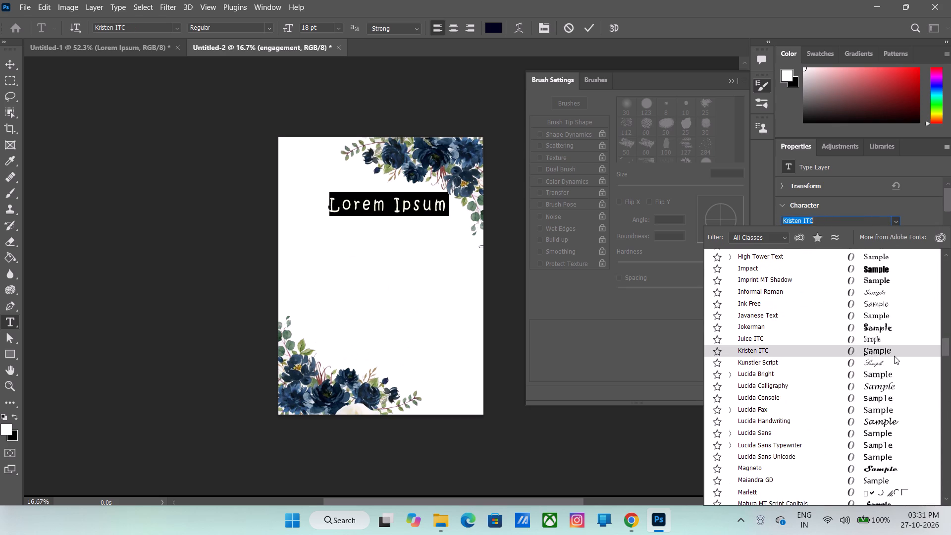
{"action": "scroll", "coordinate": [878, 469], "scroll_direction": "down", "scroll_amount": 6}
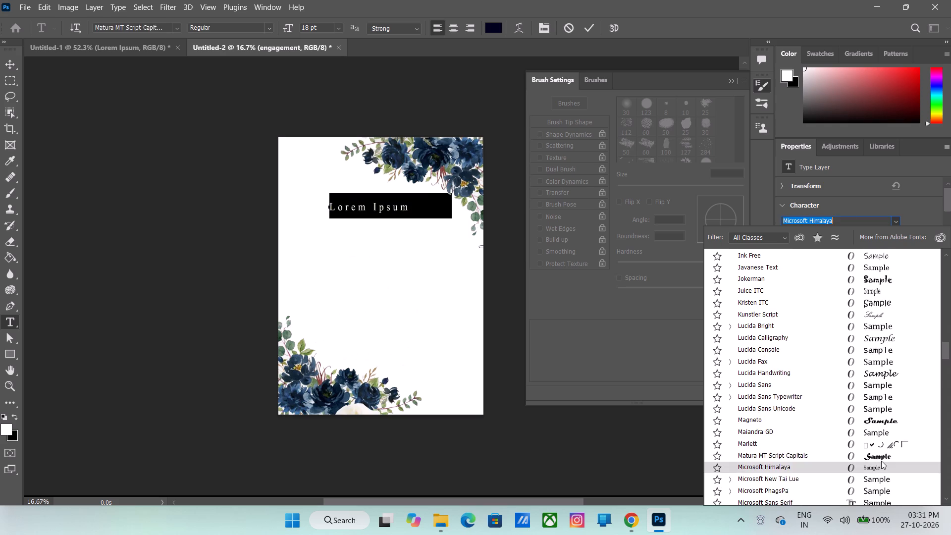
{"action": "scroll", "coordinate": [881, 461], "scroll_direction": "down", "scroll_amount": 8}
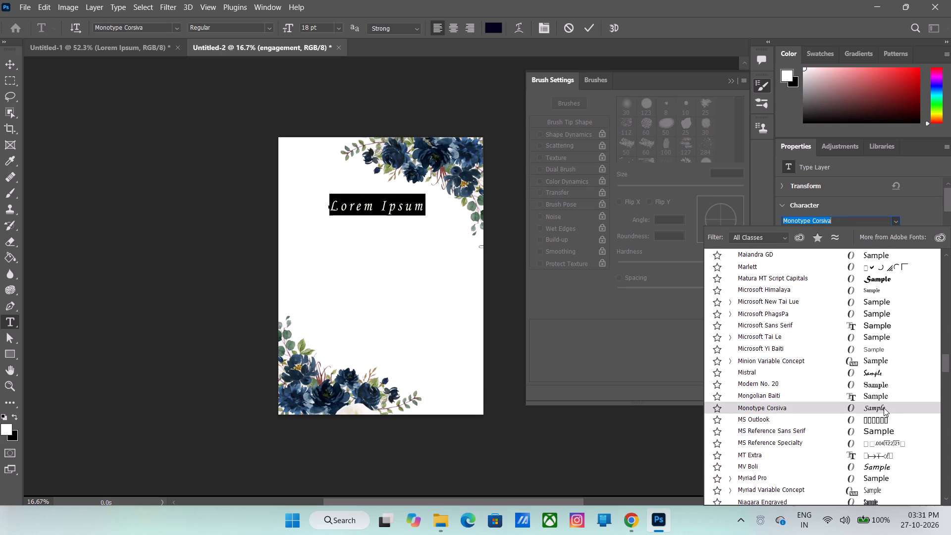
{"action": "scroll", "coordinate": [884, 409], "scroll_direction": "down", "scroll_amount": 2}
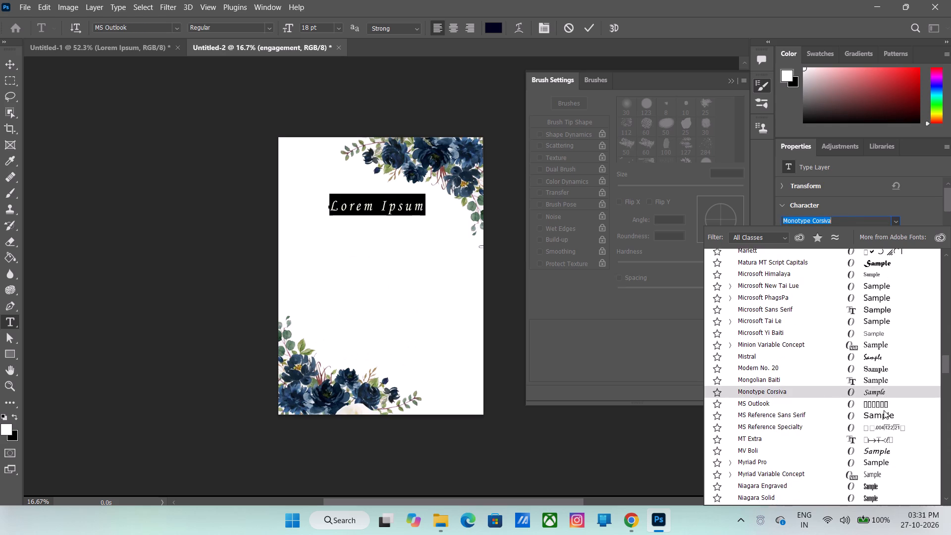
{"action": "scroll", "coordinate": [884, 410], "scroll_direction": "down", "scroll_amount": 10}
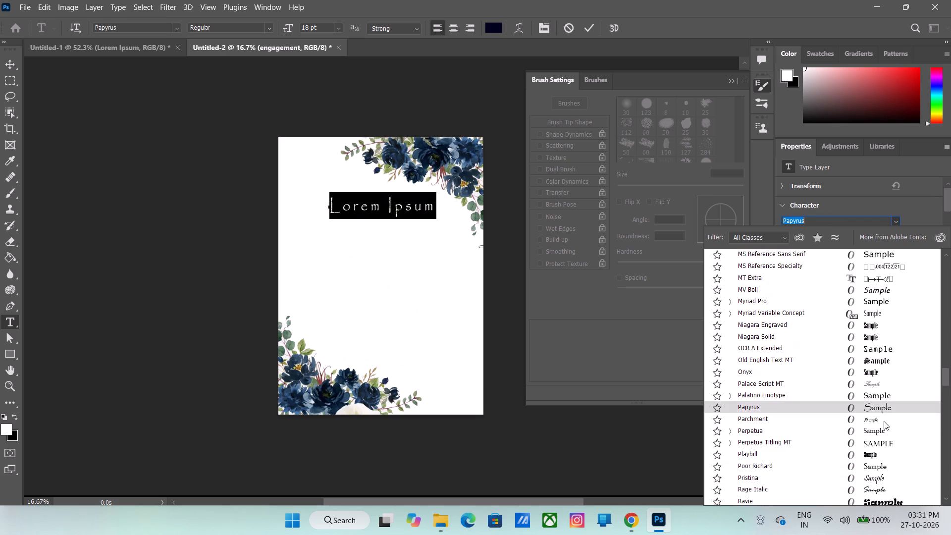
{"action": "scroll", "coordinate": [884, 421], "scroll_direction": "down", "scroll_amount": 12}
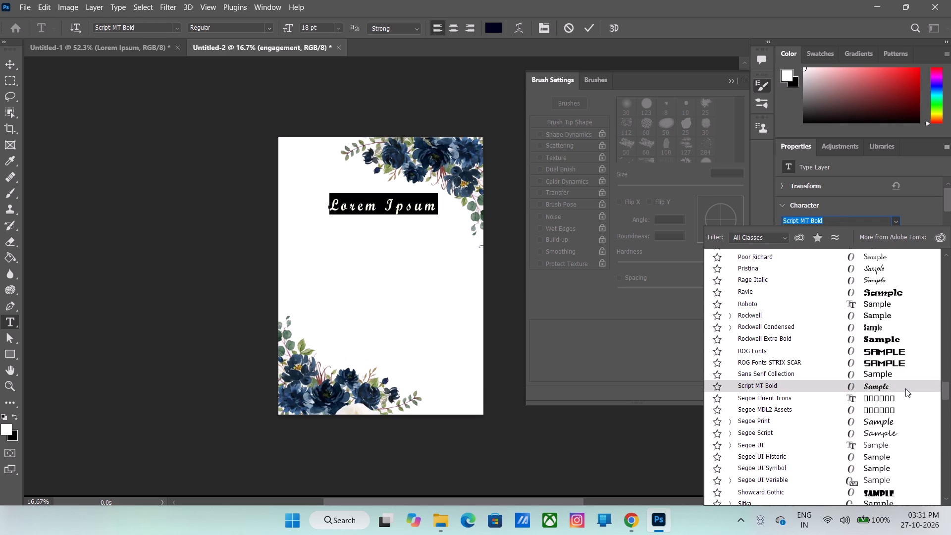
{"action": "left_click", "coordinate": [905, 388]}
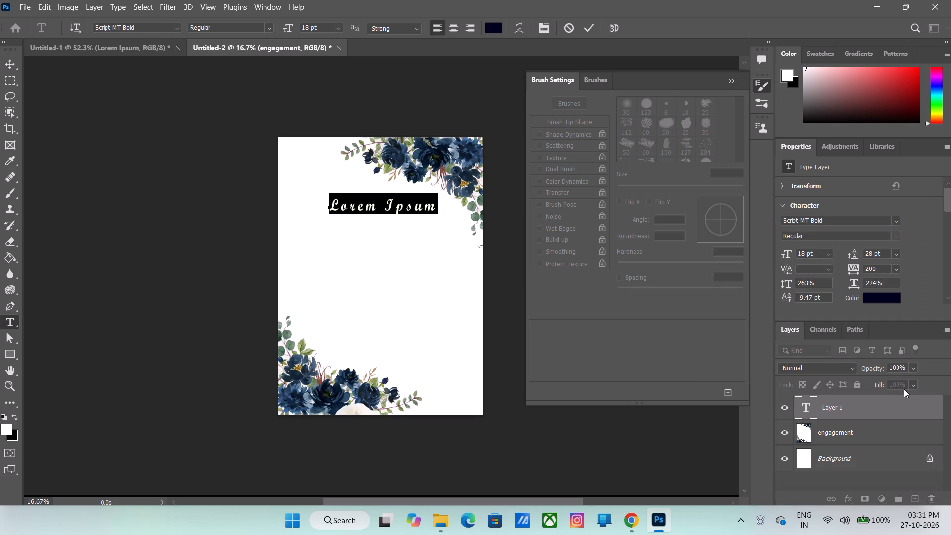
Replace the placeholder text with "welcome".
{"action": "key", "text": "BackSpace"}
{"action": "type", "text": "we"}
{"action": "key", "text": "l"}
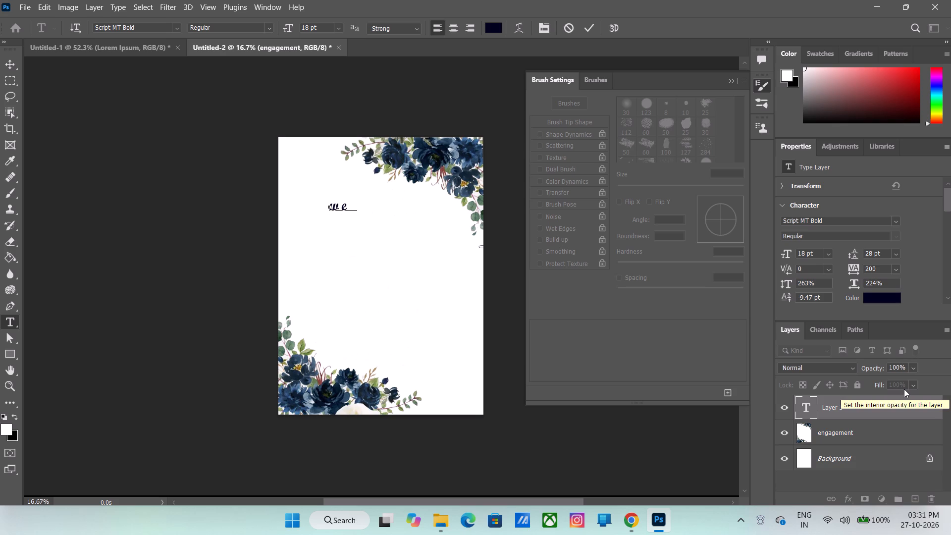
{"action": "type", "text": "con"}
{"action": "key", "text": "BackSpace"}
{"action": "type", "text": "me"}
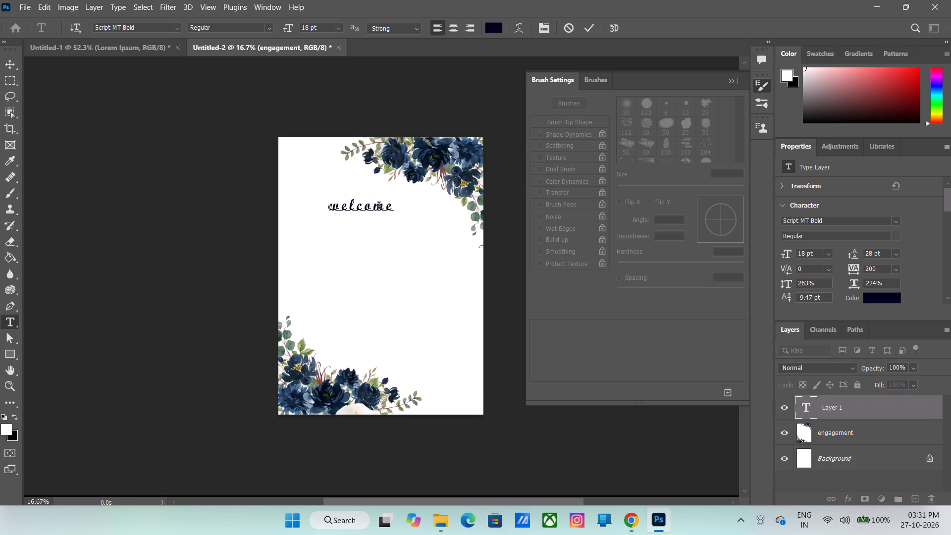
Set the size of the whole word "welcome" to 30 pt.
{"action": "left_click_drag", "start_coordinate": [391, 207], "coordinate": [332, 201]}
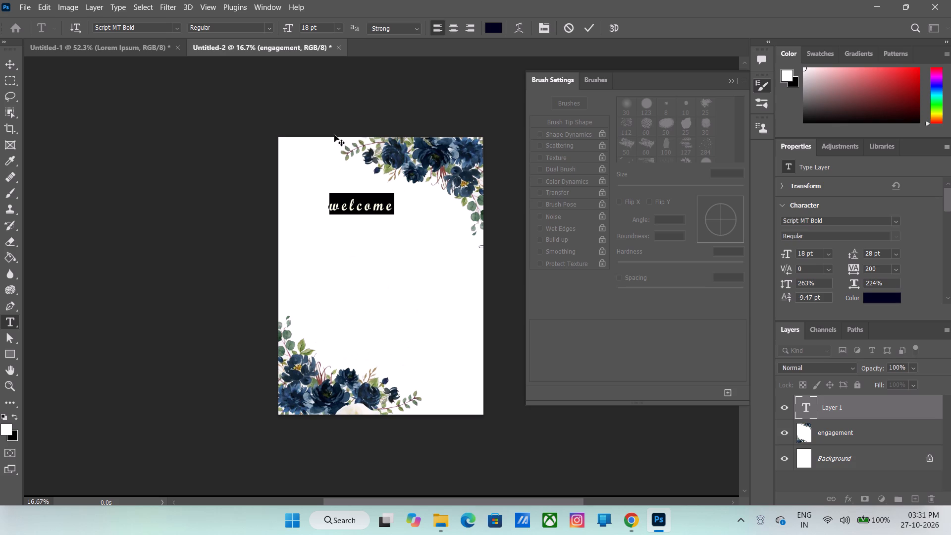
{"action": "left_click", "coordinate": [337, 26]}
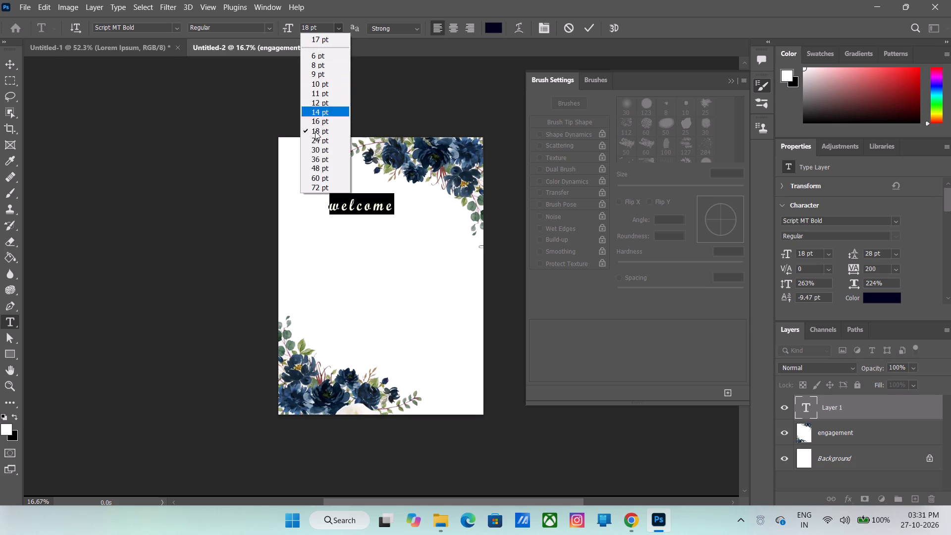
{"action": "left_click", "coordinate": [319, 150]}
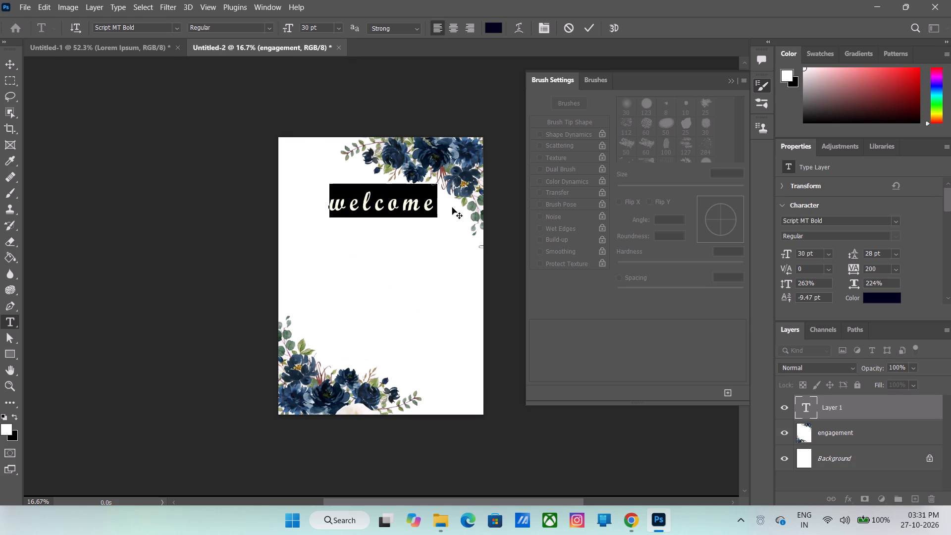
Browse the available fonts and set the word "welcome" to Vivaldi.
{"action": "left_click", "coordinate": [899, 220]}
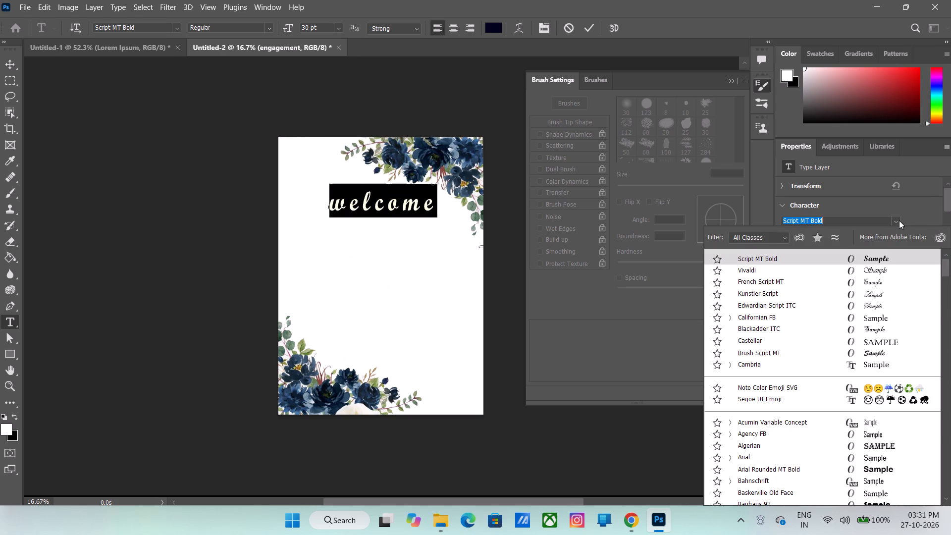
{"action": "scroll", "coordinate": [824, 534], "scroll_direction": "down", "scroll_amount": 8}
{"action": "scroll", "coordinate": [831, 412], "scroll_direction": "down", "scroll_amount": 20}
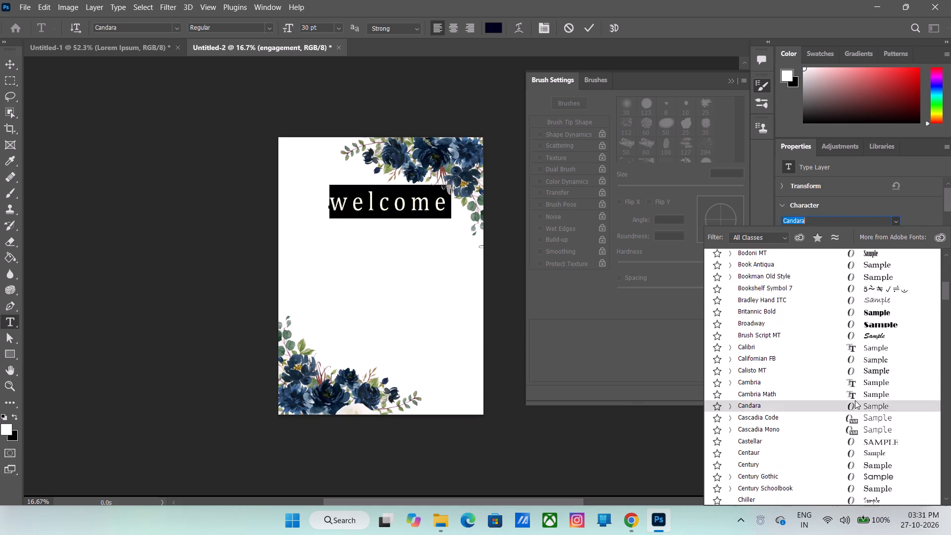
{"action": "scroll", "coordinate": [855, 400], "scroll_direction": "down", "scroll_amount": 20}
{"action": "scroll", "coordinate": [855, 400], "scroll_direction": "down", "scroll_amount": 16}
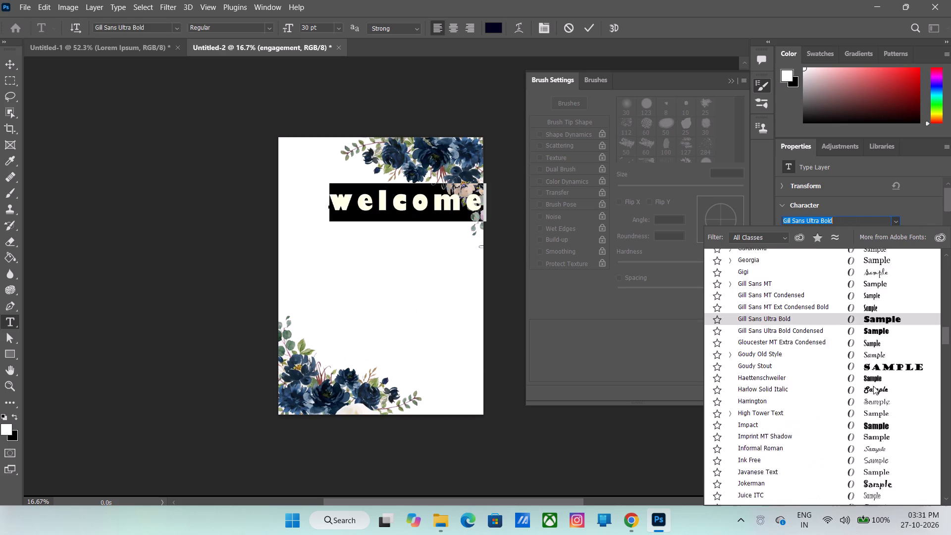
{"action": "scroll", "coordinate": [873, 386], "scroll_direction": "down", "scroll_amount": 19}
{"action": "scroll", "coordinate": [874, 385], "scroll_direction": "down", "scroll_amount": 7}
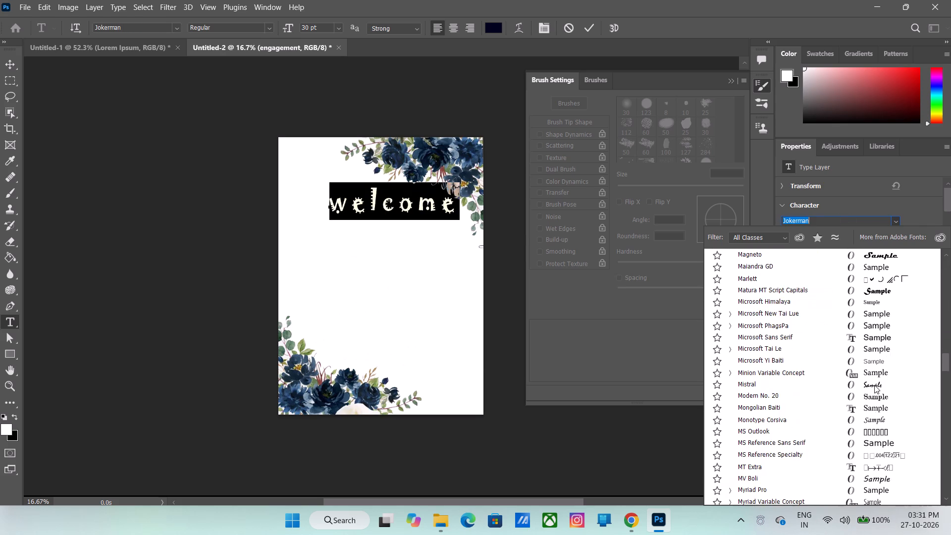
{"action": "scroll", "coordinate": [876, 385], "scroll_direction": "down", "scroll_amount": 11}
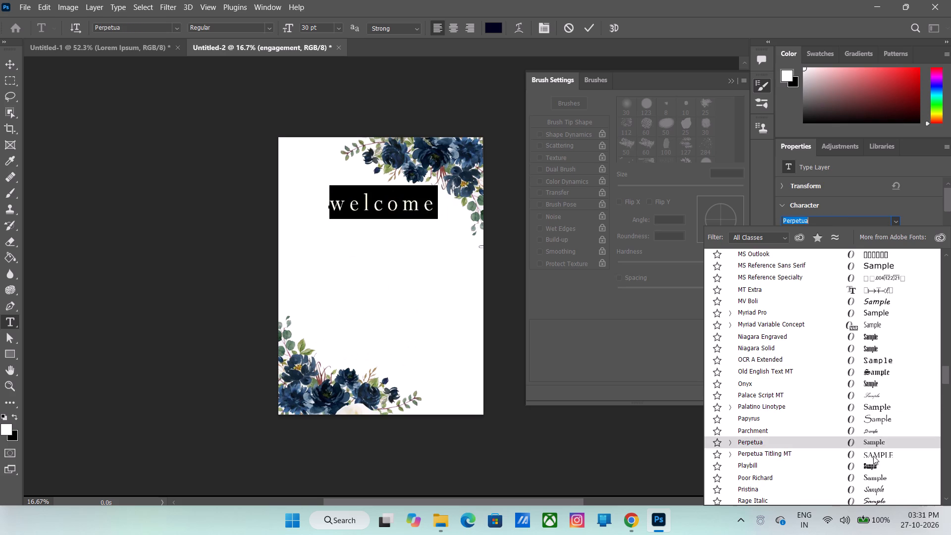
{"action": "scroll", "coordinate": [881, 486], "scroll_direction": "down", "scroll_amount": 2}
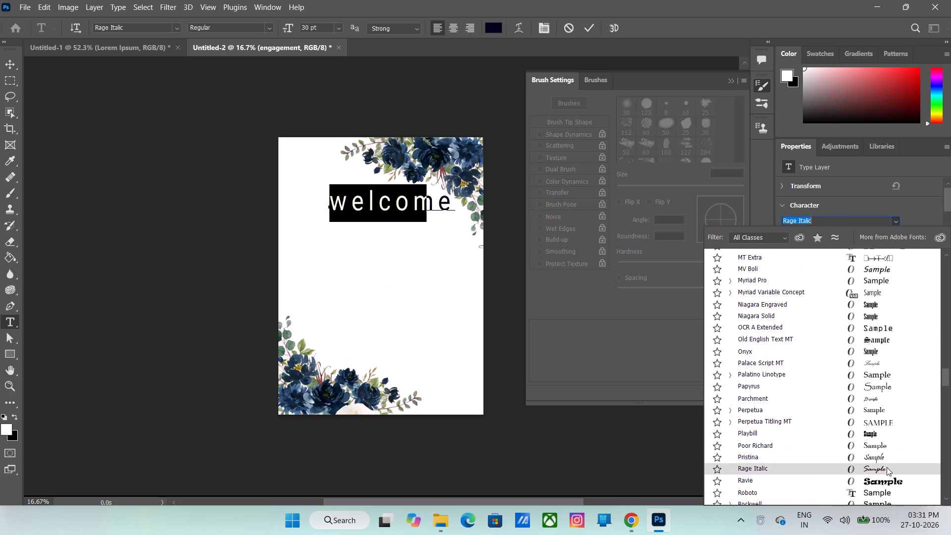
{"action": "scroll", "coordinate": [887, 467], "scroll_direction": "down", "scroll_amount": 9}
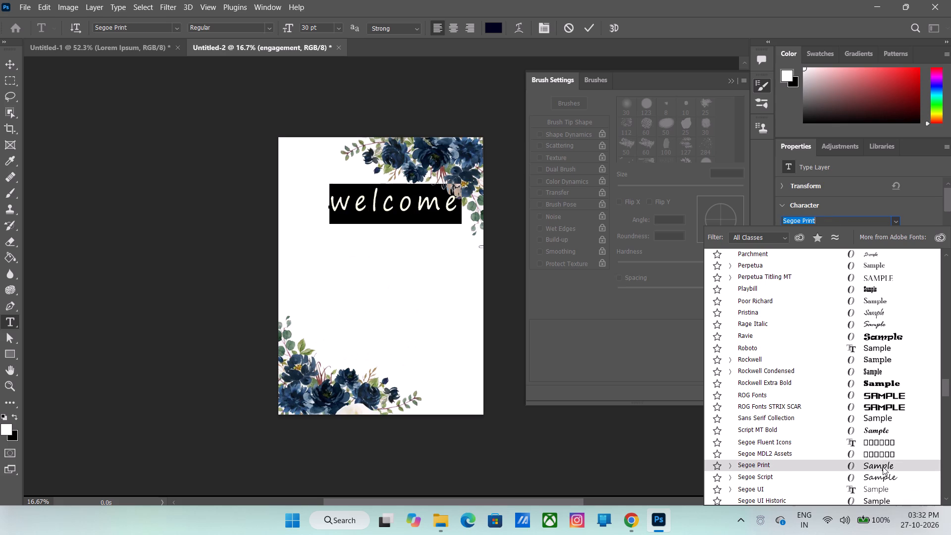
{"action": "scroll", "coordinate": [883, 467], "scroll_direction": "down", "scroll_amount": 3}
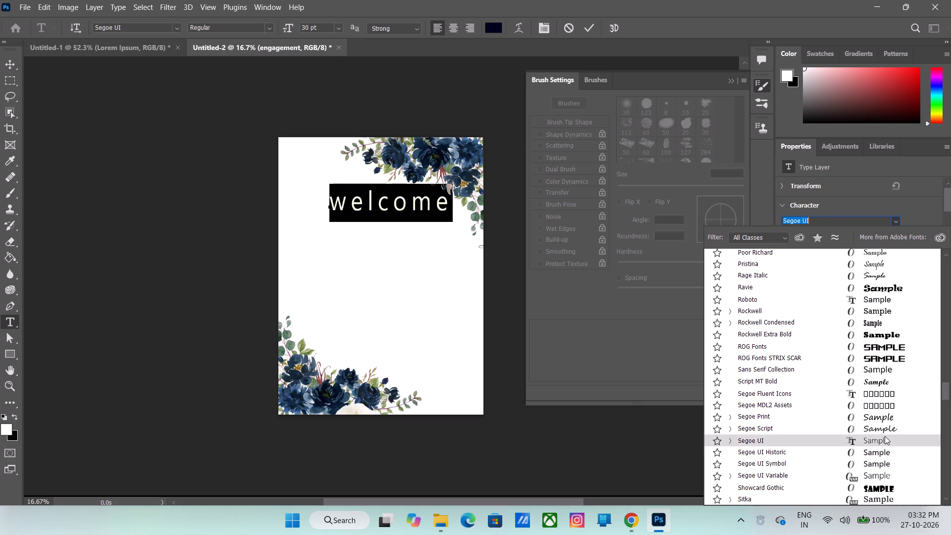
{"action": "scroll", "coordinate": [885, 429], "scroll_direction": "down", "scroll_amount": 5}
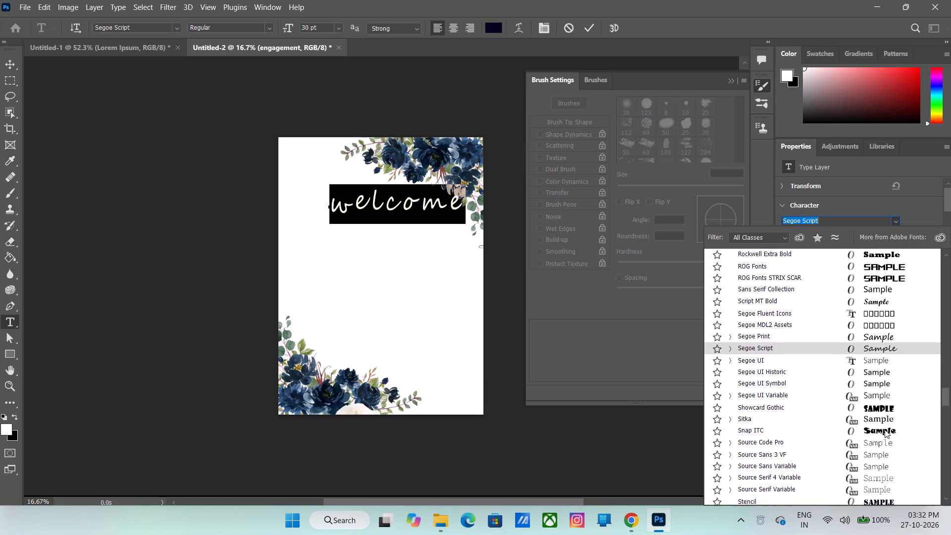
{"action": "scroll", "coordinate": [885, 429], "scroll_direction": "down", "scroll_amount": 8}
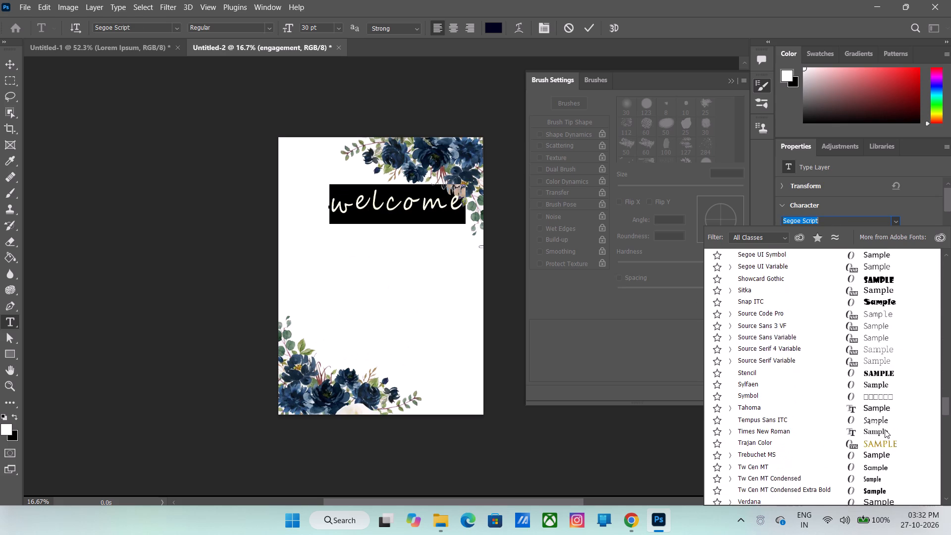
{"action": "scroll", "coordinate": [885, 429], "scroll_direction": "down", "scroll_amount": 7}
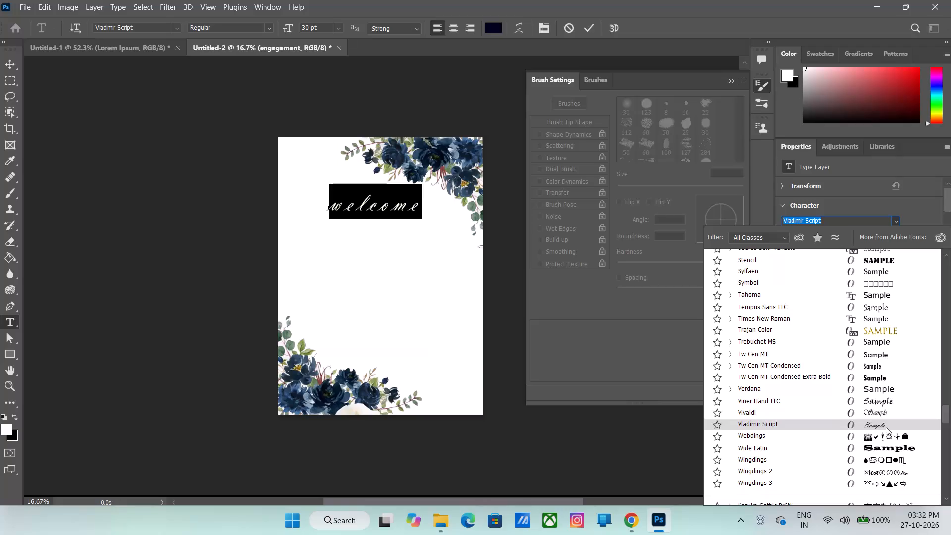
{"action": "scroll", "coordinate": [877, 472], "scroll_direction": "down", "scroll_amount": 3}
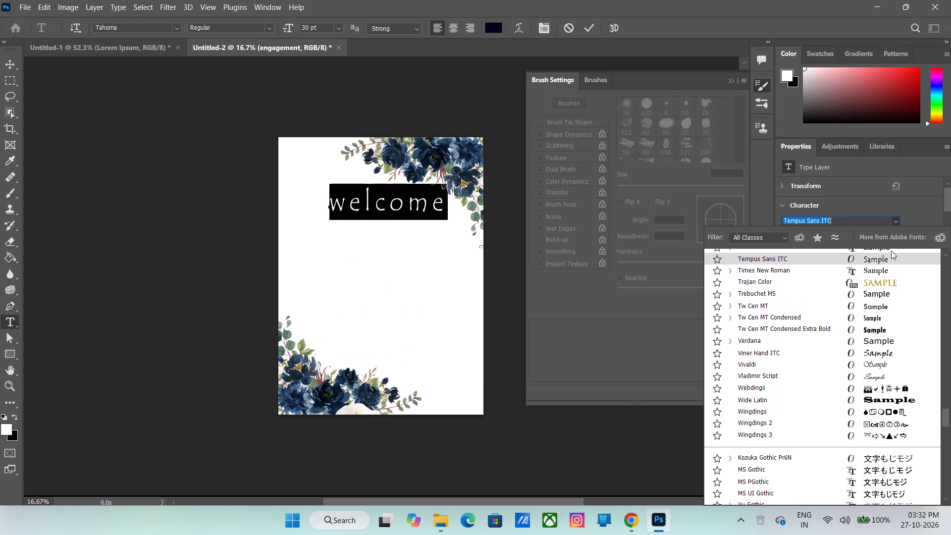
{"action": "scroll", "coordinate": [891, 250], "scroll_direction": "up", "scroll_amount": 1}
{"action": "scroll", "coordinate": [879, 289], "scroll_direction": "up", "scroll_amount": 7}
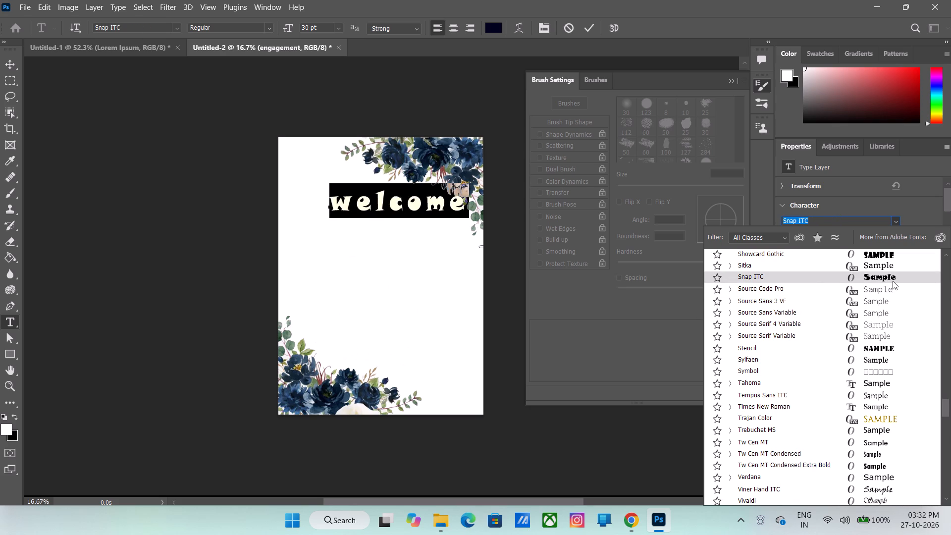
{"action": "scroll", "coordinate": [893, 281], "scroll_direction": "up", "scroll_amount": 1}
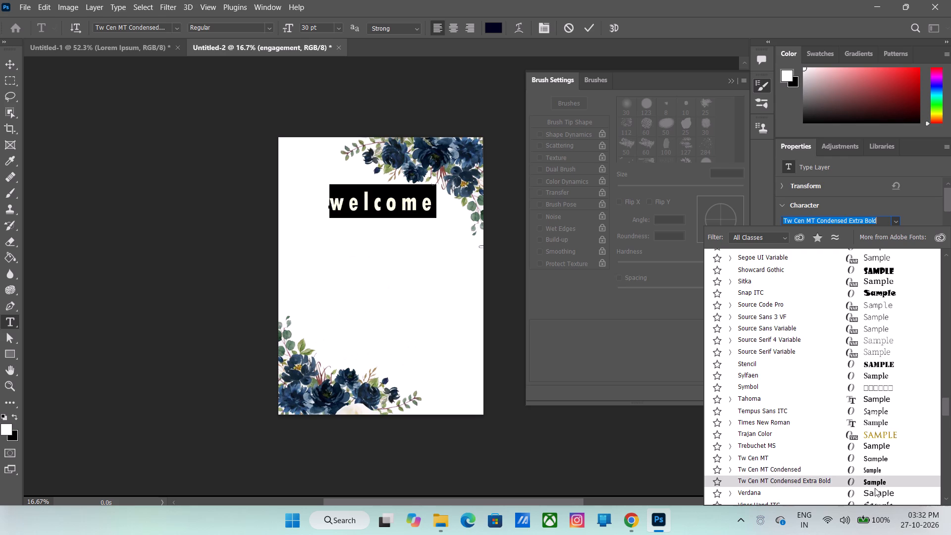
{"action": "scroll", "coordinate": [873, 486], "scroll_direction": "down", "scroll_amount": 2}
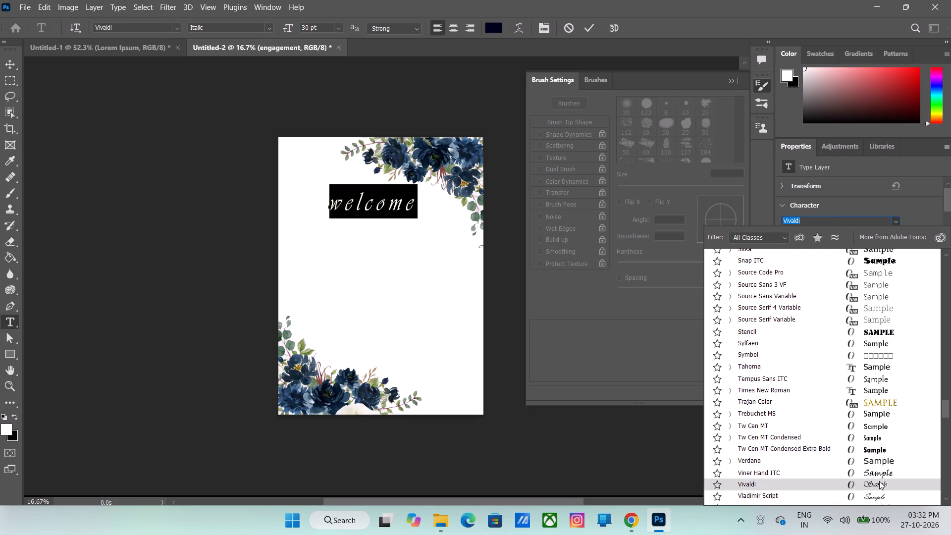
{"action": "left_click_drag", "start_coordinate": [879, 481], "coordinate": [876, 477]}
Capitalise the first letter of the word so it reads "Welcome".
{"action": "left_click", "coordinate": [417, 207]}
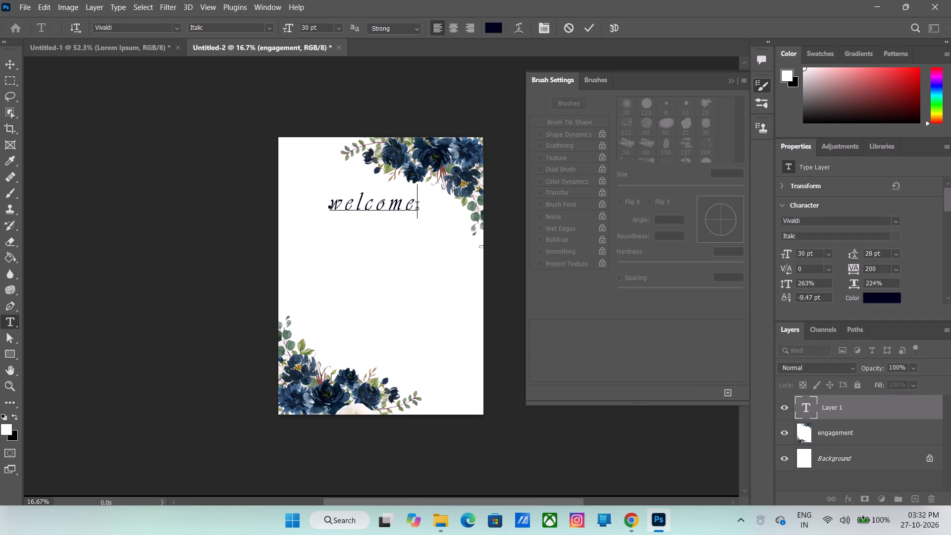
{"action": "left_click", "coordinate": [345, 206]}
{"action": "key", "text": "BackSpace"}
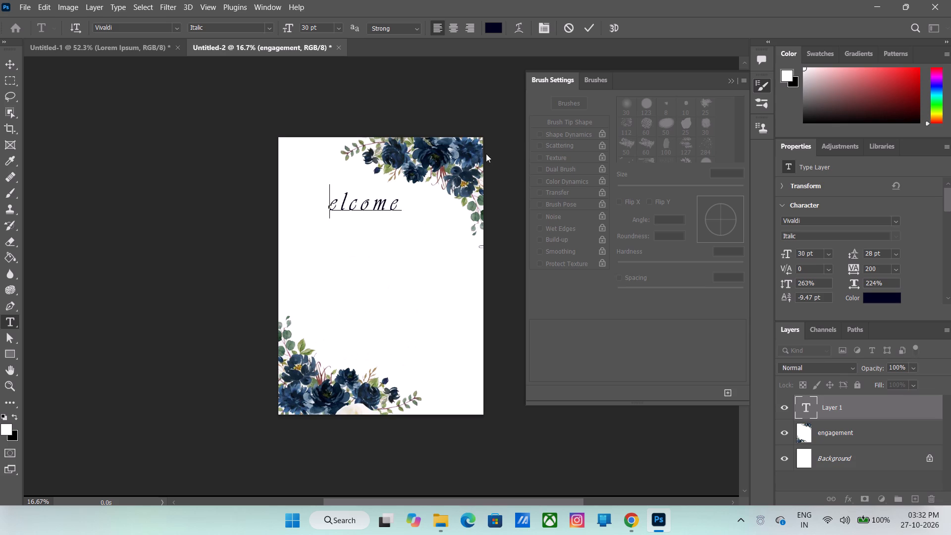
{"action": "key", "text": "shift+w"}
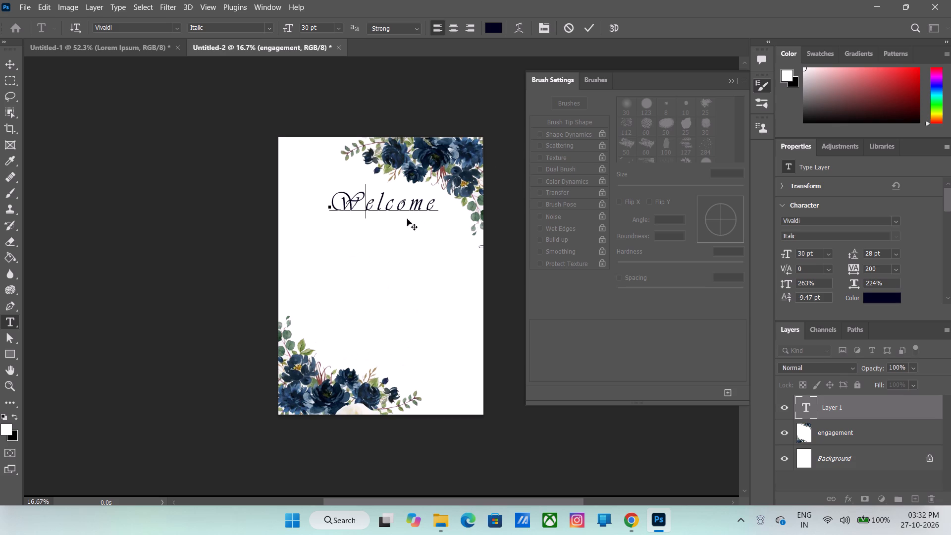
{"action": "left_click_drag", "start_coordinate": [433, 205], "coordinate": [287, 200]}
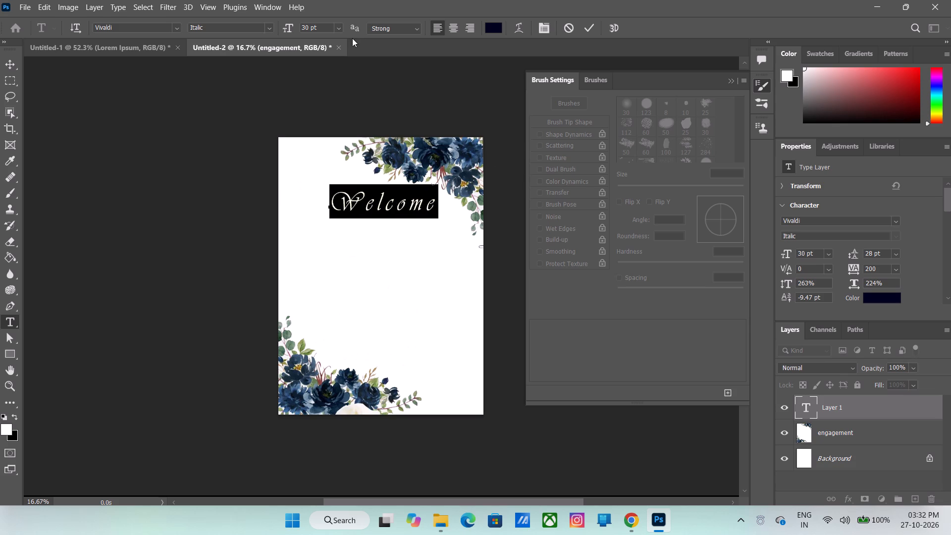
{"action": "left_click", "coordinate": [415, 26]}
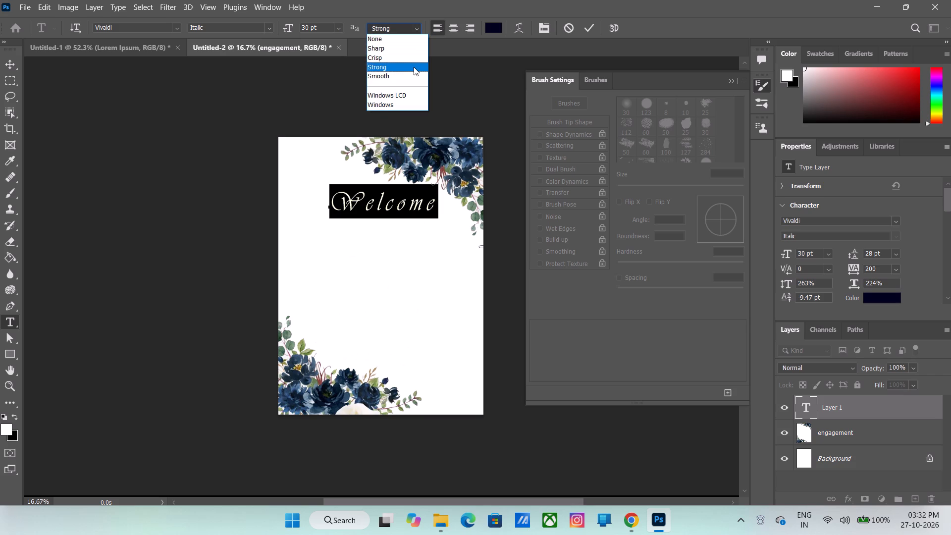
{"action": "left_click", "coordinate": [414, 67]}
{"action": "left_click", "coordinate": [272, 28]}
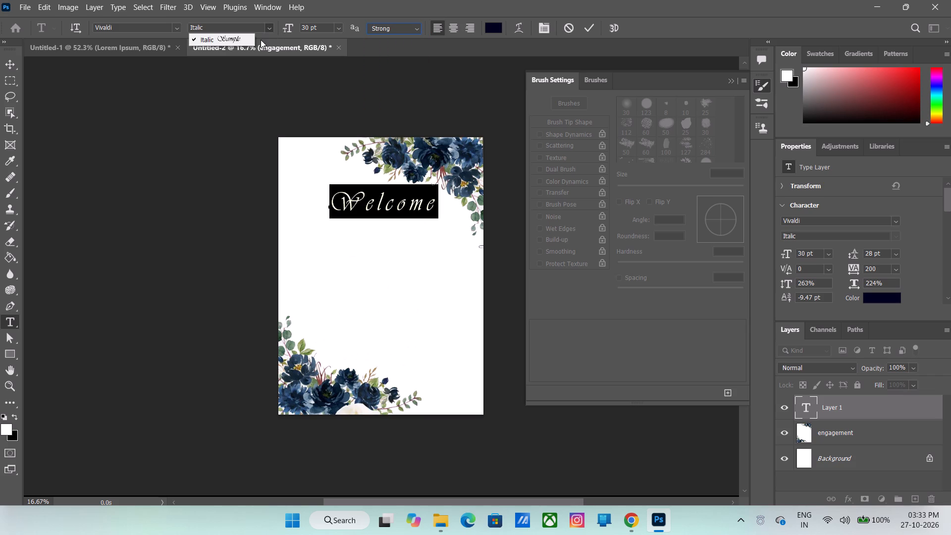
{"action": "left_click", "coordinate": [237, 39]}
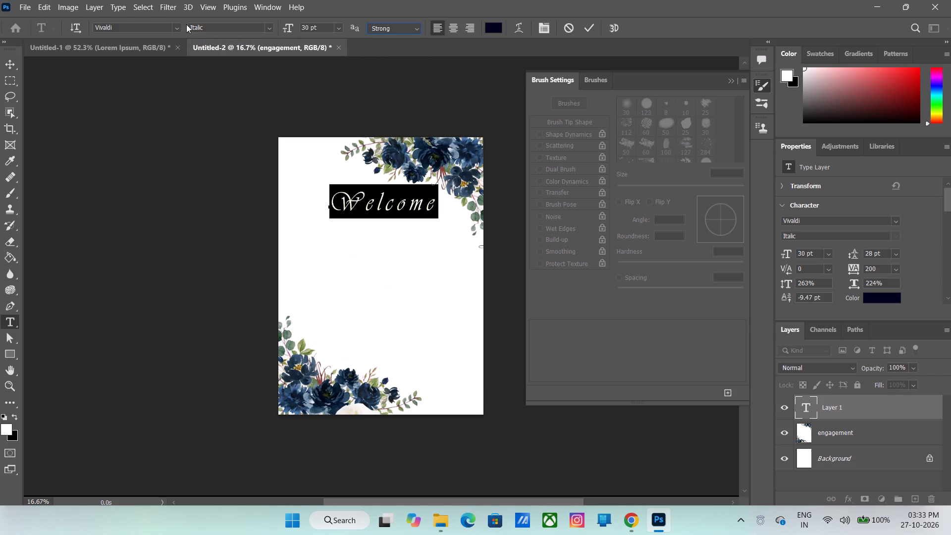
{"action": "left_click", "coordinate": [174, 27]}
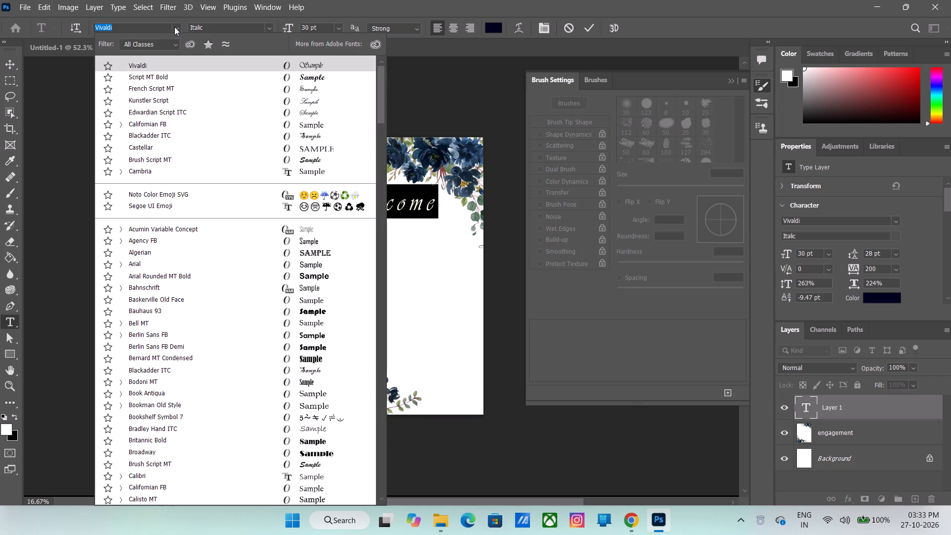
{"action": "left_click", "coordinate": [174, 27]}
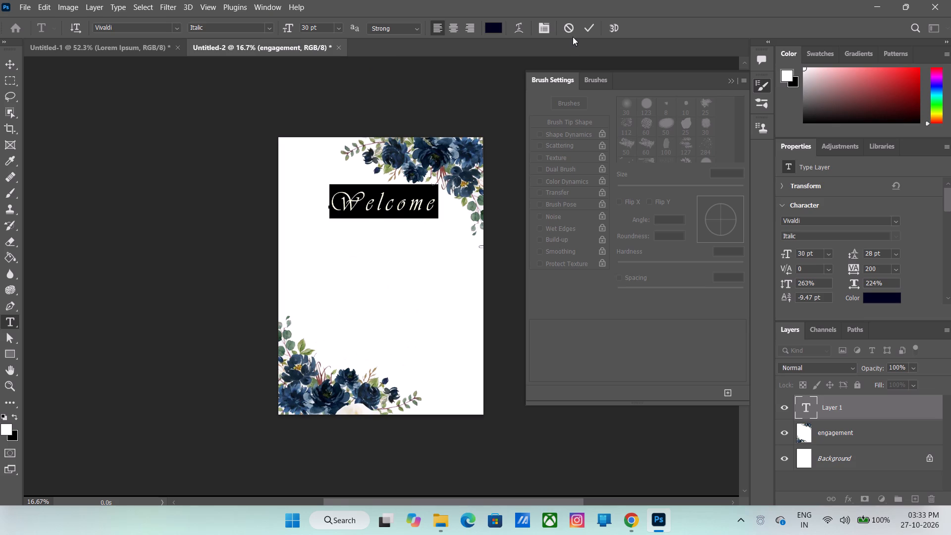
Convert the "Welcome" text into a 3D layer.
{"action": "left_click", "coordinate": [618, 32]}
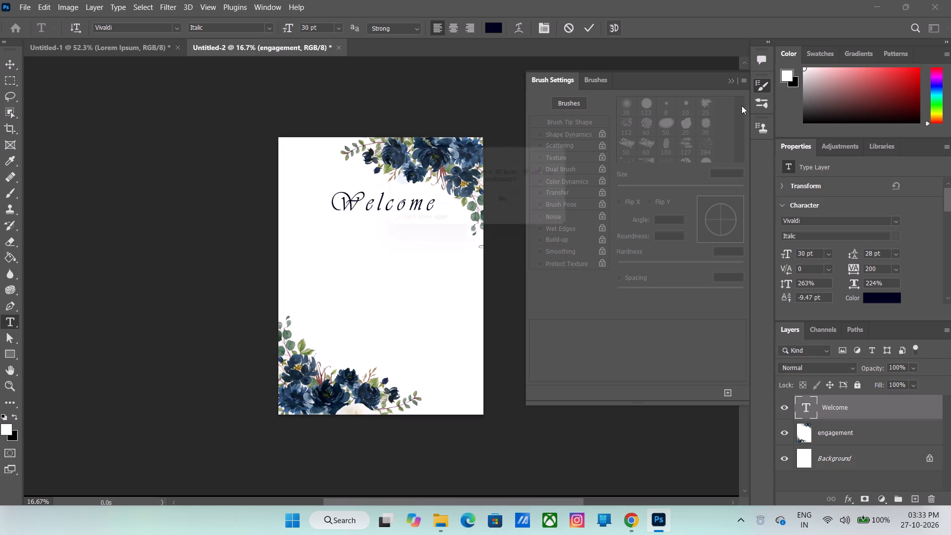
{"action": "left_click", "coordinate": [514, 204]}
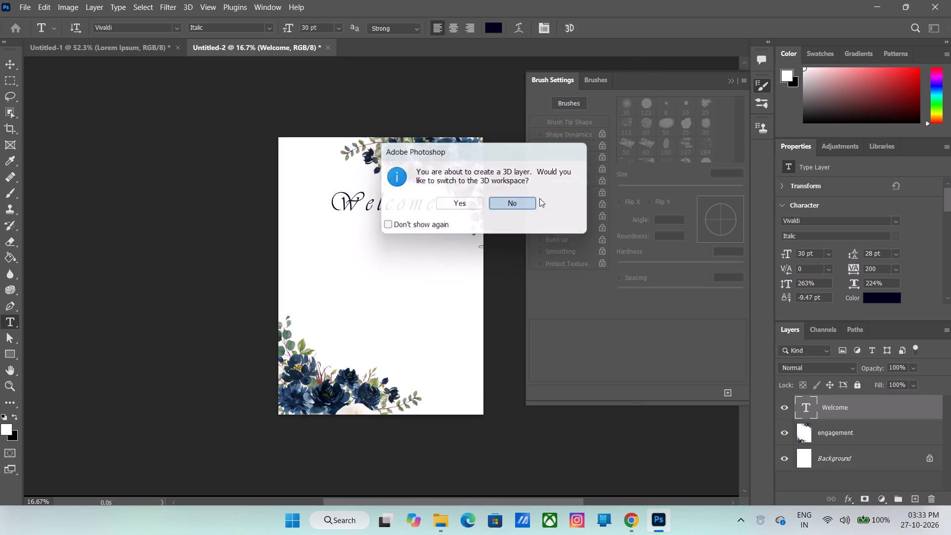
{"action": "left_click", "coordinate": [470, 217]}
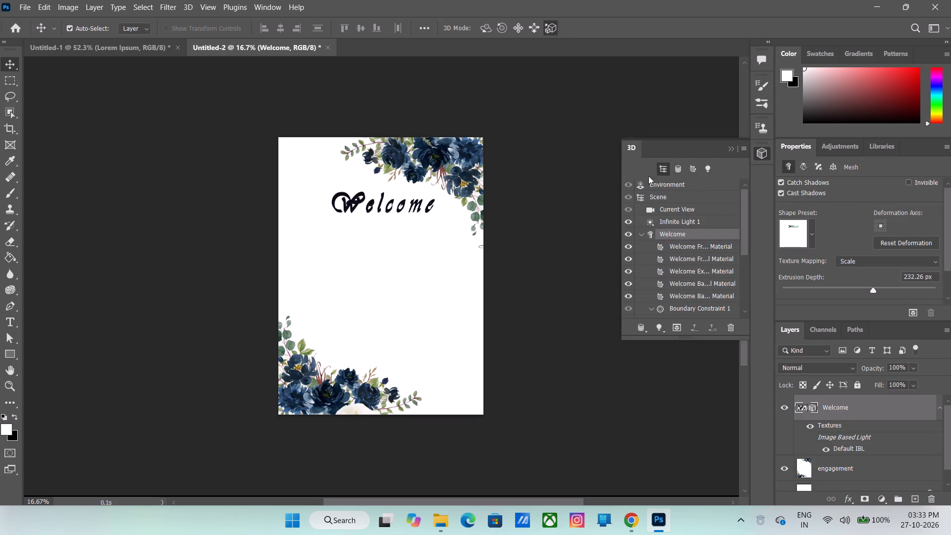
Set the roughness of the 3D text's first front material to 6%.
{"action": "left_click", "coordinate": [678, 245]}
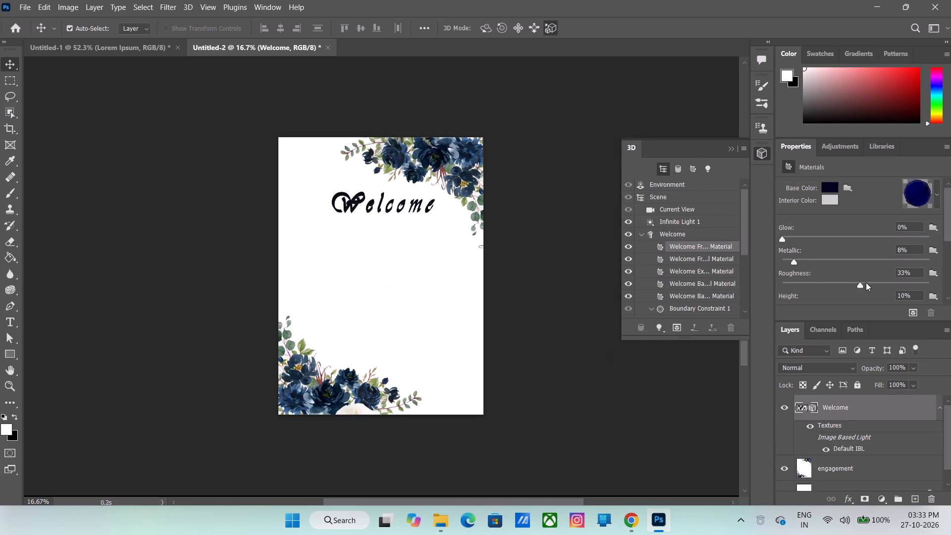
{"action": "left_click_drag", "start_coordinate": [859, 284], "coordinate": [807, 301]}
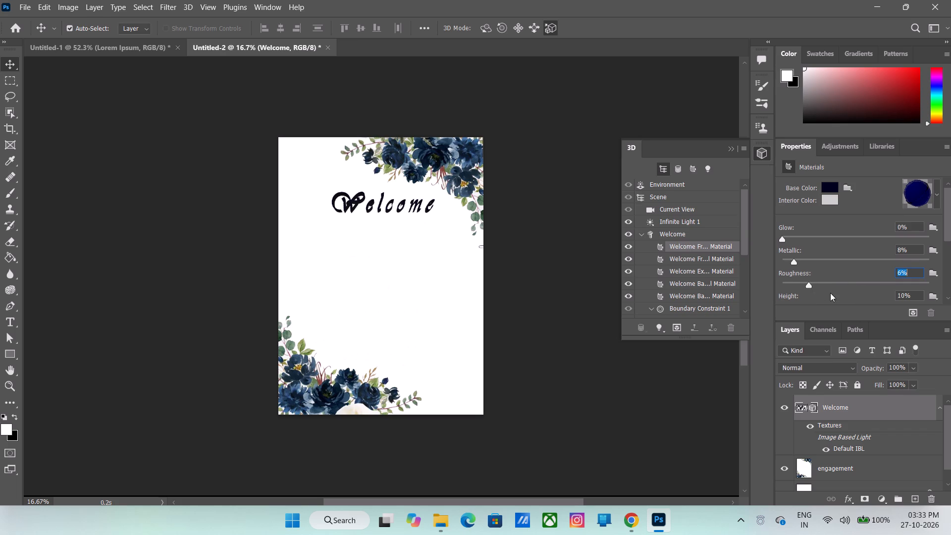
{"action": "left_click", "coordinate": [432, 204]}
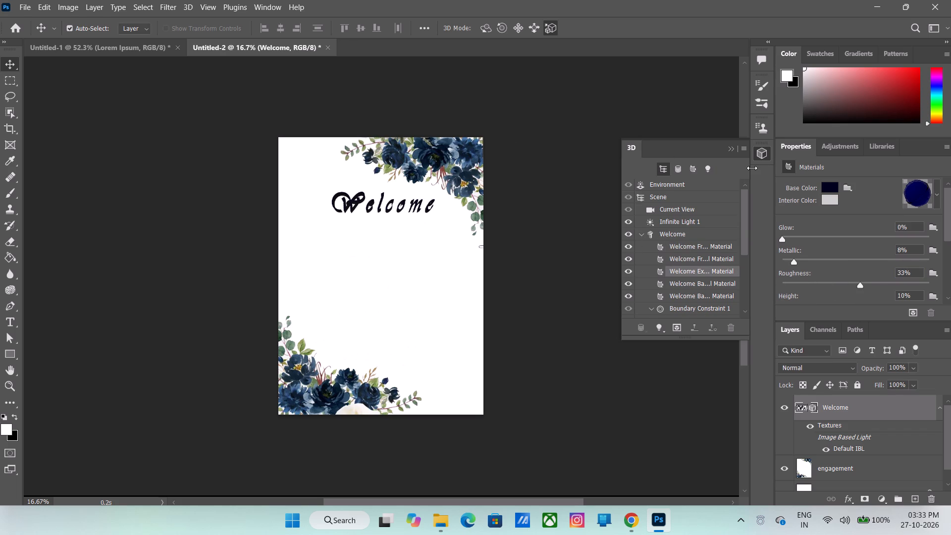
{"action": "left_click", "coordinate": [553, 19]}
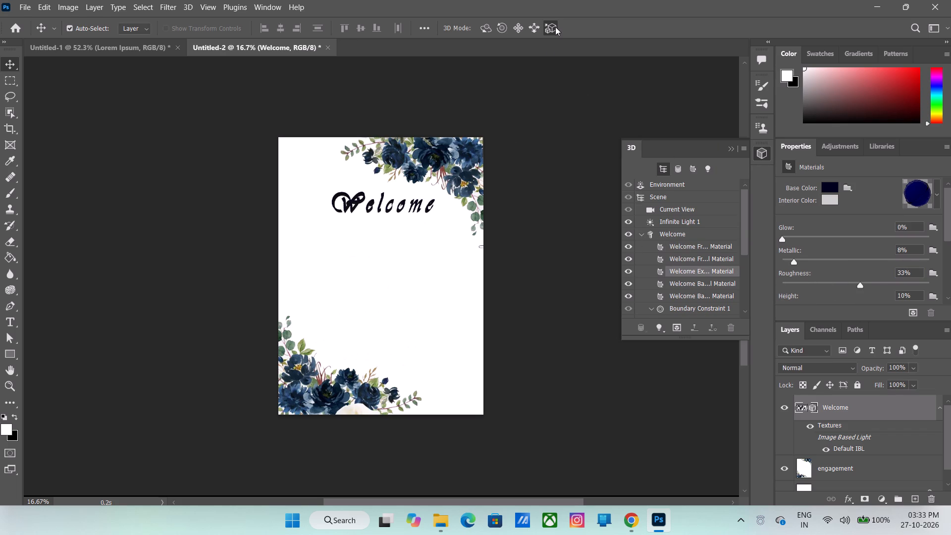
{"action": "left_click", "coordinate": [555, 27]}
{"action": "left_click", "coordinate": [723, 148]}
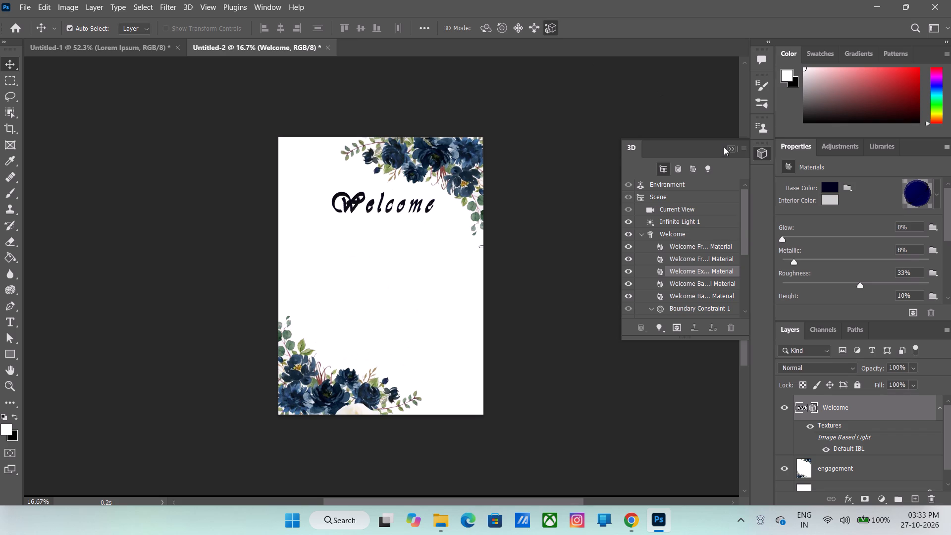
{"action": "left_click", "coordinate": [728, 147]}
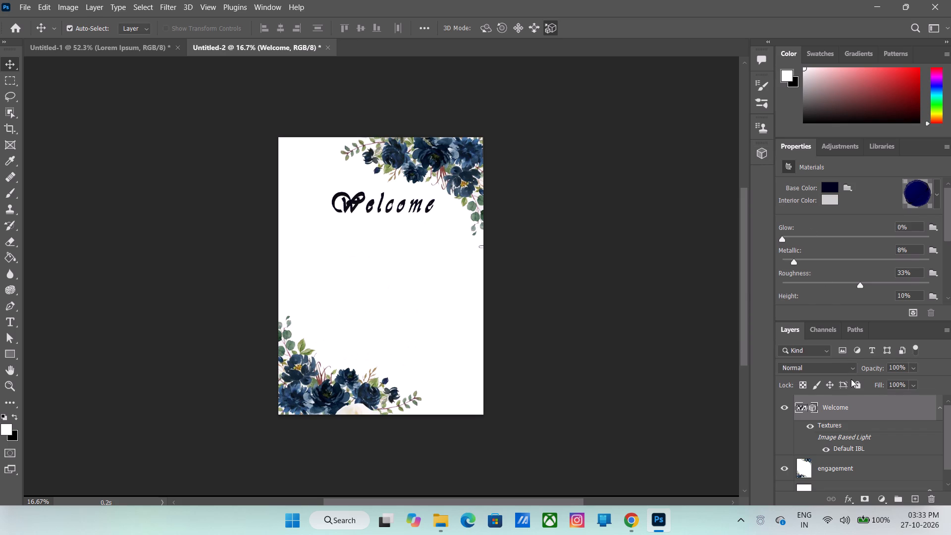
Delete the 3D "Welcome" layer, keeping the floral design and background layers.
{"action": "right_click", "coordinate": [849, 430]}
{"action": "left_click", "coordinate": [863, 325]}
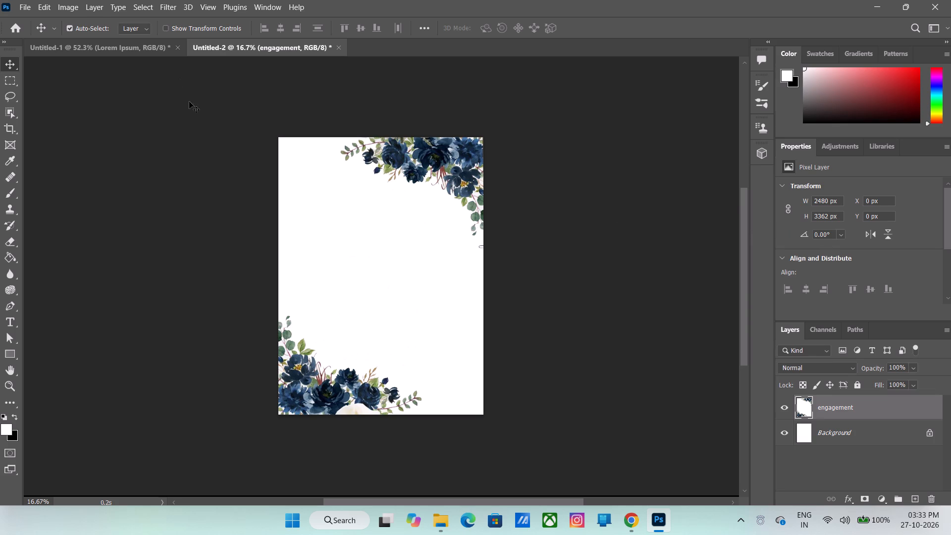
Add a new text layer reading "Welcome" in the upper part of the page, below the top flowers.
{"action": "left_click", "coordinate": [13, 322]}
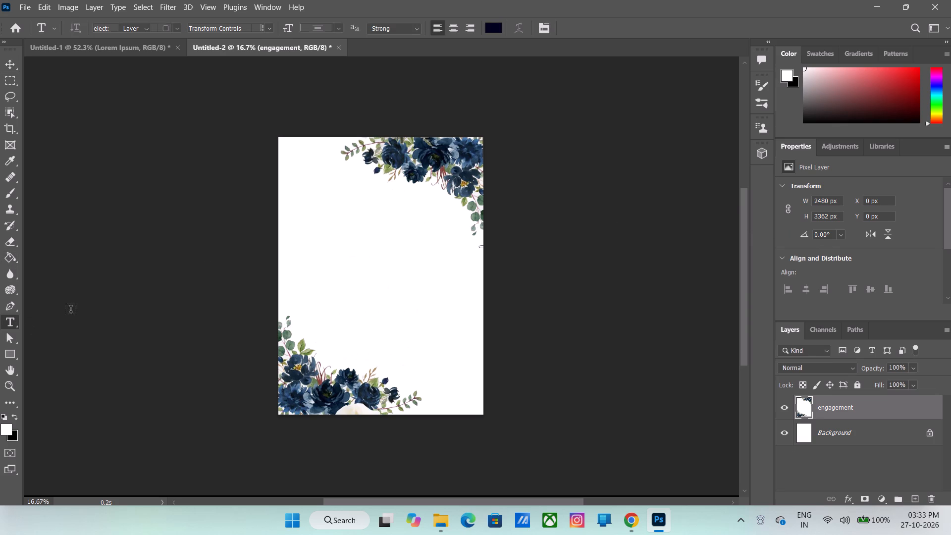
{"action": "left_click", "coordinate": [319, 208]}
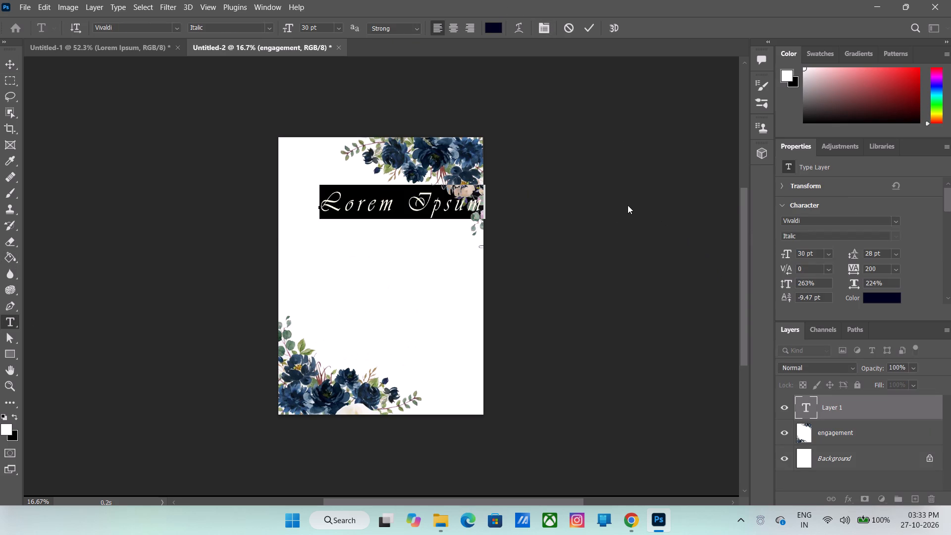
{"action": "key", "text": "BackSpace"}
{"action": "type", "text": "We"}
{"action": "type", "text": "lcomre"}
{"action": "key", "text": "BackSpace"}
{"action": "key", "text": "BackSpace"}
{"action": "key", "text": "e"}
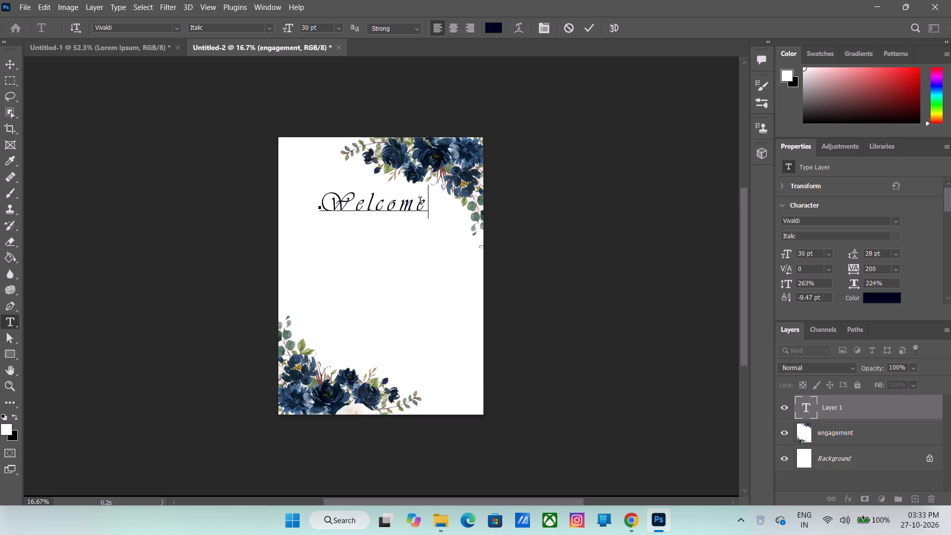
Set the "Welcome" text to 36 pt and shift it slightly left.
{"action": "left_click_drag", "start_coordinate": [422, 202], "coordinate": [255, 204]}
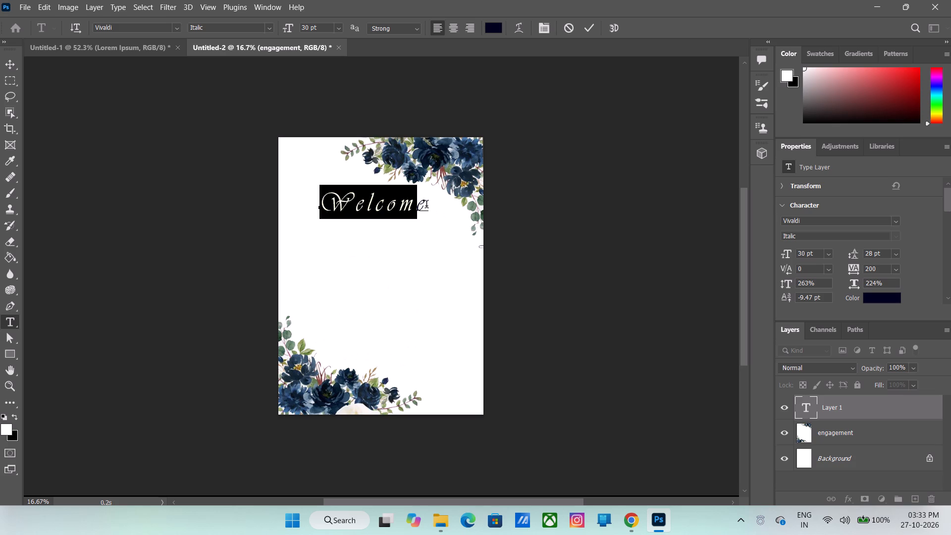
{"action": "left_click_drag", "start_coordinate": [426, 206], "coordinate": [254, 207]}
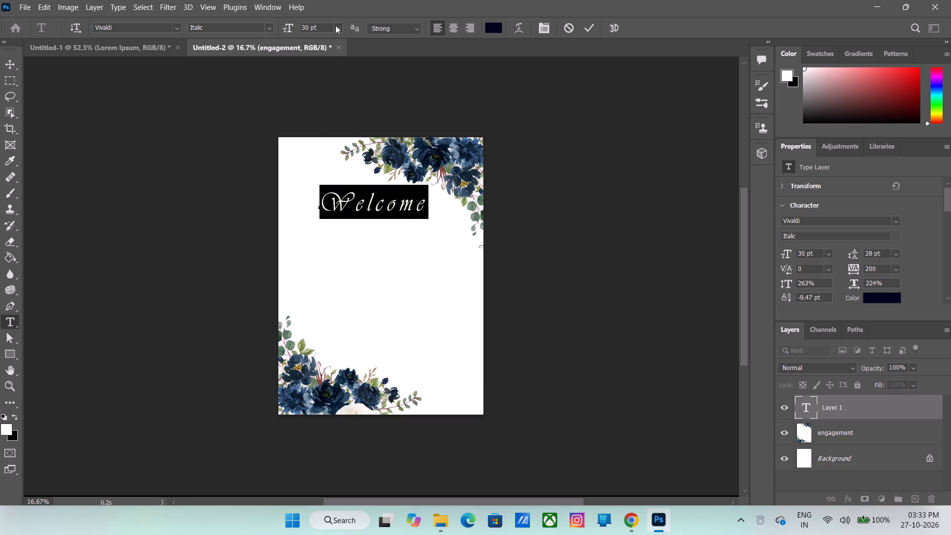
{"action": "left_click", "coordinate": [335, 25]}
{"action": "left_click", "coordinate": [320, 159]}
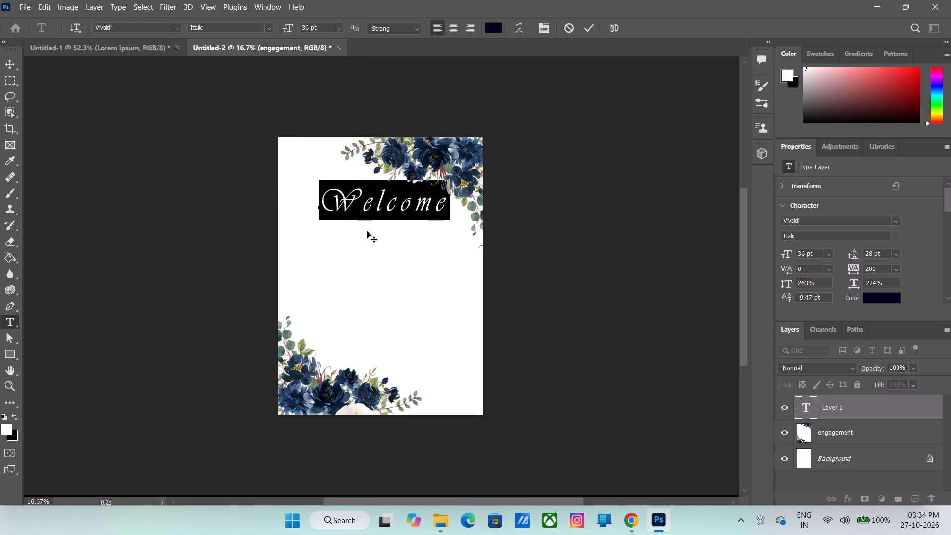
{"action": "left_click_drag", "start_coordinate": [387, 239], "coordinate": [377, 238]}
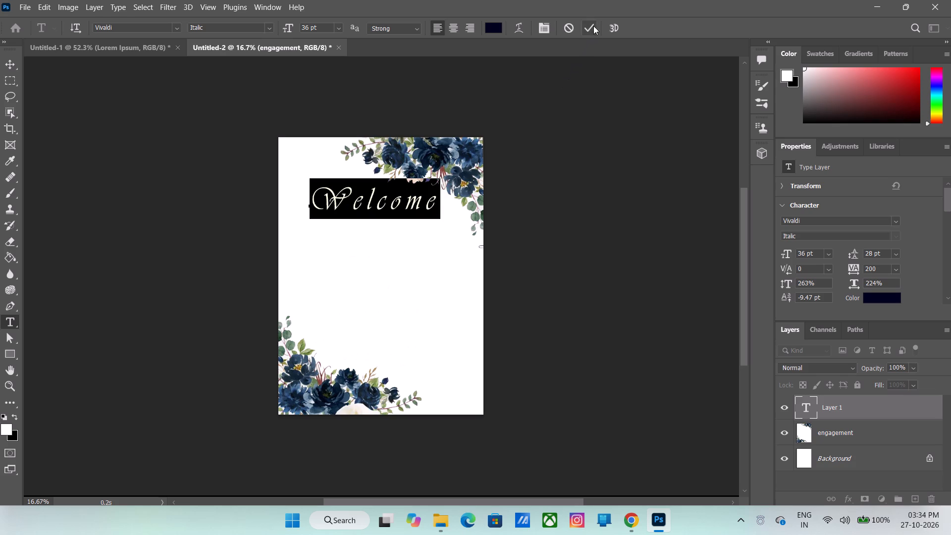
{"action": "left_click", "coordinate": [593, 25]}
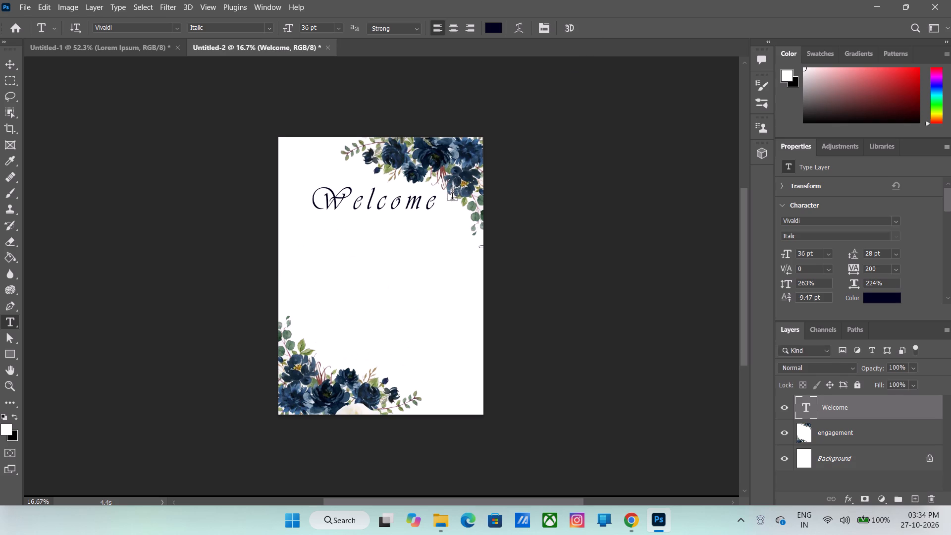
Enlarge the "Welcome" text to 48 pt, narrow its horizontal scale to 178%, and nudge it slightly left.
{"action": "left_click_drag", "start_coordinate": [432, 204], "coordinate": [262, 210]}
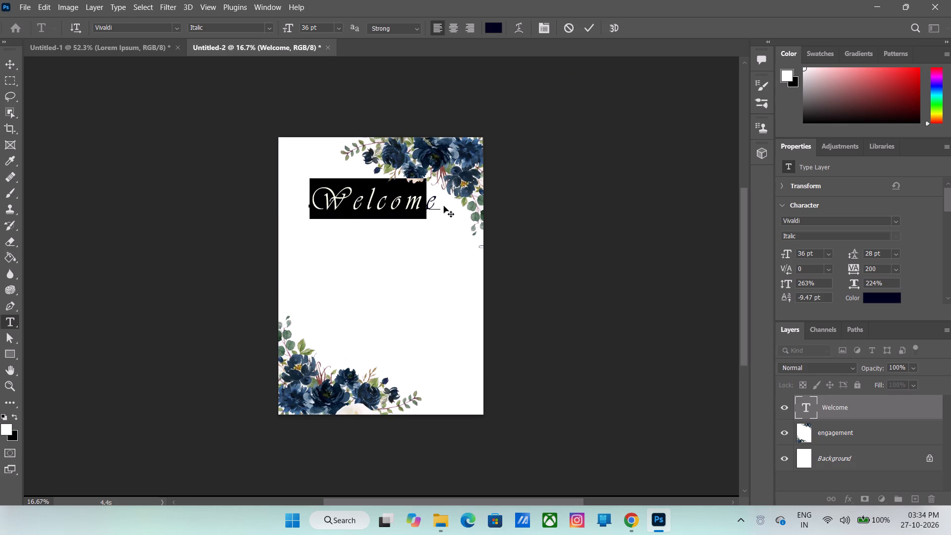
{"action": "left_click_drag", "start_coordinate": [434, 206], "coordinate": [182, 232]}
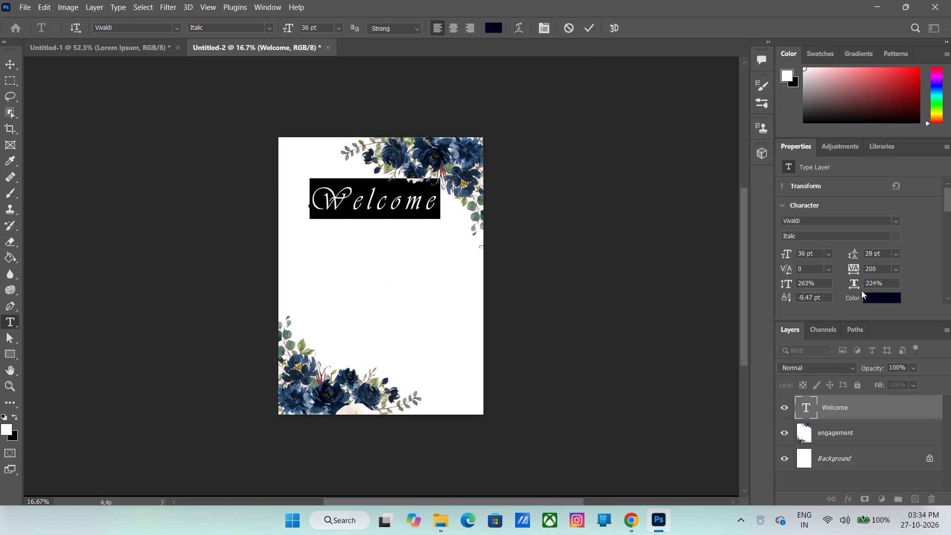
{"action": "left_click_drag", "start_coordinate": [852, 285], "coordinate": [846, 288]}
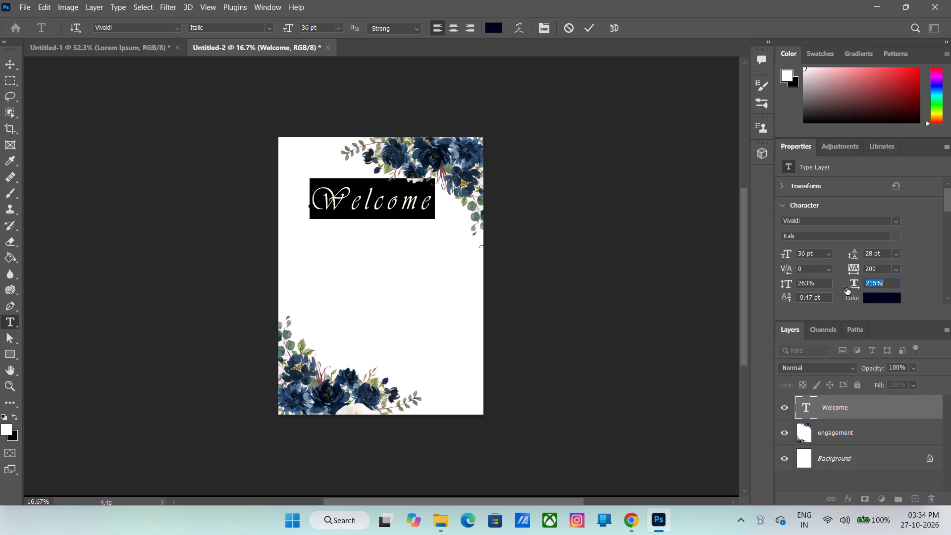
{"action": "left_click_drag", "start_coordinate": [846, 288], "coordinate": [840, 292]}
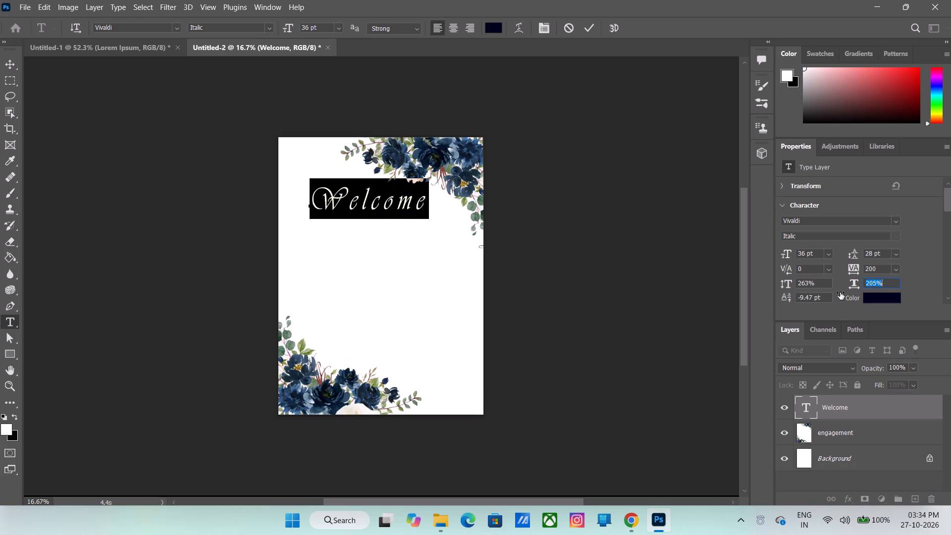
{"action": "left_click_drag", "start_coordinate": [840, 292], "coordinate": [840, 292]}
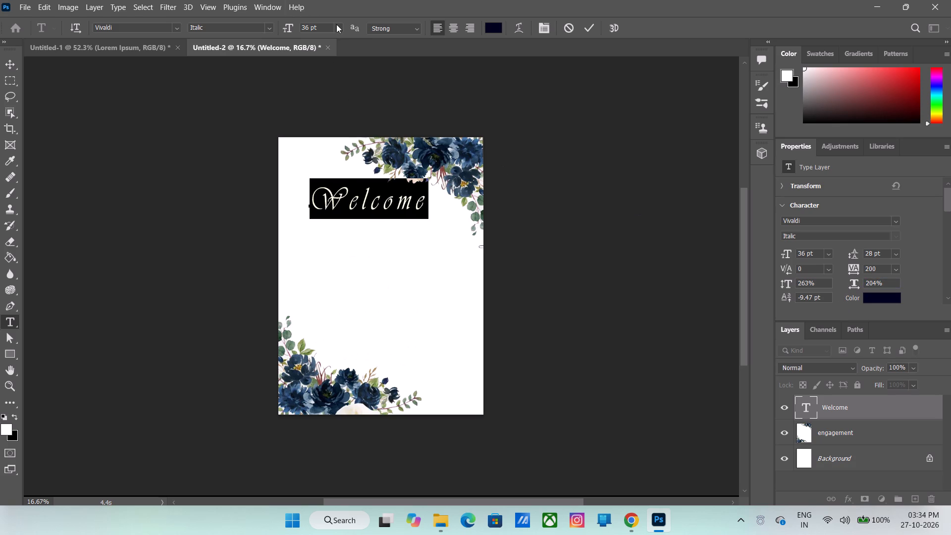
{"action": "left_click", "coordinate": [340, 27]}
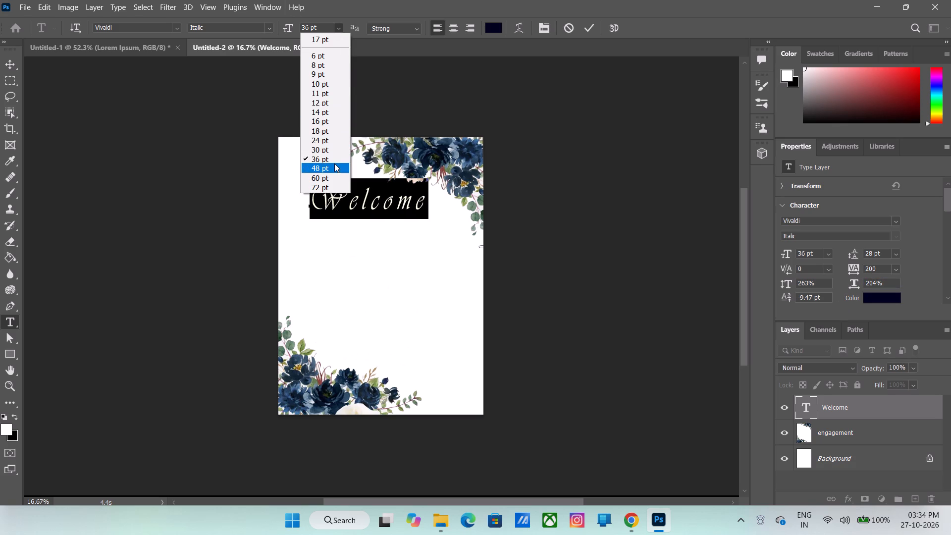
{"action": "left_click", "coordinate": [334, 163]}
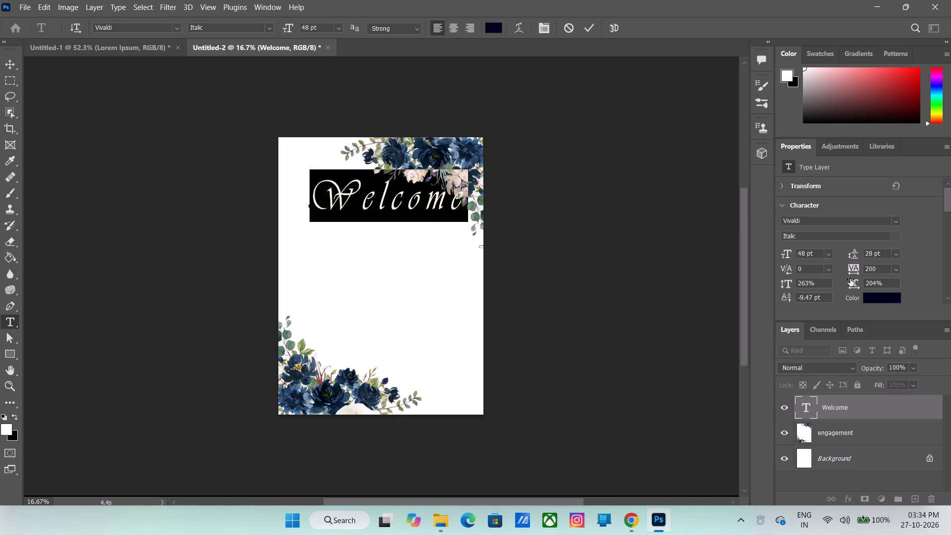
{"action": "left_click_drag", "start_coordinate": [853, 281], "coordinate": [841, 287]}
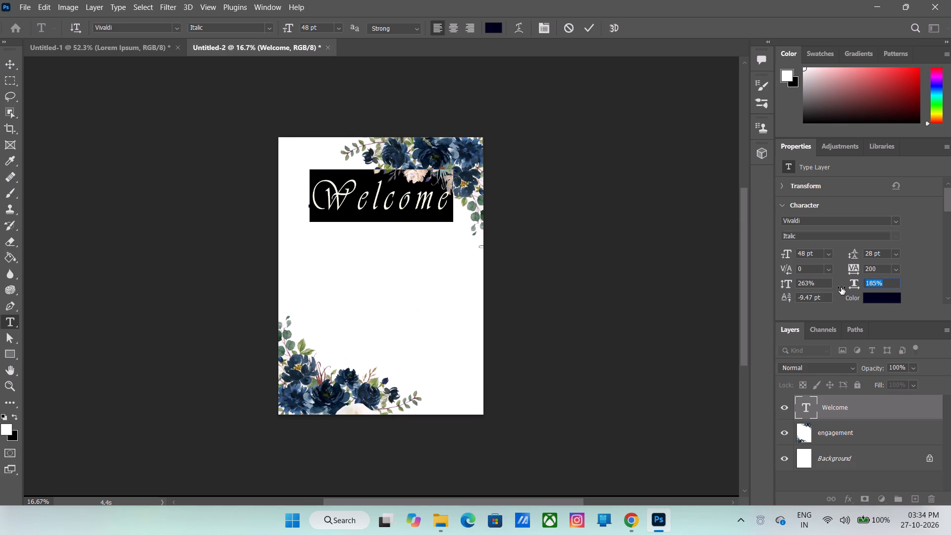
{"action": "left_click_drag", "start_coordinate": [841, 287], "coordinate": [837, 291]}
{"action": "left_click_drag", "start_coordinate": [438, 247], "coordinate": [432, 247]}
{"action": "left_click", "coordinate": [587, 31]}
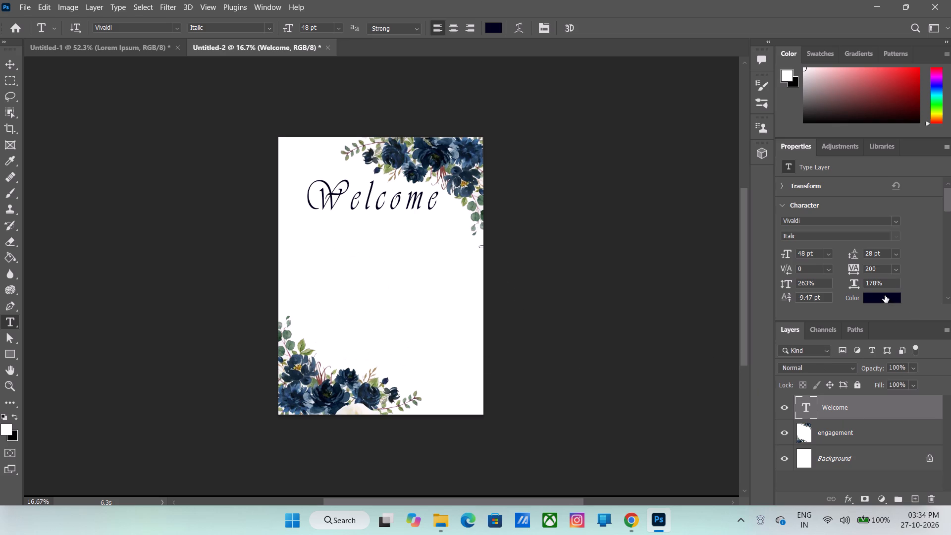
Add a new text layer reading "to" at 9 pt, centred beneath "Welcome".
{"action": "left_click", "coordinate": [917, 495]}
{"action": "left_click", "coordinate": [367, 228]}
{"action": "scroll", "coordinate": [539, 213], "scroll_direction": "up", "scroll_amount": 1}
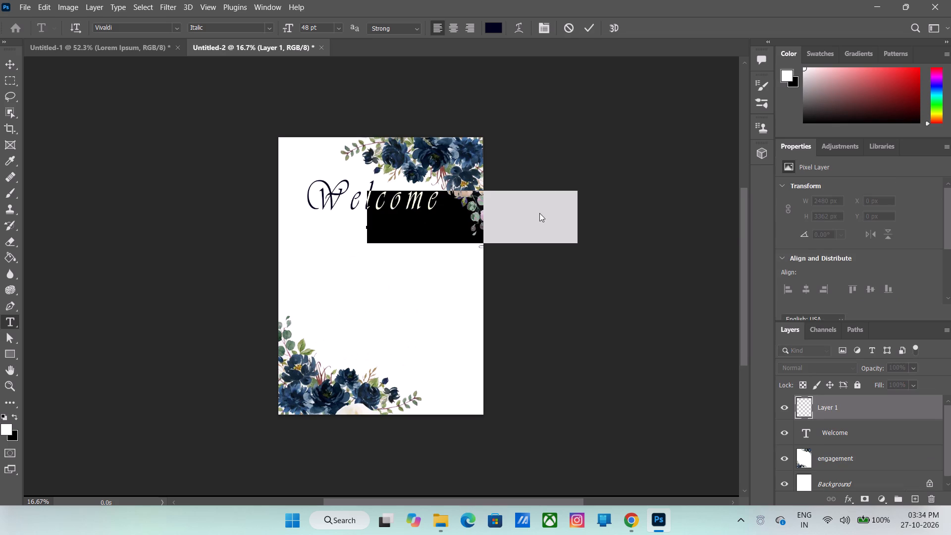
{"action": "left_click", "coordinate": [338, 27]}
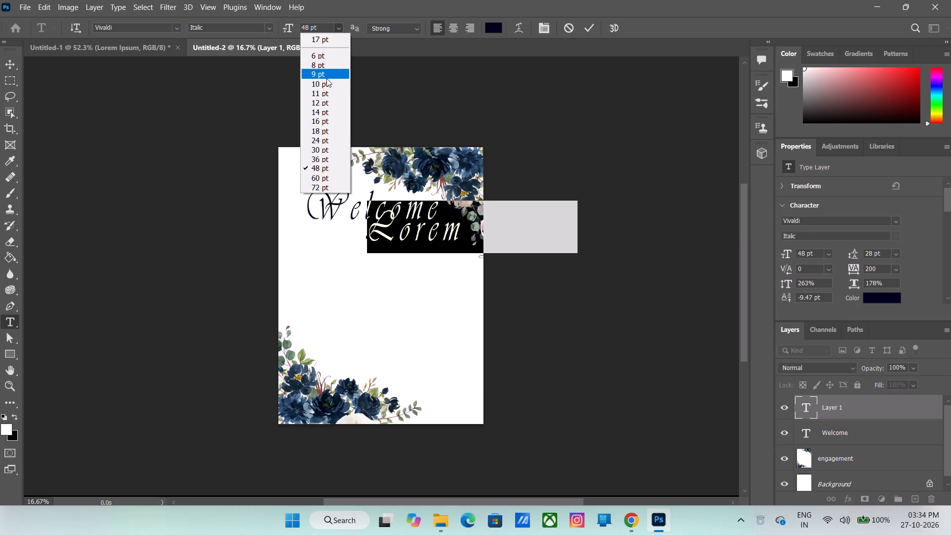
{"action": "left_click", "coordinate": [326, 78]}
{"action": "key", "text": "BackSpace"}
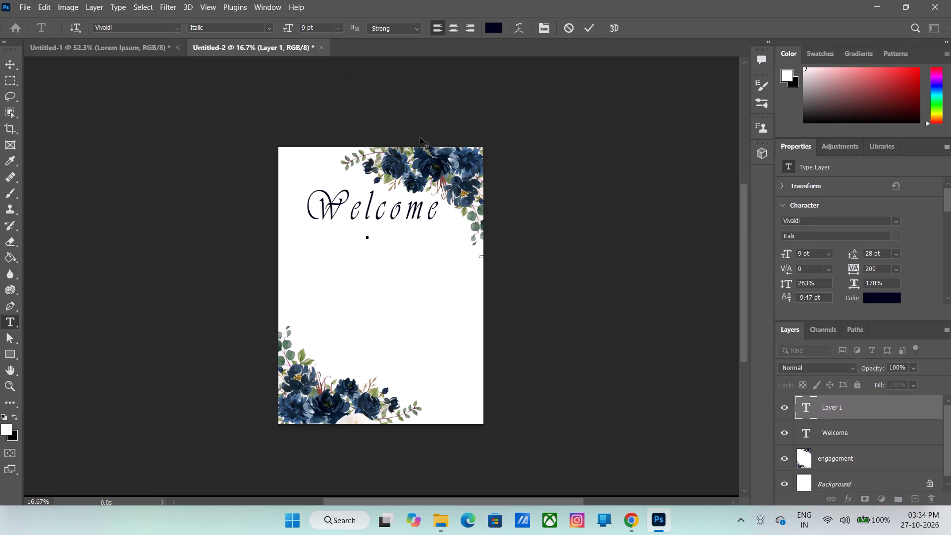
{"action": "type", "text": "to"}
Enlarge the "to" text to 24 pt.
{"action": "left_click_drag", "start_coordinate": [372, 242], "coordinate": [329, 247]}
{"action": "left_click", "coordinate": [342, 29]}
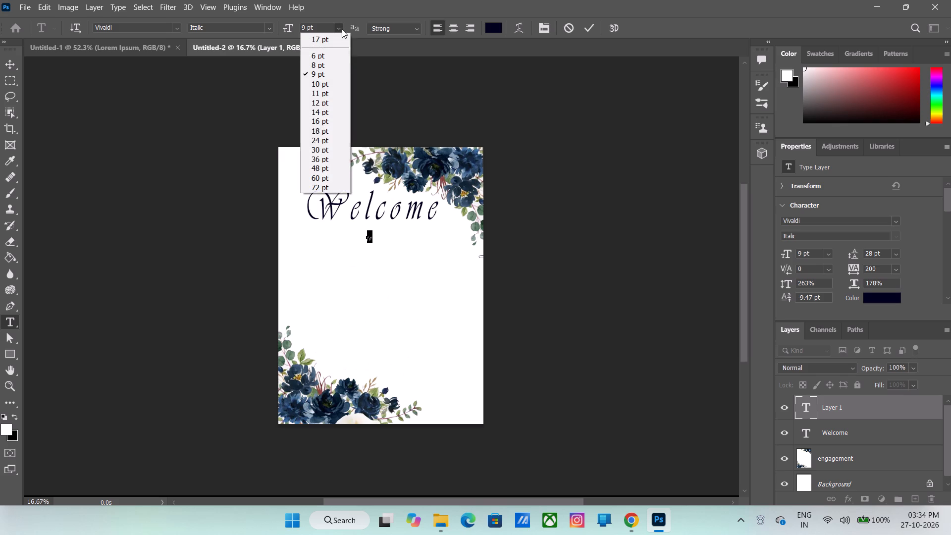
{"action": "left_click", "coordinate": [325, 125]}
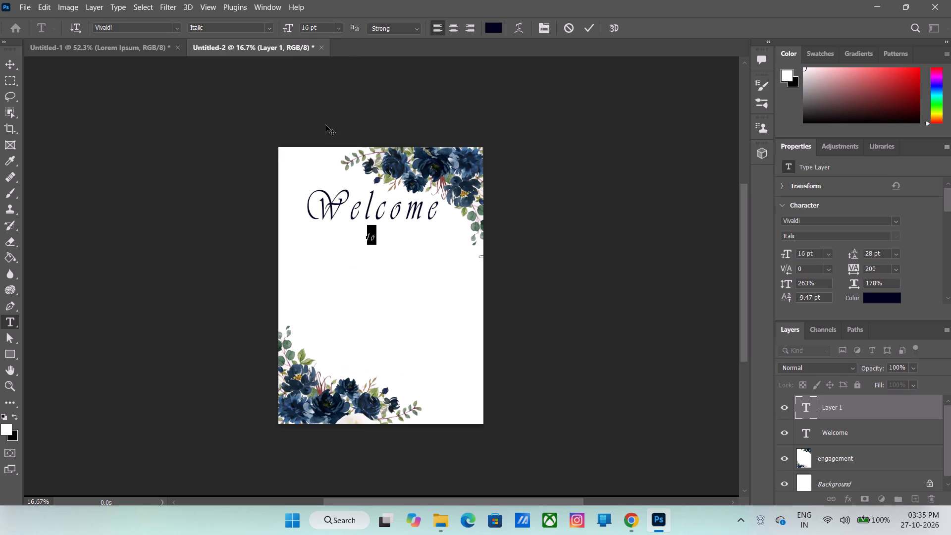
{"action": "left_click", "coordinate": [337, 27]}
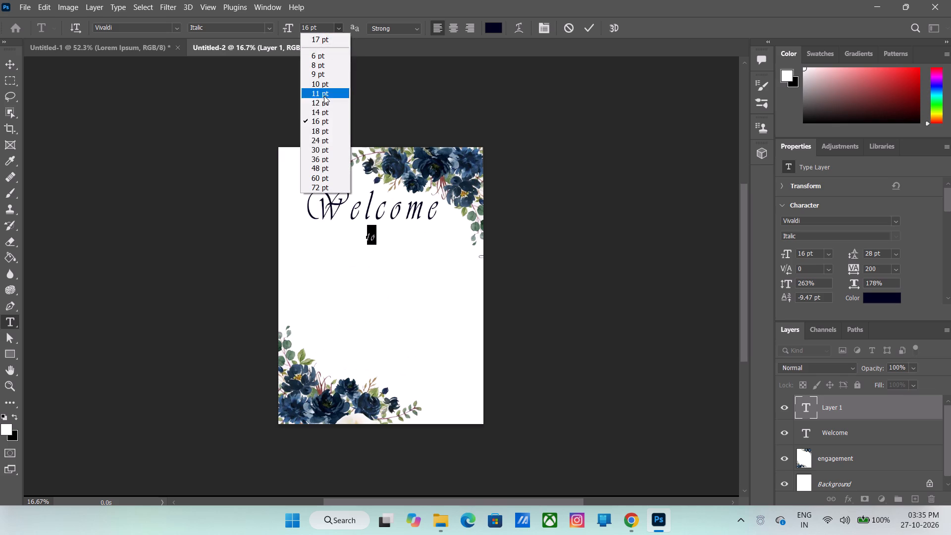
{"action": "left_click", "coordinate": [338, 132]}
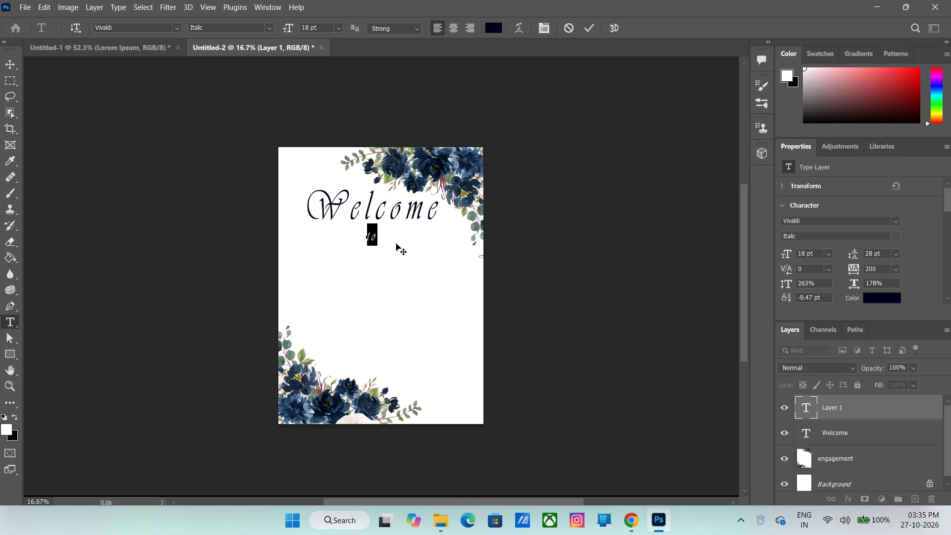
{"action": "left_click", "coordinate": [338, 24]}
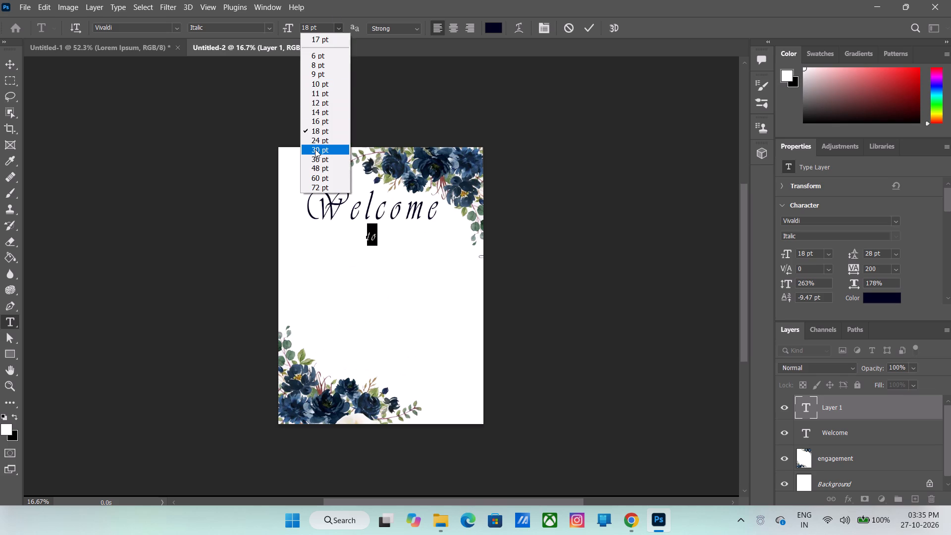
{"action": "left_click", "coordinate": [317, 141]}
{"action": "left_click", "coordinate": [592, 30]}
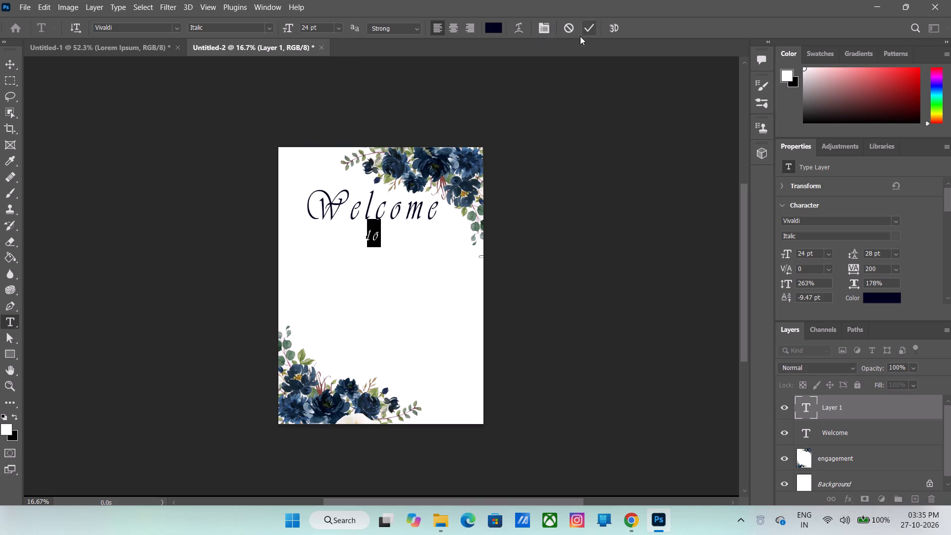
Set the size of the "to" text to 36 pt.
{"action": "left_click", "coordinate": [377, 242]}
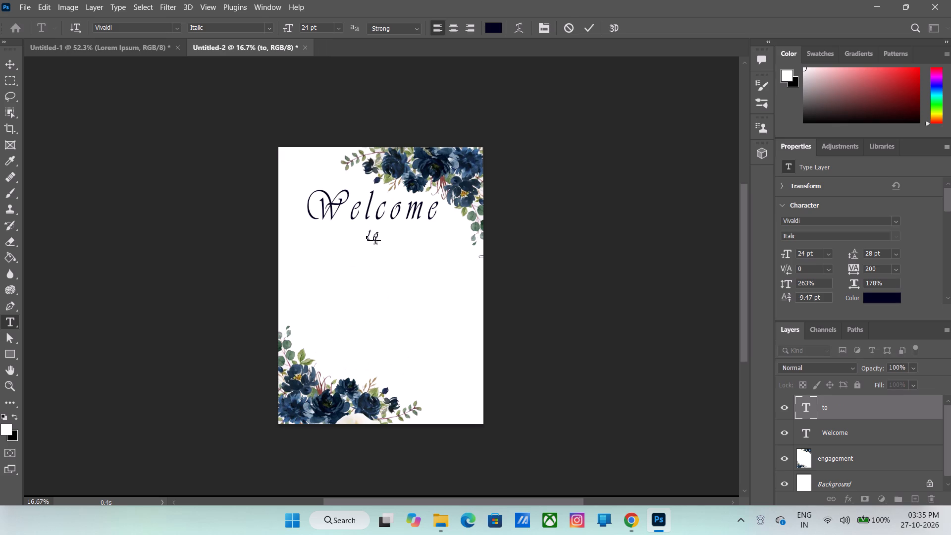
{"action": "left_click_drag", "start_coordinate": [381, 237], "coordinate": [346, 242]}
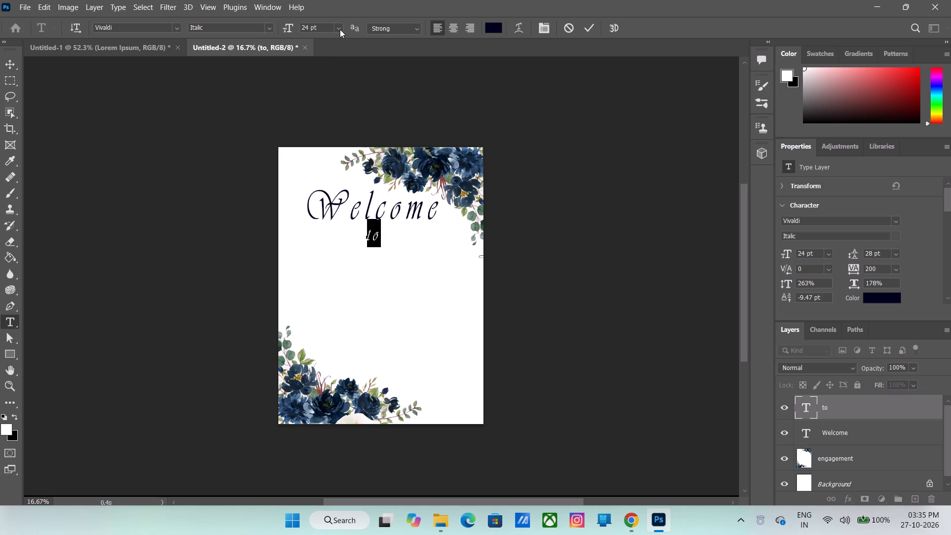
{"action": "left_click", "coordinate": [340, 29]}
{"action": "left_click", "coordinate": [330, 170]}
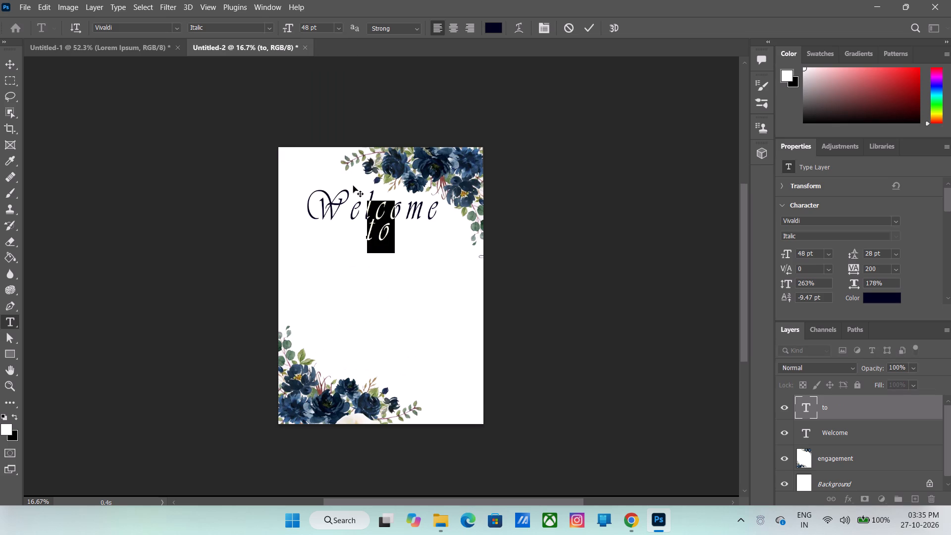
{"action": "left_click", "coordinate": [336, 25]}
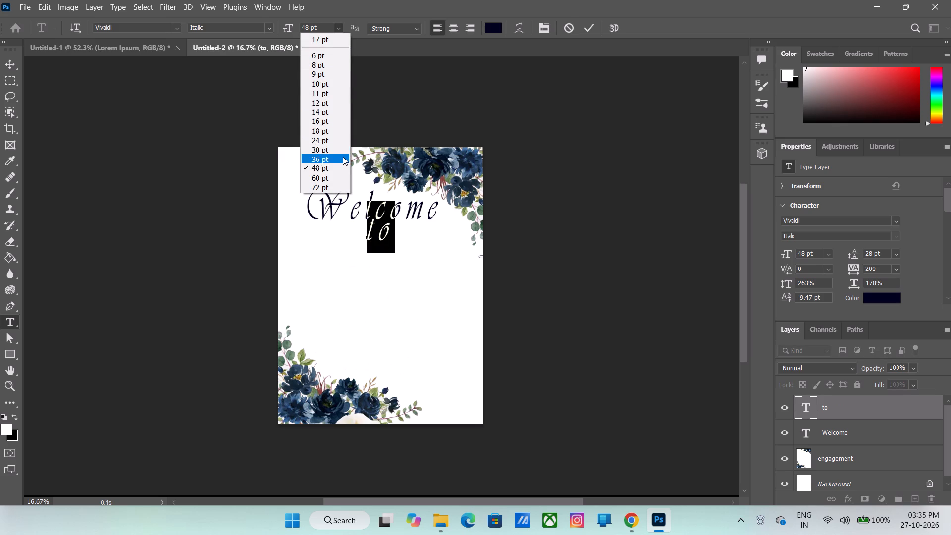
{"action": "left_click", "coordinate": [343, 157]}
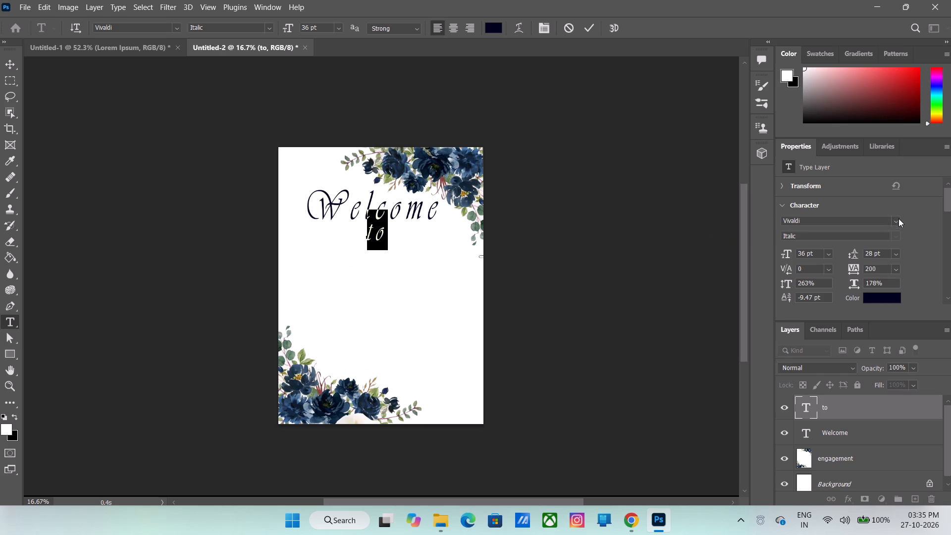
Change the font of the "to" text to Edwardian Script ITC.
{"action": "left_click", "coordinate": [897, 223]}
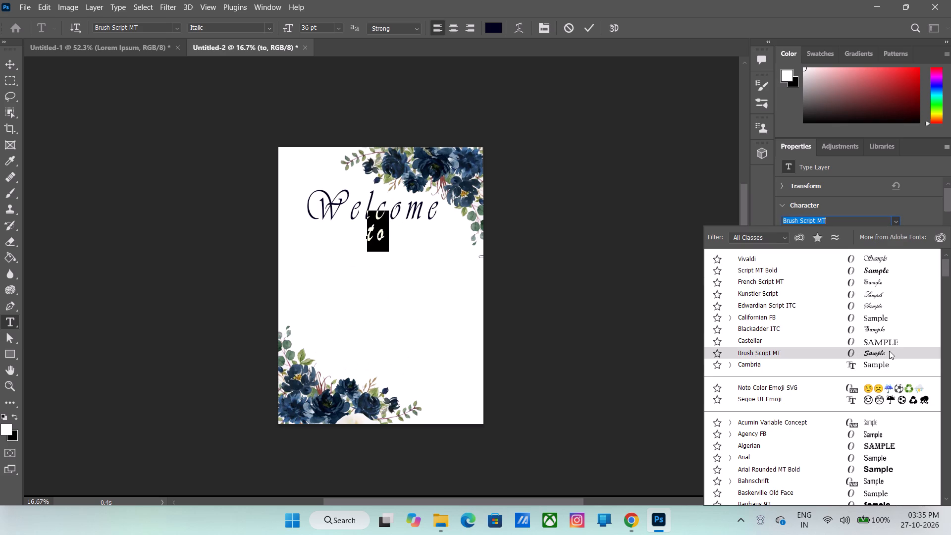
{"action": "left_click", "coordinate": [885, 308]}
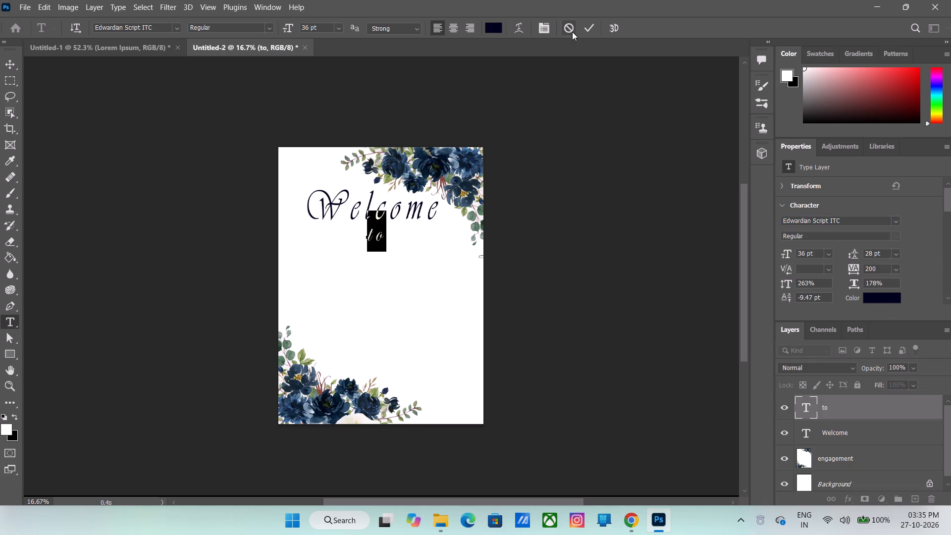
{"action": "left_click", "coordinate": [589, 28]}
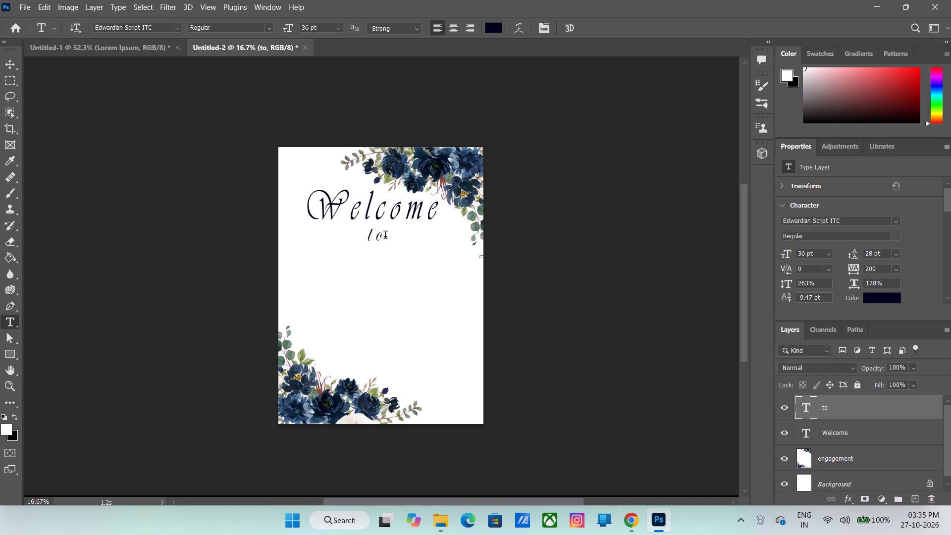
Set the "to" text to 30 pt and replace its wording with "To".
{"action": "left_click_drag", "start_coordinate": [389, 241], "coordinate": [374, 246]}
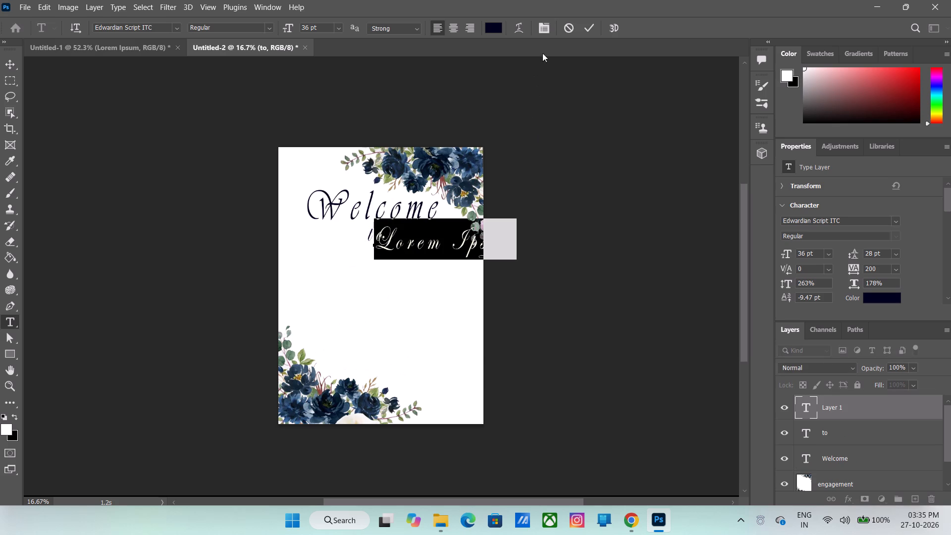
{"action": "left_click", "coordinate": [568, 28]}
{"action": "left_click", "coordinate": [368, 240]}
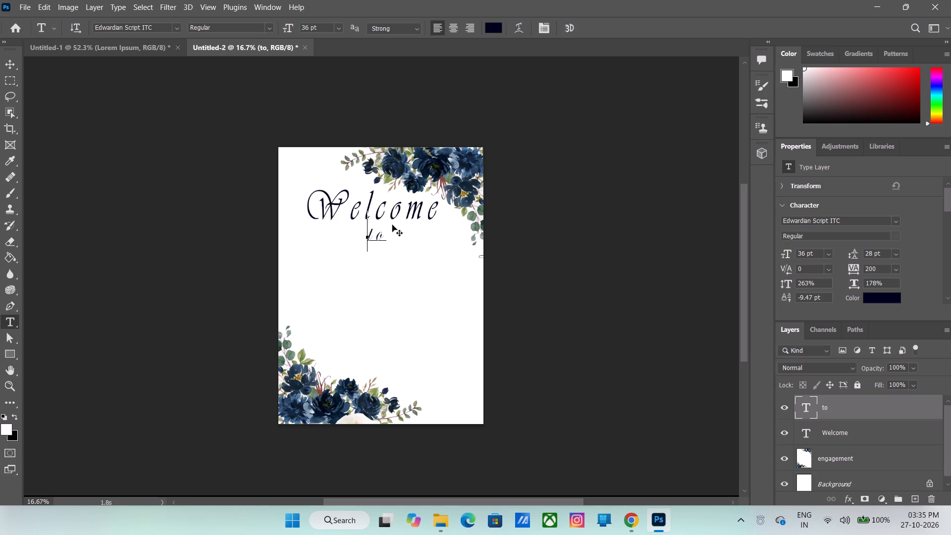
{"action": "left_click", "coordinate": [384, 231]}
{"action": "left_click_drag", "start_coordinate": [384, 231], "coordinate": [355, 241]}
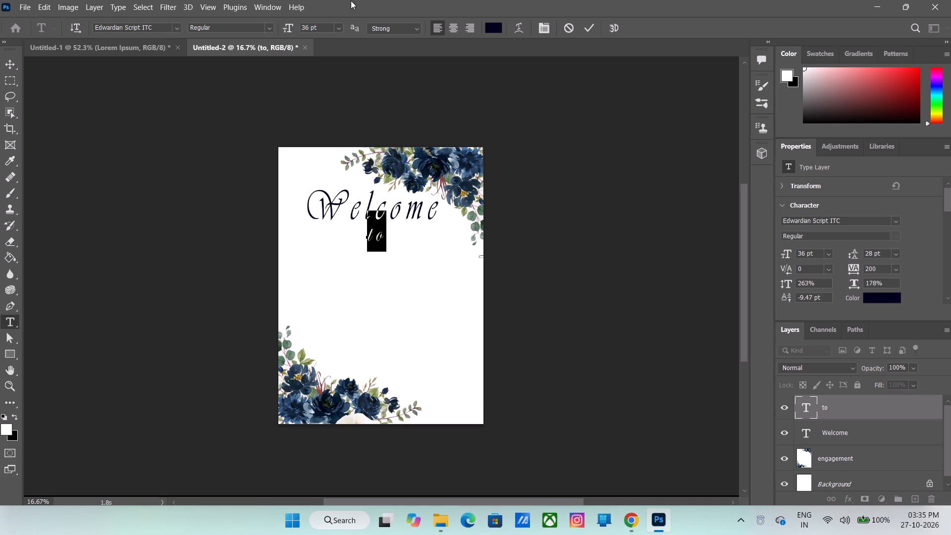
{"action": "left_click", "coordinate": [337, 27]}
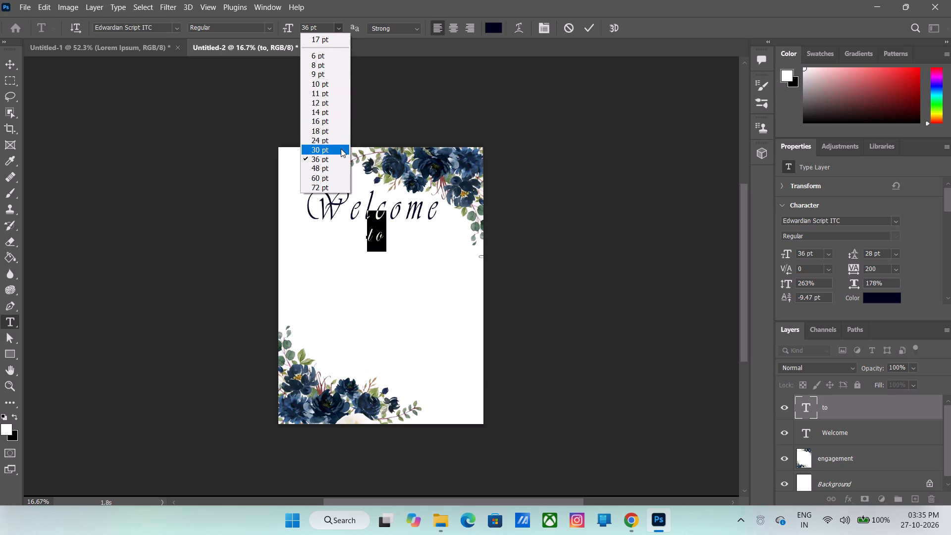
{"action": "left_click", "coordinate": [339, 149]}
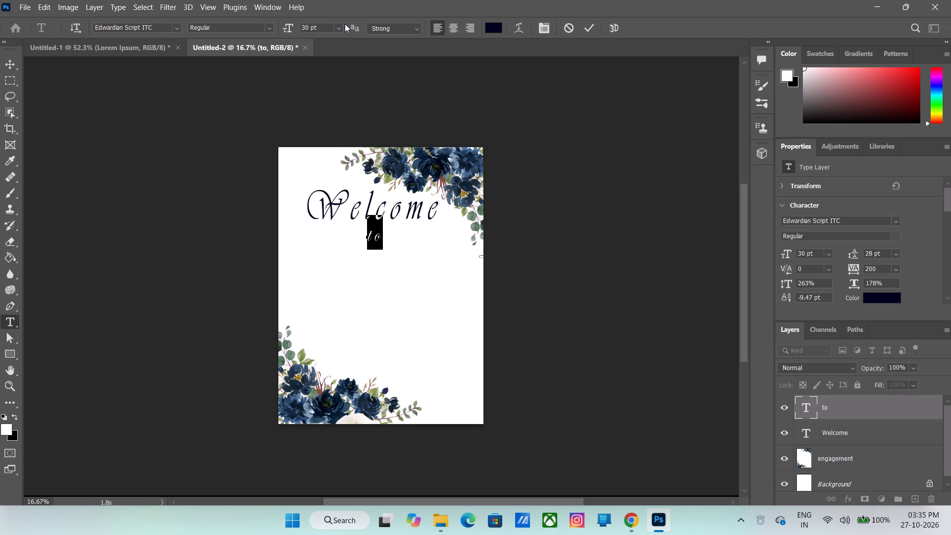
{"action": "key", "text": "BackSpace"}
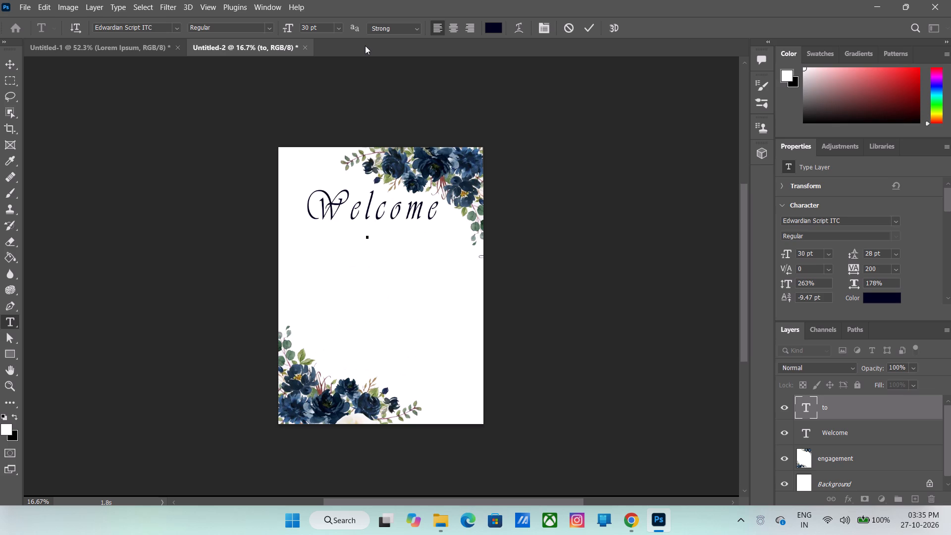
{"action": "type", "text": "To"}
Reduce the size of the "To" text to 18 pt.
{"action": "left_click_drag", "start_coordinate": [390, 229], "coordinate": [345, 240]}
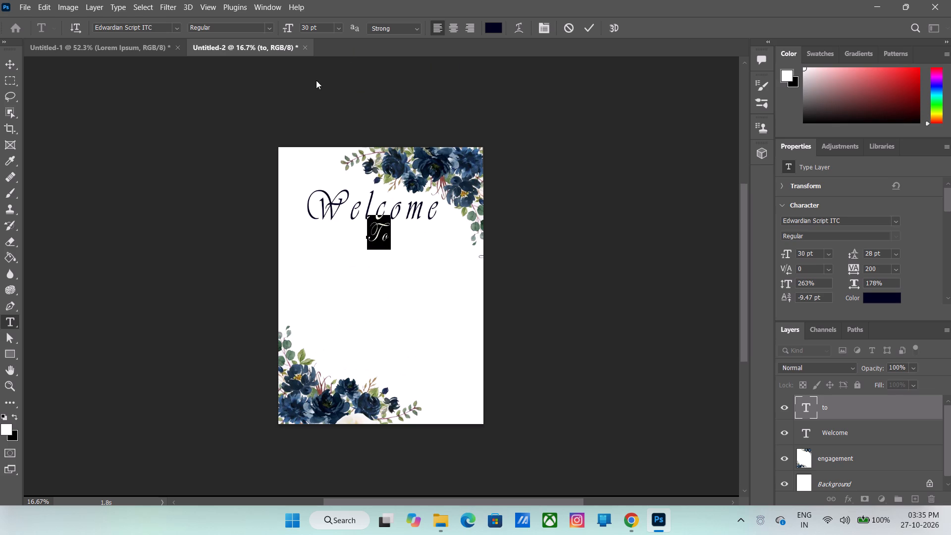
{"action": "left_click", "coordinate": [334, 26]}
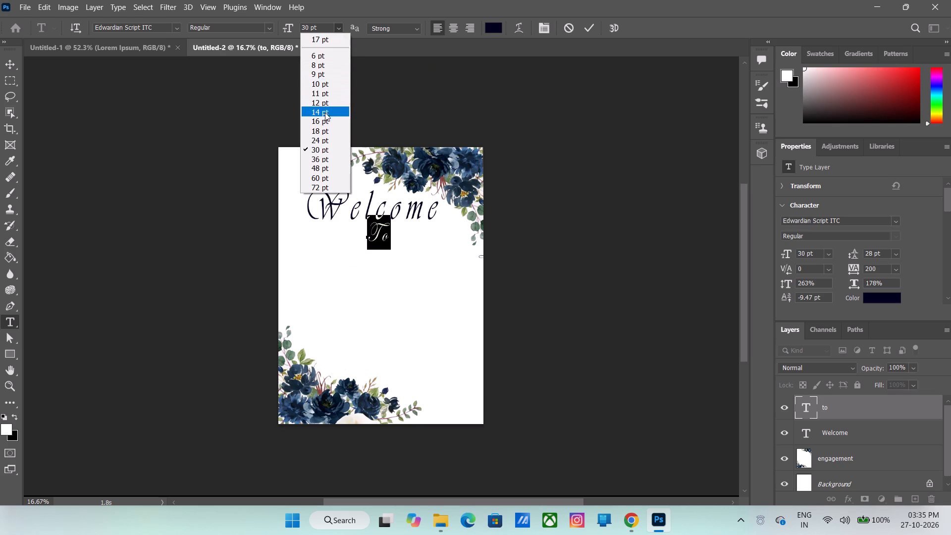
{"action": "left_click", "coordinate": [327, 134]}
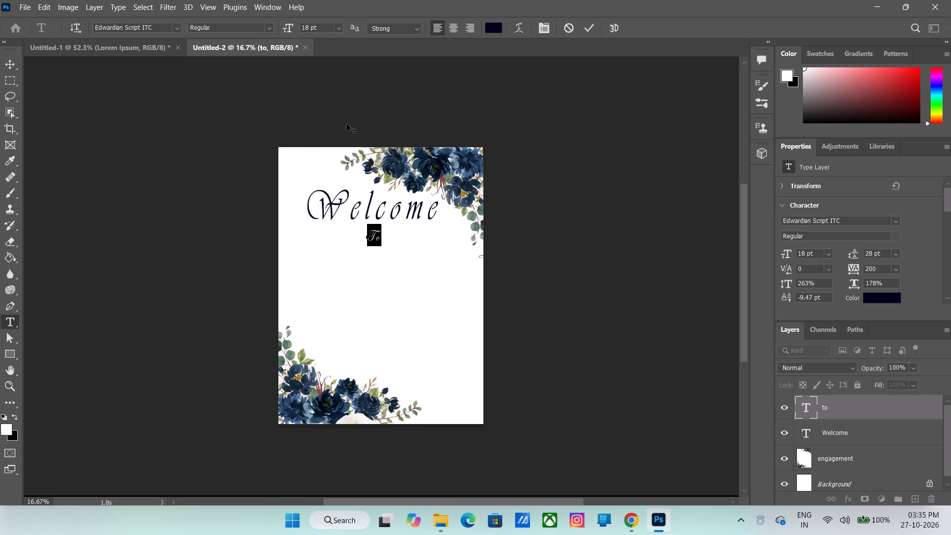
{"action": "left_click", "coordinate": [590, 28]}
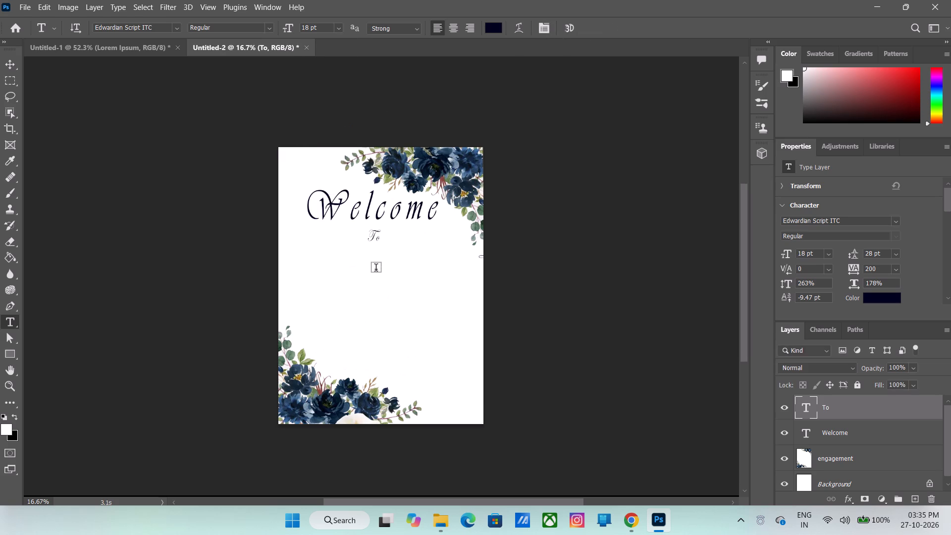
Add a new text layer reading "Our Engagement" beneath "To" at 18 pt.
{"action": "left_click", "coordinate": [380, 237]}
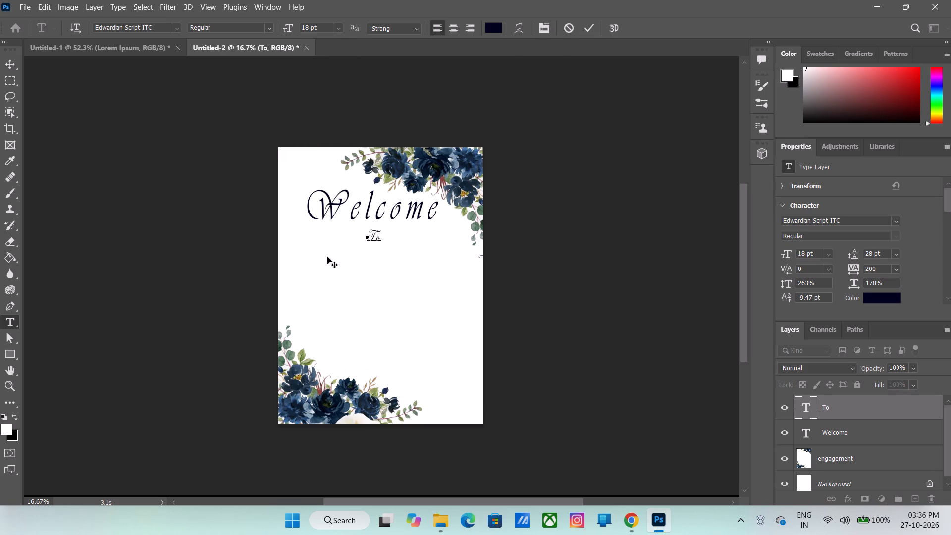
{"action": "left_click", "coordinate": [327, 257]}
{"action": "left_click", "coordinate": [590, 26]}
{"action": "left_click", "coordinate": [333, 260]}
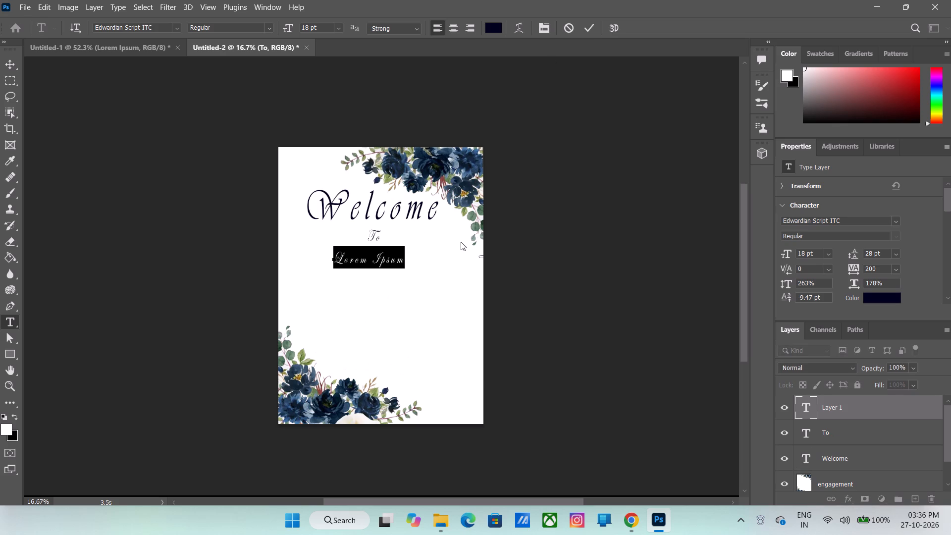
{"action": "key", "text": "BackSpace"}
{"action": "type", "text": "Our"}
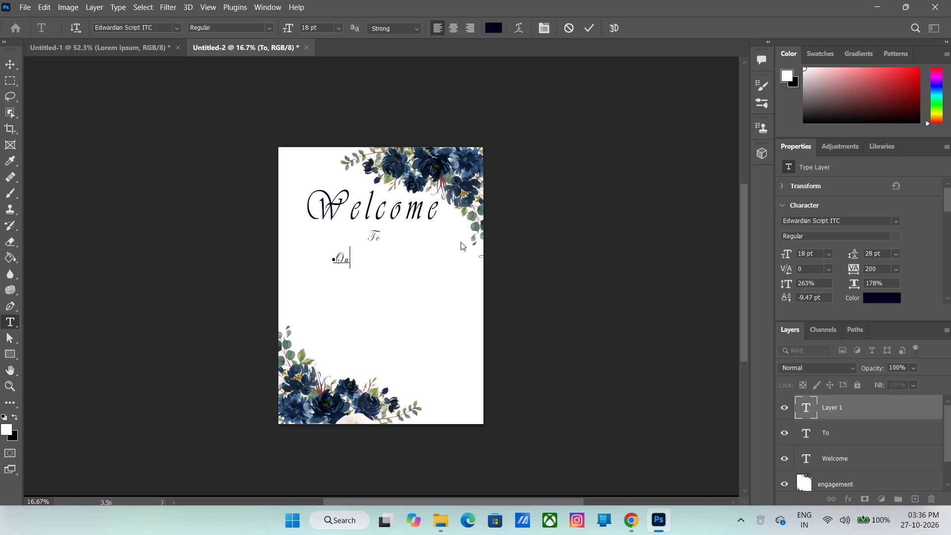
{"action": "key", "text": "space"}
{"action": "type", "text": "Engagement"}
Enlarge the "Our Engagement" text to 24 pt and move it up and left to centre it beneath "To".
{"action": "left_click_drag", "start_coordinate": [424, 263], "coordinate": [286, 283]}
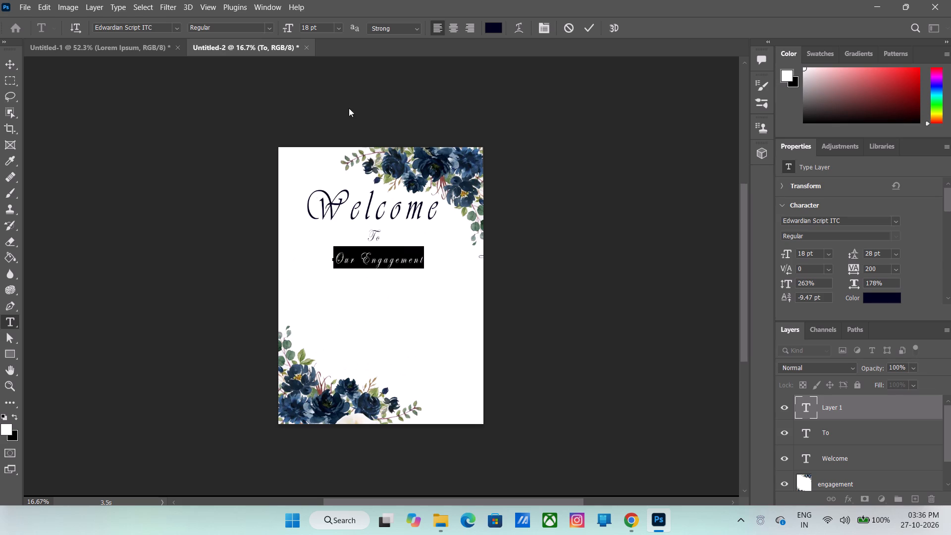
{"action": "left_click", "coordinate": [336, 31]}
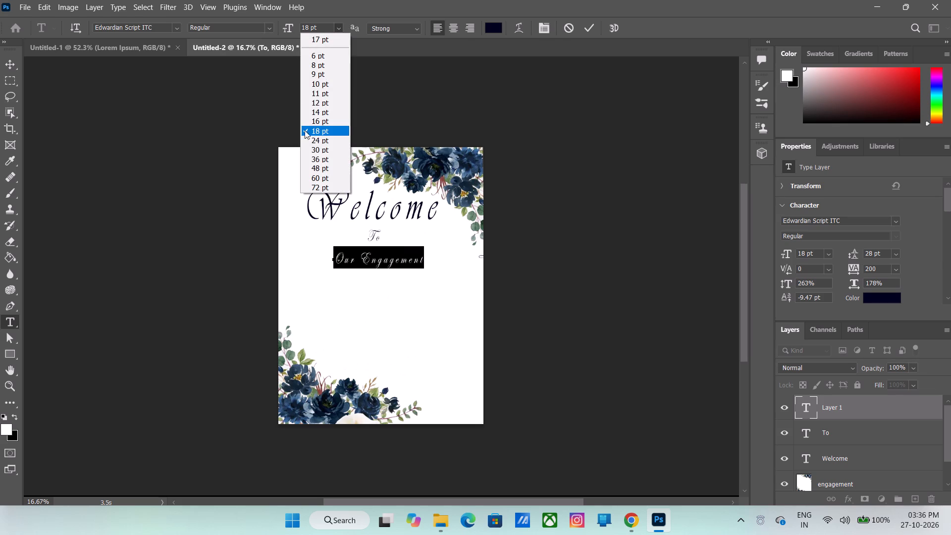
{"action": "left_click", "coordinate": [318, 138]}
{"action": "left_click_drag", "start_coordinate": [456, 282], "coordinate": [438, 277]}
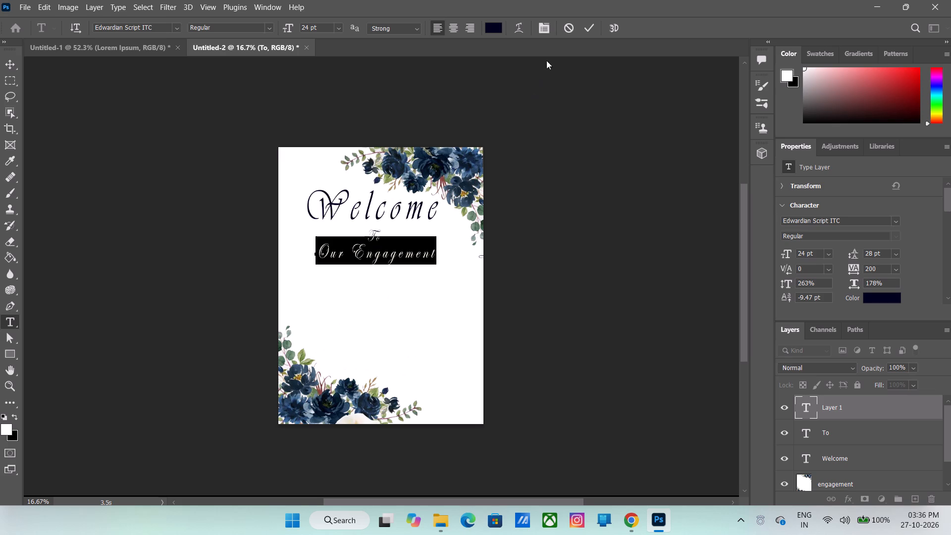
{"action": "left_click", "coordinate": [586, 26]}
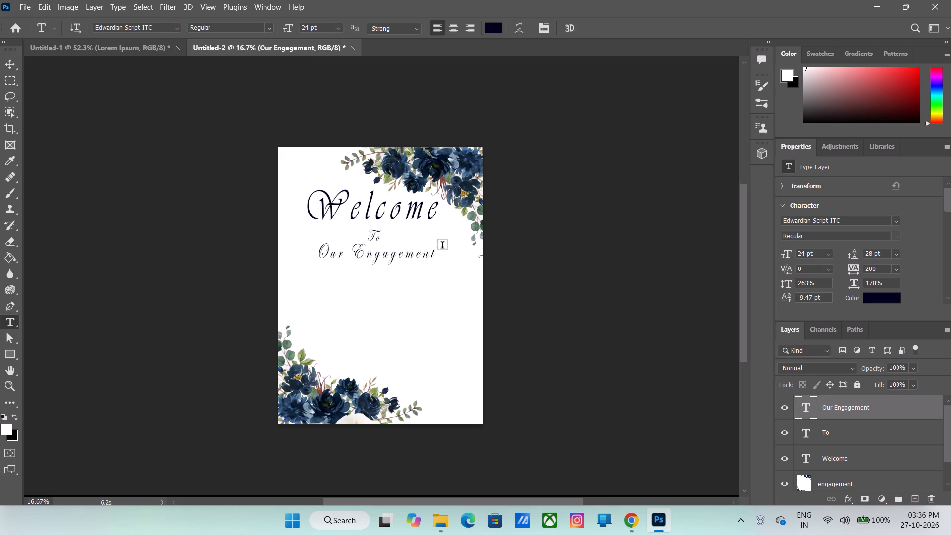
Move the "Our Engagement" text slightly down to leave a gap below "To".
{"action": "left_click_drag", "start_coordinate": [433, 260], "coordinate": [276, 288]}
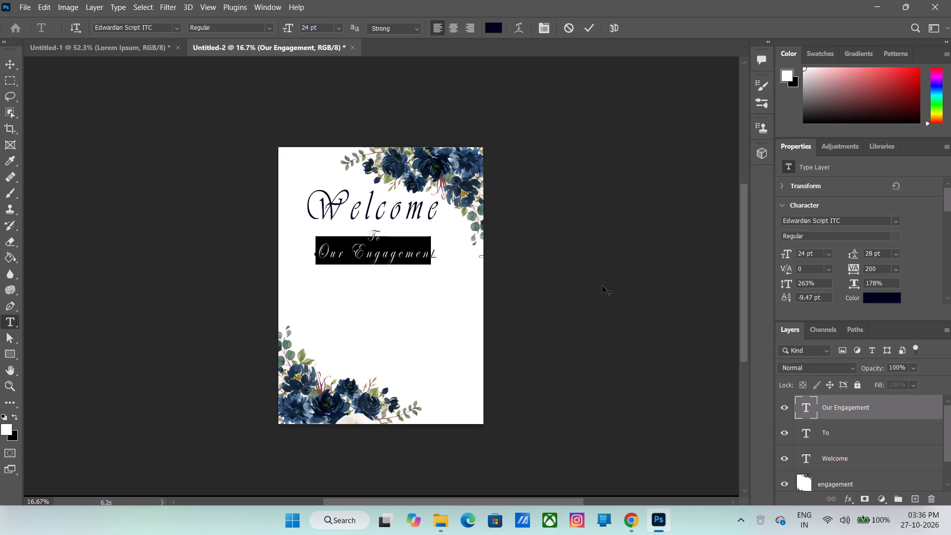
{"action": "left_click", "coordinate": [438, 252]}
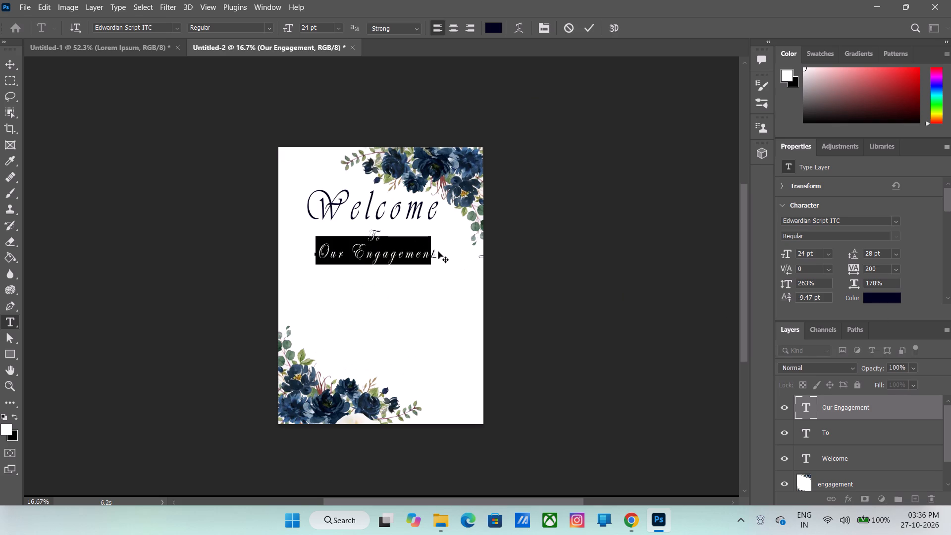
{"action": "left_click", "coordinate": [595, 30]}
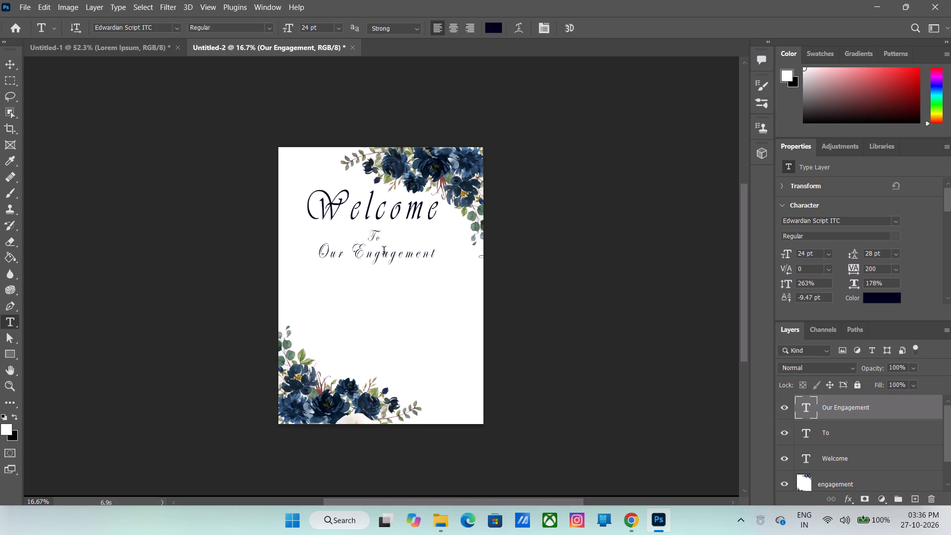
{"action": "left_click_drag", "start_coordinate": [435, 254], "coordinate": [266, 292]}
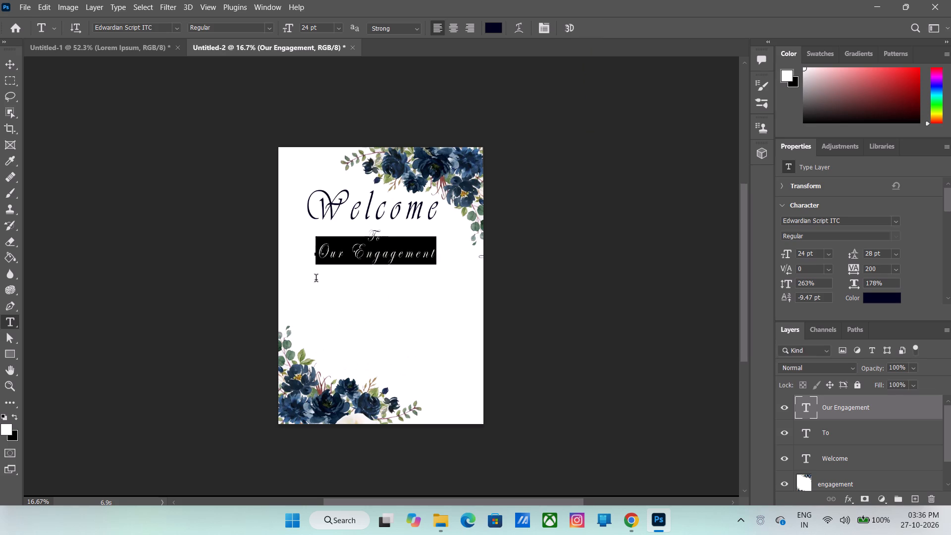
{"action": "left_click_drag", "start_coordinate": [397, 283], "coordinate": [397, 291]}
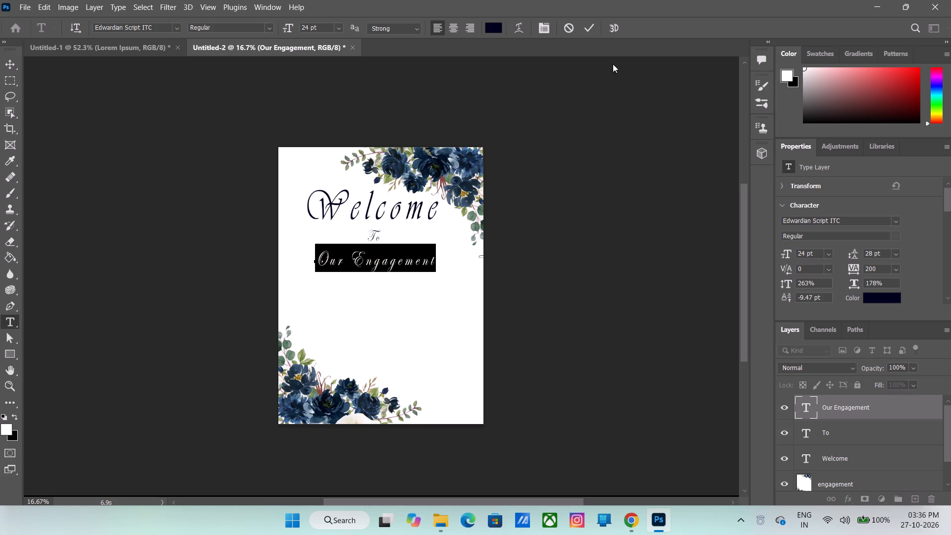
{"action": "left_click", "coordinate": [592, 28]}
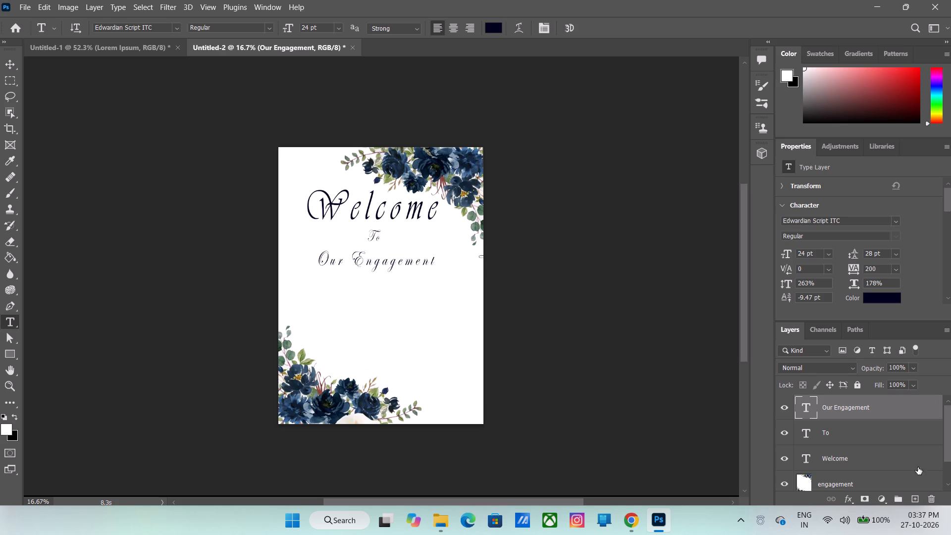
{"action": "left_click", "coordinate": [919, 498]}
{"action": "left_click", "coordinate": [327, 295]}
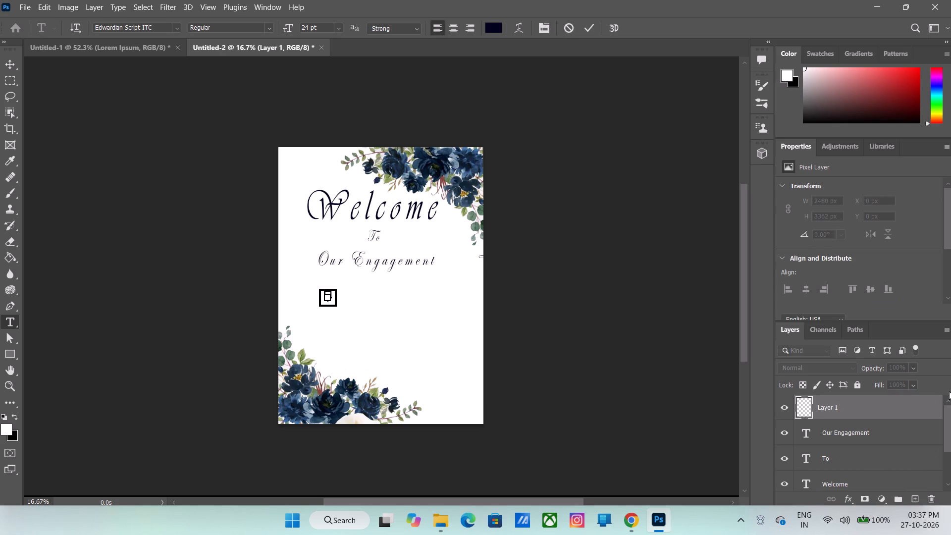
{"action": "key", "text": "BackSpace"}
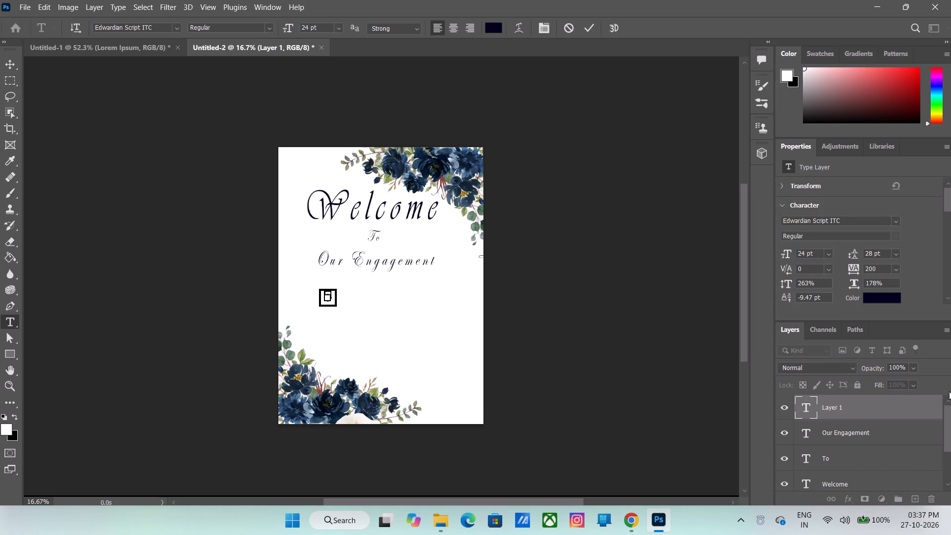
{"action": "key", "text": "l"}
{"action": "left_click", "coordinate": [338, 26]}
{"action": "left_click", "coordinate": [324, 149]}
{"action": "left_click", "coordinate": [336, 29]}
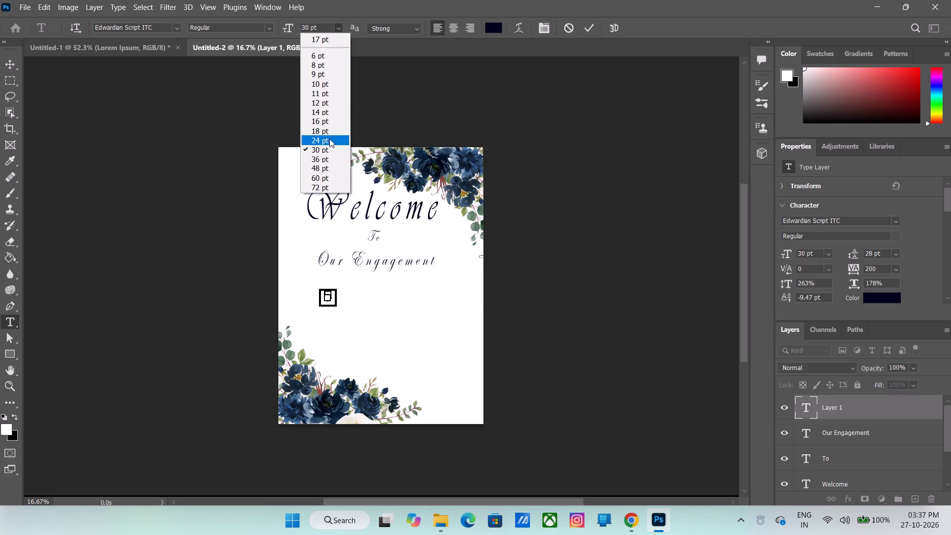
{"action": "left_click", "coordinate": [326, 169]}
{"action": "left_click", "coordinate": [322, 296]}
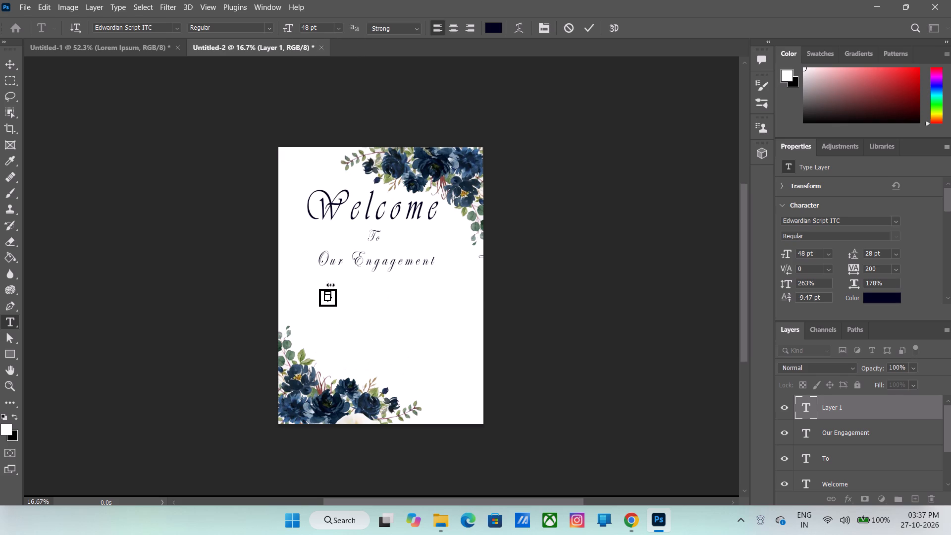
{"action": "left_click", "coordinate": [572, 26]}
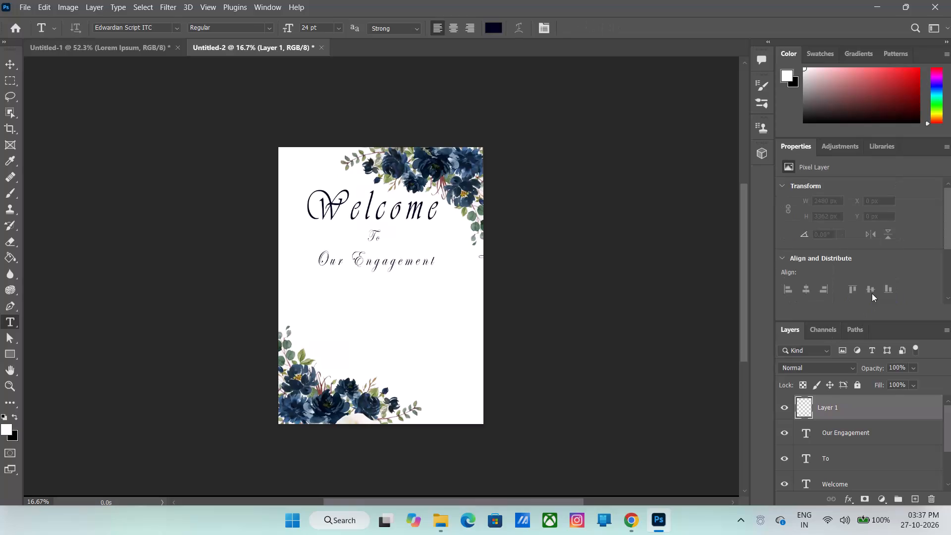
Add a text layer reading "Likhita" beneath "Our Engagement", replacing the placeholder text.
{"action": "left_click", "coordinate": [340, 304]}
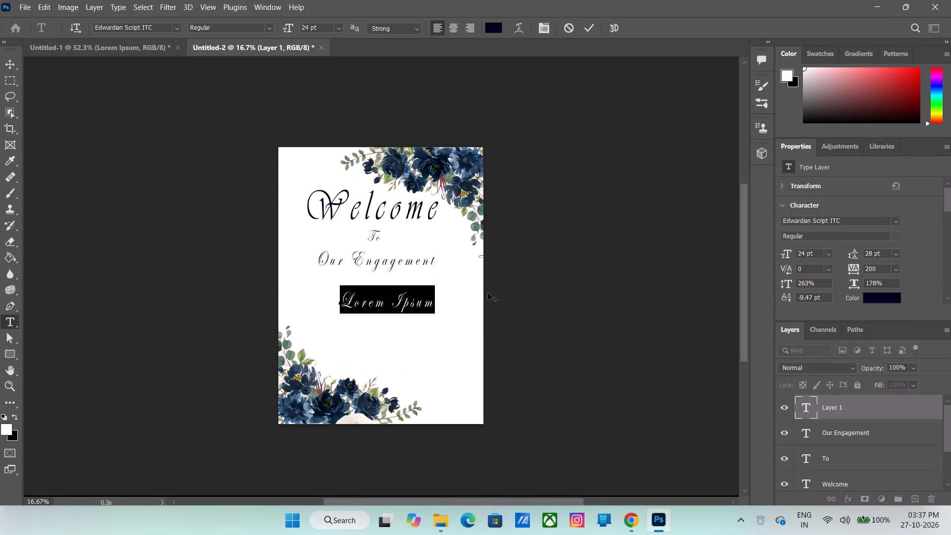
{"action": "key", "text": "BackSpace"}
{"action": "type", "text": "LI"}
{"action": "key", "text": "BackSpace"}
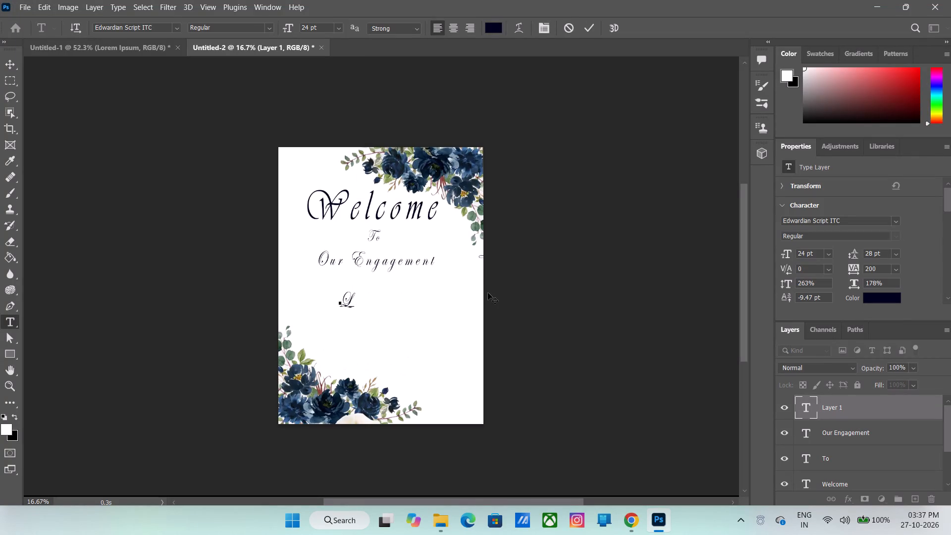
{"action": "key", "text": "i"}
{"action": "type", "text": "khita"}
Enlarge the "Likhita" text to 60 pt and move it left and slightly down to centre it beneath "Our Engagement".
{"action": "left_click_drag", "start_coordinate": [391, 300], "coordinate": [288, 319]}
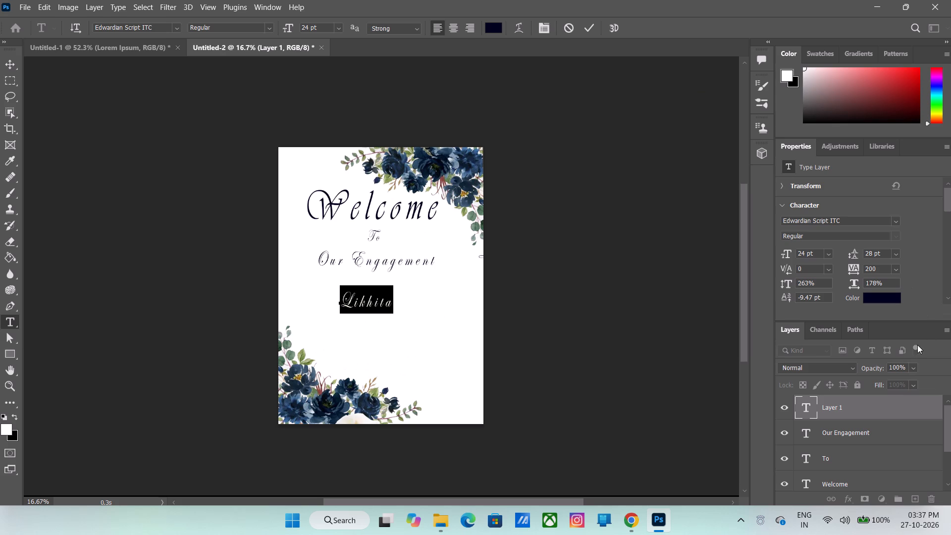
{"action": "left_click", "coordinate": [338, 29]}
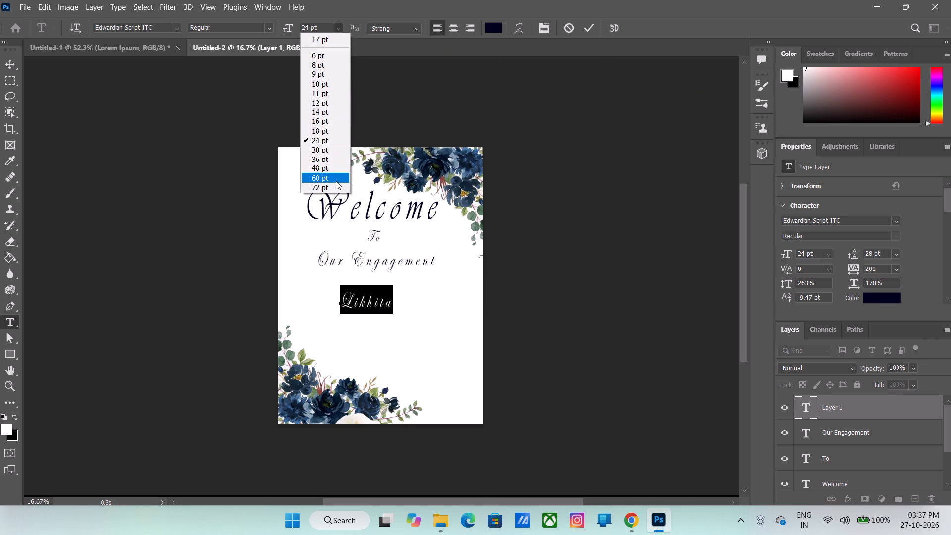
{"action": "left_click", "coordinate": [336, 181]}
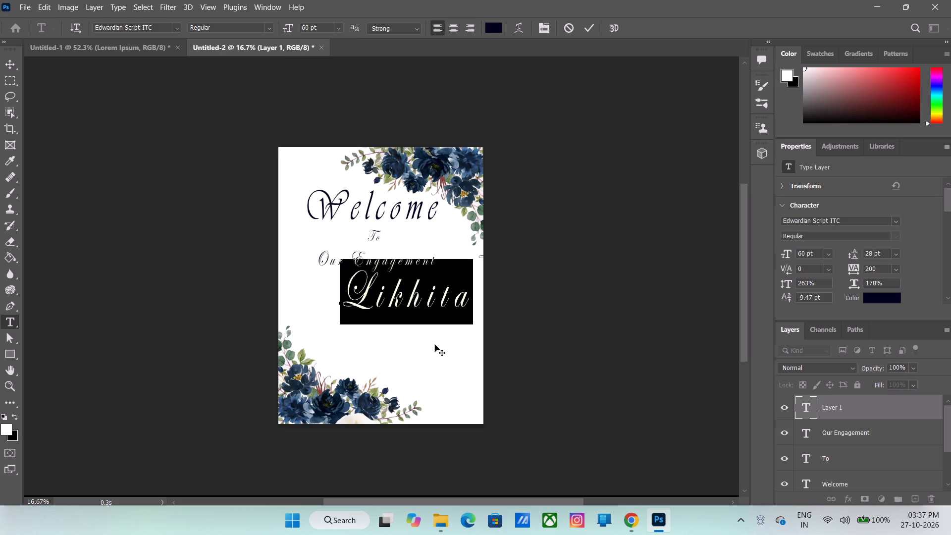
{"action": "left_click_drag", "start_coordinate": [438, 341], "coordinate": [405, 355]}
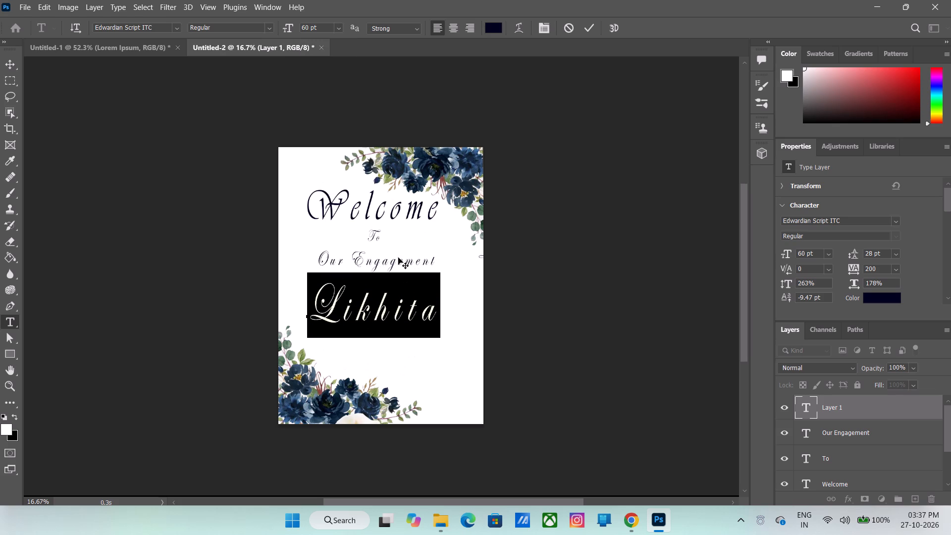
{"action": "left_click", "coordinate": [376, 240]}
{"action": "left_click", "coordinate": [589, 30]}
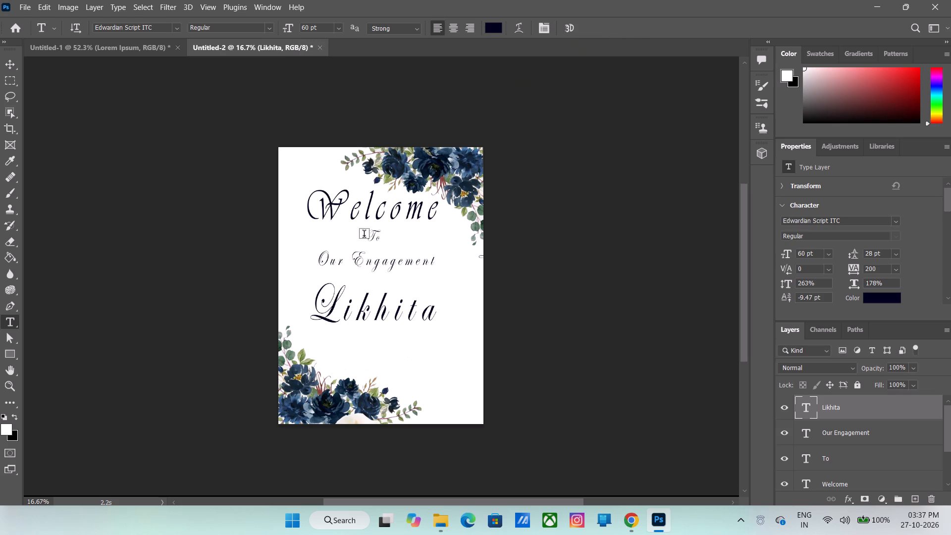
Reduce the "To" text to 16 pt.
{"action": "left_click", "coordinate": [374, 236]}
{"action": "left_click", "coordinate": [382, 236]}
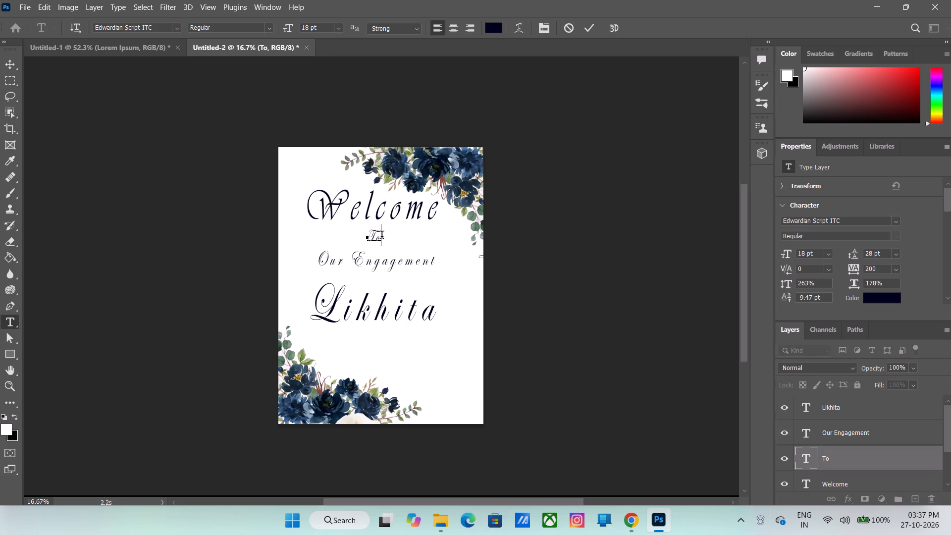
{"action": "left_click", "coordinate": [382, 236]}
{"action": "left_click_drag", "start_coordinate": [382, 236], "coordinate": [362, 237]}
{"action": "left_click_drag", "start_coordinate": [362, 237], "coordinate": [361, 237]}
{"action": "left_click", "coordinate": [338, 25]}
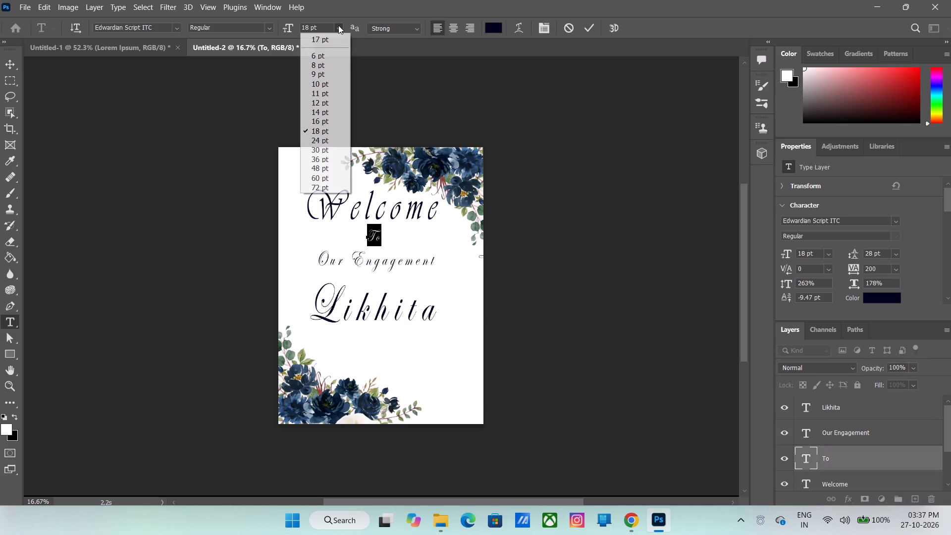
{"action": "left_click", "coordinate": [321, 119]}
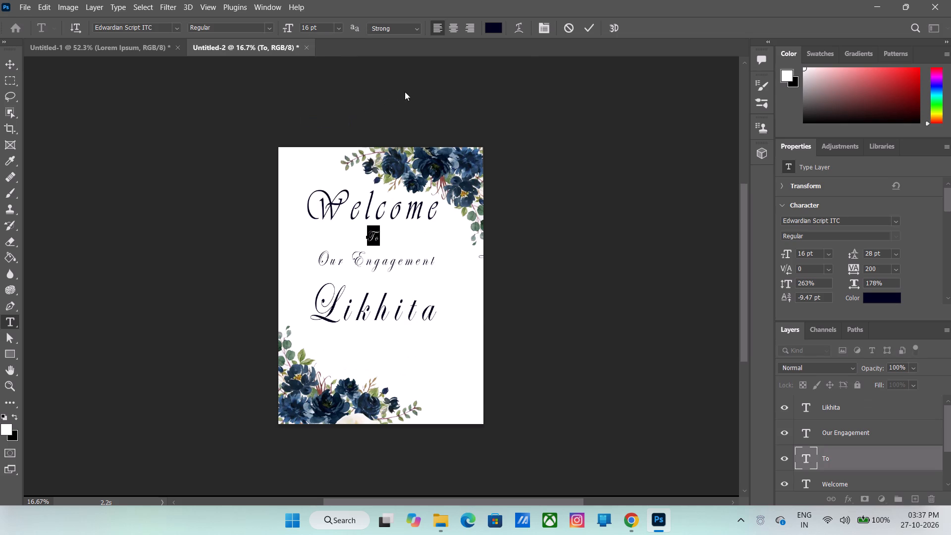
{"action": "left_click", "coordinate": [591, 27]}
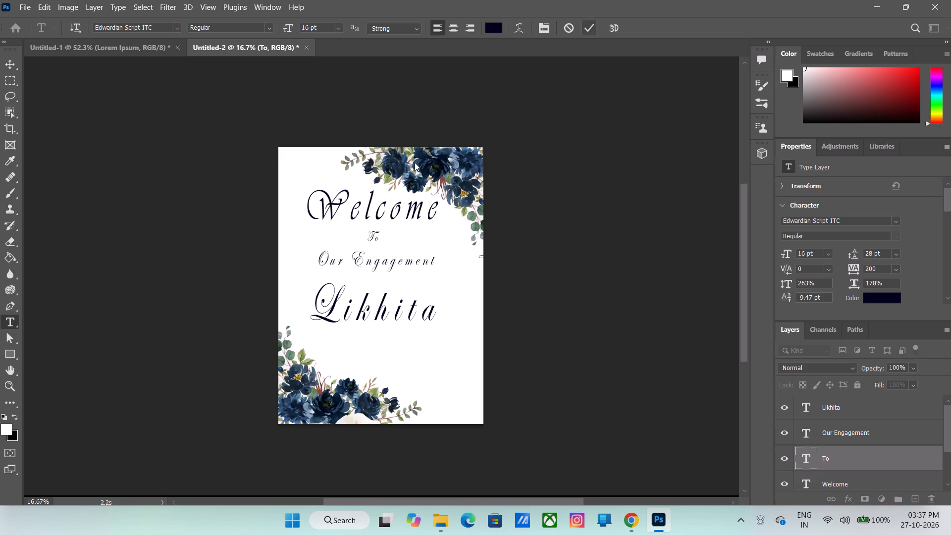
Move the "To" text slightly up and right, closer beneath "Welcome".
{"action": "left_click", "coordinate": [377, 240]}
{"action": "left_click_drag", "start_coordinate": [385, 249], "coordinate": [388, 243]}
{"action": "left_click", "coordinate": [392, 260]}
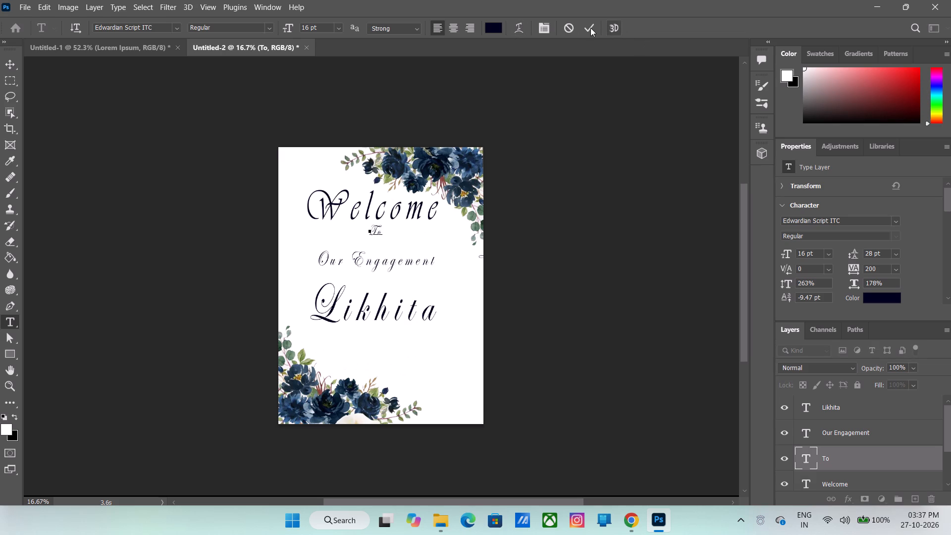
{"action": "left_click", "coordinate": [590, 28]}
Reduce the "Our Engagement" text to 18 pt and move it up and right to sit centred just beneath "To".
{"action": "left_click", "coordinate": [416, 258]}
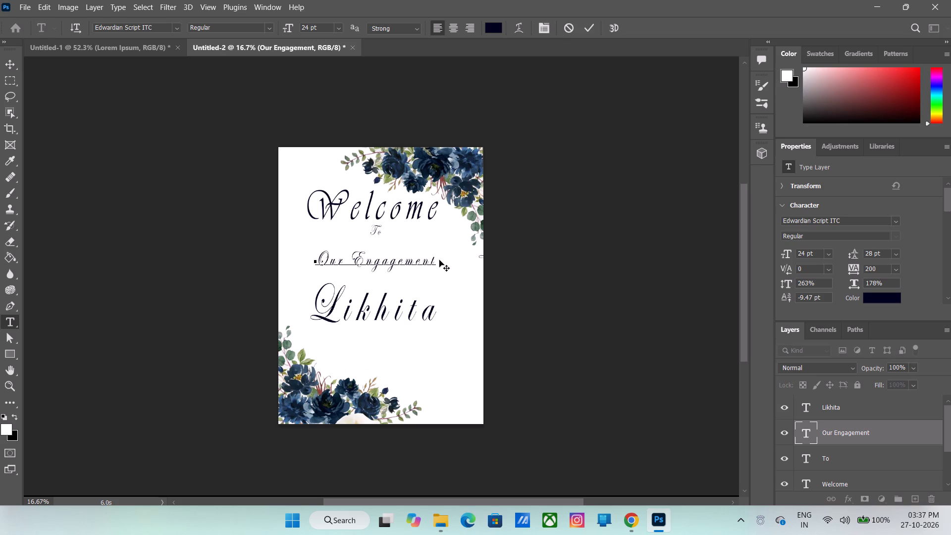
{"action": "left_click_drag", "start_coordinate": [435, 258], "coordinate": [258, 278]}
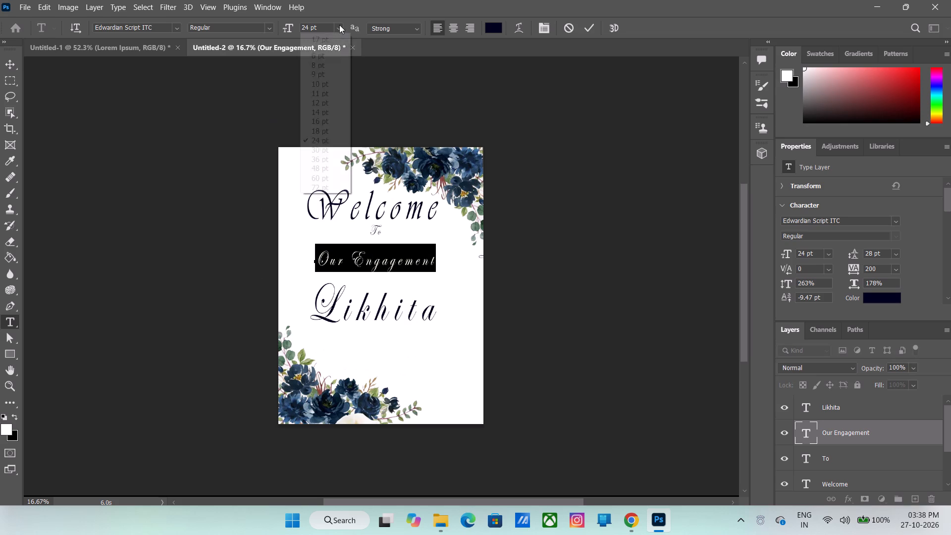
{"action": "left_click", "coordinate": [339, 25]}
{"action": "left_click", "coordinate": [317, 129]}
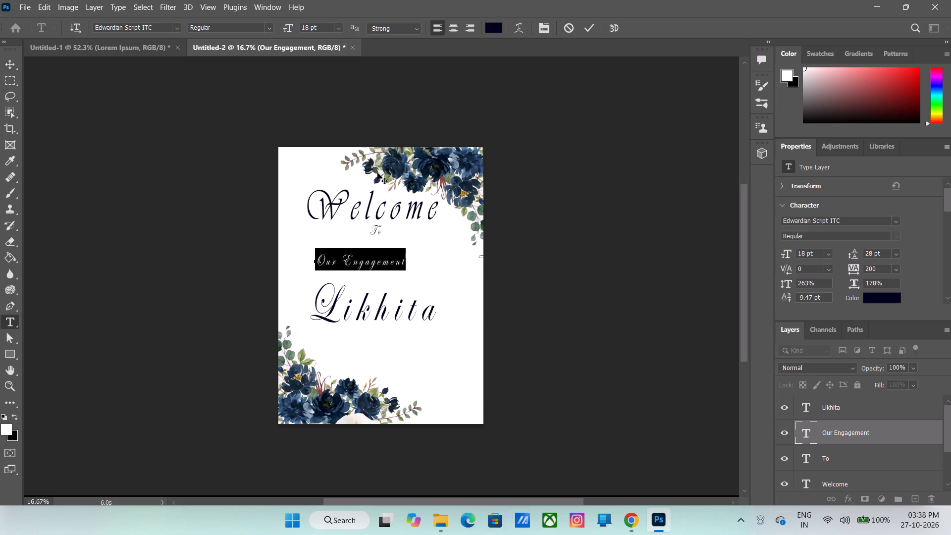
{"action": "left_click_drag", "start_coordinate": [393, 288], "coordinate": [409, 270]}
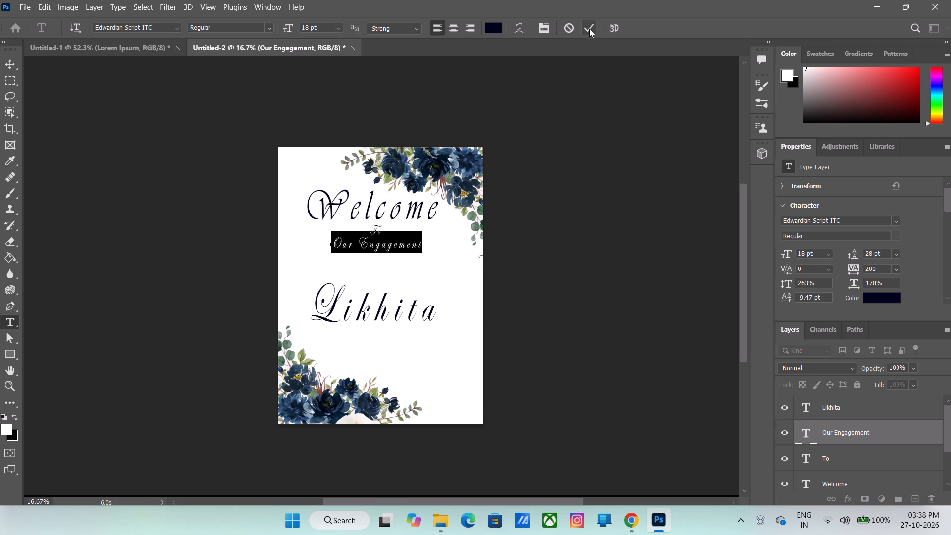
{"action": "left_click", "coordinate": [590, 28]}
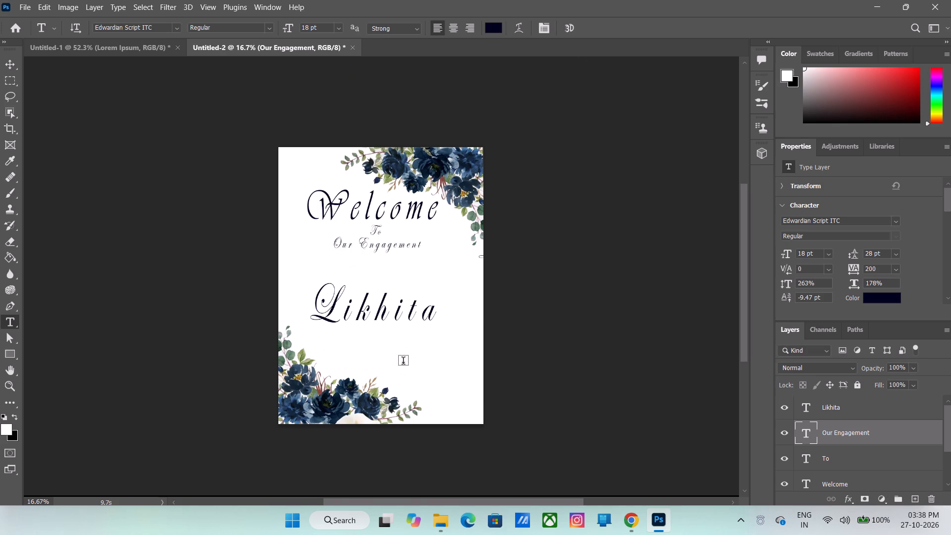
Move the "Likhita" text up to sit centred just beneath "Our Engagement".
{"action": "left_click", "coordinate": [393, 320]}
{"action": "left_click_drag", "start_coordinate": [417, 340], "coordinate": [432, 325]}
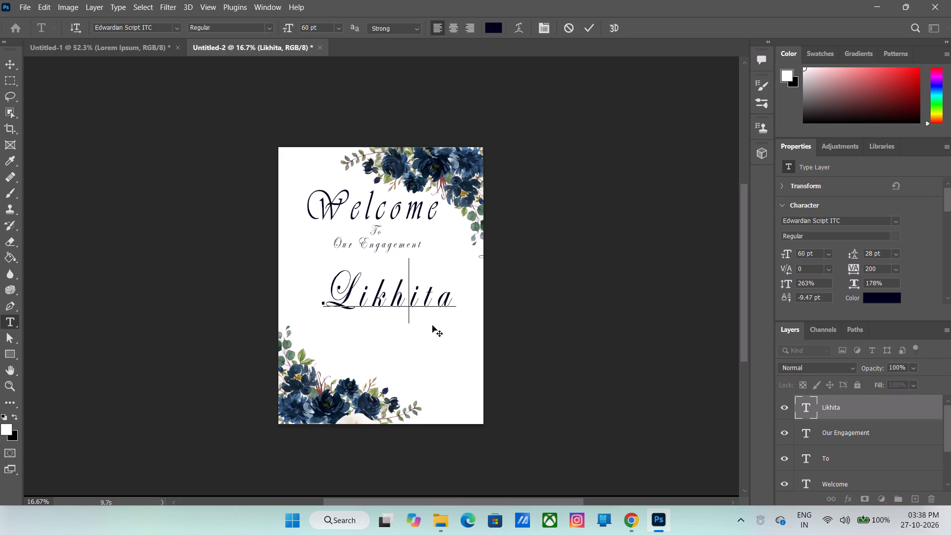
{"action": "left_click_drag", "start_coordinate": [432, 325], "coordinate": [424, 314]}
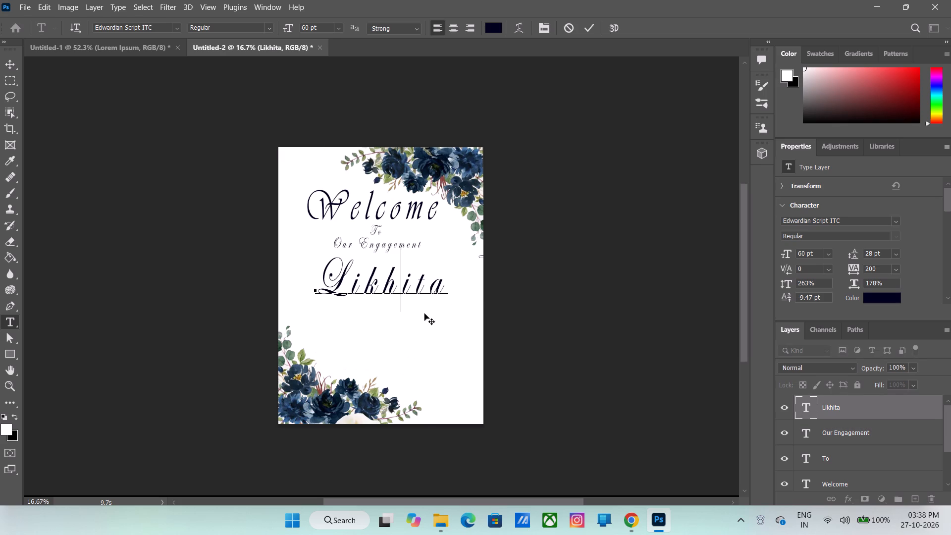
{"action": "left_click", "coordinate": [416, 316]}
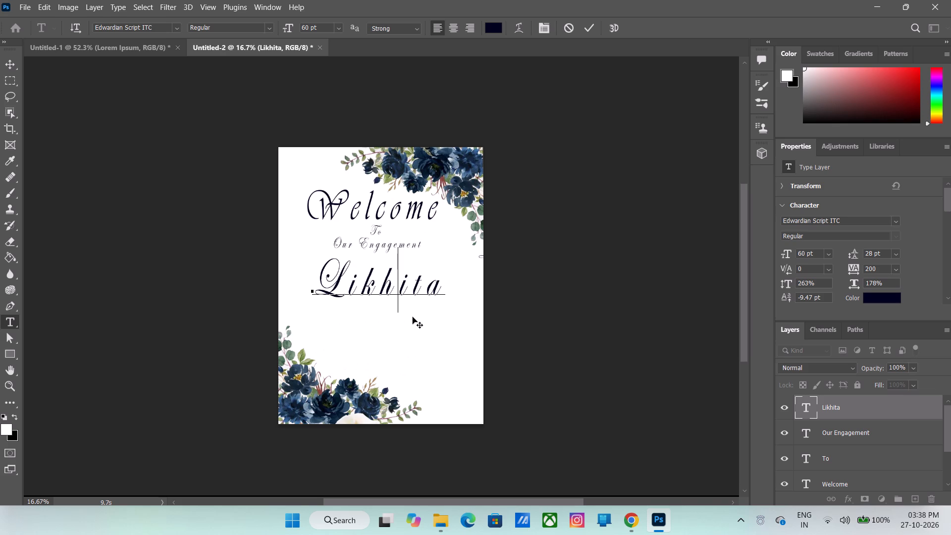
{"action": "left_click", "coordinate": [371, 245]}
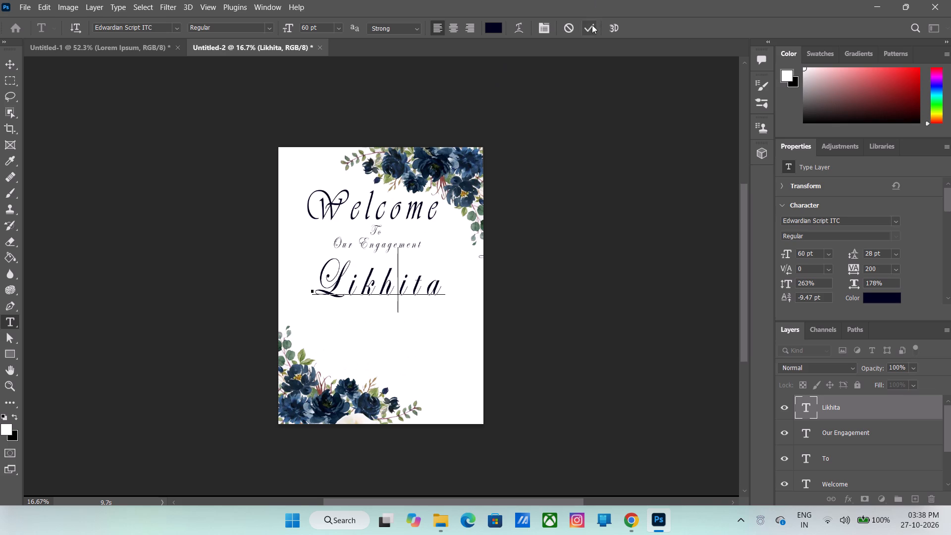
{"action": "left_click", "coordinate": [592, 25]}
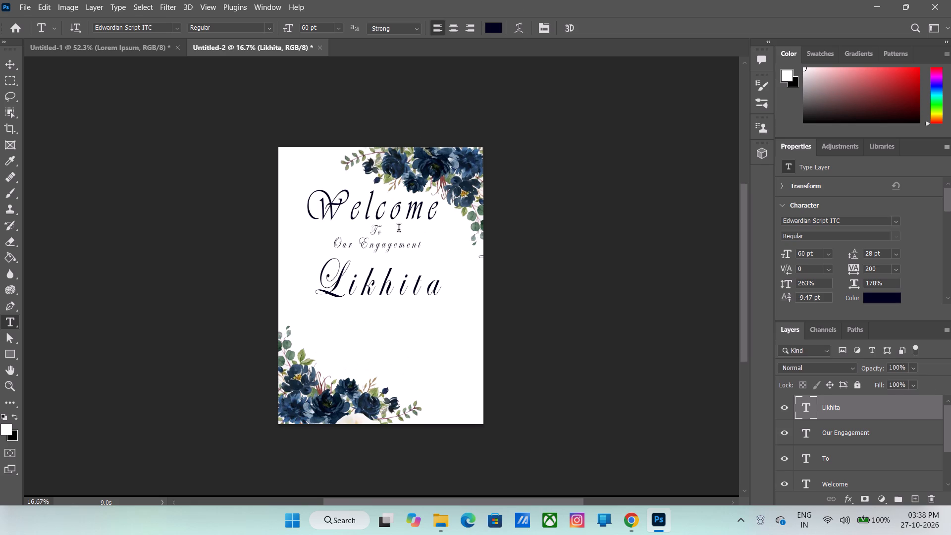
Add the text "and" at 12 pt, placed centred just beneath "Likhita".
{"action": "left_click", "coordinate": [370, 318]}
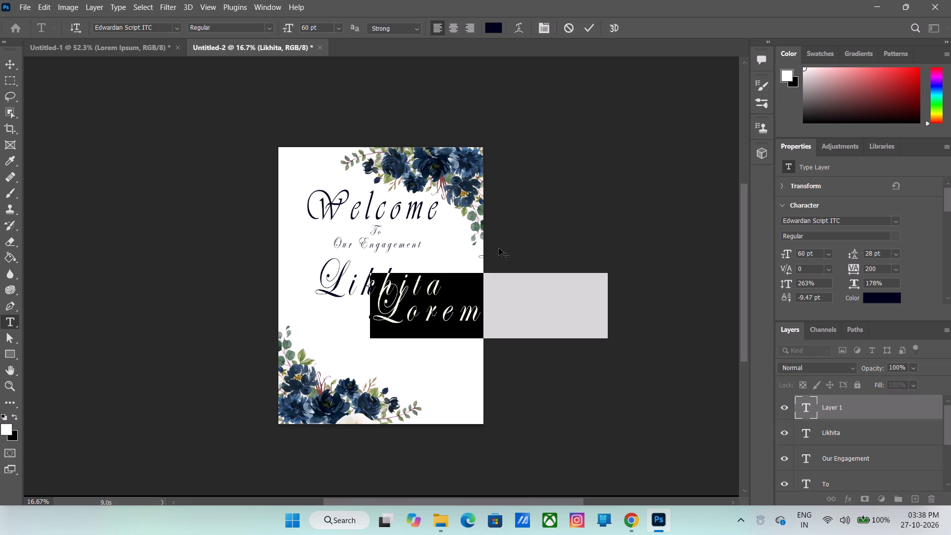
{"action": "key", "text": "BackSpace"}
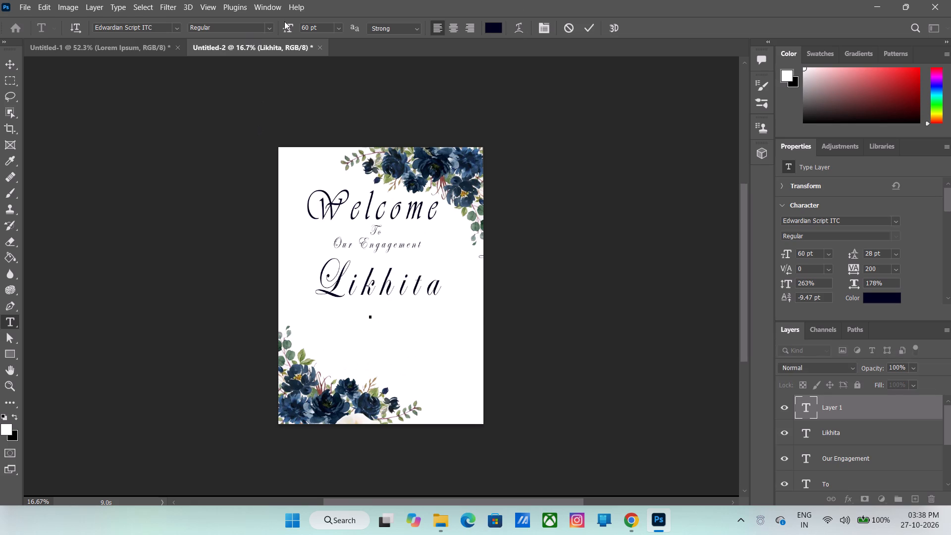
{"action": "left_click", "coordinate": [339, 29]}
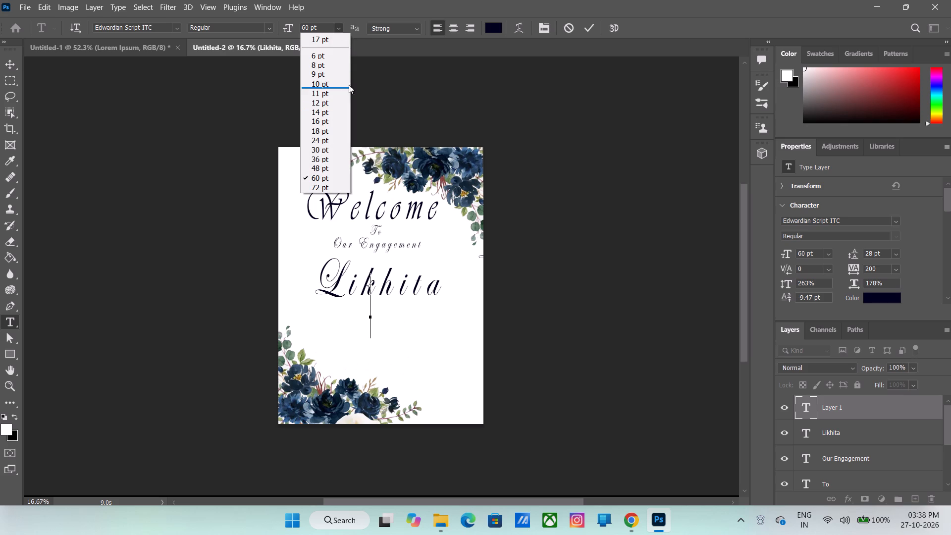
{"action": "left_click", "coordinate": [330, 85]}
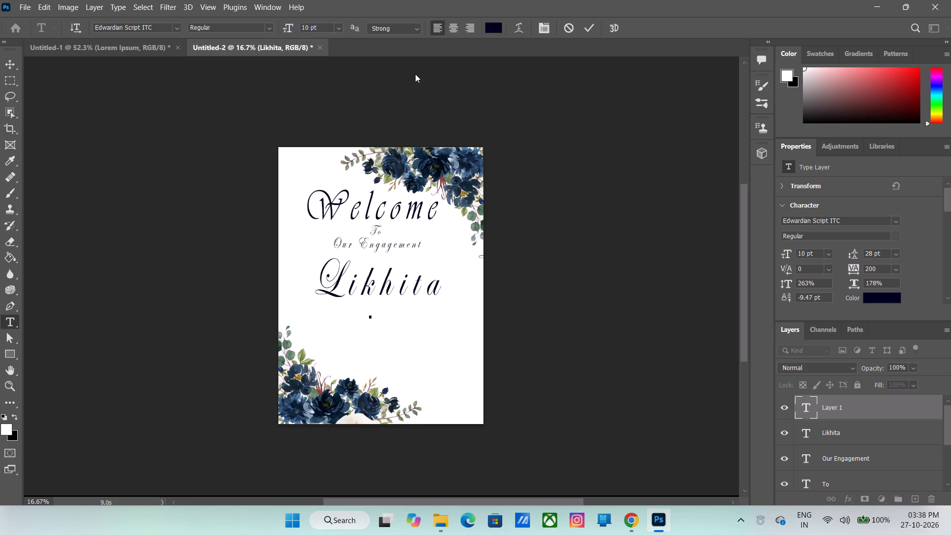
{"action": "type", "text": "and"}
{"action": "left_click_drag", "start_coordinate": [383, 344], "coordinate": [389, 330]}
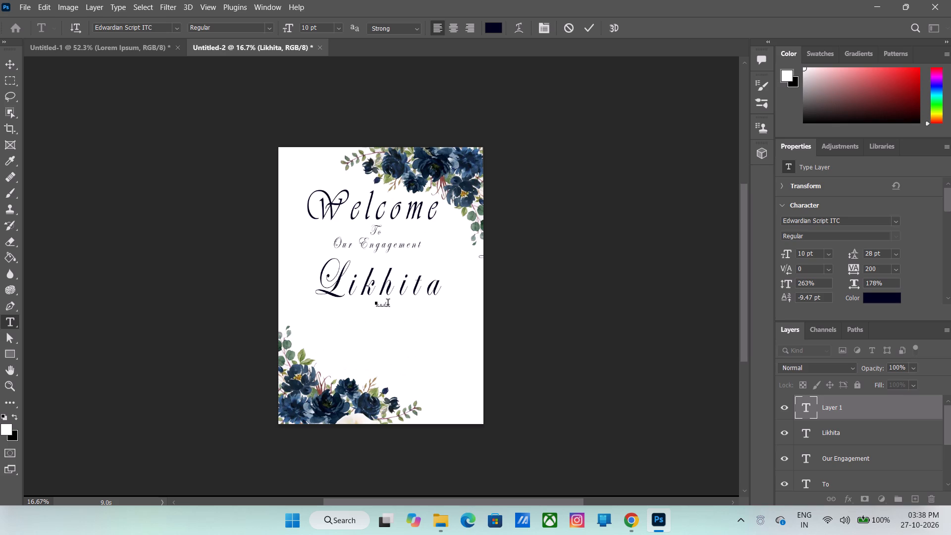
{"action": "left_click", "coordinate": [384, 310]}
{"action": "left_click_drag", "start_coordinate": [386, 304], "coordinate": [364, 306]}
{"action": "left_click", "coordinate": [341, 28]}
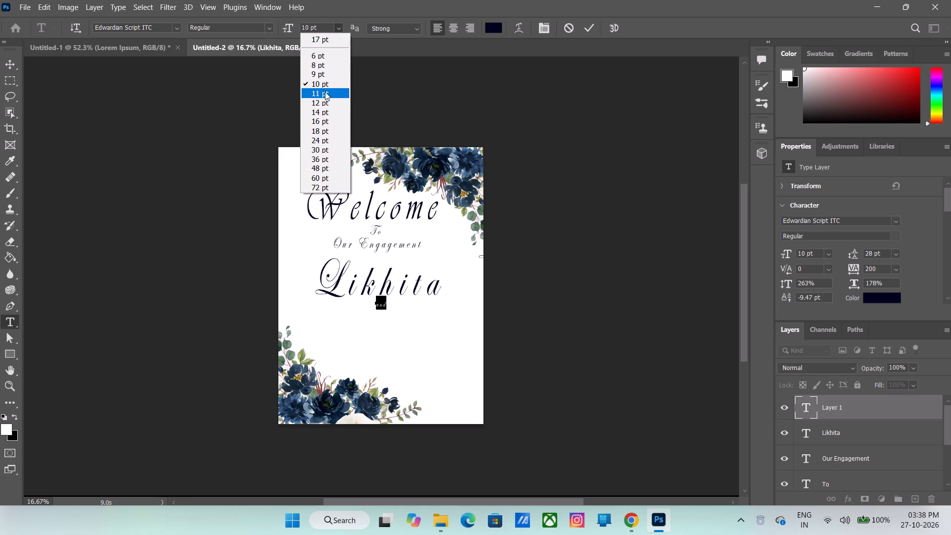
{"action": "left_click", "coordinate": [321, 106]}
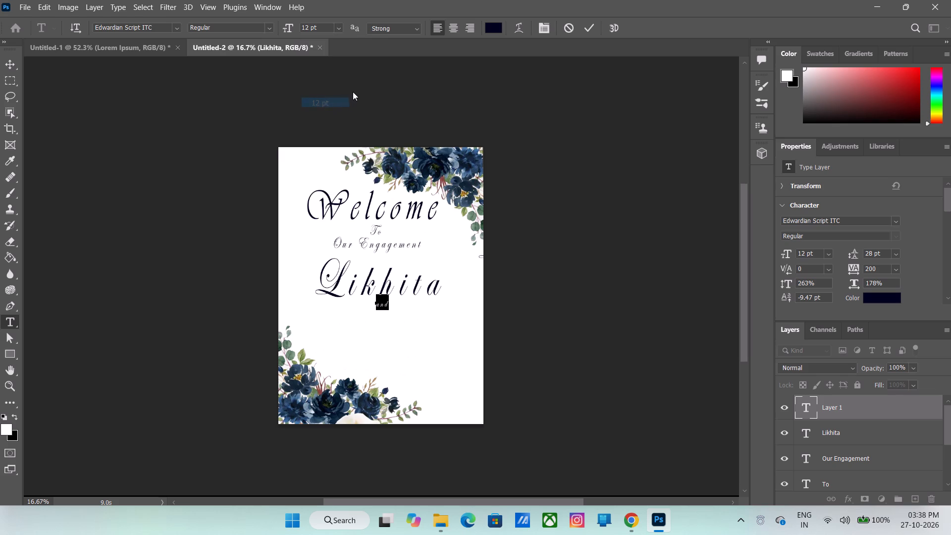
{"action": "left_click", "coordinate": [584, 24]}
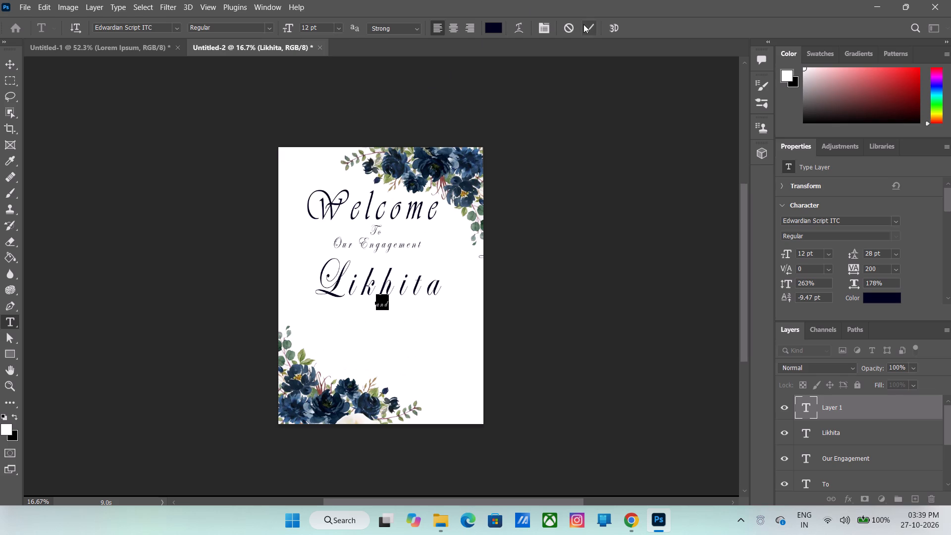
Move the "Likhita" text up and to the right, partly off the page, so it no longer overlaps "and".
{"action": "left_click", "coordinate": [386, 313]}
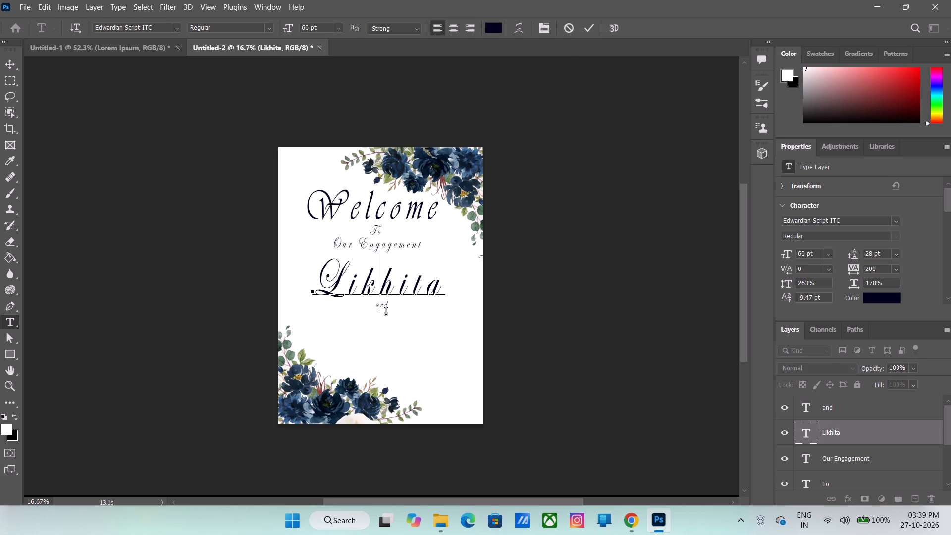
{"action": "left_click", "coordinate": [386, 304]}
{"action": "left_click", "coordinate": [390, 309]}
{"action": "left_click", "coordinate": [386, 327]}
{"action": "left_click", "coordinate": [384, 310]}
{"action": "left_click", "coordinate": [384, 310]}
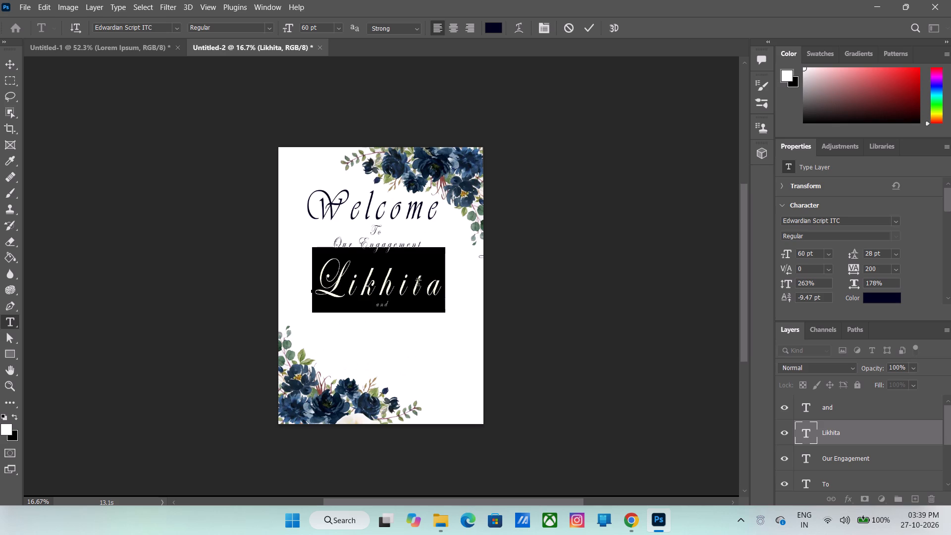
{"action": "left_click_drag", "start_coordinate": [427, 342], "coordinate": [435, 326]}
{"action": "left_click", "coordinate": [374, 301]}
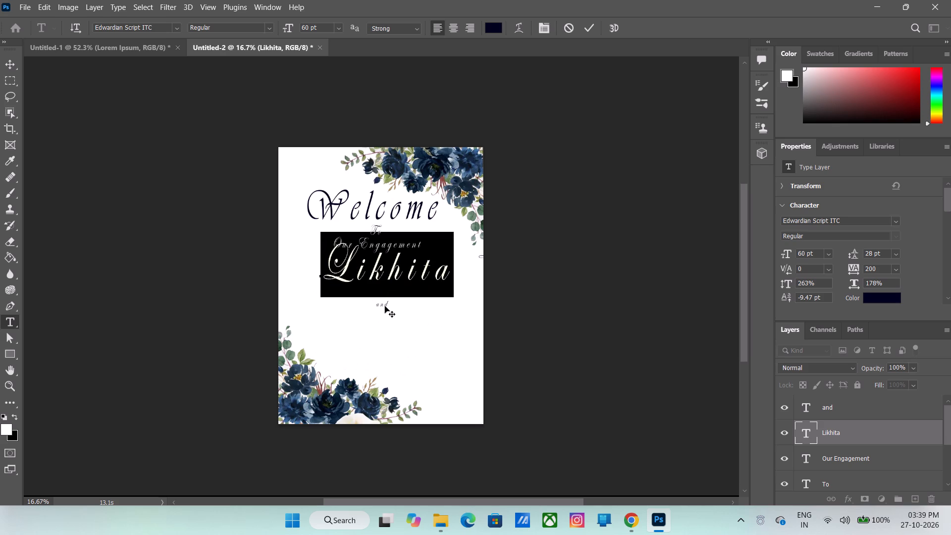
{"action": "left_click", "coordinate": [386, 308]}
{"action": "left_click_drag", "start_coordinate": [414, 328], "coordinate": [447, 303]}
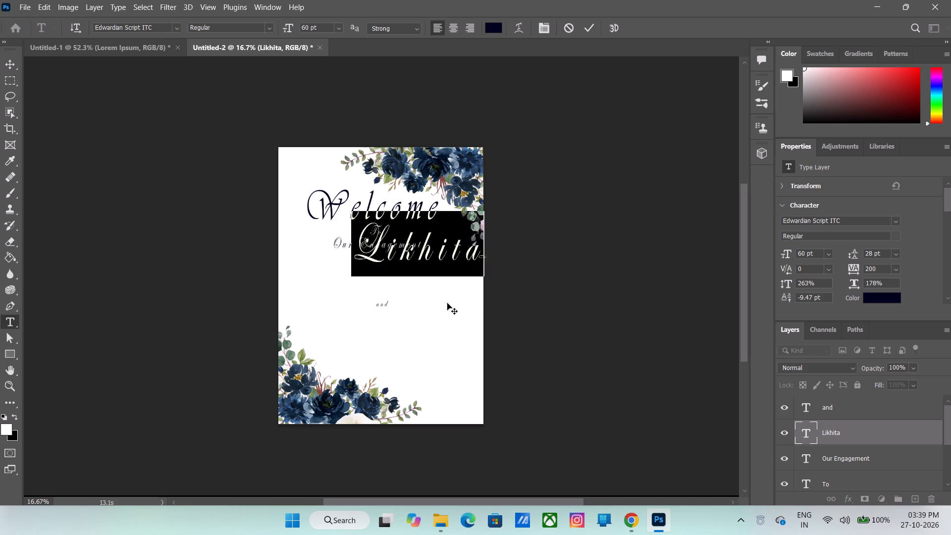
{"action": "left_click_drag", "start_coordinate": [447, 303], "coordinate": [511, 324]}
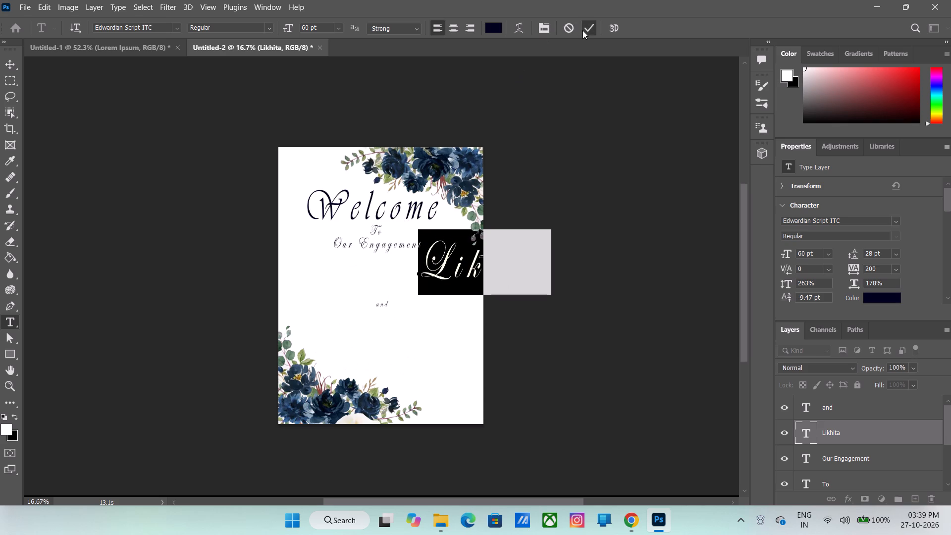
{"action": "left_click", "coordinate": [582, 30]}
Enlarge the "and" text to 18 pt.
{"action": "left_click", "coordinate": [386, 308]}
{"action": "left_click_drag", "start_coordinate": [388, 305], "coordinate": [353, 310]}
{"action": "left_click", "coordinate": [336, 26]}
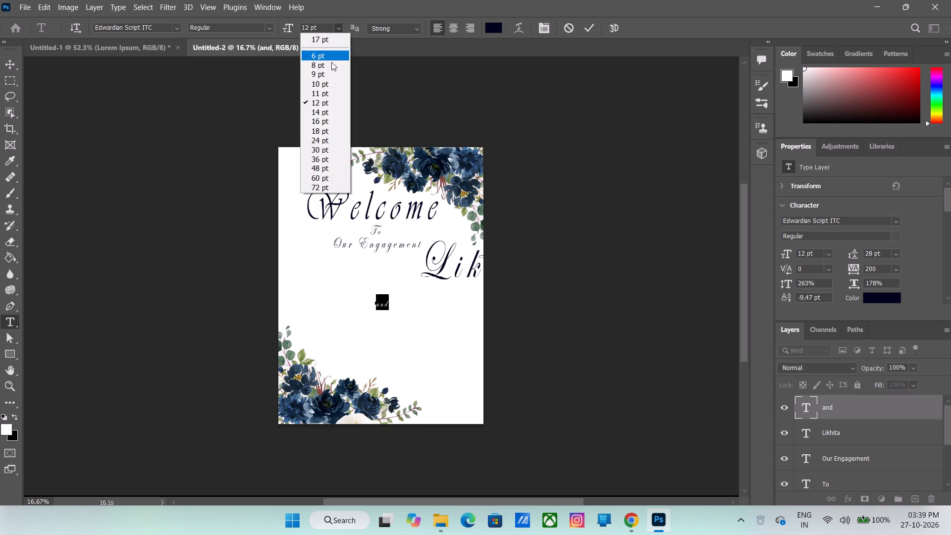
{"action": "left_click", "coordinate": [332, 132]}
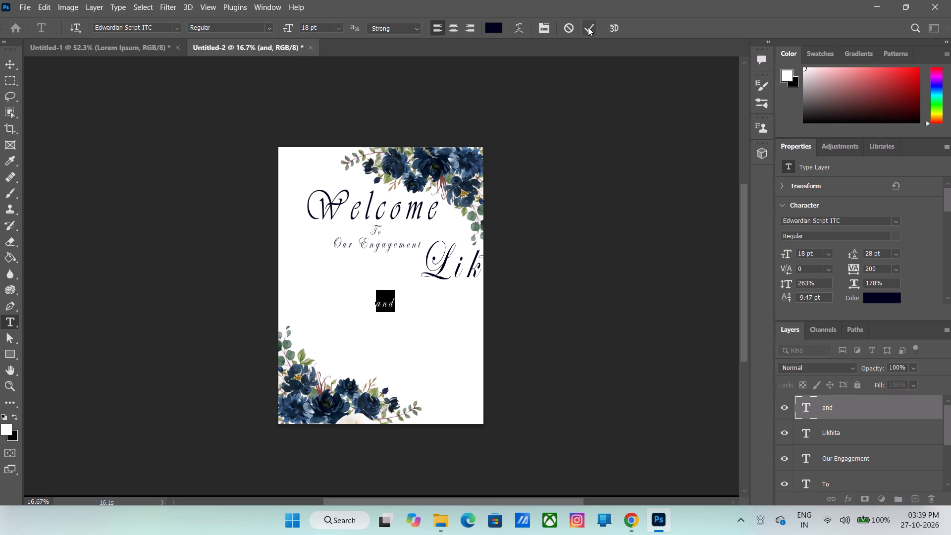
{"action": "left_click", "coordinate": [587, 27]}
Move the "Likhita" text to sit centred between "Our Engagement" and "and".
{"action": "left_click", "coordinate": [443, 269]}
{"action": "left_click_drag", "start_coordinate": [464, 306], "coordinate": [463, 306]}
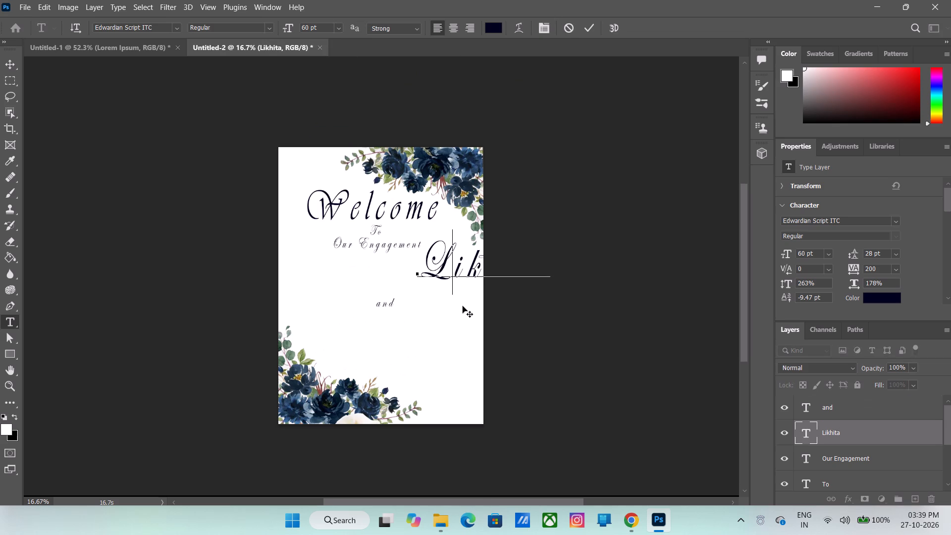
{"action": "left_click_drag", "start_coordinate": [463, 306], "coordinate": [368, 318]}
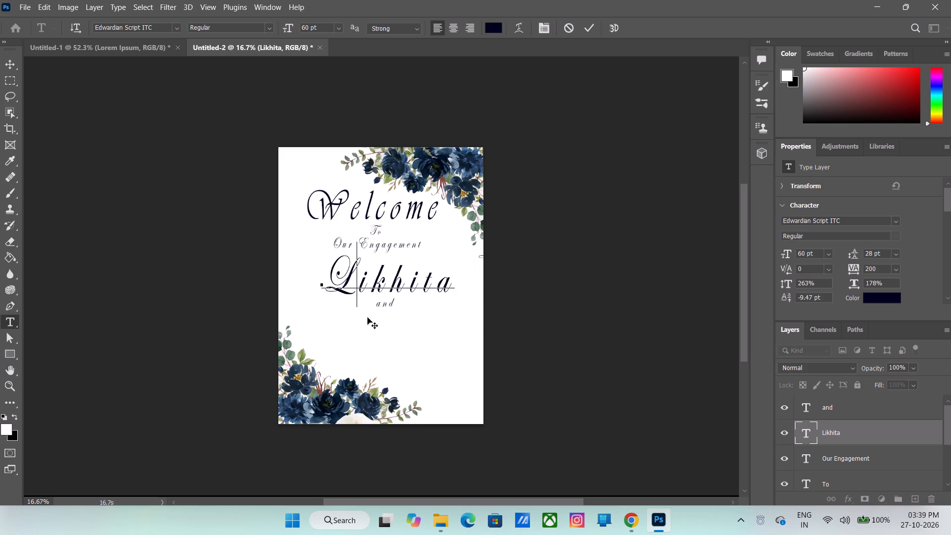
{"action": "left_click_drag", "start_coordinate": [368, 318], "coordinate": [368, 321]}
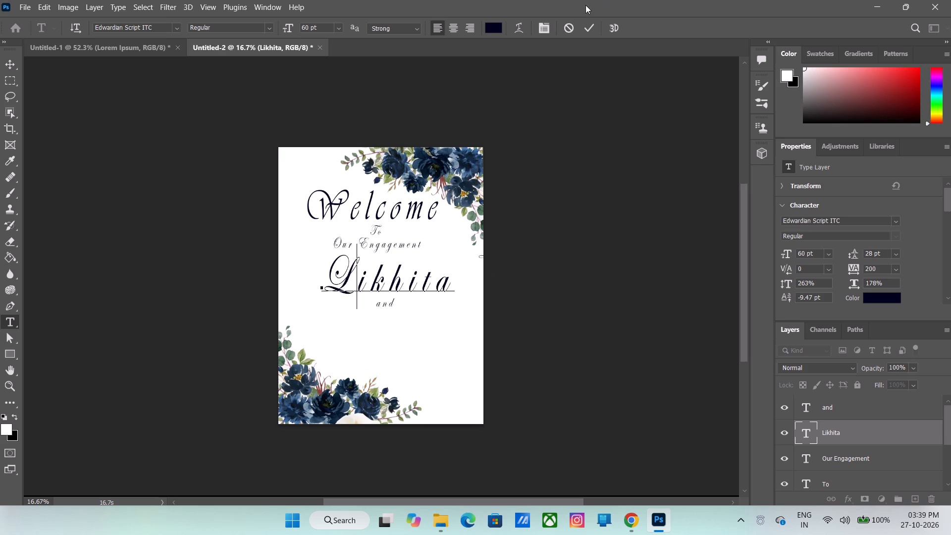
{"action": "left_click", "coordinate": [585, 28]}
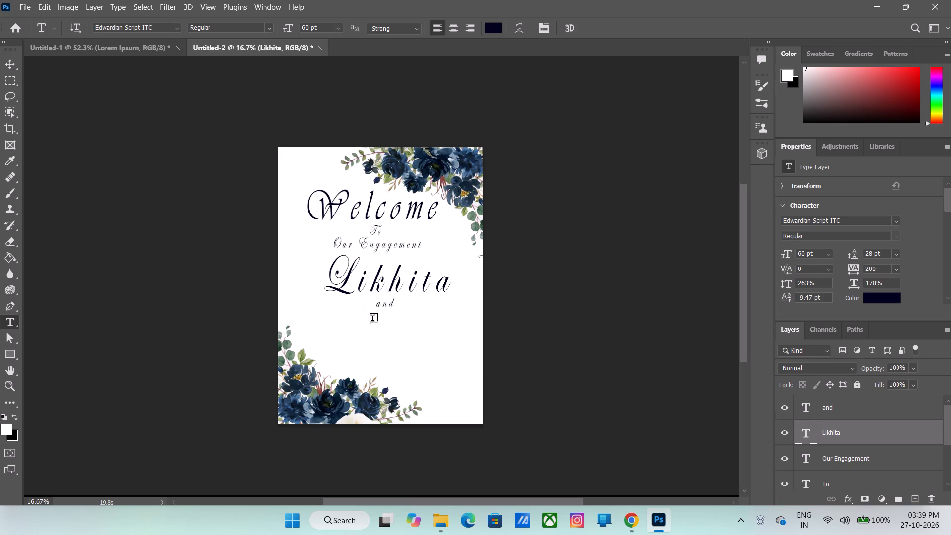
Add the name "Mutturaj" at 60 pt and place it beneath "and", roughly centred under "Likhita".
{"action": "left_click", "coordinate": [337, 337]}
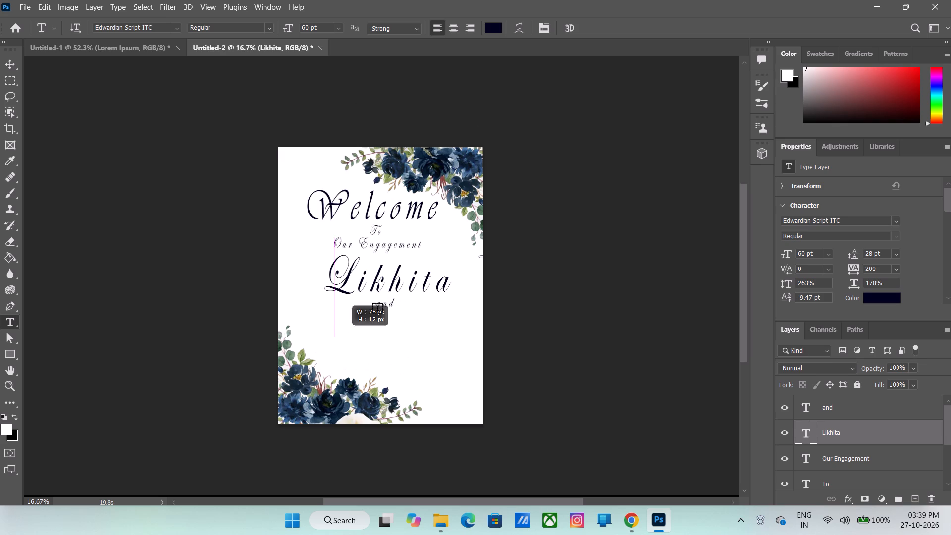
{"action": "left_click", "coordinate": [570, 25]}
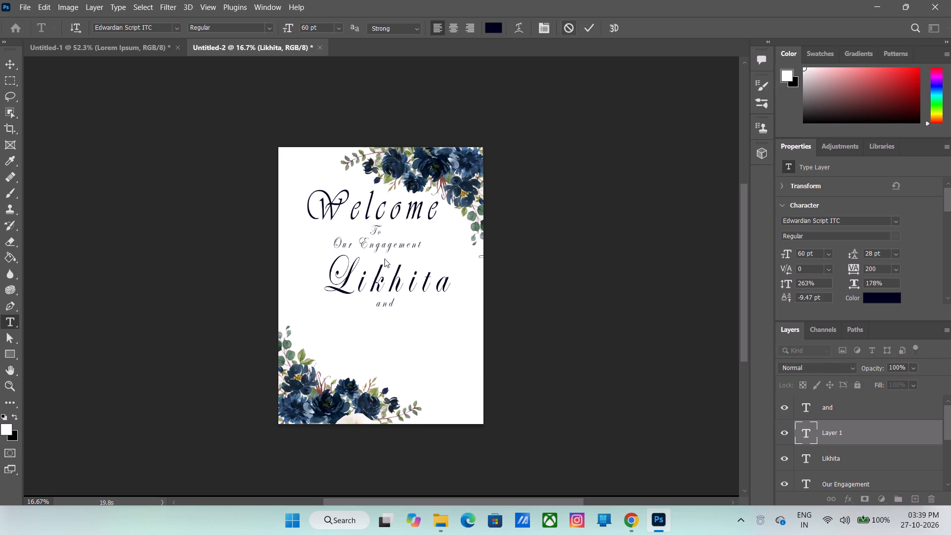
{"action": "left_click", "coordinate": [337, 354]}
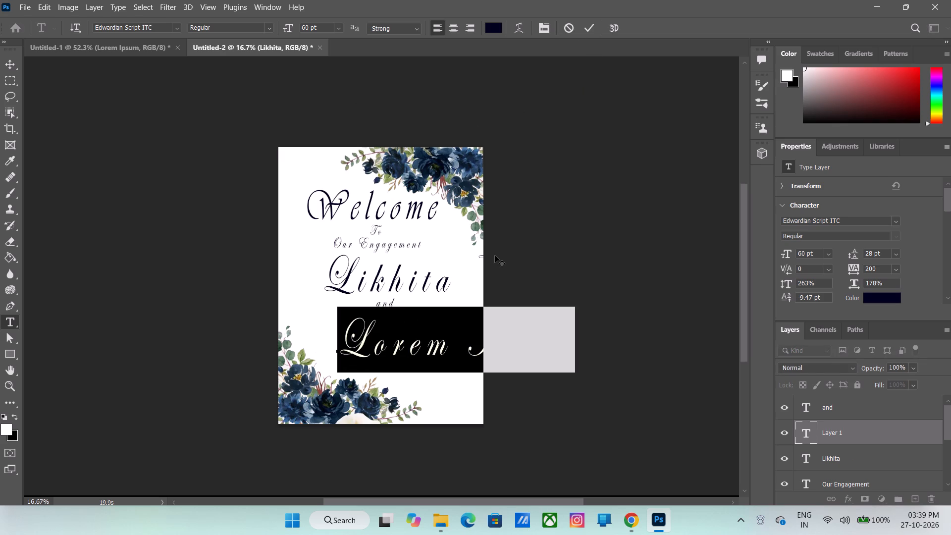
{"action": "key", "text": "BackSpace"}
{"action": "type", "text": "Mutturaj"}
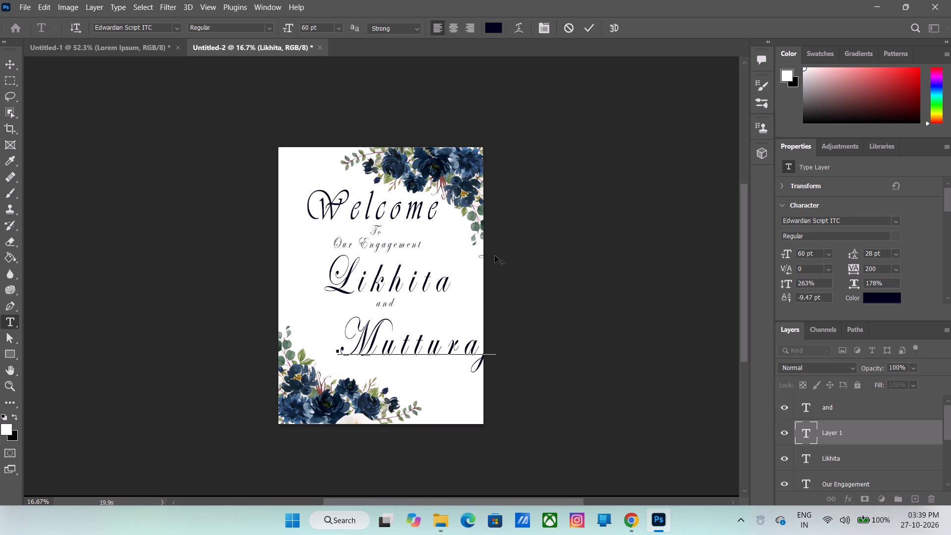
{"action": "left_click_drag", "start_coordinate": [458, 396], "coordinate": [429, 386]}
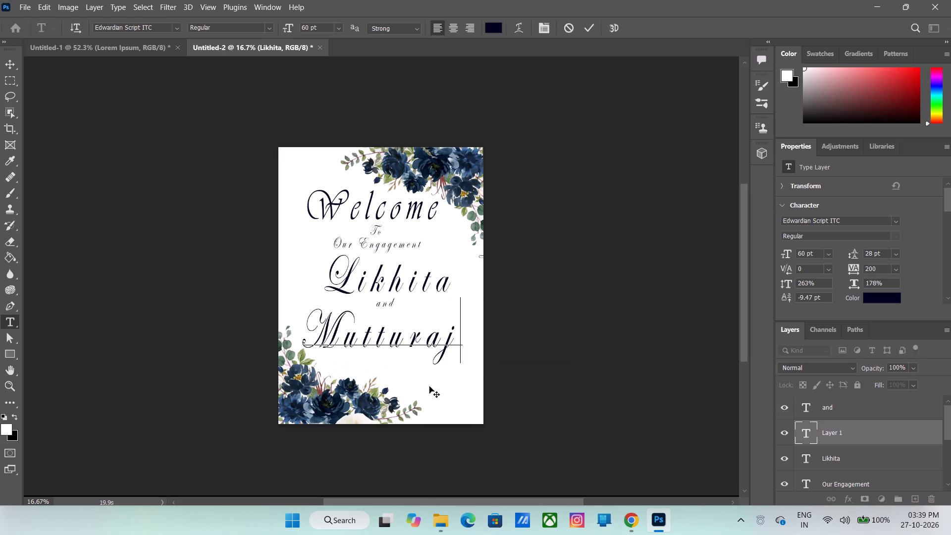
{"action": "left_click_drag", "start_coordinate": [429, 386], "coordinate": [430, 387]}
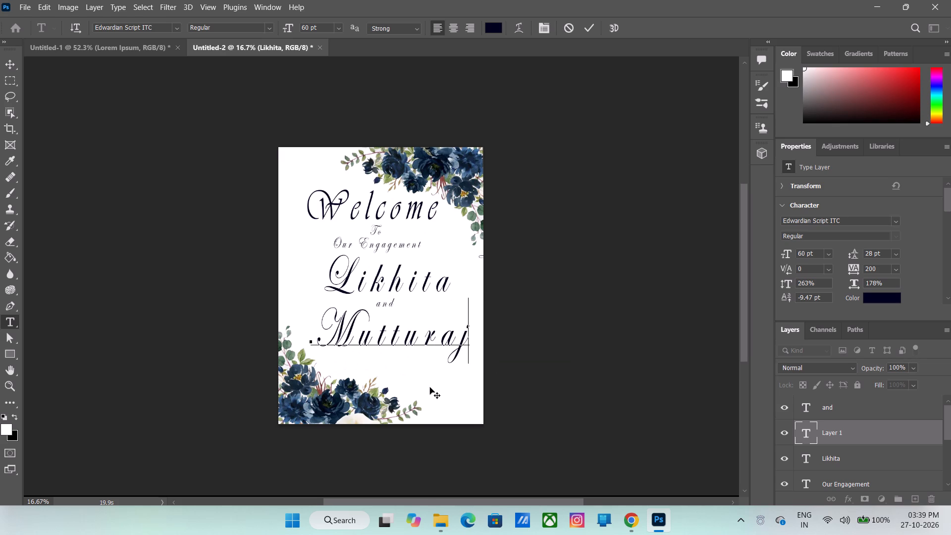
{"action": "left_click_drag", "start_coordinate": [430, 387], "coordinate": [427, 386]}
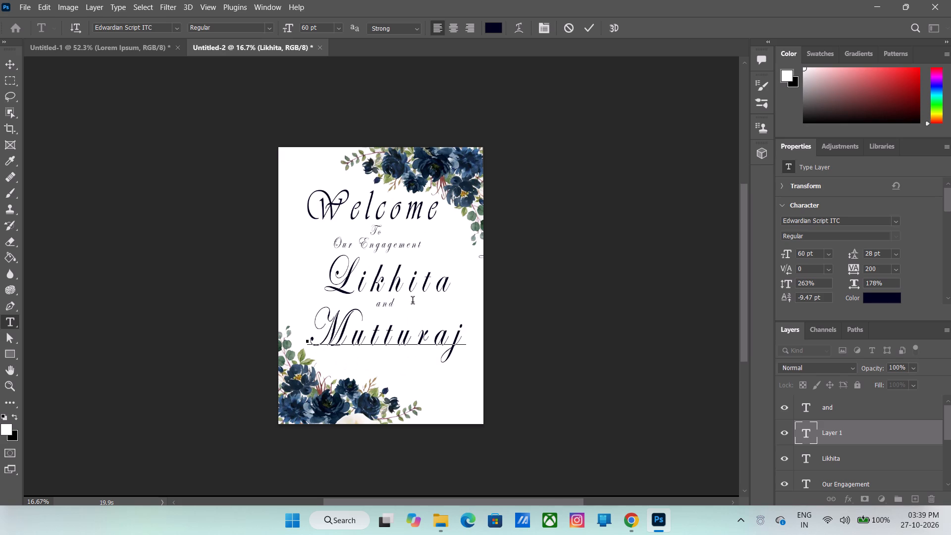
{"action": "left_click", "coordinate": [417, 287]}
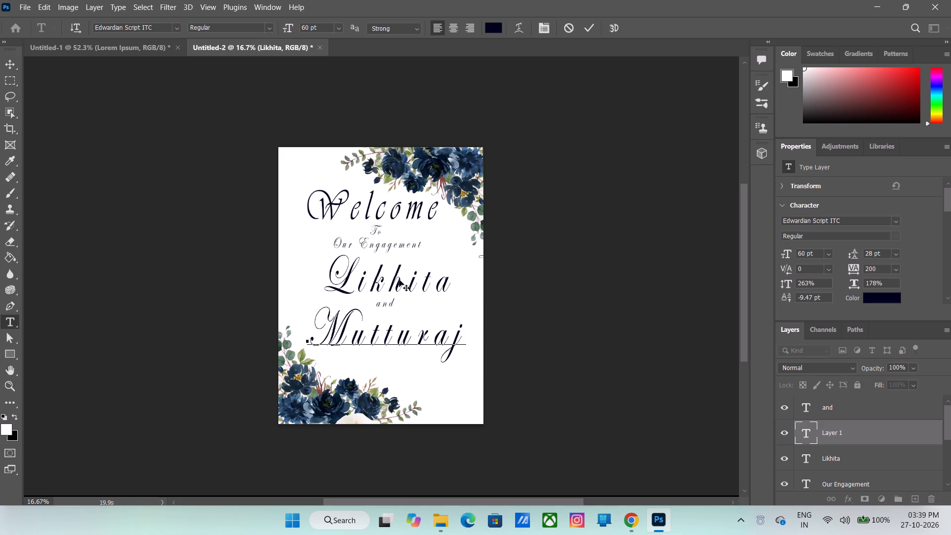
{"action": "left_click", "coordinate": [389, 279]}
{"action": "left_click_drag", "start_coordinate": [429, 371], "coordinate": [434, 370]}
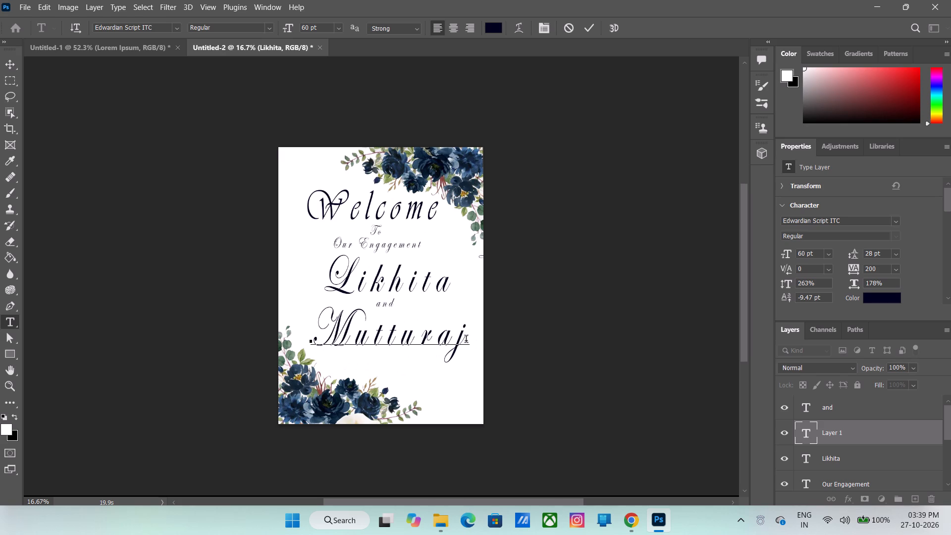
Reduce the "Mutturaj" text to 48 pt and reposition it beneath "and", aligned under "Likhita".
{"action": "left_click_drag", "start_coordinate": [461, 343], "coordinate": [281, 358]}
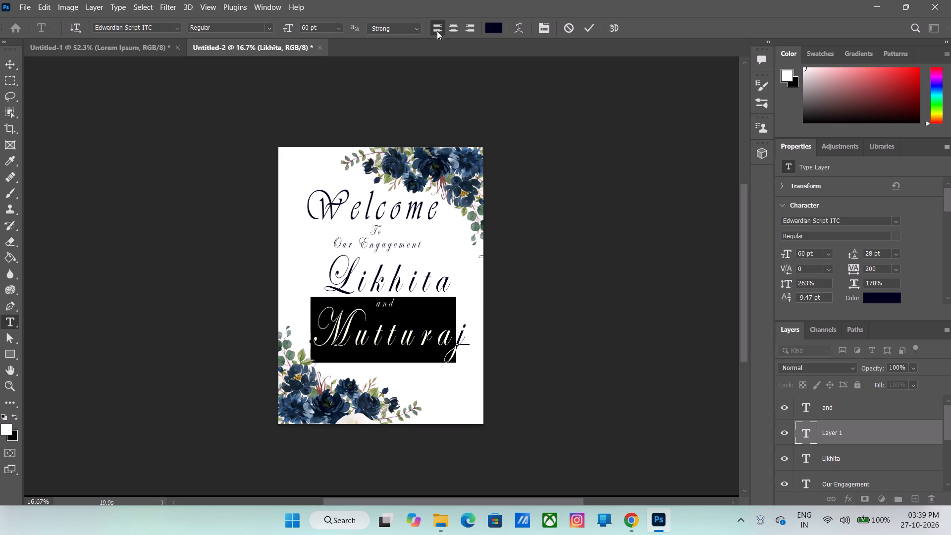
{"action": "left_click", "coordinate": [338, 29]}
{"action": "left_click", "coordinate": [335, 170]}
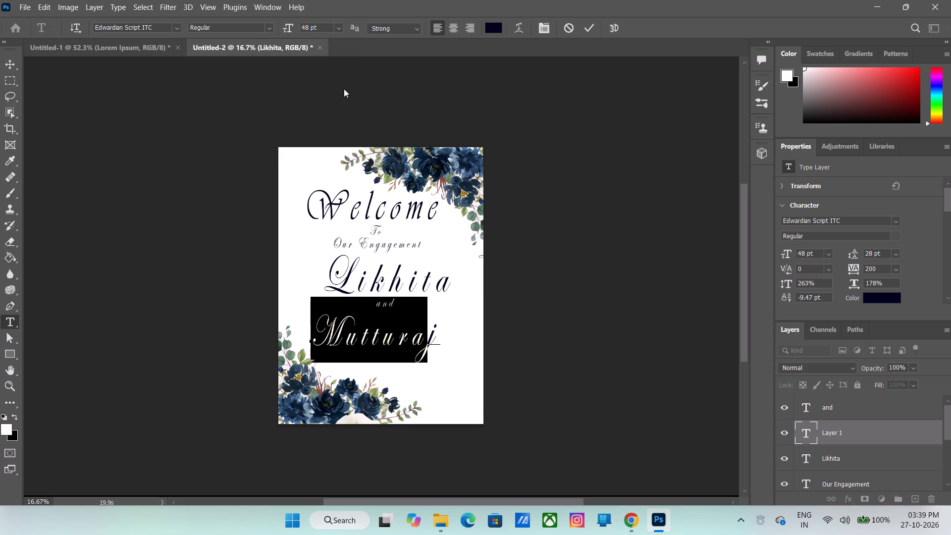
{"action": "left_click_drag", "start_coordinate": [410, 378], "coordinate": [426, 369]}
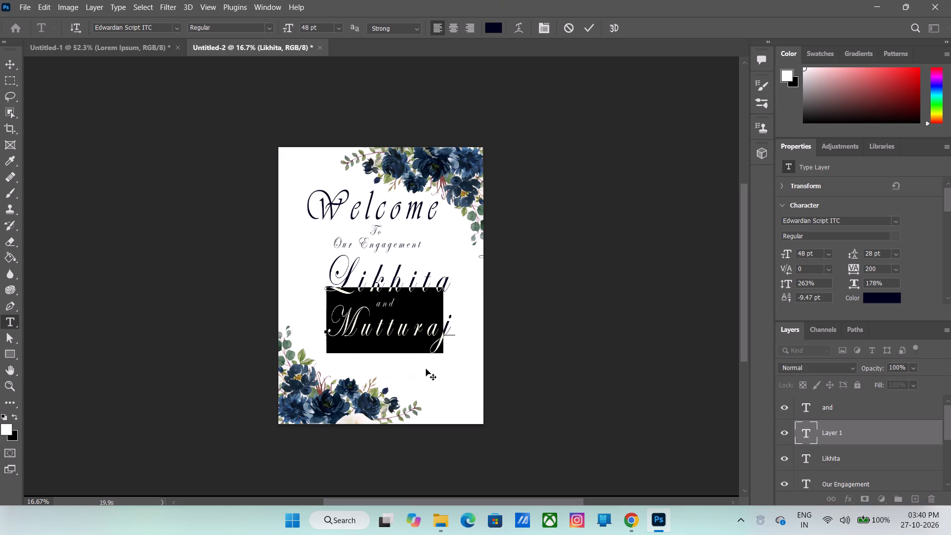
{"action": "left_click_drag", "start_coordinate": [426, 369], "coordinate": [426, 374]}
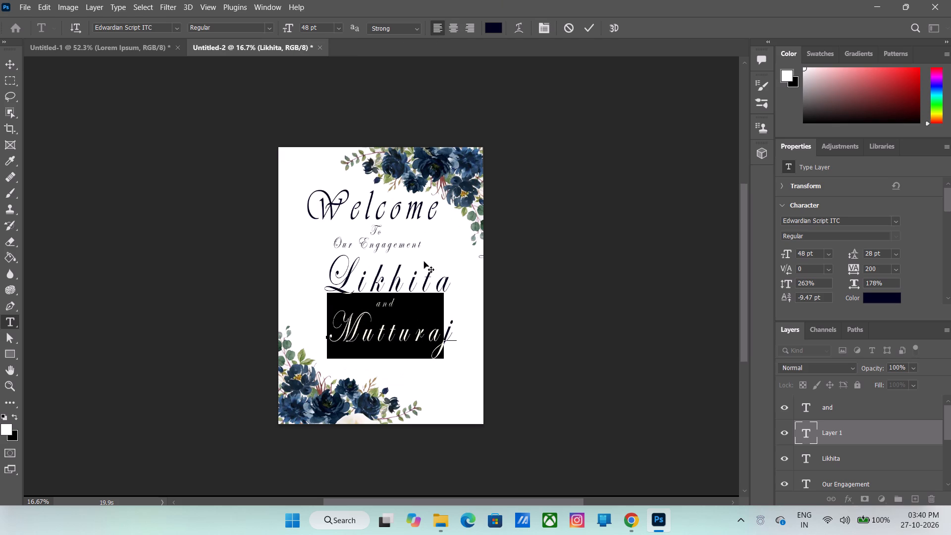
{"action": "left_click", "coordinate": [414, 274]}
{"action": "left_click", "coordinate": [591, 26]}
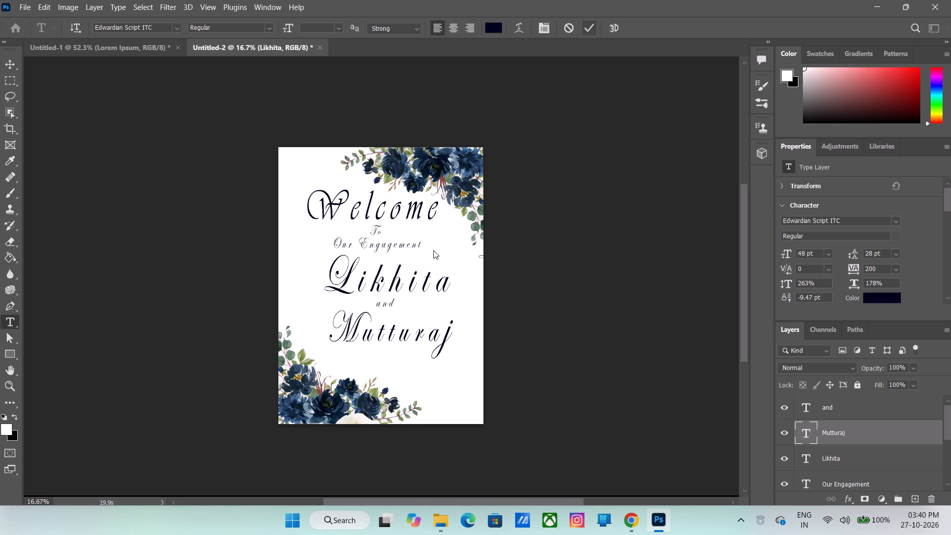
Reduce the "Likhita" text to 48 pt and shift it slightly right so it sits centred above "and".
{"action": "left_click", "coordinate": [405, 287]}
{"action": "left_click_drag", "start_coordinate": [450, 279], "coordinate": [322, 288]}
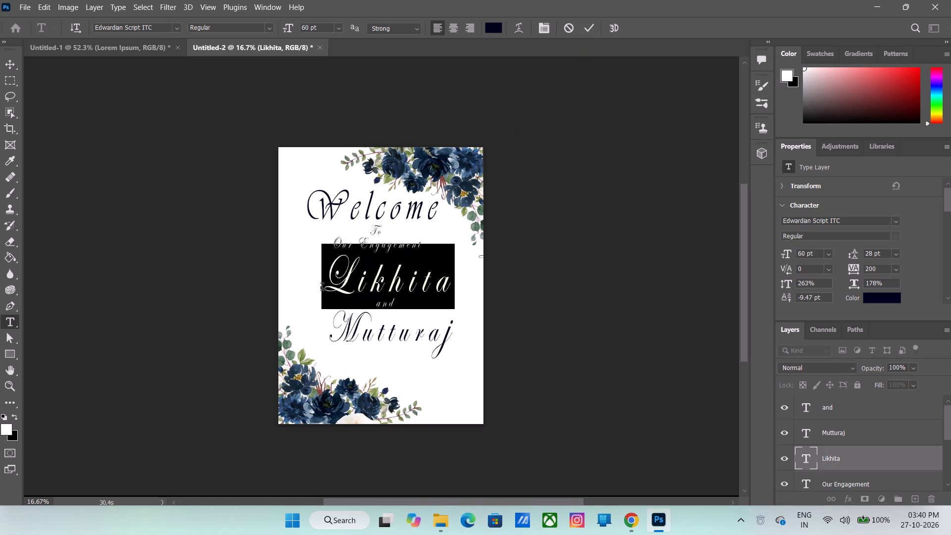
{"action": "left_click_drag", "start_coordinate": [322, 288], "coordinate": [320, 281]}
{"action": "left_click", "coordinate": [340, 26]}
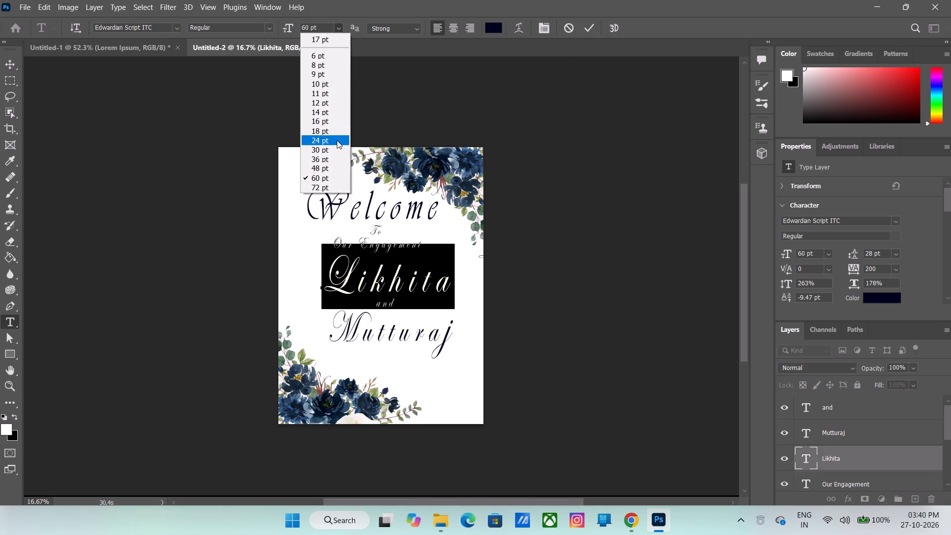
{"action": "left_click", "coordinate": [339, 169]}
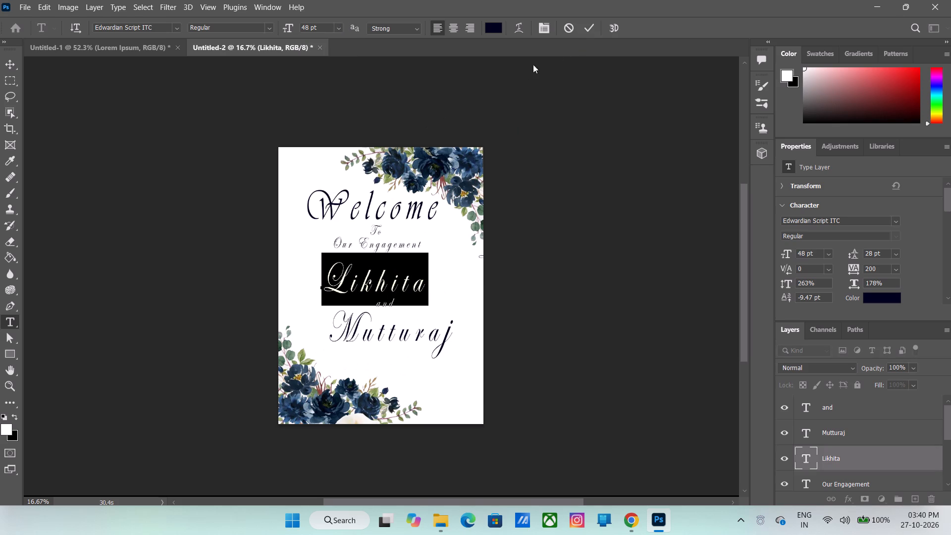
{"action": "left_click_drag", "start_coordinate": [416, 322], "coordinate": [428, 321]}
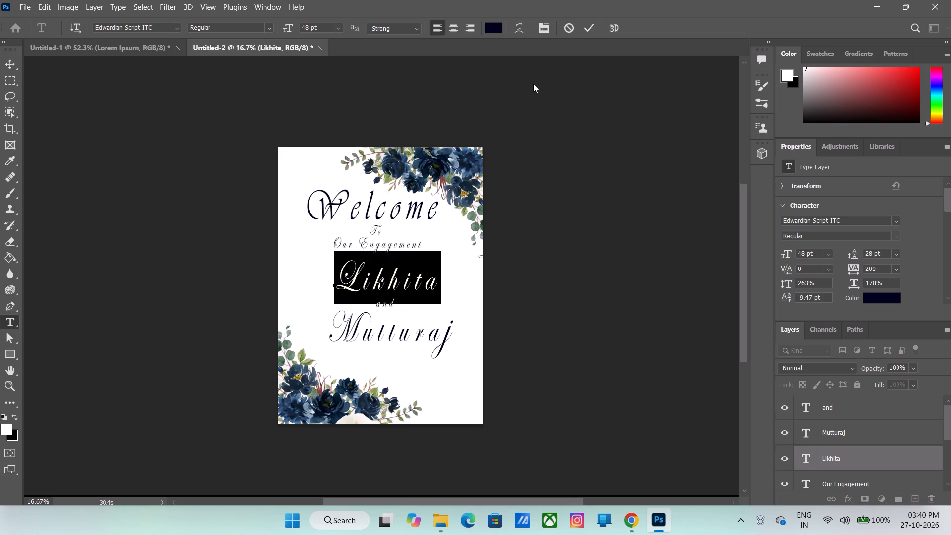
{"action": "left_click", "coordinate": [594, 21]}
Shift the "Mutturaj" text slightly left and down beneath "and".
{"action": "left_click", "coordinate": [358, 352]}
{"action": "left_click_drag", "start_coordinate": [411, 364], "coordinate": [403, 366]}
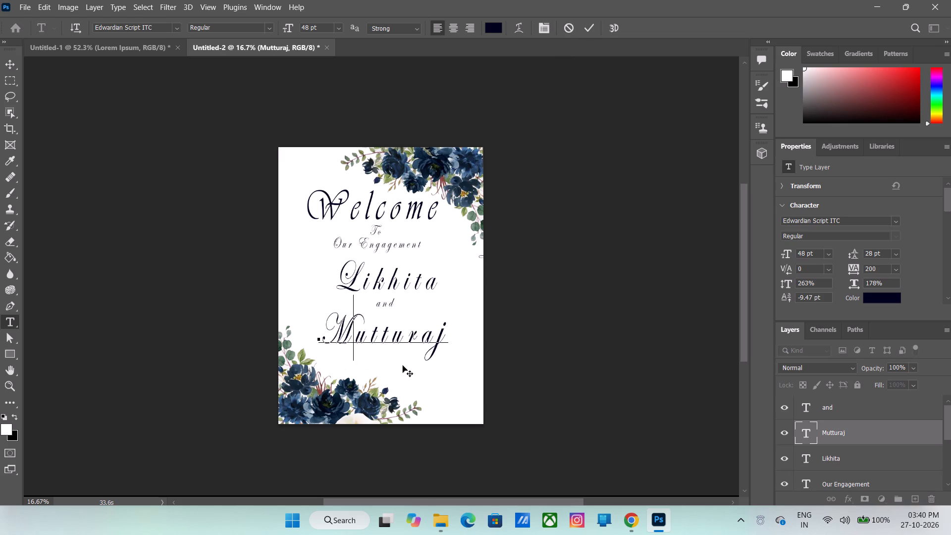
{"action": "left_click_drag", "start_coordinate": [403, 366], "coordinate": [401, 366]}
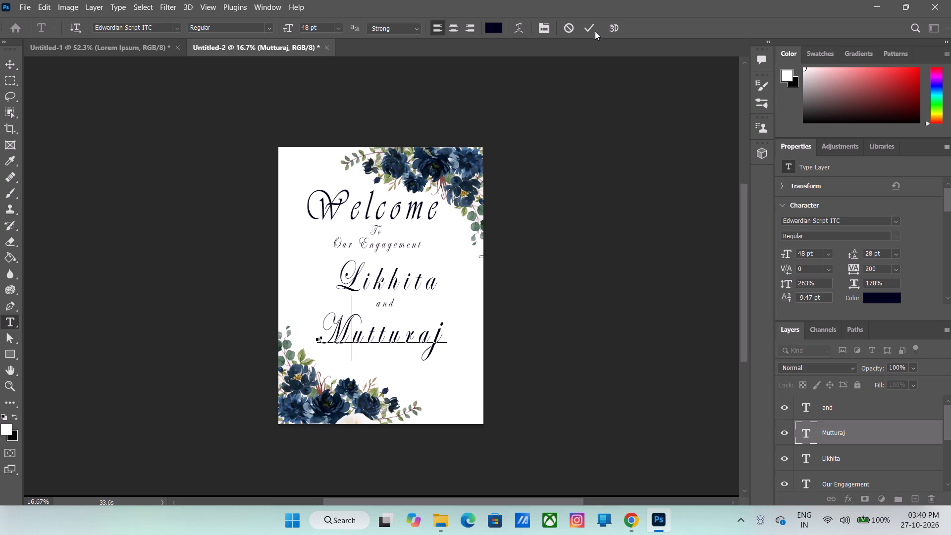
{"action": "left_click", "coordinate": [595, 31]}
Move the "Likhita" text slightly left and down, closer to "and" and centred over "Mutturaj".
{"action": "left_click", "coordinate": [390, 279]}
{"action": "left_click_drag", "start_coordinate": [411, 318], "coordinate": [406, 319]}
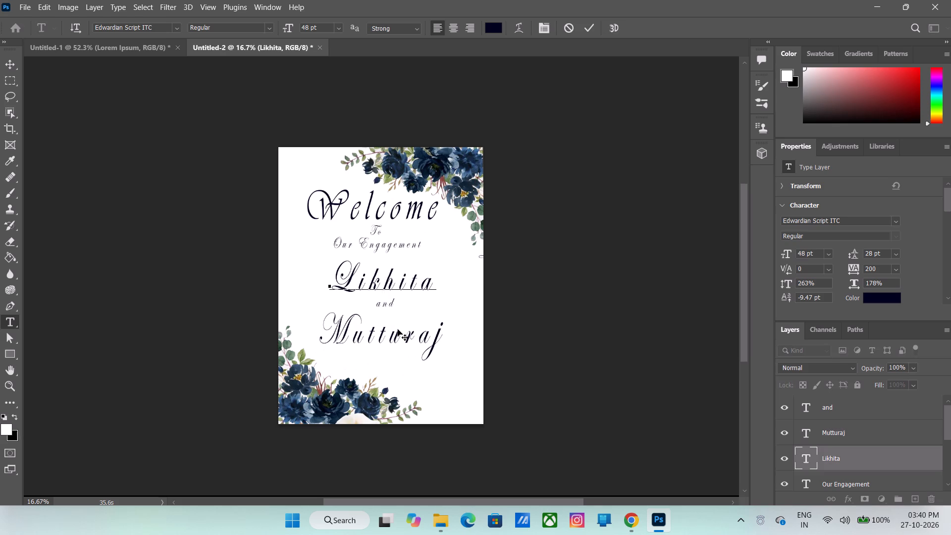
{"action": "left_click_drag", "start_coordinate": [396, 345], "coordinate": [395, 347]}
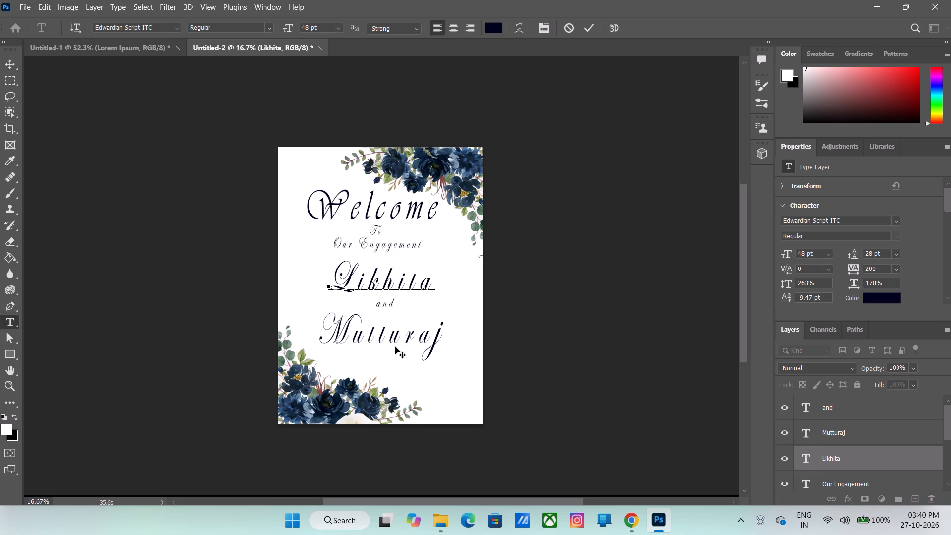
{"action": "left_click_drag", "start_coordinate": [395, 347], "coordinate": [394, 350]}
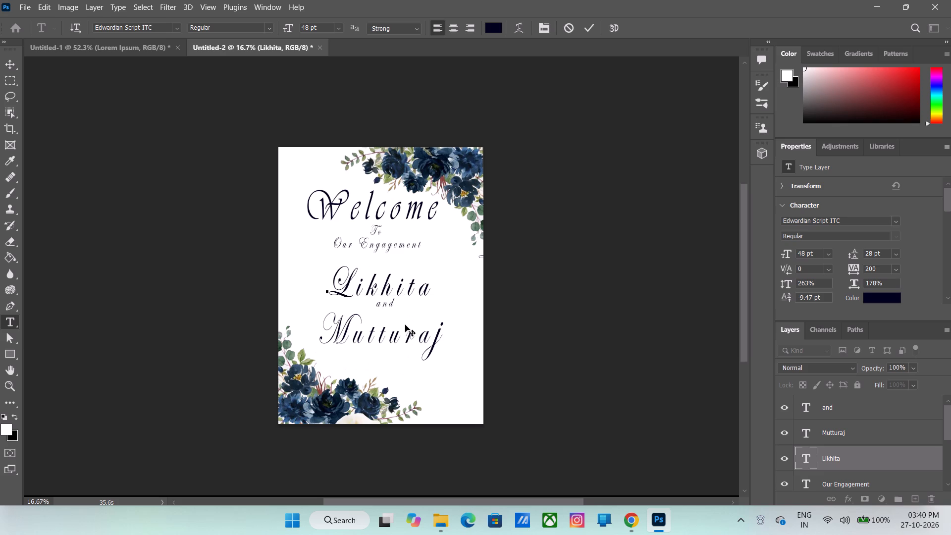
{"action": "left_click", "coordinate": [405, 325]}
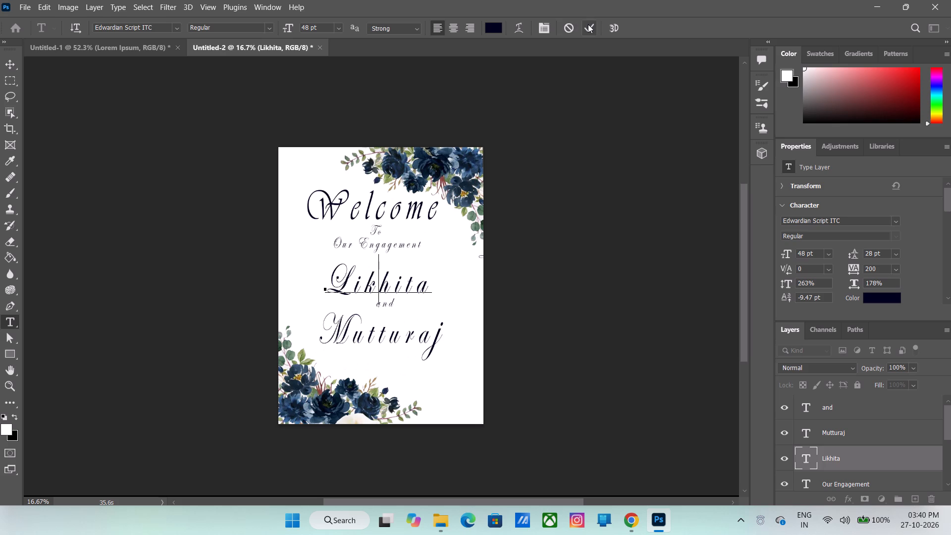
{"action": "left_click", "coordinate": [588, 24]}
Nudge the "and" text slightly left and down so it sits centred between the two names.
{"action": "left_click", "coordinate": [392, 308]}
{"action": "left_click", "coordinate": [399, 317]}
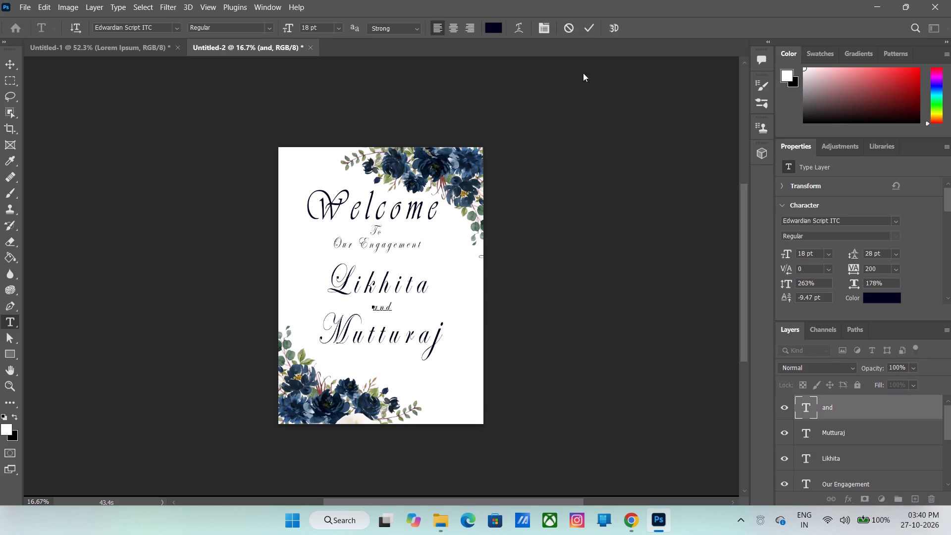
{"action": "left_click", "coordinate": [582, 32]}
Nudge the "Mutturaj" text slightly up and left so it sits closer beneath "and".
{"action": "left_click", "coordinate": [398, 350]}
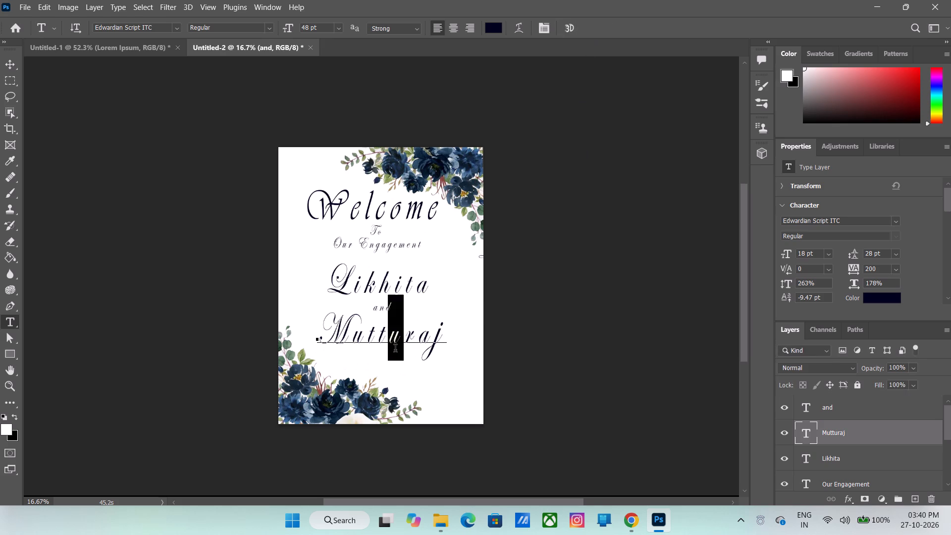
{"action": "left_click", "coordinate": [429, 353]}
{"action": "left_click", "coordinate": [435, 386]}
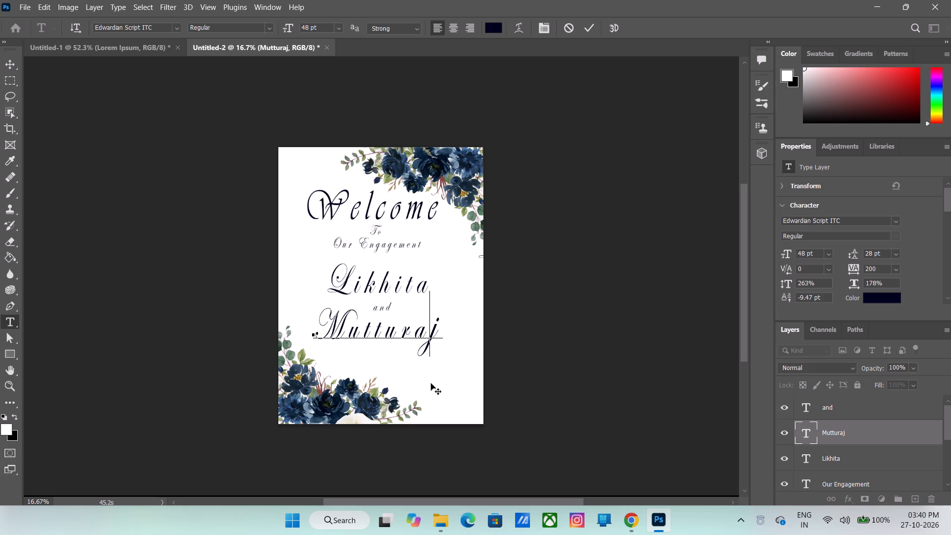
{"action": "left_click", "coordinate": [584, 29]}
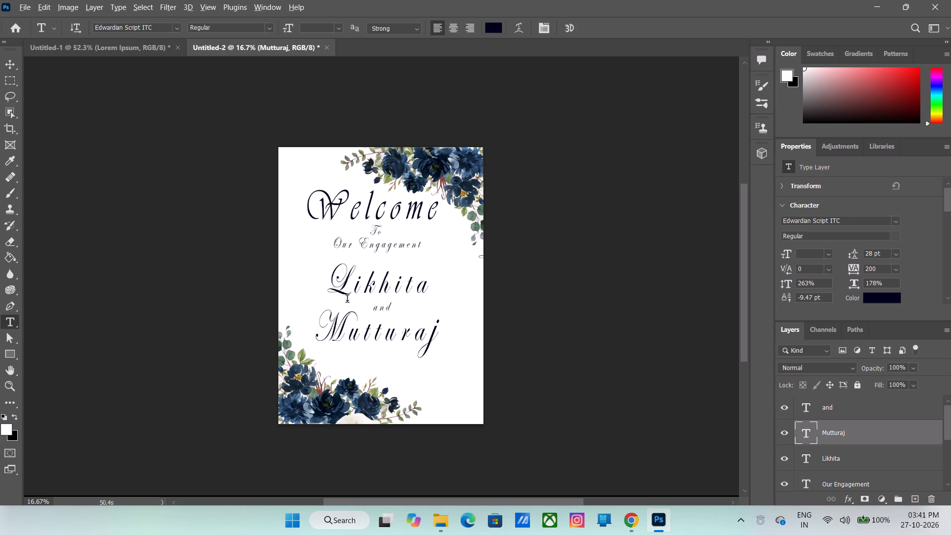
Browse the available fonts and change the "Mutturaj" text to FZShuTi.
{"action": "scroll", "coordinate": [364, 284], "scroll_direction": "up", "scroll_amount": 2, "text": "alt"}
{"action": "scroll", "coordinate": [480, 222], "scroll_direction": "up", "scroll_amount": 2, "text": "alt"}
{"action": "scroll", "coordinate": [428, 217], "scroll_direction": "down", "scroll_amount": 3}
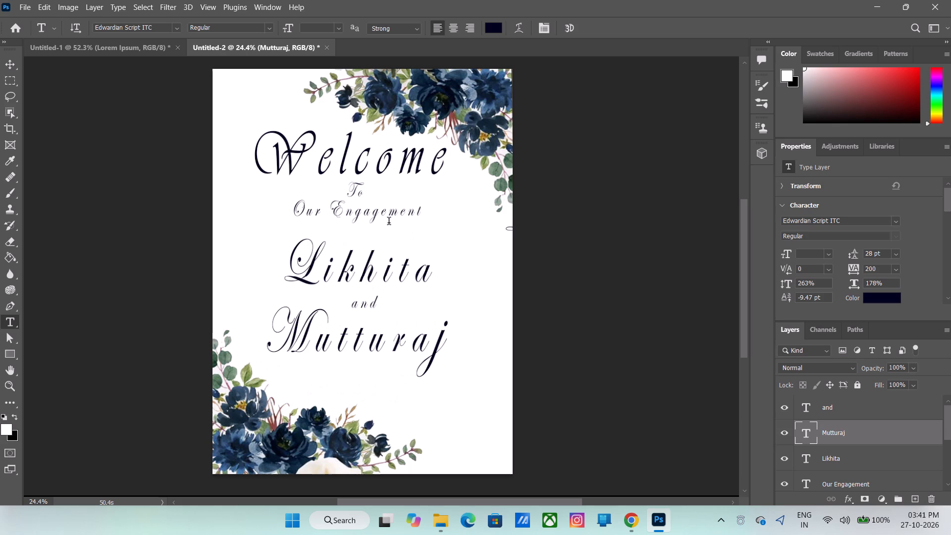
{"action": "left_click", "coordinate": [176, 23]}
{"action": "scroll", "coordinate": [261, 269], "scroll_direction": "down", "scroll_amount": 15}
{"action": "scroll", "coordinate": [258, 286], "scroll_direction": "down", "scroll_amount": 6}
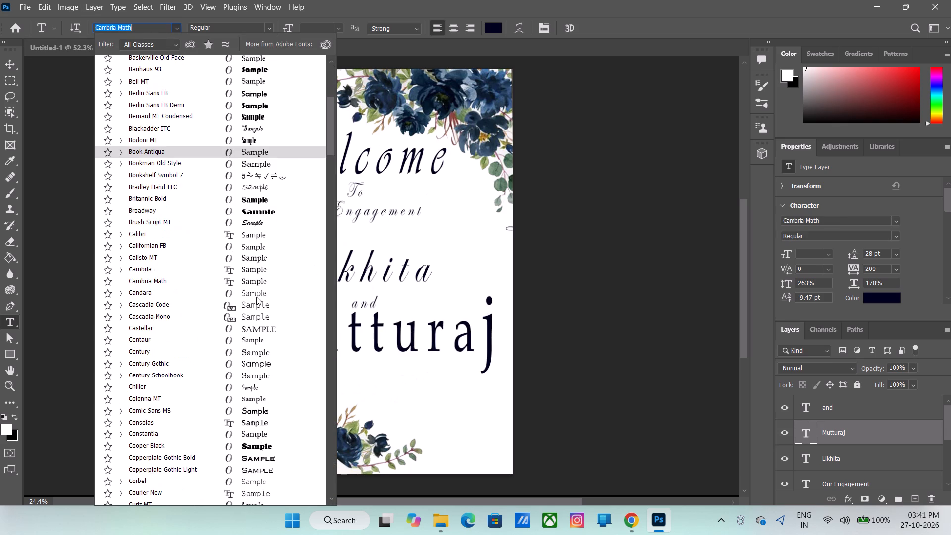
{"action": "scroll", "coordinate": [256, 297], "scroll_direction": "down", "scroll_amount": 7}
{"action": "scroll", "coordinate": [263, 394], "scroll_direction": "down", "scroll_amount": 19}
{"action": "scroll", "coordinate": [273, 395], "scroll_direction": "down", "scroll_amount": 7}
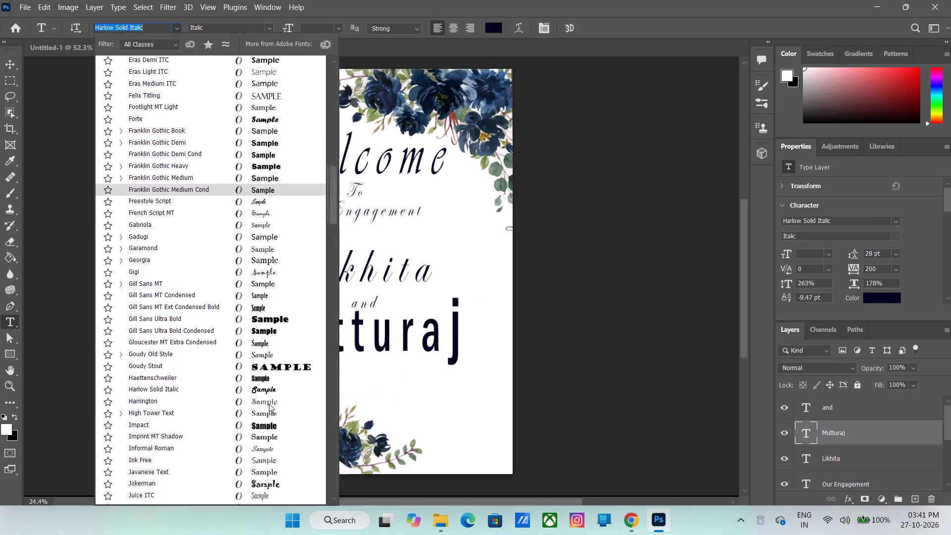
{"action": "scroll", "coordinate": [268, 406], "scroll_direction": "down", "scroll_amount": 7}
{"action": "scroll", "coordinate": [267, 413], "scroll_direction": "down", "scroll_amount": 20}
{"action": "scroll", "coordinate": [267, 413], "scroll_direction": "down", "scroll_amount": 8}
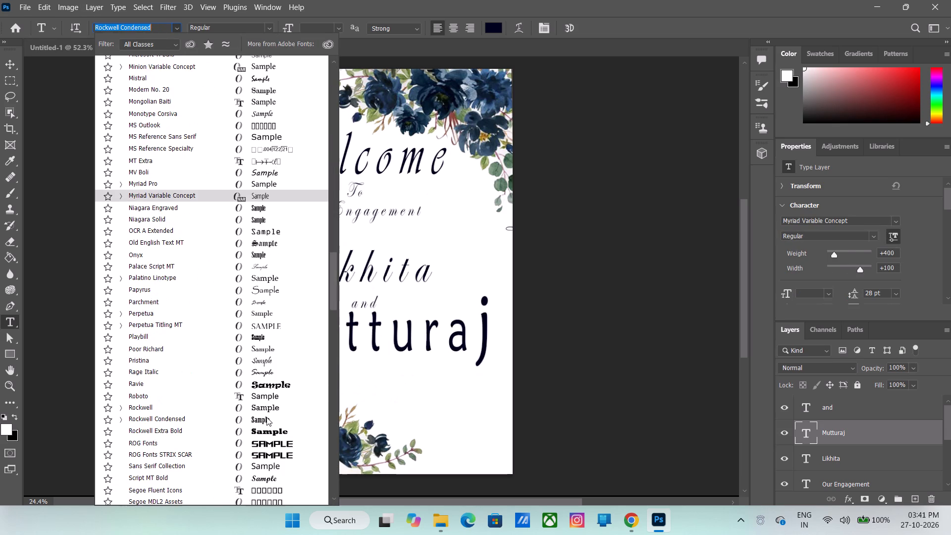
{"action": "scroll", "coordinate": [266, 417], "scroll_direction": "down", "scroll_amount": 20}
{"action": "scroll", "coordinate": [266, 417], "scroll_direction": "down", "scroll_amount": 18}
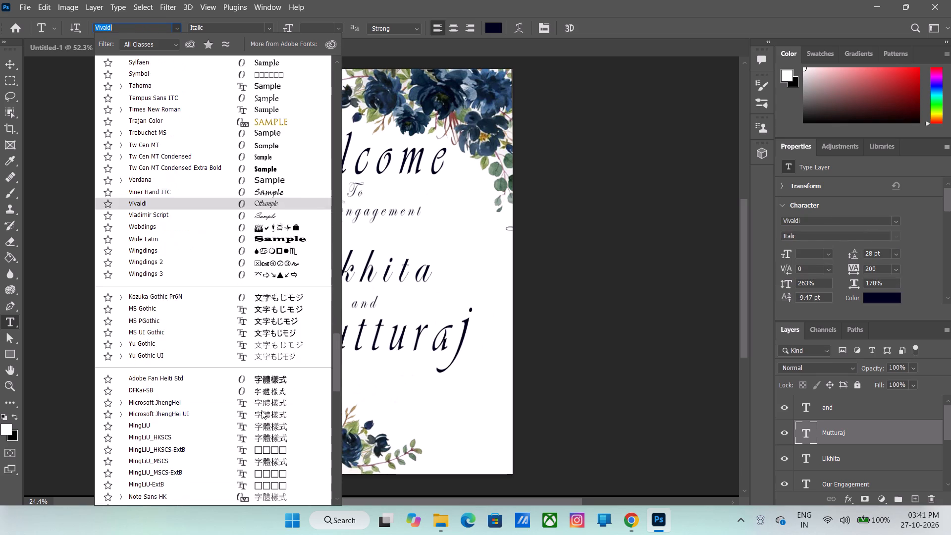
{"action": "scroll", "coordinate": [262, 410], "scroll_direction": "down", "scroll_amount": 13}
{"action": "scroll", "coordinate": [263, 402], "scroll_direction": "down", "scroll_amount": 15}
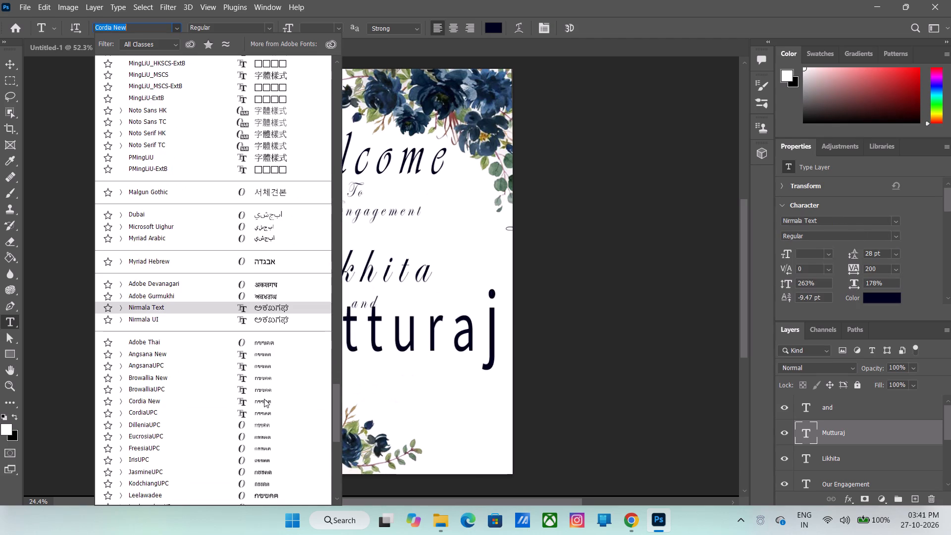
{"action": "scroll", "coordinate": [264, 399], "scroll_direction": "down", "scroll_amount": 20}
{"action": "scroll", "coordinate": [264, 399], "scroll_direction": "down", "scroll_amount": 18}
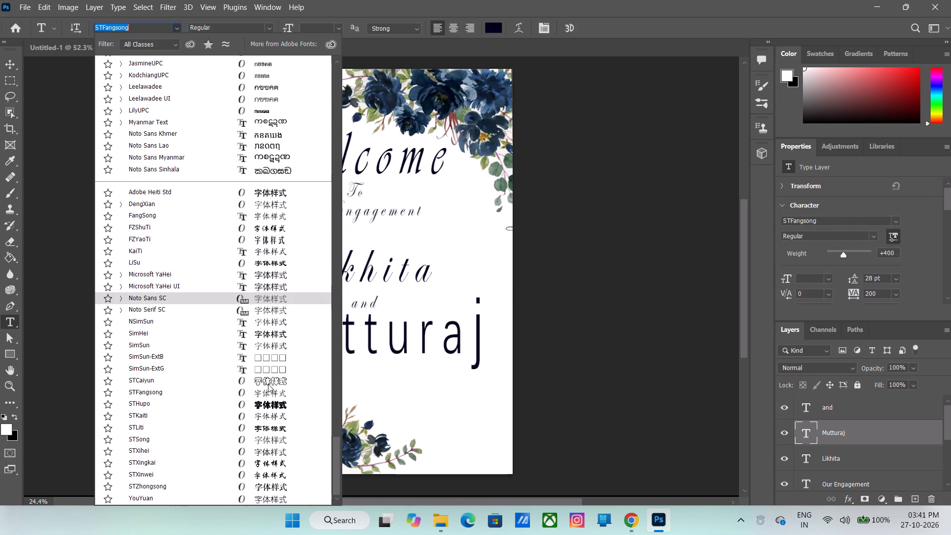
{"action": "scroll", "coordinate": [268, 384], "scroll_direction": "down", "scroll_amount": 16}
{"action": "scroll", "coordinate": [262, 411], "scroll_direction": "down", "scroll_amount": 5}
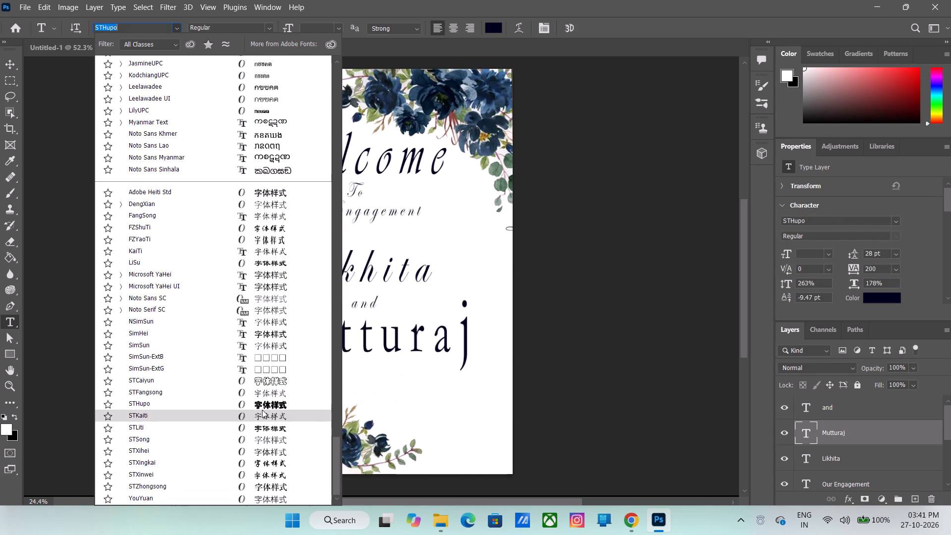
{"action": "scroll", "coordinate": [262, 410], "scroll_direction": "down", "scroll_amount": 14}
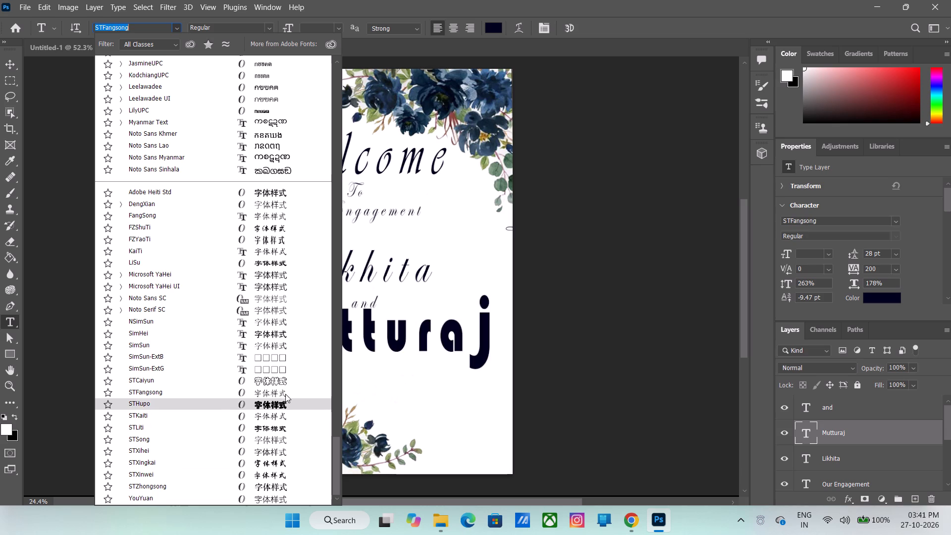
{"action": "scroll", "coordinate": [289, 397], "scroll_direction": "down", "scroll_amount": 3}
{"action": "left_click_drag", "start_coordinate": [336, 450], "coordinate": [350, 426]}
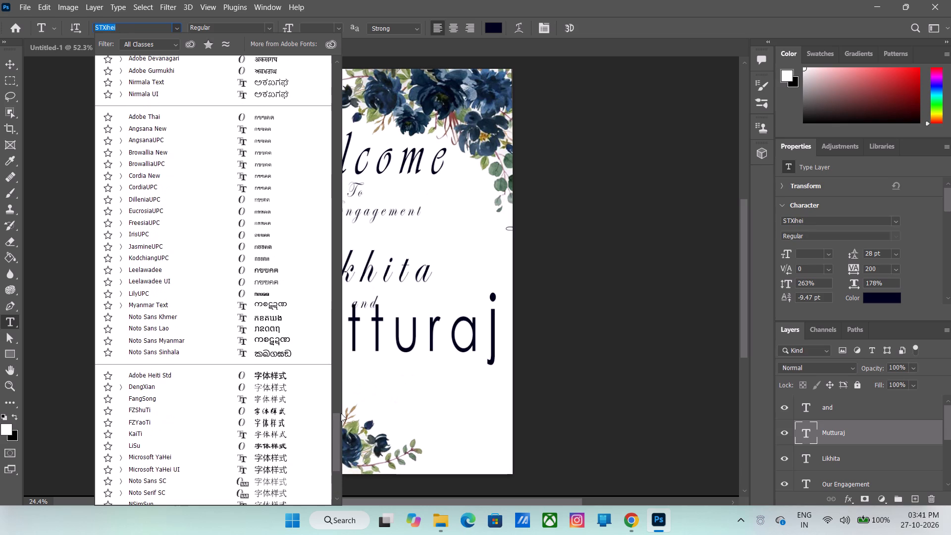
{"action": "left_click", "coordinate": [281, 406]}
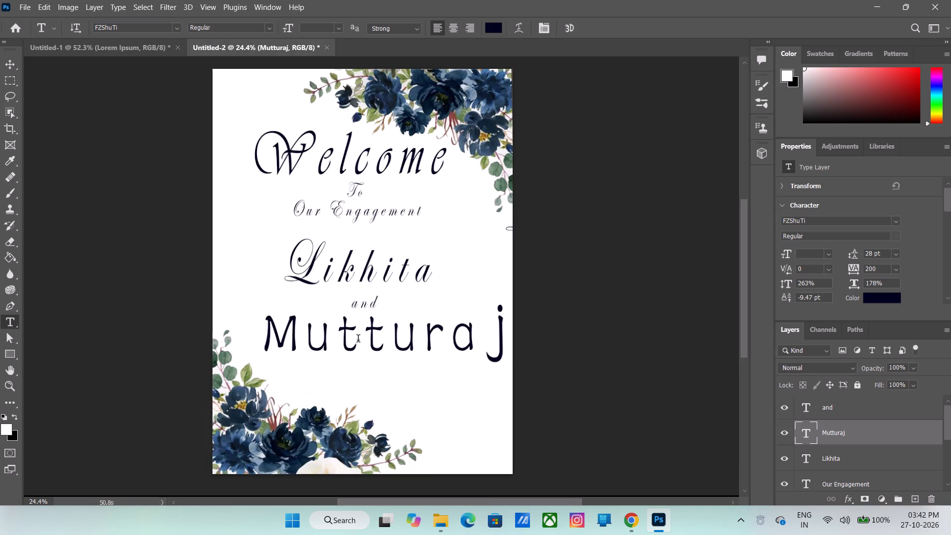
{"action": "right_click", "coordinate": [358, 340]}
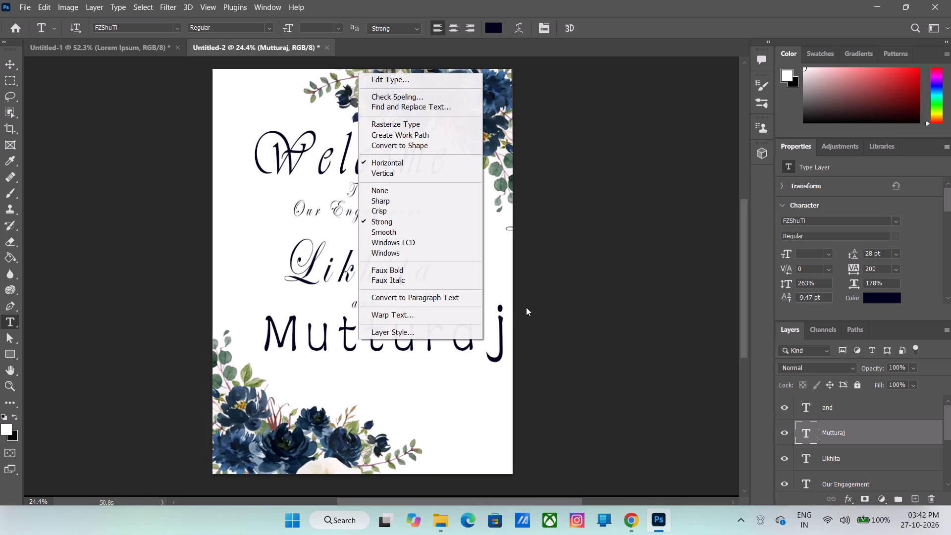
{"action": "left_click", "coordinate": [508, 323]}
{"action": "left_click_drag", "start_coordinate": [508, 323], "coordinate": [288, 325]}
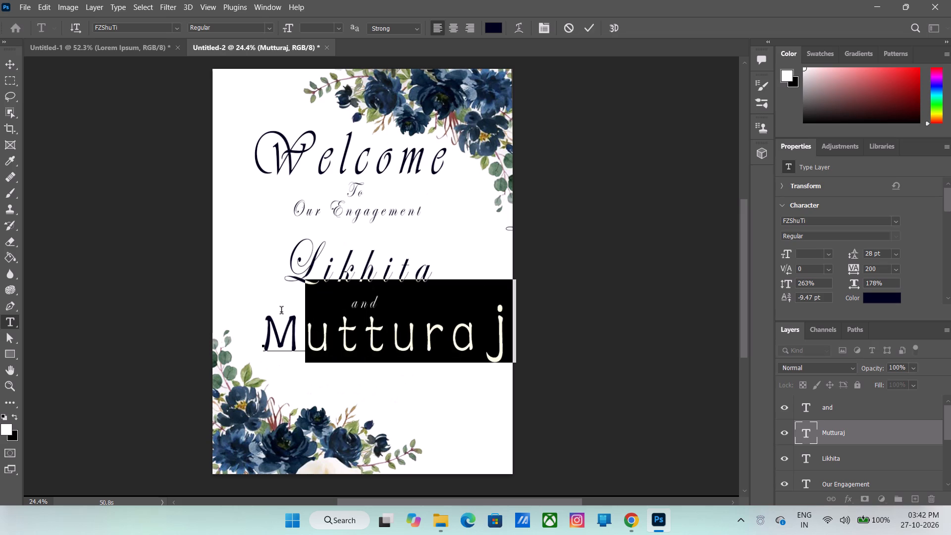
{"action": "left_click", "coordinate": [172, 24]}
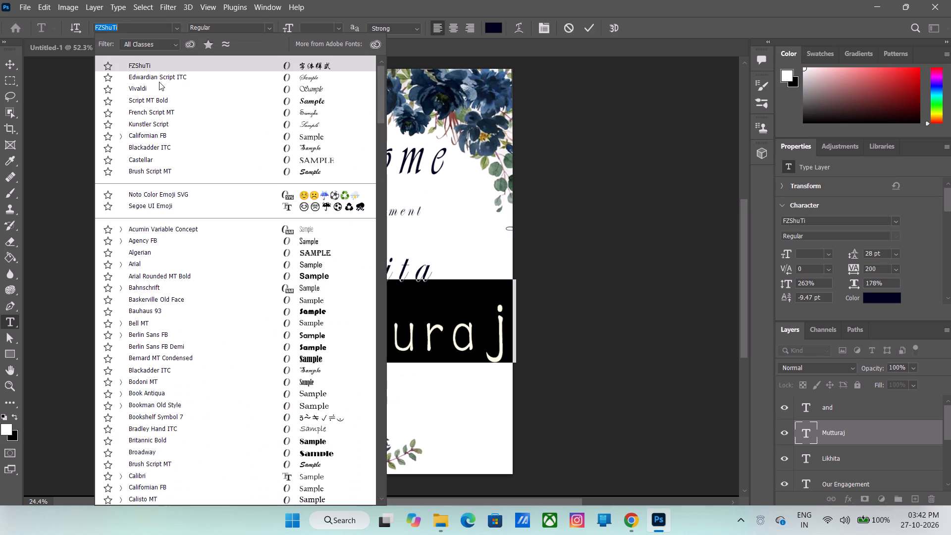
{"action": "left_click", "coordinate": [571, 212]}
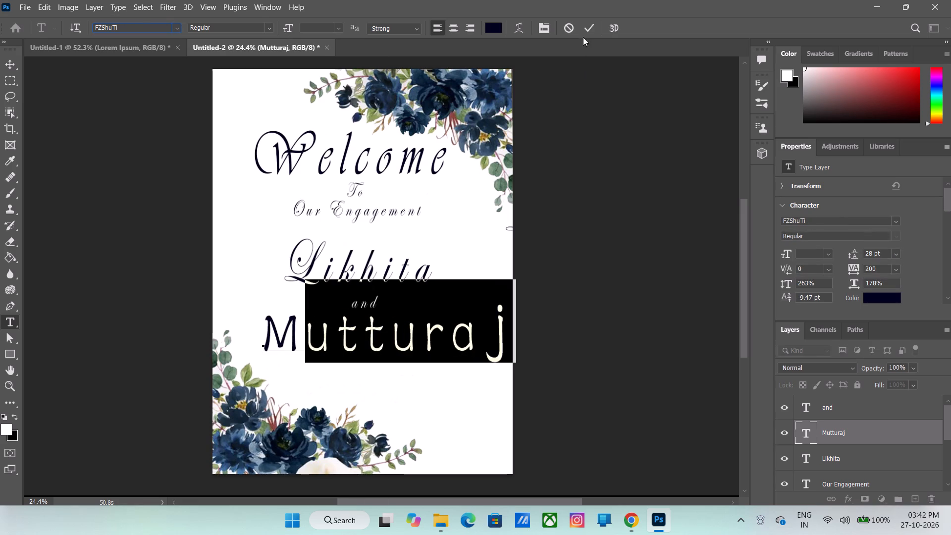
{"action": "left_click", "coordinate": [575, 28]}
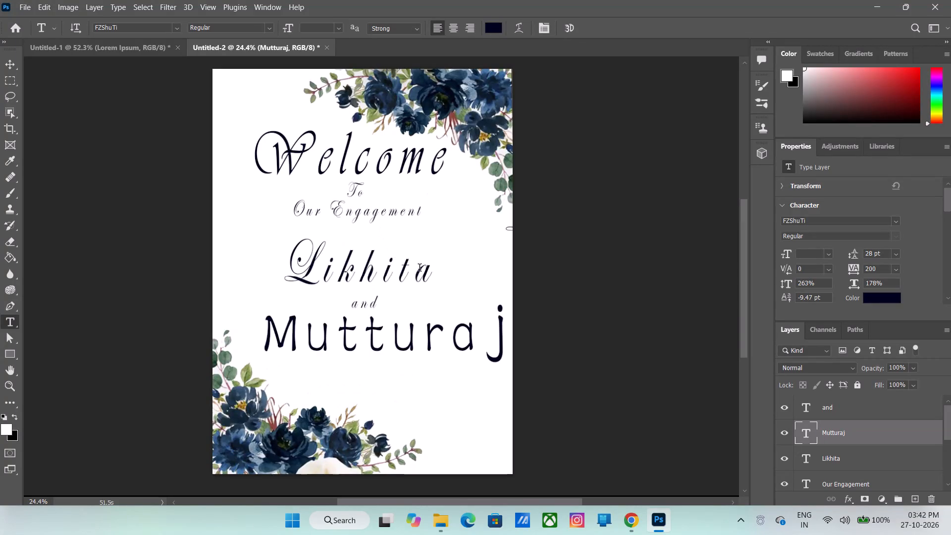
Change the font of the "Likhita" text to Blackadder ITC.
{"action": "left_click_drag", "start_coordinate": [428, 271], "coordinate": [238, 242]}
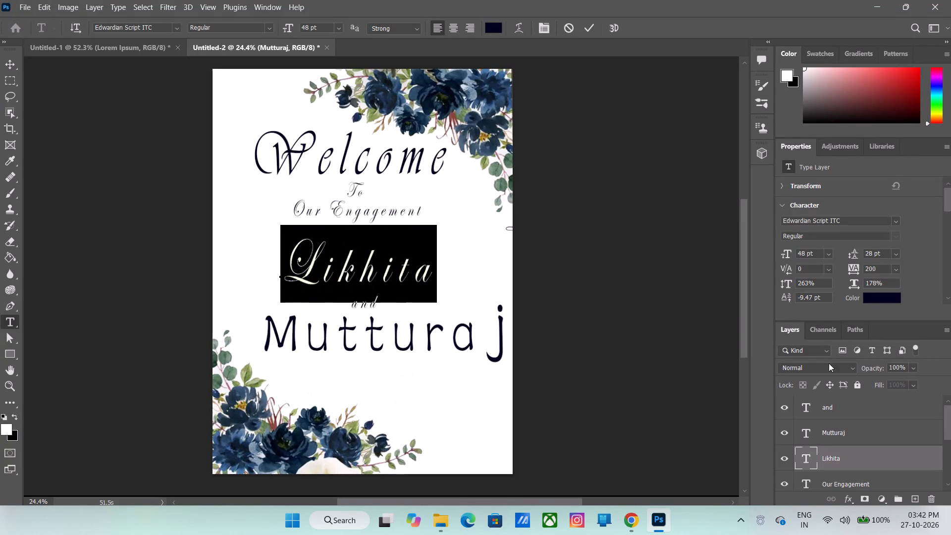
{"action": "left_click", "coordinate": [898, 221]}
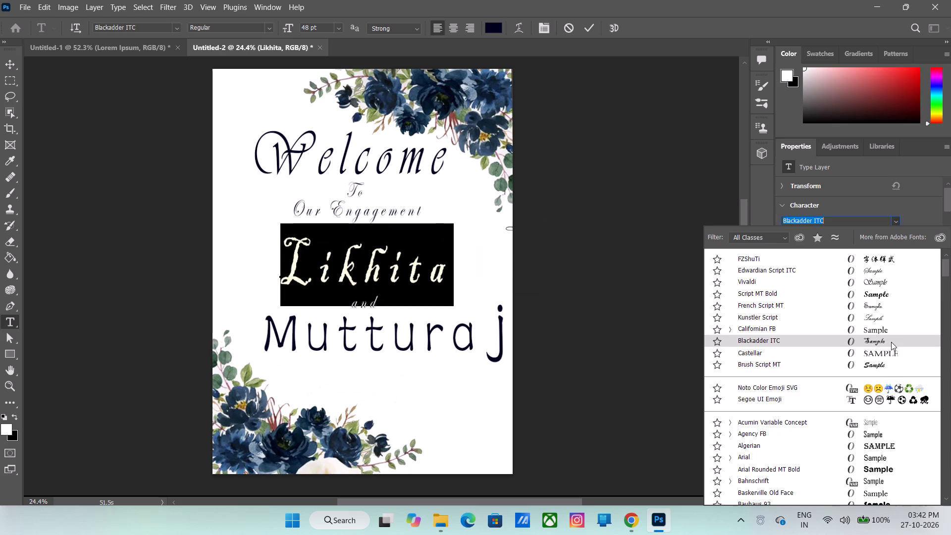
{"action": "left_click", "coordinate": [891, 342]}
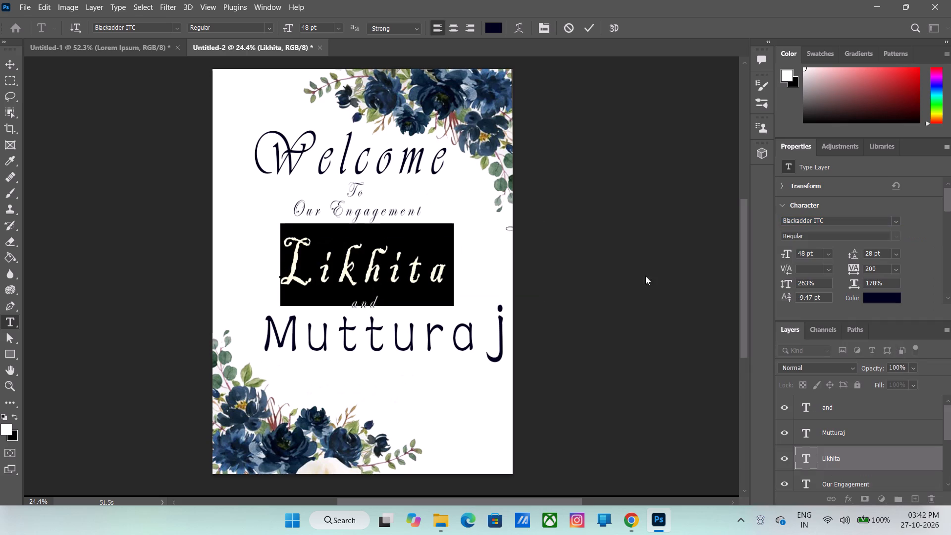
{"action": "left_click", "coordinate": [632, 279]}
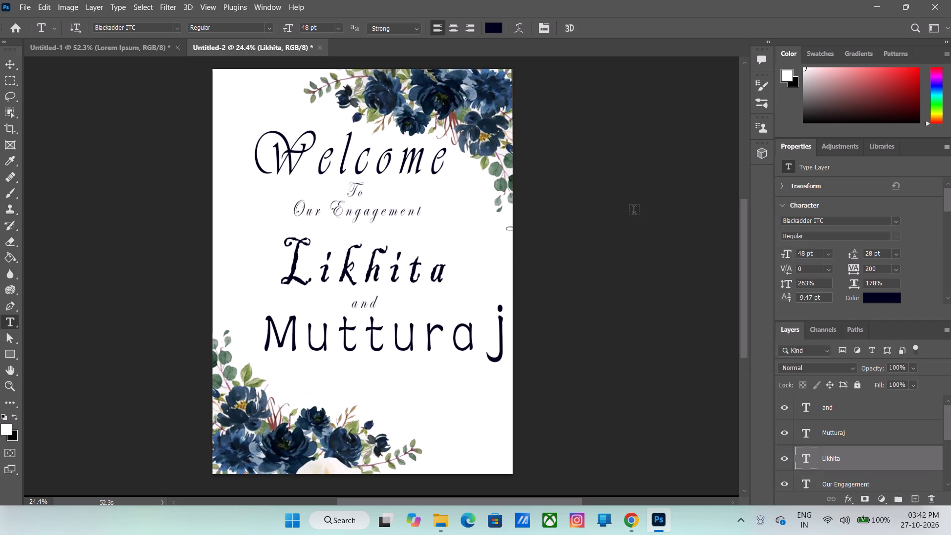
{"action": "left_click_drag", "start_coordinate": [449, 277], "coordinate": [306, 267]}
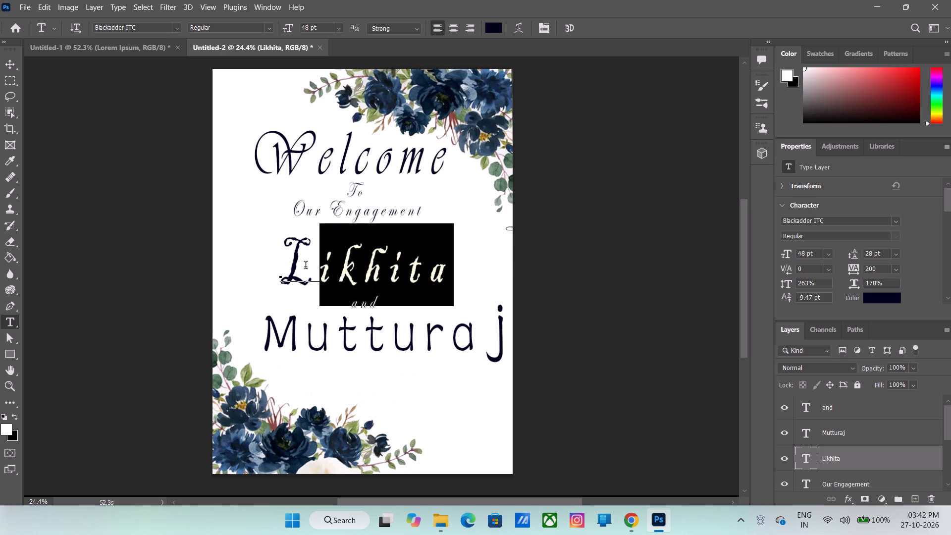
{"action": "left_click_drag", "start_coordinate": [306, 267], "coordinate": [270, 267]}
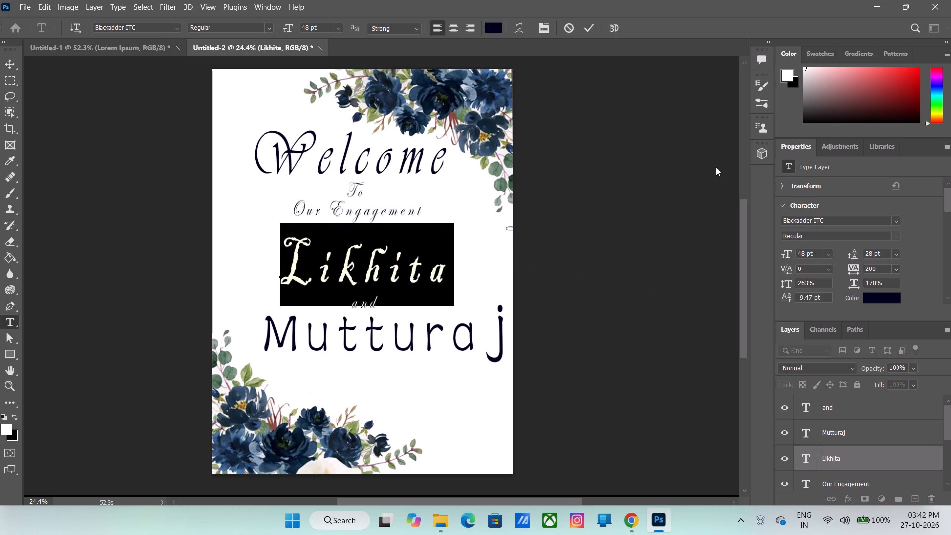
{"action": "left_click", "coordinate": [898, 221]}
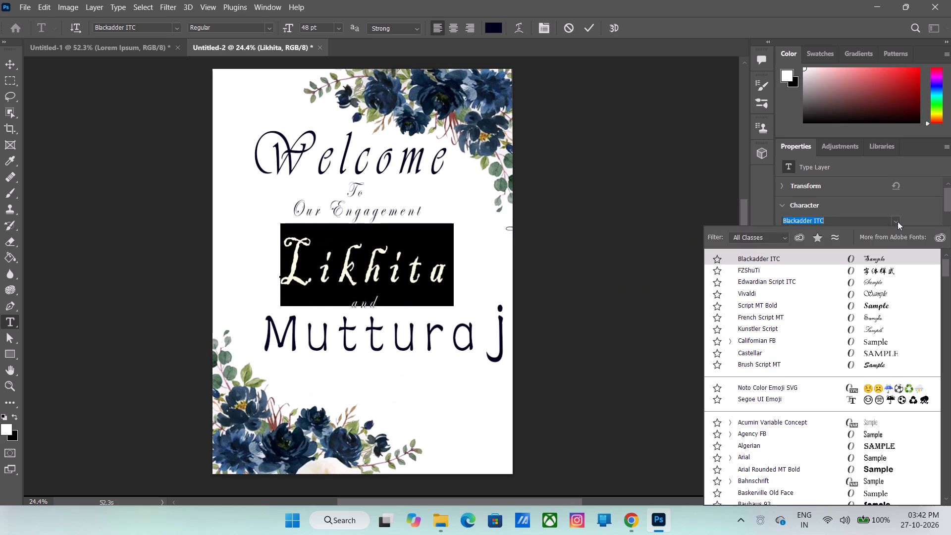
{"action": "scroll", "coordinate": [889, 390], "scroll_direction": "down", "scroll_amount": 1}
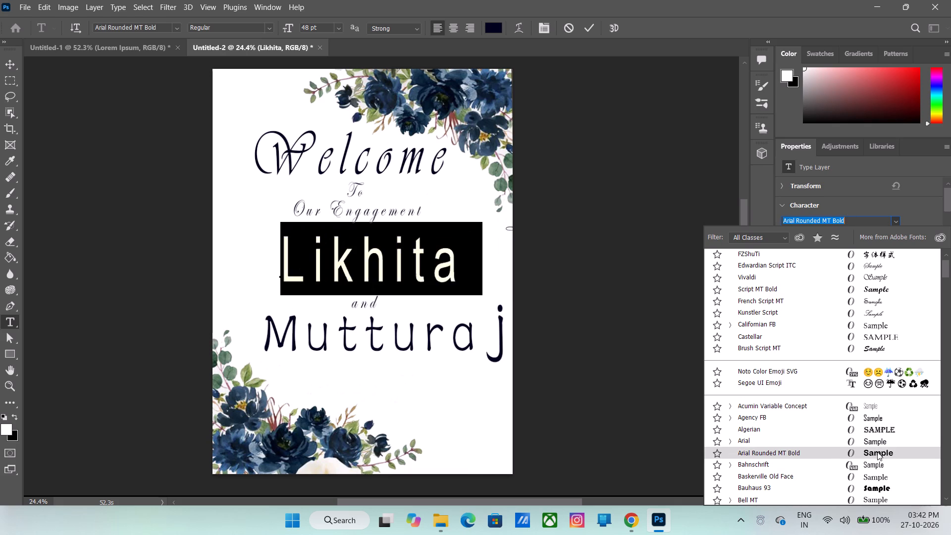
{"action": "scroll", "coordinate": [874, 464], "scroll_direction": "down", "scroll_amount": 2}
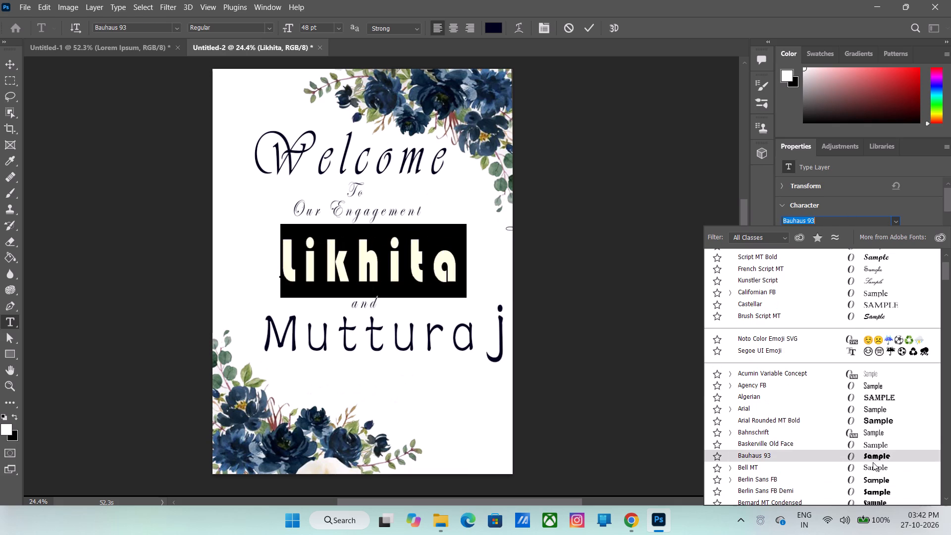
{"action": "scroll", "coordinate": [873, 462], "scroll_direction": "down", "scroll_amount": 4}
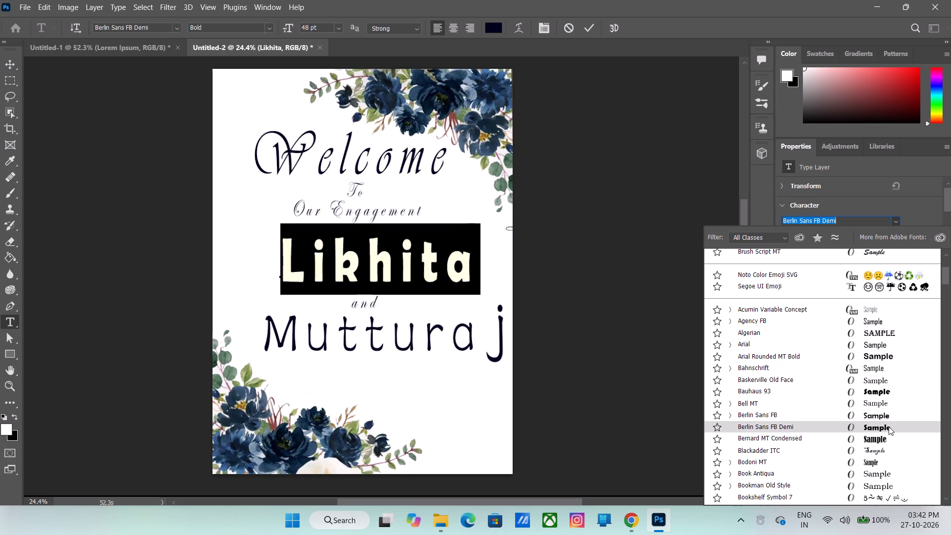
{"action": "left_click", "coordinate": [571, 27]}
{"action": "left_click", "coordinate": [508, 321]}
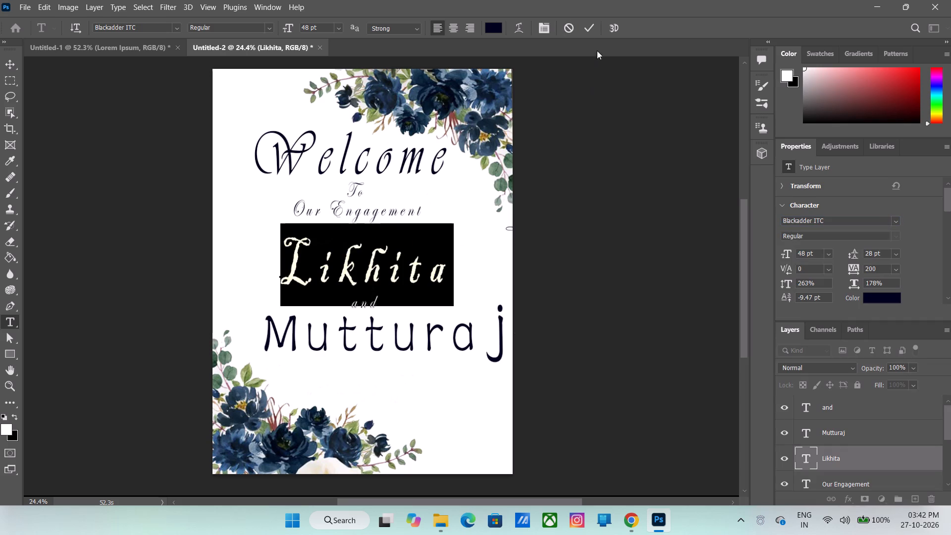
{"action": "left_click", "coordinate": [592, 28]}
Browse the available fonts and change the "Mutturaj" text to Bell MT.
{"action": "left_click_drag", "start_coordinate": [503, 324], "coordinate": [277, 358]}
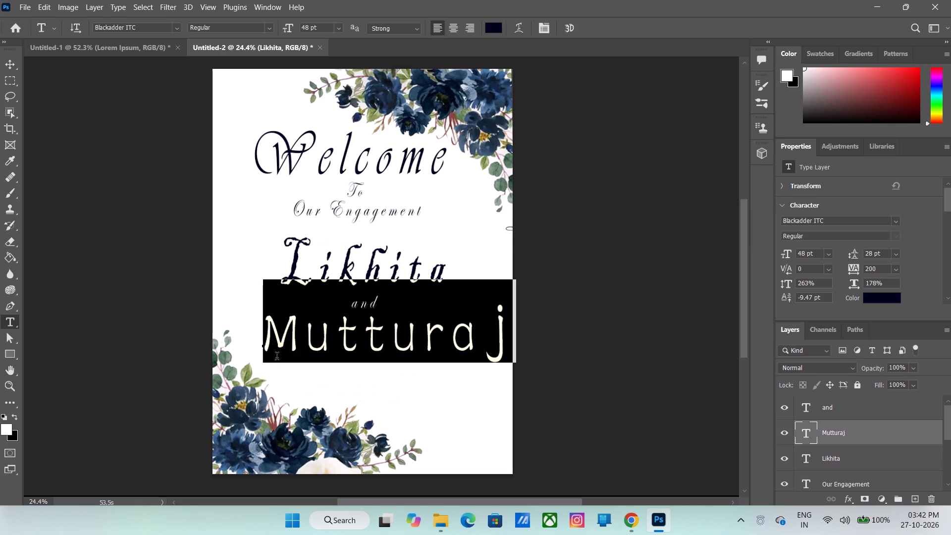
{"action": "left_click_drag", "start_coordinate": [277, 358], "coordinate": [227, 370]}
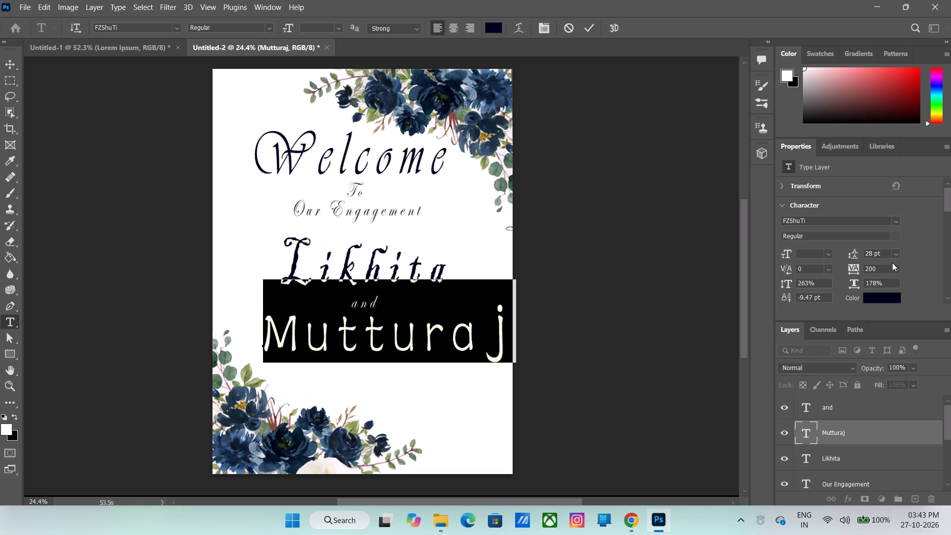
{"action": "left_click", "coordinate": [897, 256]}
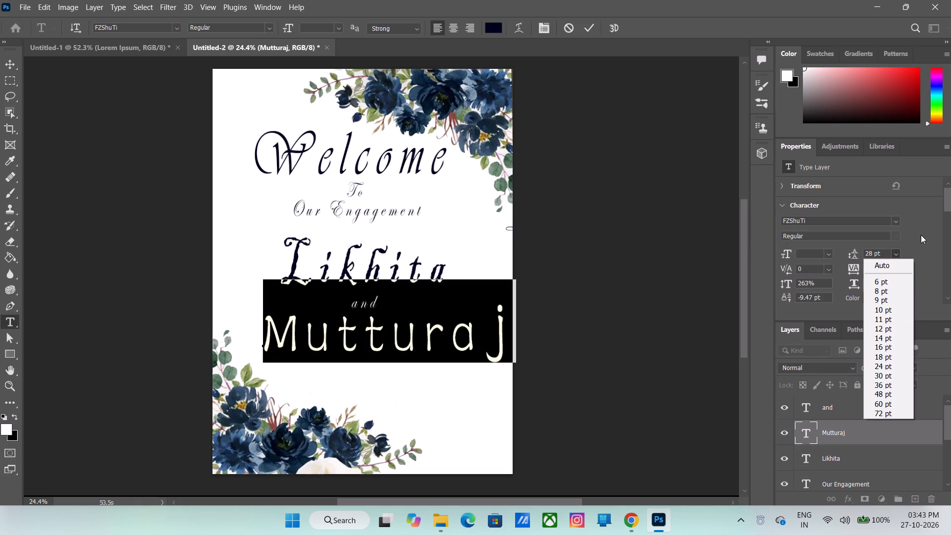
{"action": "left_click", "coordinate": [886, 221]}
{"action": "left_click", "coordinate": [896, 225]}
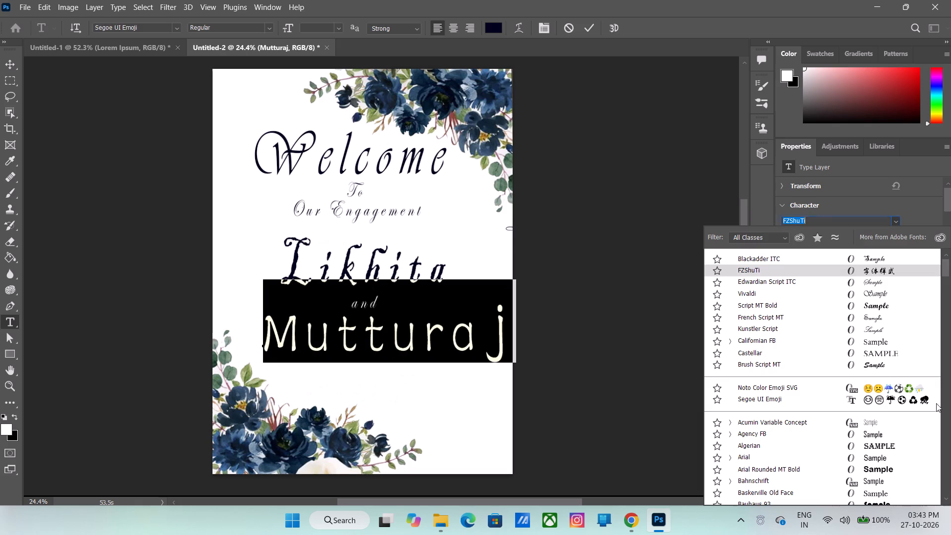
{"action": "scroll", "coordinate": [871, 319], "scroll_direction": "down", "scroll_amount": 3}
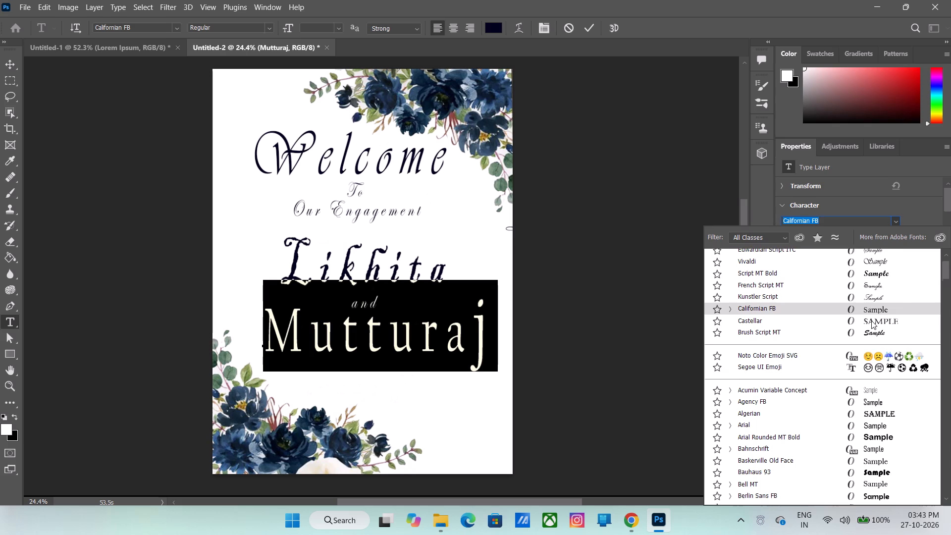
{"action": "scroll", "coordinate": [871, 321], "scroll_direction": "down", "scroll_amount": 3}
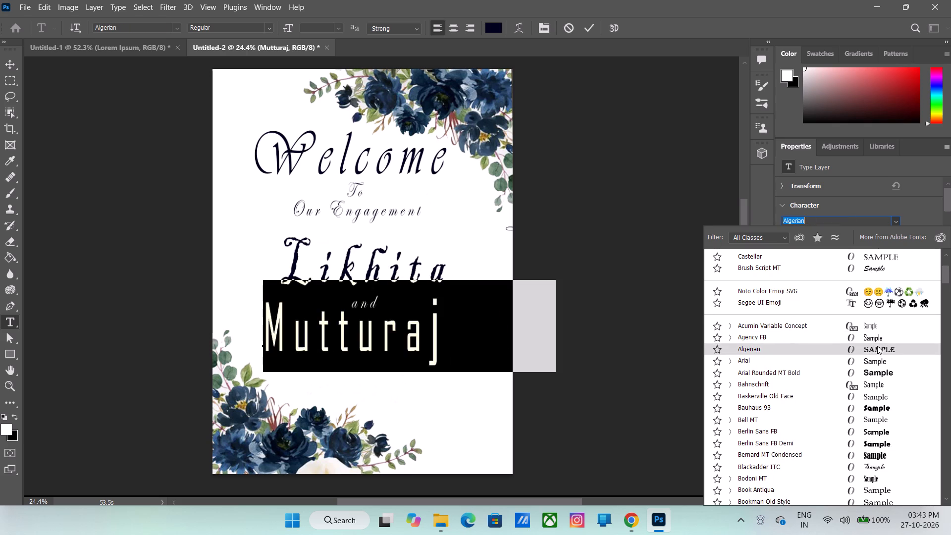
{"action": "scroll", "coordinate": [897, 423], "scroll_direction": "down", "scroll_amount": 1}
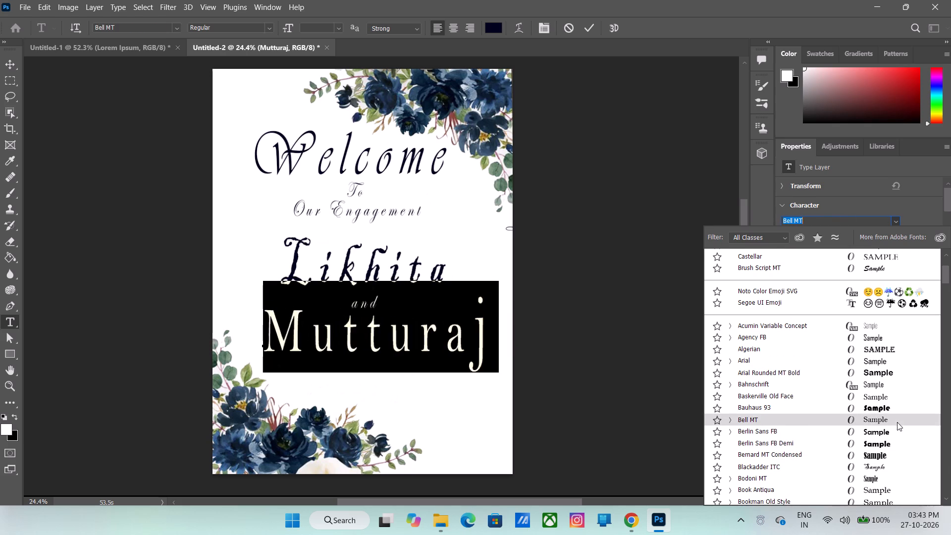
{"action": "scroll", "coordinate": [897, 425], "scroll_direction": "down", "scroll_amount": 1}
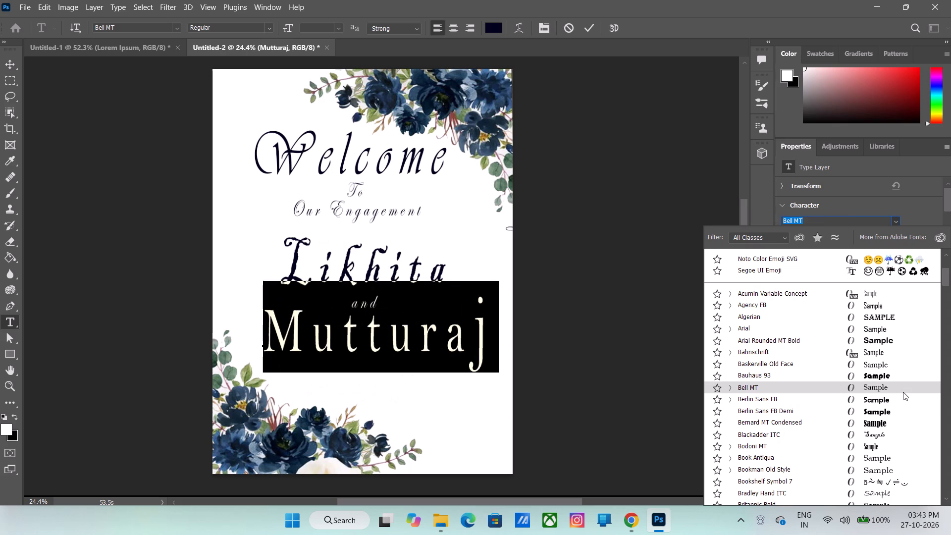
{"action": "left_click", "coordinate": [903, 392]}
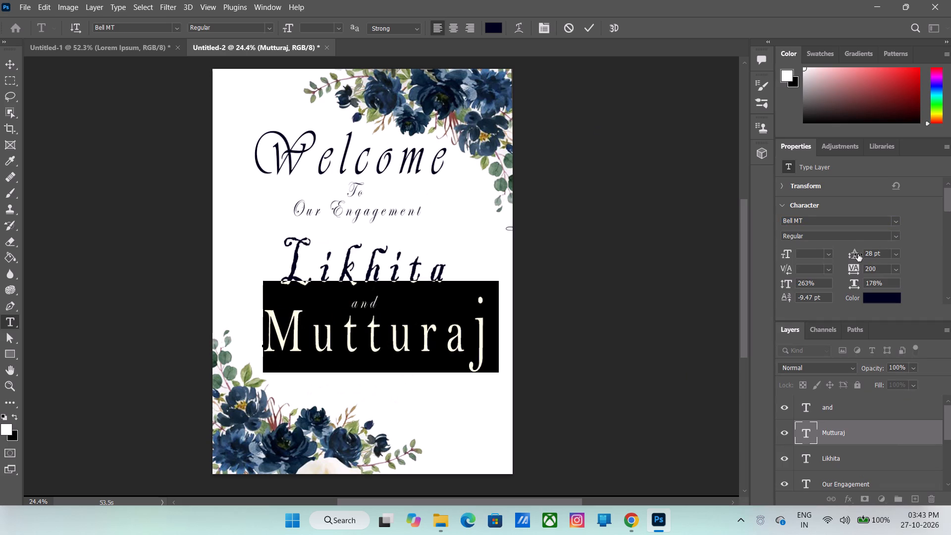
Set the "Mutturaj" text to 7 pt leading, 120 tracking, 175% horizontal scale and 241% vertical scale.
{"action": "left_click_drag", "start_coordinate": [858, 254], "coordinate": [845, 256]}
{"action": "left_click", "coordinate": [851, 269]}
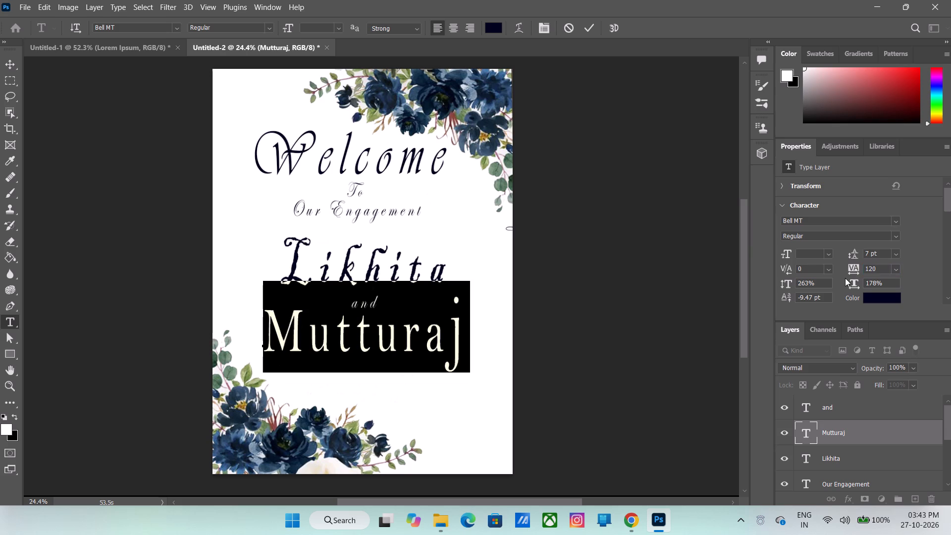
{"action": "left_click", "coordinate": [853, 281]}
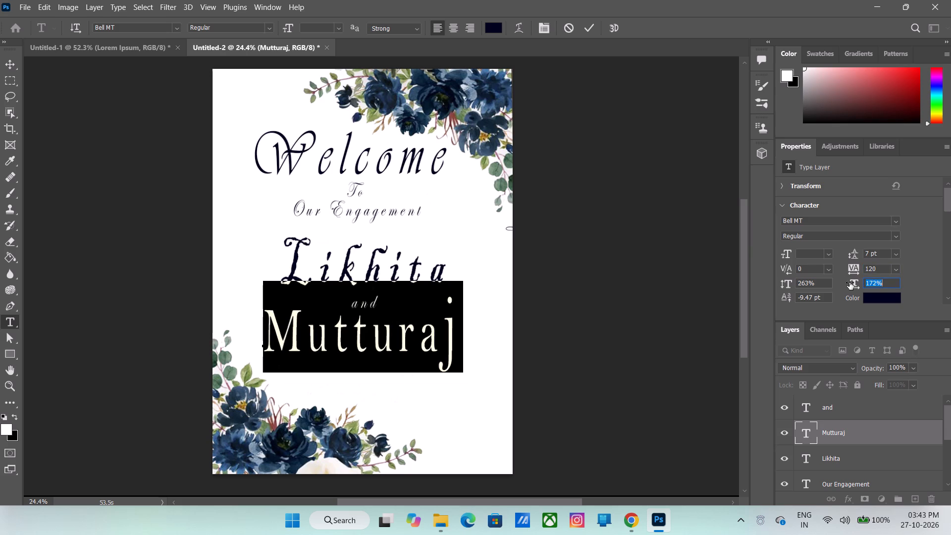
{"action": "left_click_drag", "start_coordinate": [789, 279], "coordinate": [783, 279]}
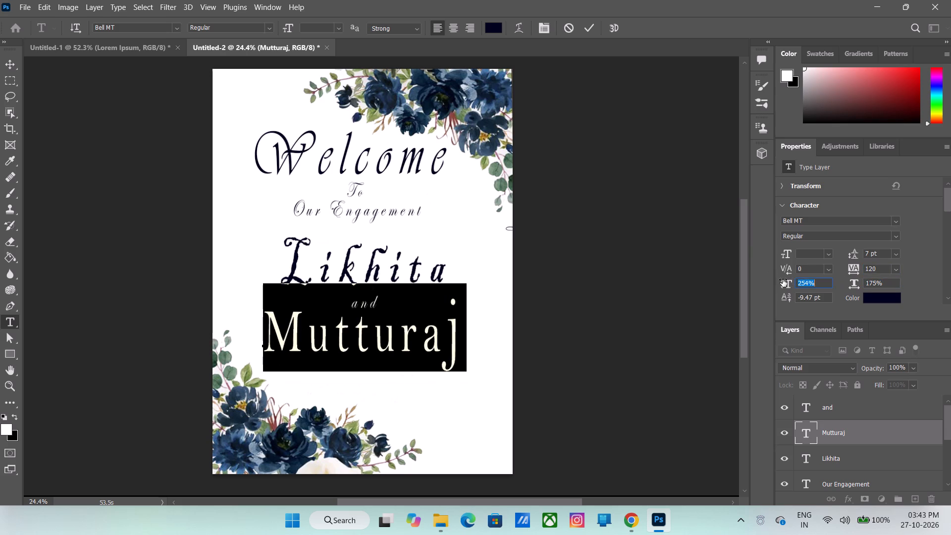
{"action": "left_click_drag", "start_coordinate": [783, 279], "coordinate": [774, 282]}
{"action": "left_click", "coordinate": [589, 27]}
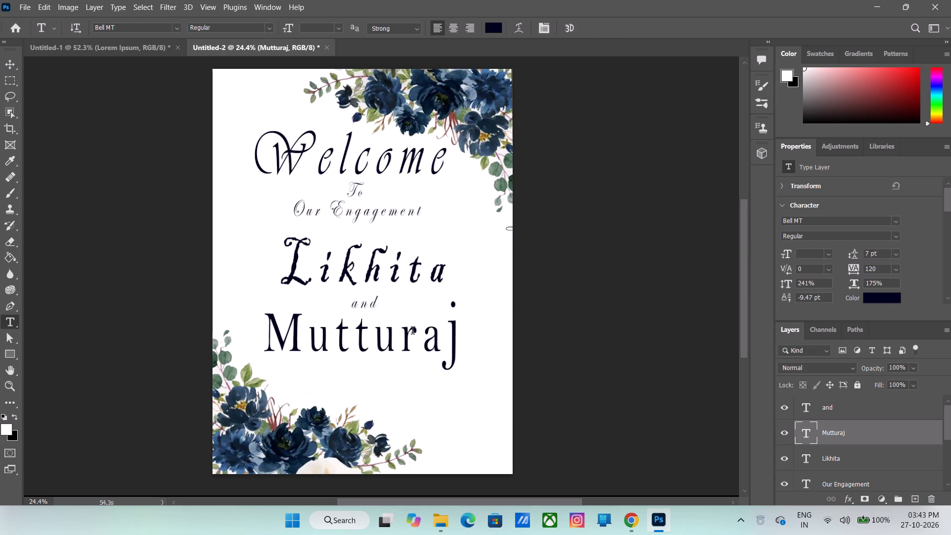
Change the font of the "Likhita" text to Bell MT to match "Mutturaj".
{"action": "left_click", "coordinate": [445, 267]}
{"action": "left_click_drag", "start_coordinate": [445, 267], "coordinate": [324, 272]}
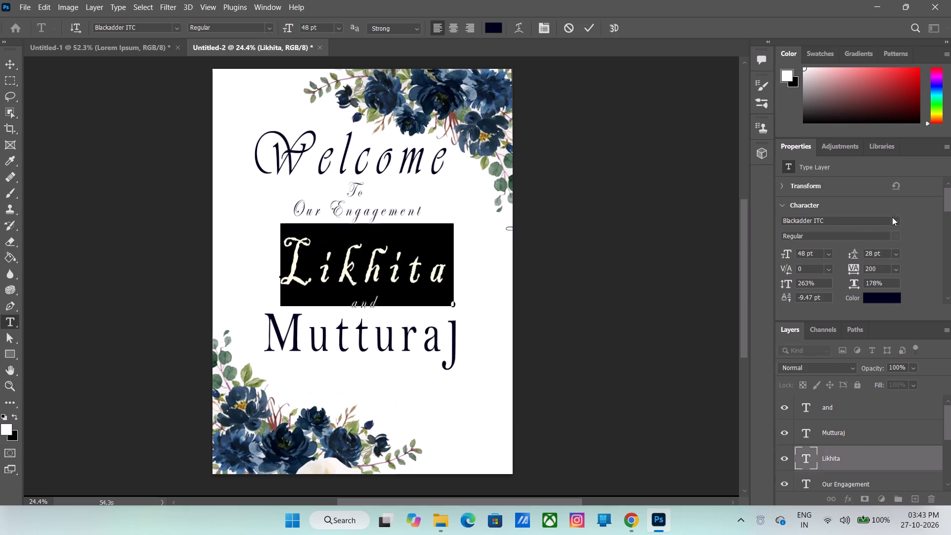
{"action": "left_click", "coordinate": [898, 224]}
{"action": "scroll", "coordinate": [879, 404], "scroll_direction": "down", "scroll_amount": 2}
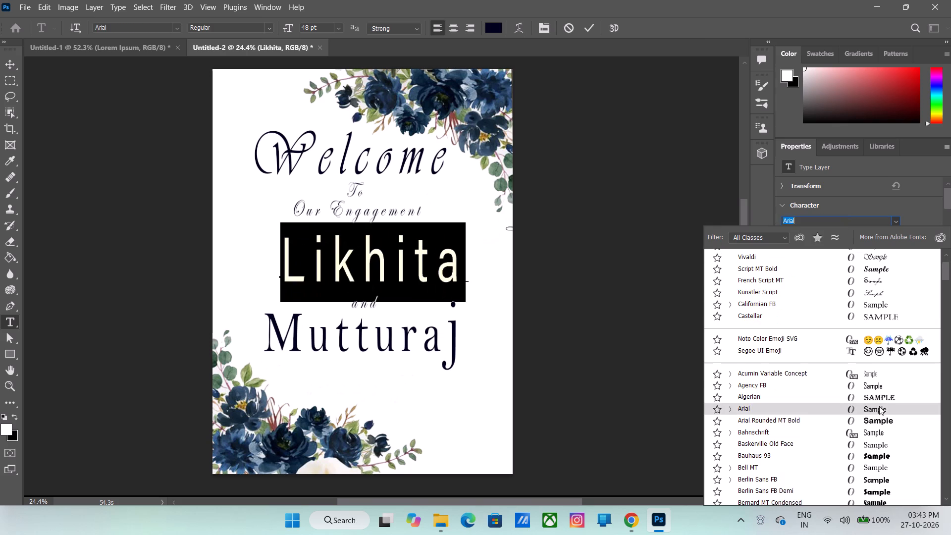
{"action": "scroll", "coordinate": [867, 469], "scroll_direction": "down", "scroll_amount": 2}
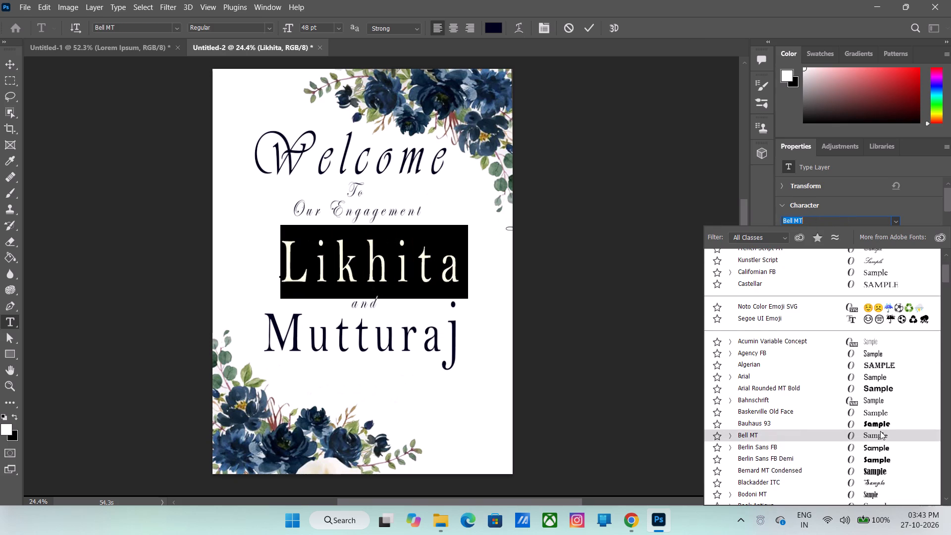
{"action": "left_click", "coordinate": [877, 433]}
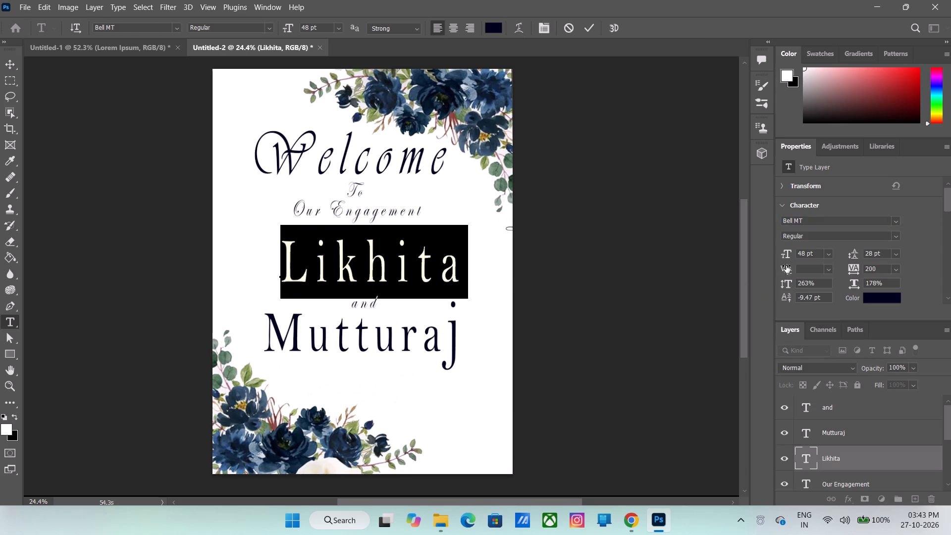
Scale the "Likhita" text to 229% vertically and 151% horizontally.
{"action": "left_click_drag", "start_coordinate": [787, 286], "coordinate": [770, 290]}
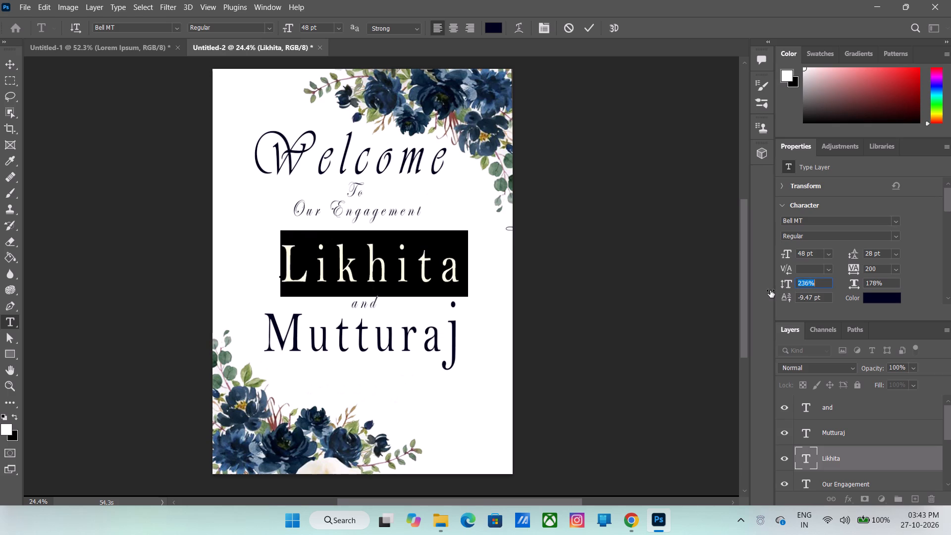
{"action": "left_click_drag", "start_coordinate": [770, 290], "coordinate": [766, 290]}
{"action": "left_click_drag", "start_coordinate": [857, 281], "coordinate": [833, 287]}
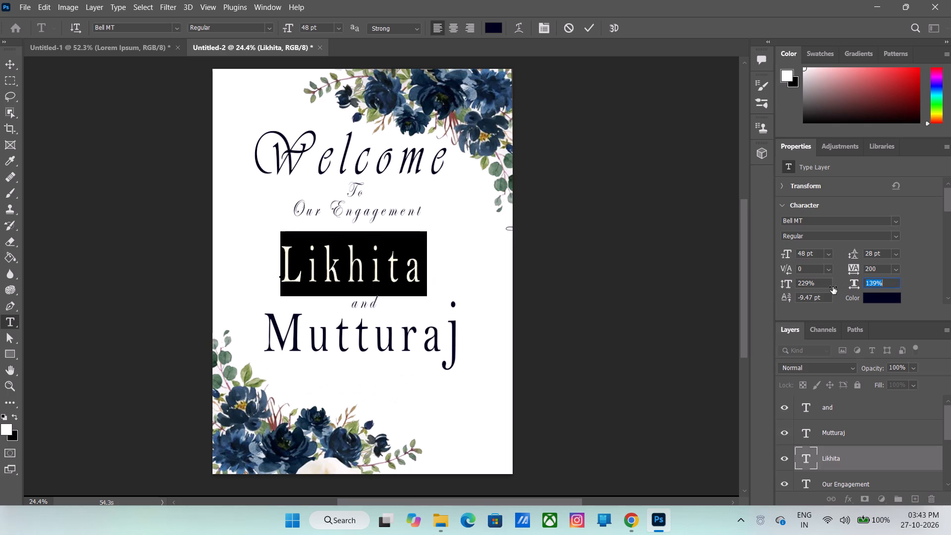
{"action": "left_click_drag", "start_coordinate": [833, 287], "coordinate": [837, 287]}
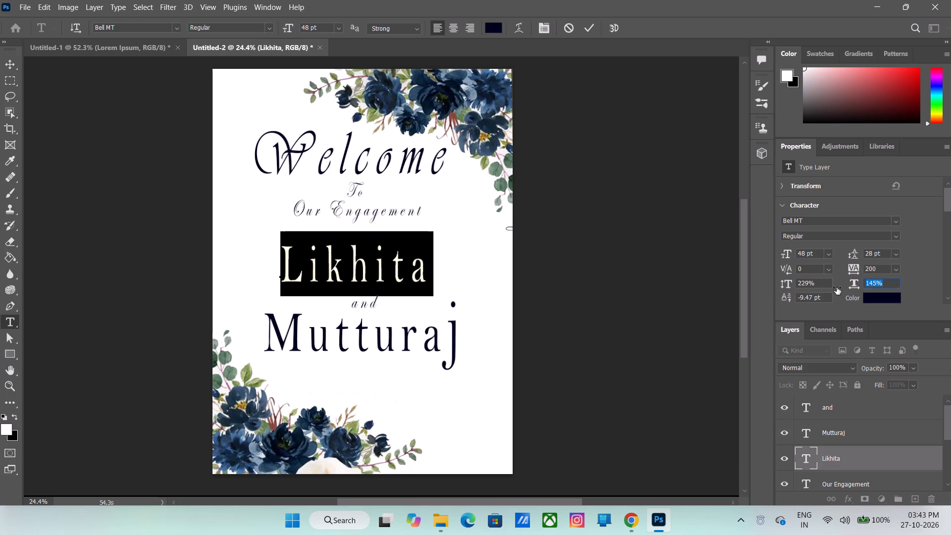
{"action": "left_click_drag", "start_coordinate": [837, 287], "coordinate": [841, 291]}
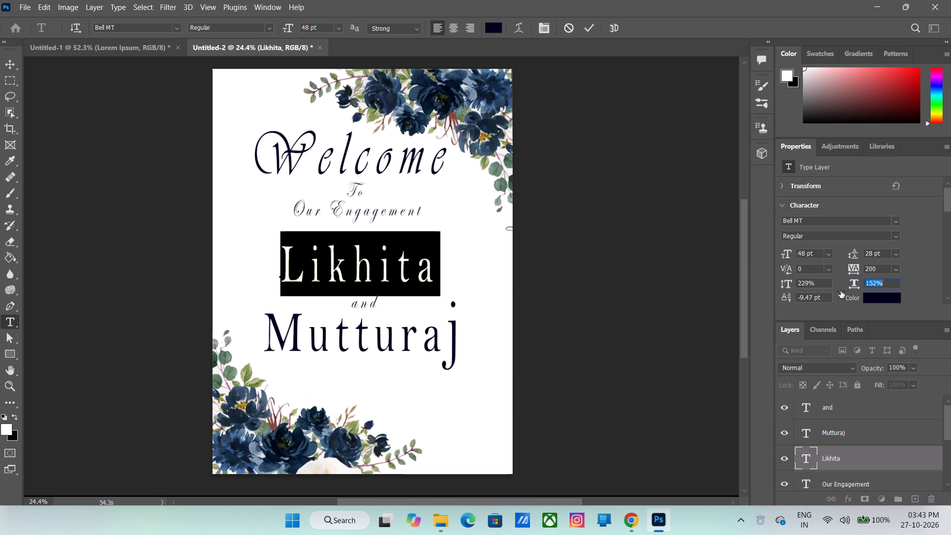
{"action": "left_click_drag", "start_coordinate": [841, 291], "coordinate": [840, 292]}
{"action": "left_click", "coordinate": [597, 29]}
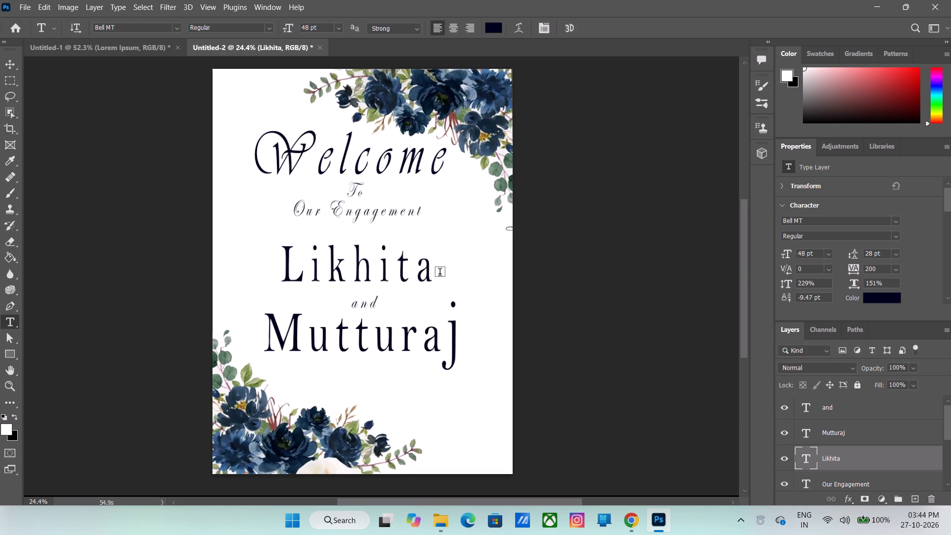
Replace the "and" text between the two names with a capitalized "And".
{"action": "left_click", "coordinate": [376, 308]}
{"action": "left_click_drag", "start_coordinate": [376, 308], "coordinate": [353, 312]}
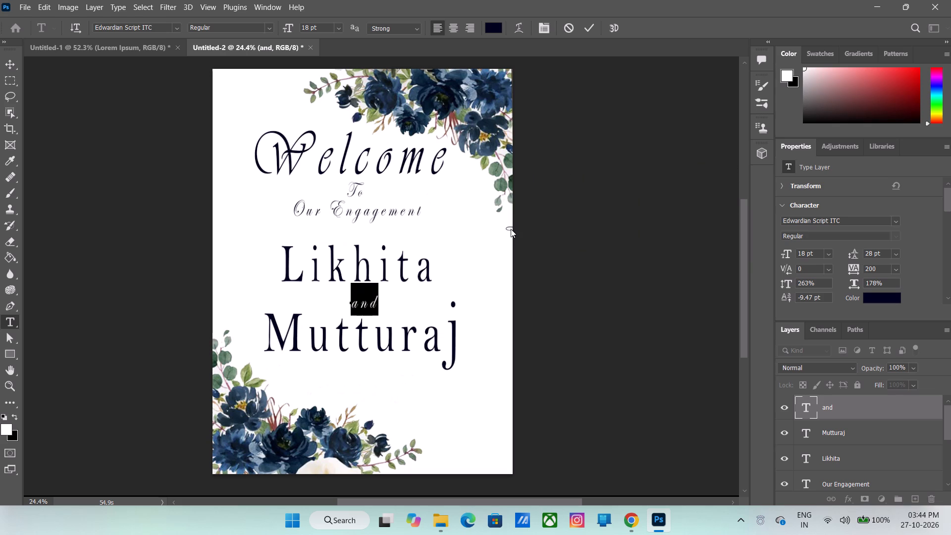
{"action": "key", "text": "shift+dollar"}
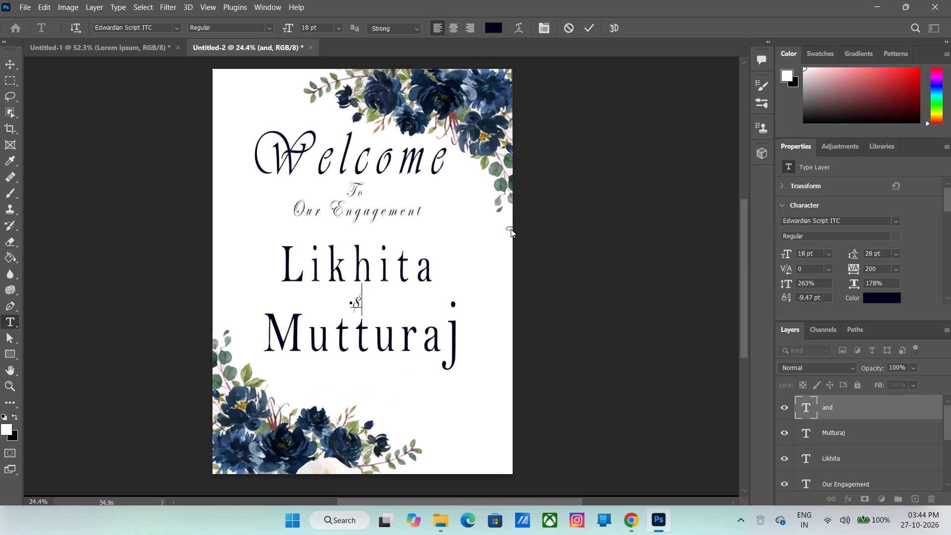
{"action": "key", "text": "BackSpace"}
{"action": "type", "text": "An"}
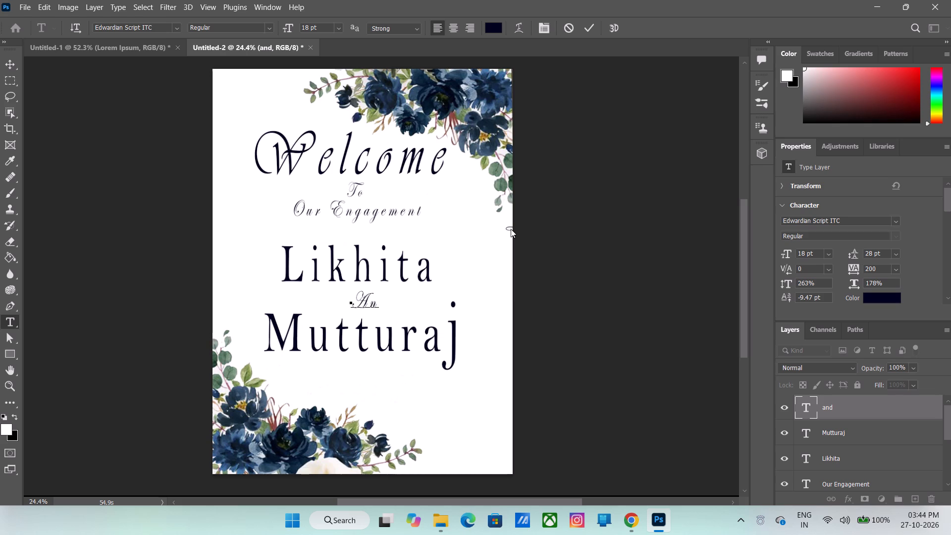
{"action": "key", "text": "d"}
Move the "And" text slightly left and down so it sits centred between the two names.
{"action": "left_click", "coordinate": [390, 301]}
{"action": "right_click_drag", "start_coordinate": [386, 303], "coordinate": [328, 310]}
{"action": "left_click", "coordinate": [386, 307]}
{"action": "left_click_drag", "start_coordinate": [386, 306], "coordinate": [348, 306]}
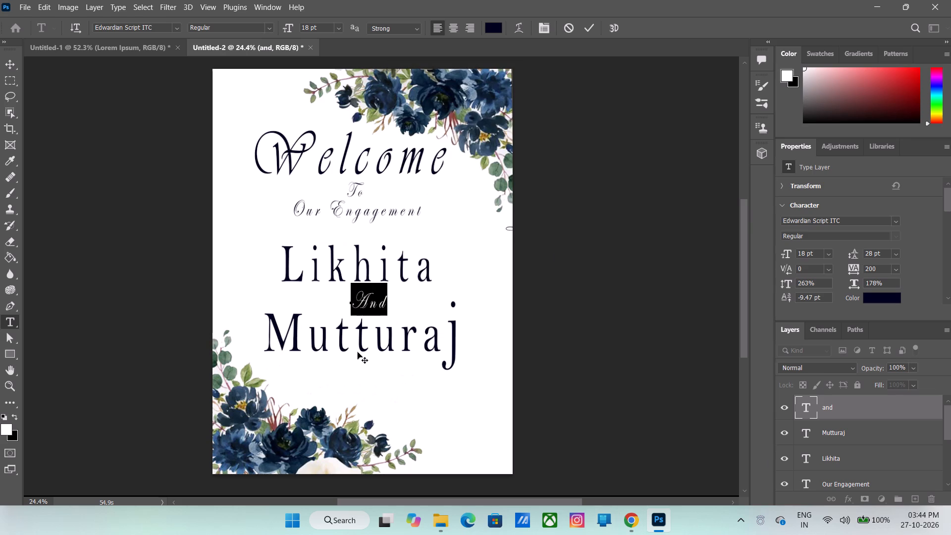
{"action": "left_click_drag", "start_coordinate": [398, 321], "coordinate": [384, 325]}
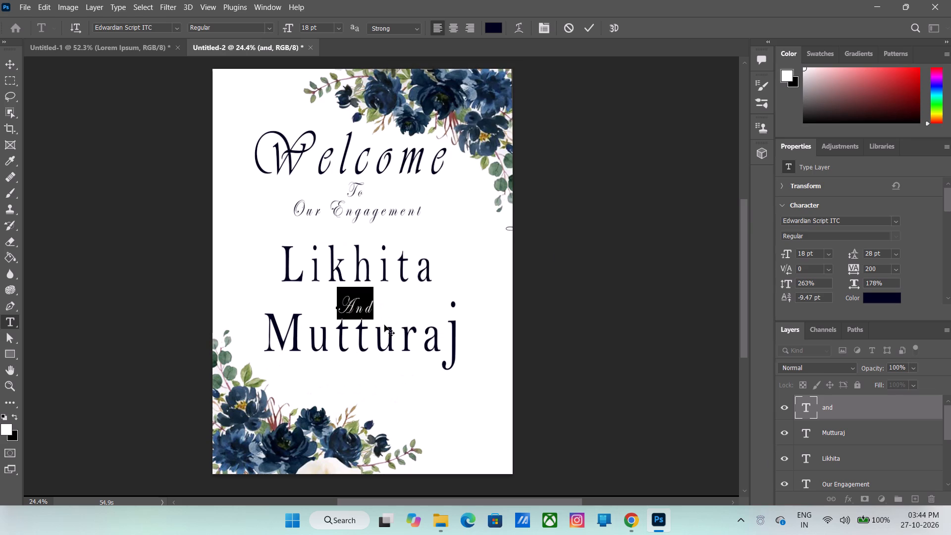
{"action": "left_click_drag", "start_coordinate": [384, 325], "coordinate": [384, 324]}
{"action": "left_click", "coordinate": [596, 33]}
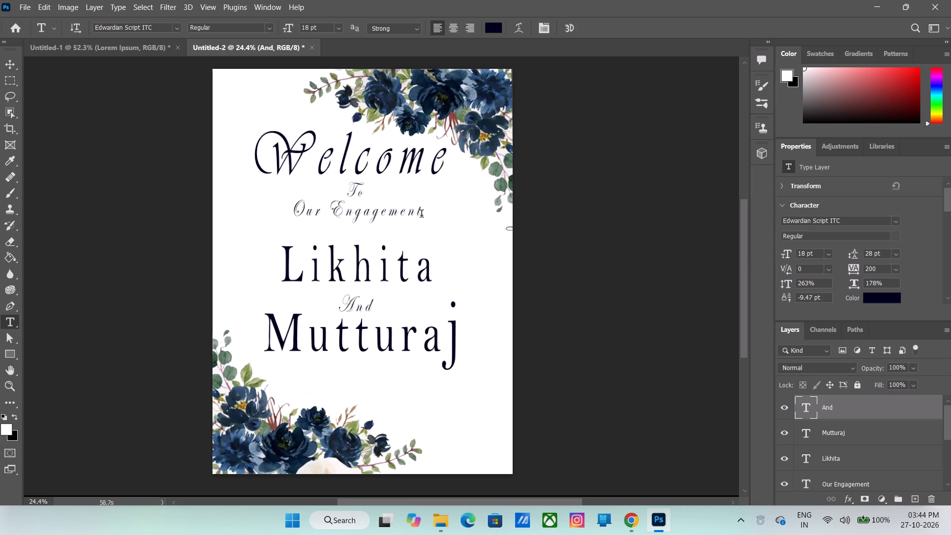
Move the "Mutturaj" text slightly down to leave more space beneath "And".
{"action": "scroll", "coordinate": [12, 107], "scroll_direction": "down", "scroll_amount": 1}
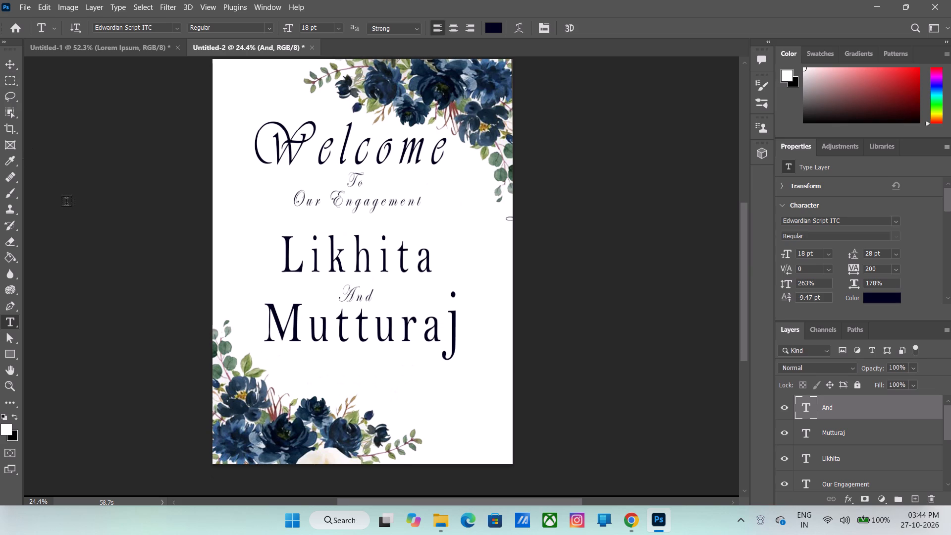
{"action": "scroll", "coordinate": [319, 258], "scroll_direction": "down", "scroll_amount": 5}
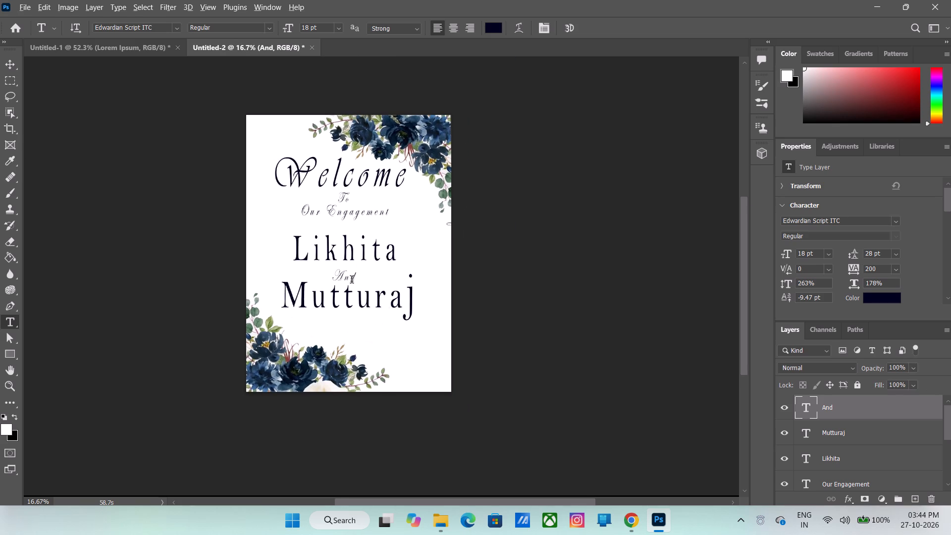
{"action": "scroll", "coordinate": [352, 281], "scroll_direction": "up", "scroll_amount": 3, "text": "alt"}
{"action": "left_click", "coordinate": [366, 249]}
{"action": "left_click", "coordinate": [355, 312]}
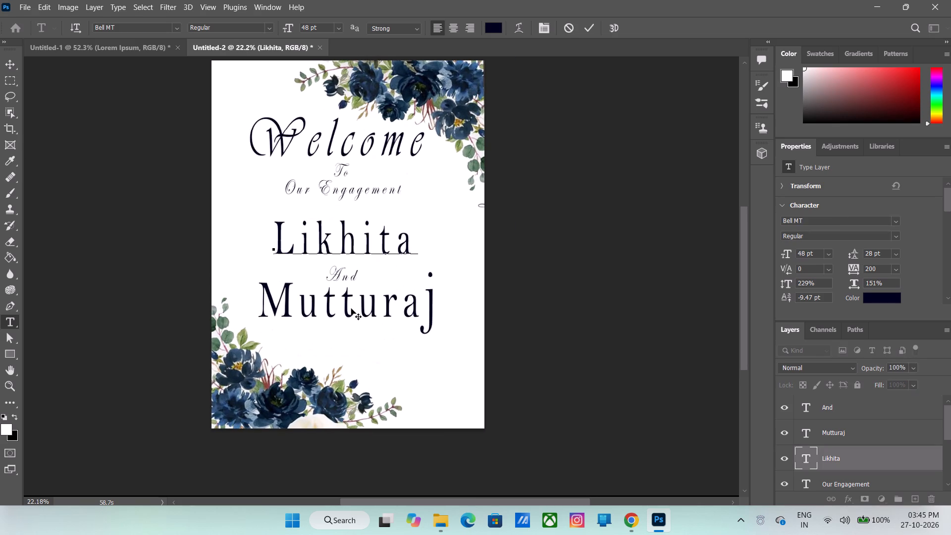
{"action": "left_click", "coordinate": [366, 305]}
{"action": "left_click", "coordinate": [435, 306]}
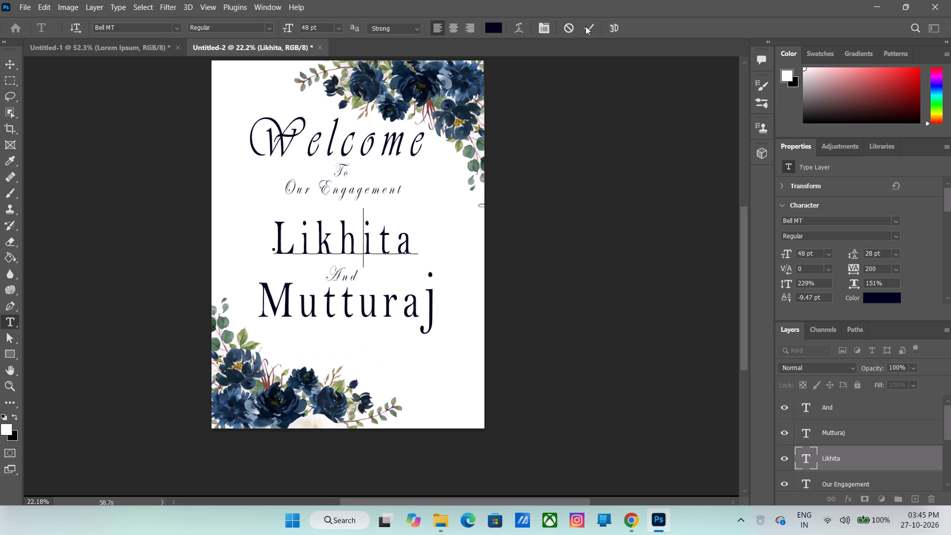
{"action": "left_click", "coordinate": [587, 25]}
{"action": "left_click", "coordinate": [395, 302]}
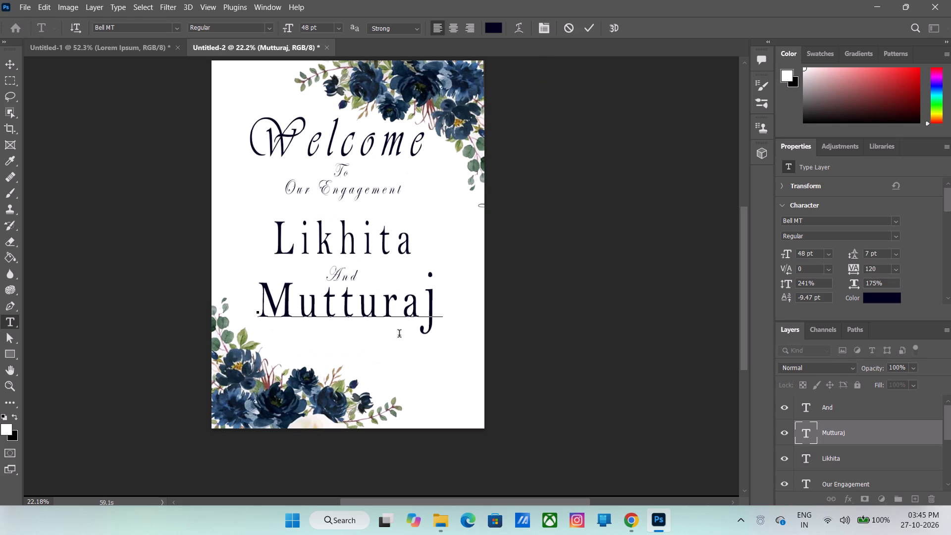
{"action": "left_click_drag", "start_coordinate": [384, 345], "coordinate": [384, 352]}
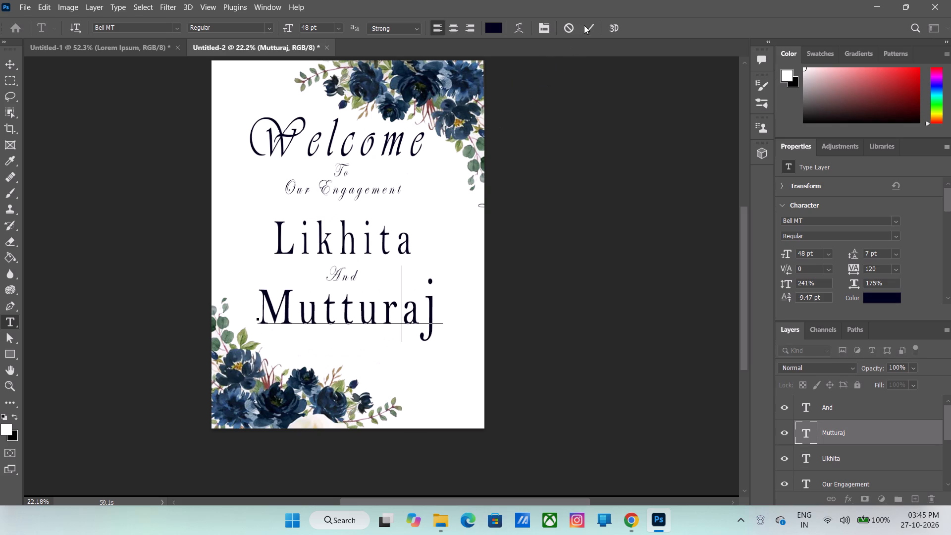
{"action": "left_click", "coordinate": [584, 25]}
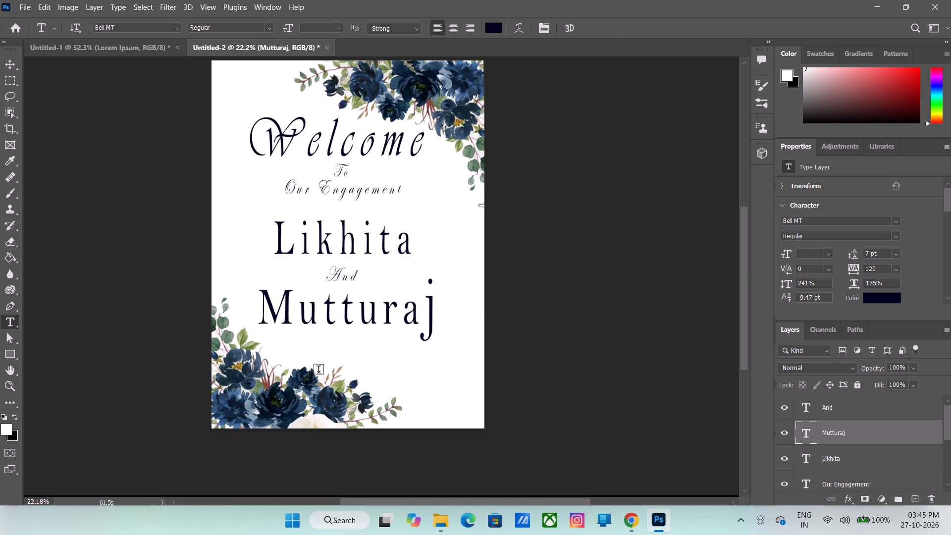
Add a new text line with the date "30-10-26" at 24 pt below the "Mutturaj" text.
{"action": "left_click", "coordinate": [347, 348]}
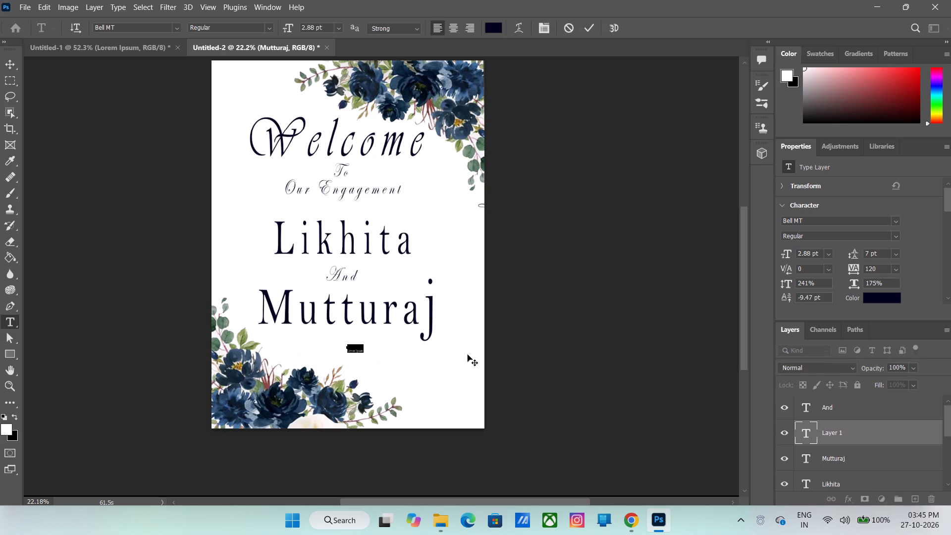
{"action": "key", "text": "BackSpace"}
{"action": "type", "text": "30"}
{"action": "key", "text": "BackSpace"}
{"action": "key", "text": "BackSpace"}
{"action": "left_click", "coordinate": [341, 28]}
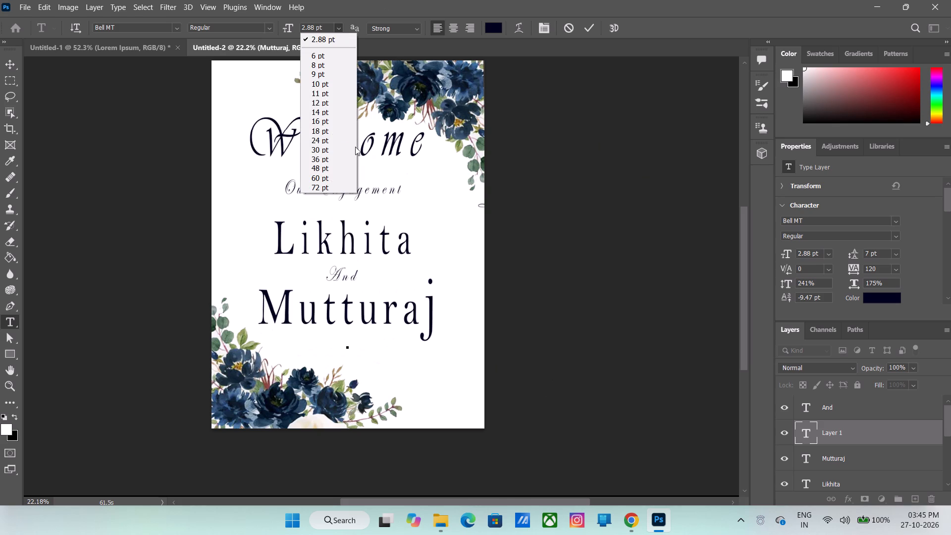
{"action": "left_click", "coordinate": [330, 139]}
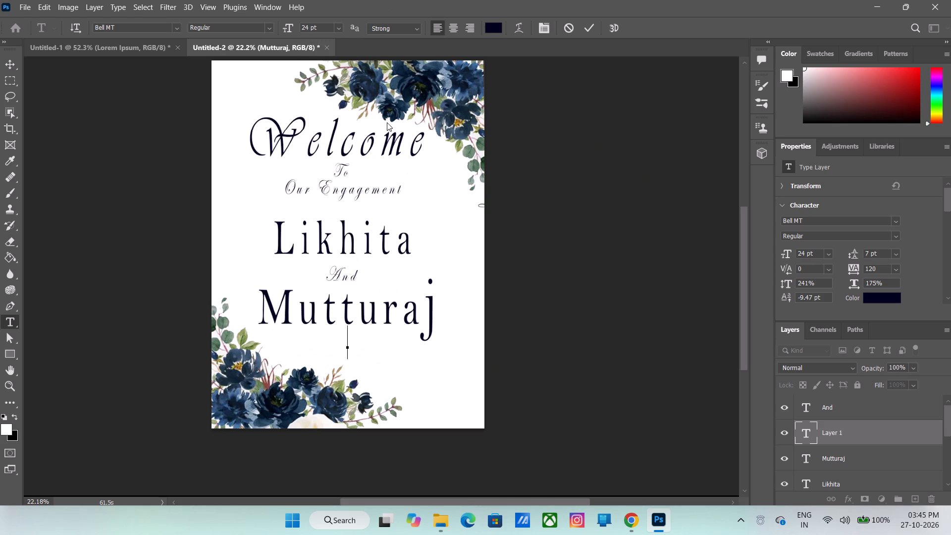
{"action": "type", "text": "30"}
{"action": "key", "text": "minus"}
{"action": "type", "text": "10-26"}
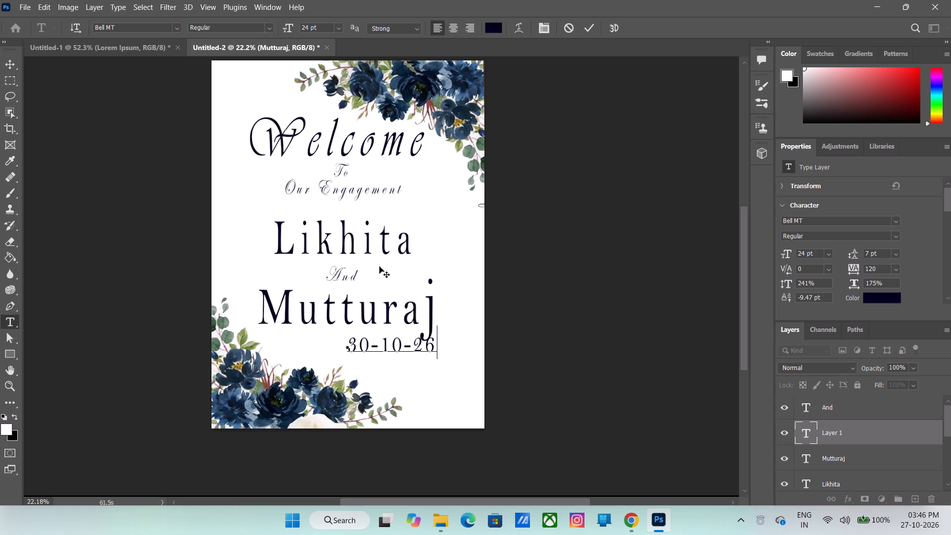
Browse the available fonts and change the "30-10-26" date text to Bookman Old Style.
{"action": "left_click_drag", "start_coordinate": [437, 349], "coordinate": [314, 355]}
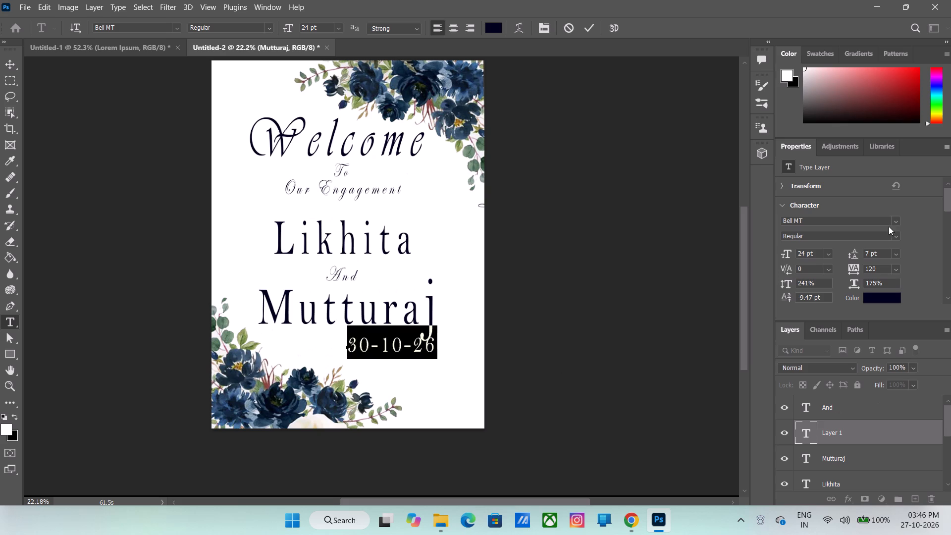
{"action": "left_click", "coordinate": [895, 222]}
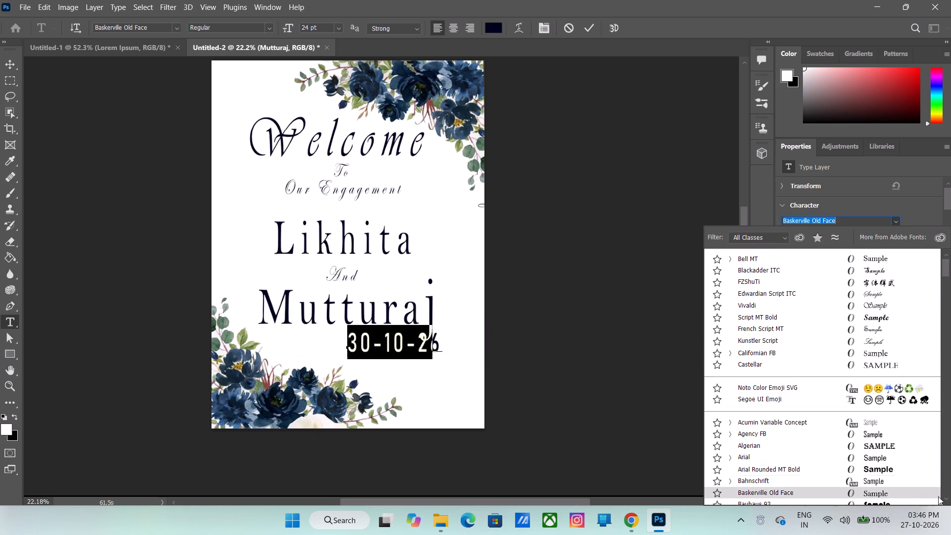
{"action": "scroll", "coordinate": [950, 494], "scroll_direction": "down", "scroll_amount": 3}
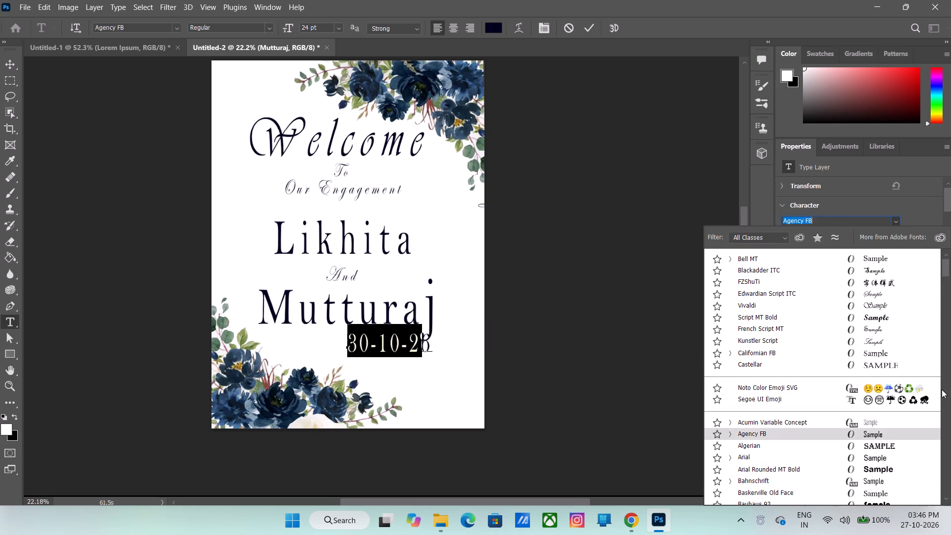
{"action": "scroll", "coordinate": [914, 424], "scroll_direction": "down", "scroll_amount": 3}
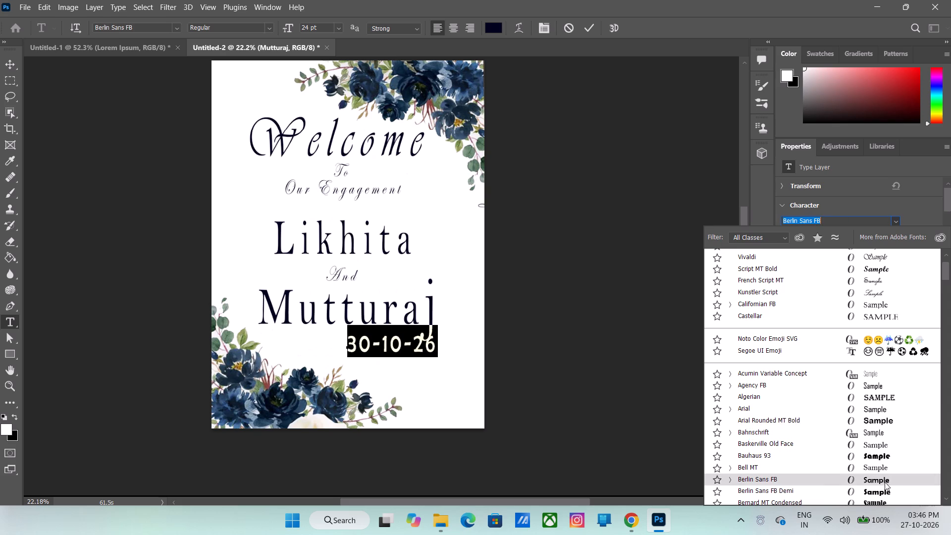
{"action": "scroll", "coordinate": [885, 494], "scroll_direction": "down", "scroll_amount": 4}
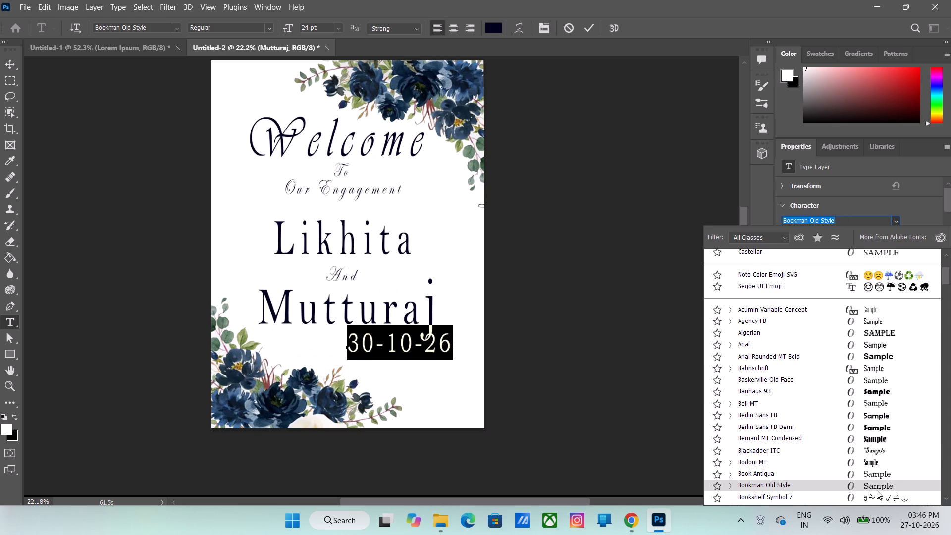
{"action": "left_click", "coordinate": [877, 489]}
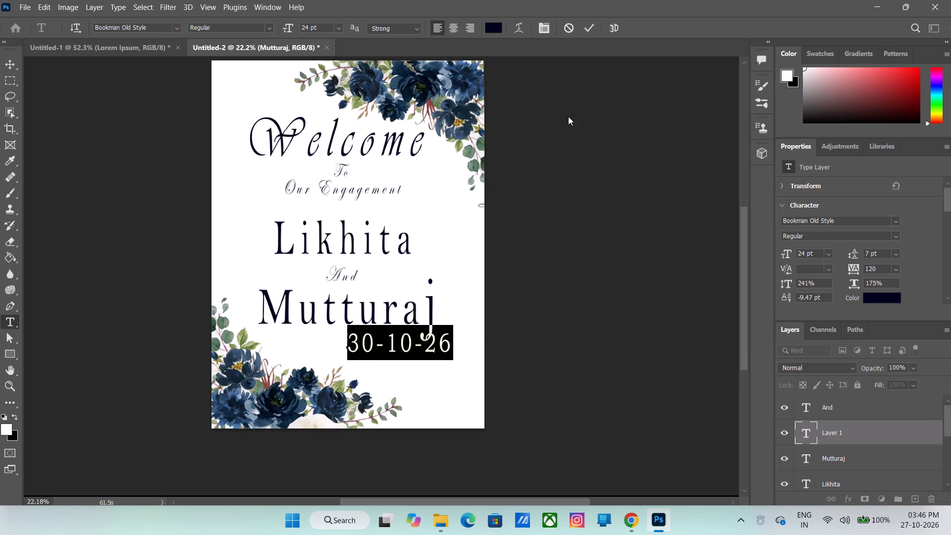
{"action": "left_click", "coordinate": [586, 24]}
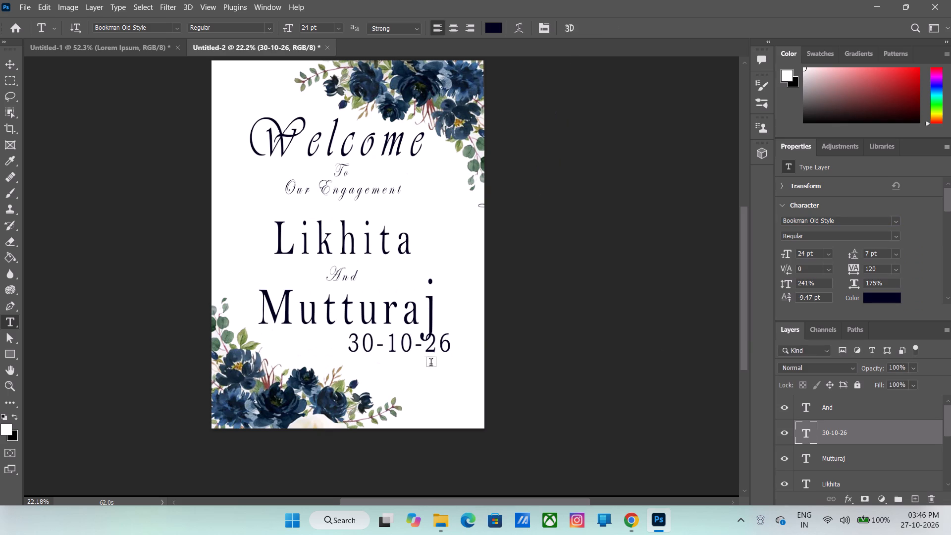
Select the whole "30-10-26" date text and set its leading to 10 pt.
{"action": "left_click", "coordinate": [448, 349]}
{"action": "left_click_drag", "start_coordinate": [453, 345], "coordinate": [365, 345]}
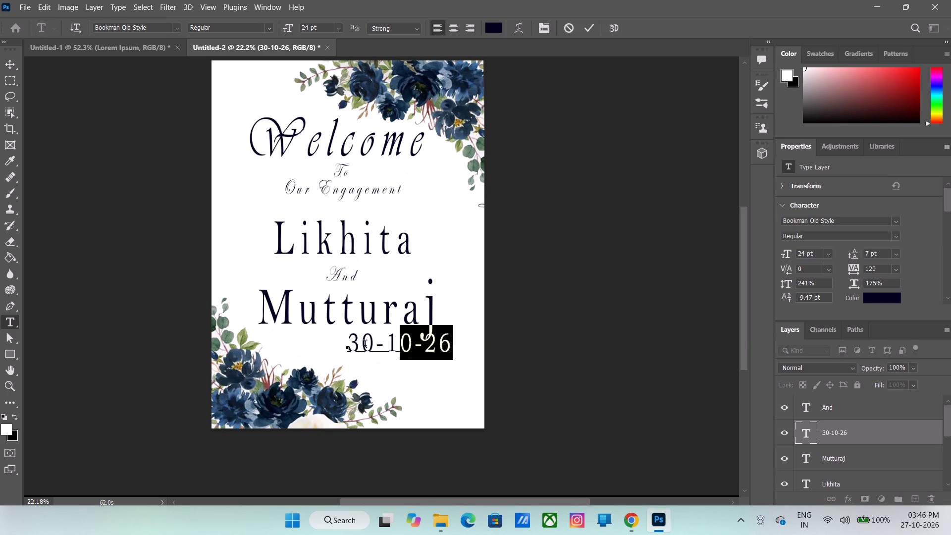
{"action": "left_click_drag", "start_coordinate": [365, 345], "coordinate": [328, 352]}
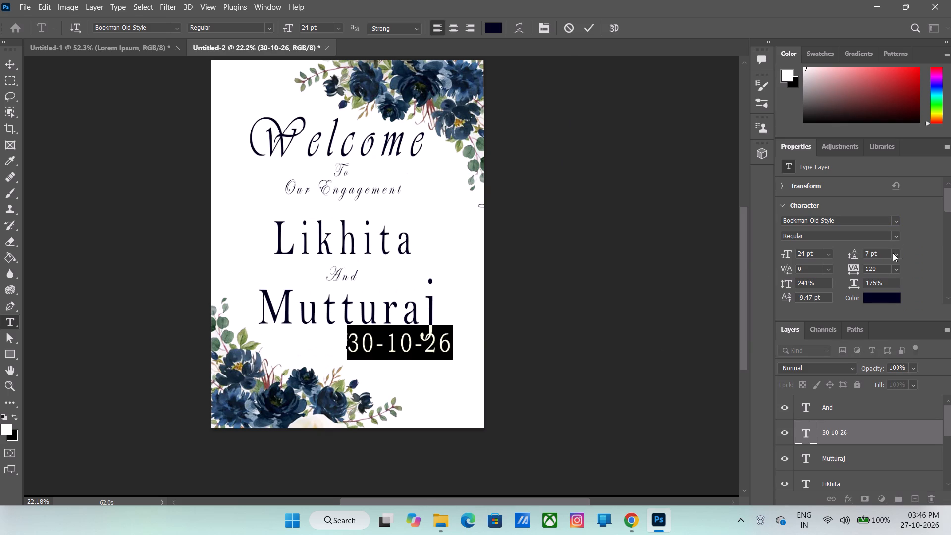
{"action": "left_click", "coordinate": [893, 253]}
{"action": "left_click", "coordinate": [899, 329]}
{"action": "left_click", "coordinate": [896, 252]}
{"action": "left_click", "coordinate": [892, 313]}
Reduce the "30-10-26" date text to 14 pt and move it so it sits centred beneath "Mutturaj".
{"action": "left_click", "coordinate": [338, 29]}
{"action": "left_click", "coordinate": [341, 118]}
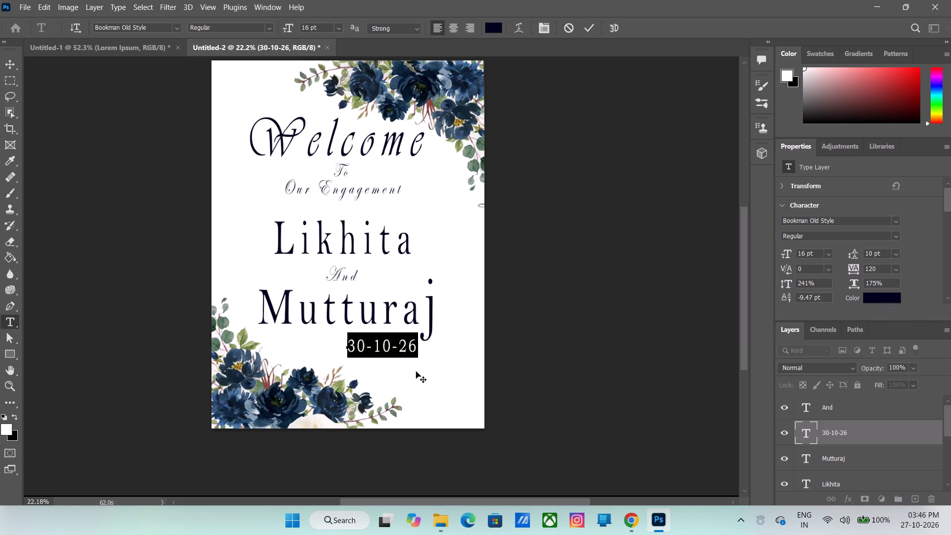
{"action": "left_click_drag", "start_coordinate": [422, 377], "coordinate": [387, 379]}
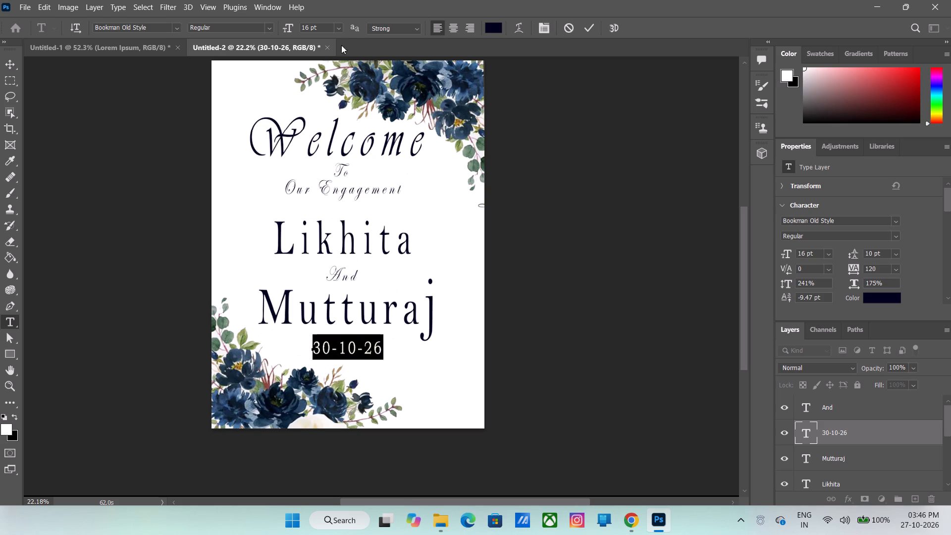
{"action": "left_click", "coordinate": [339, 23]}
{"action": "left_click", "coordinate": [337, 110]}
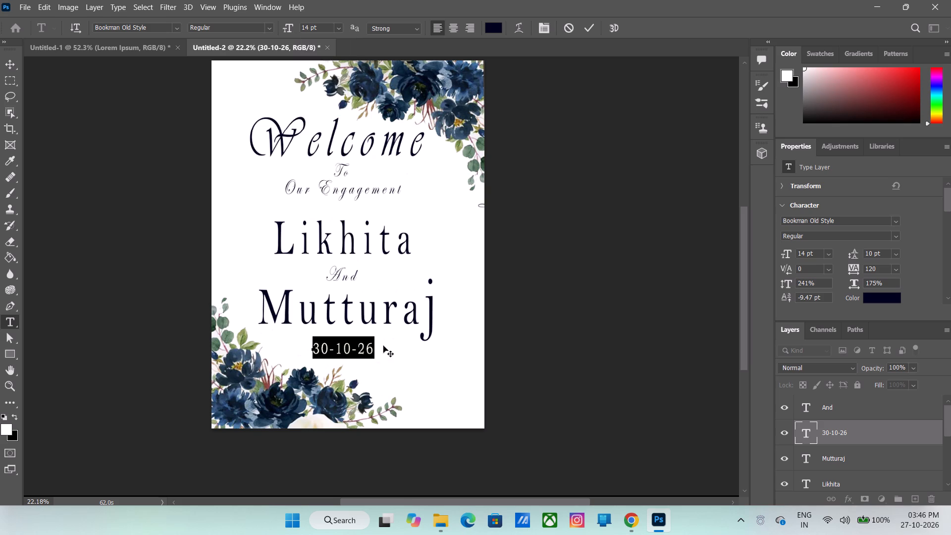
{"action": "left_click", "coordinate": [369, 375]}
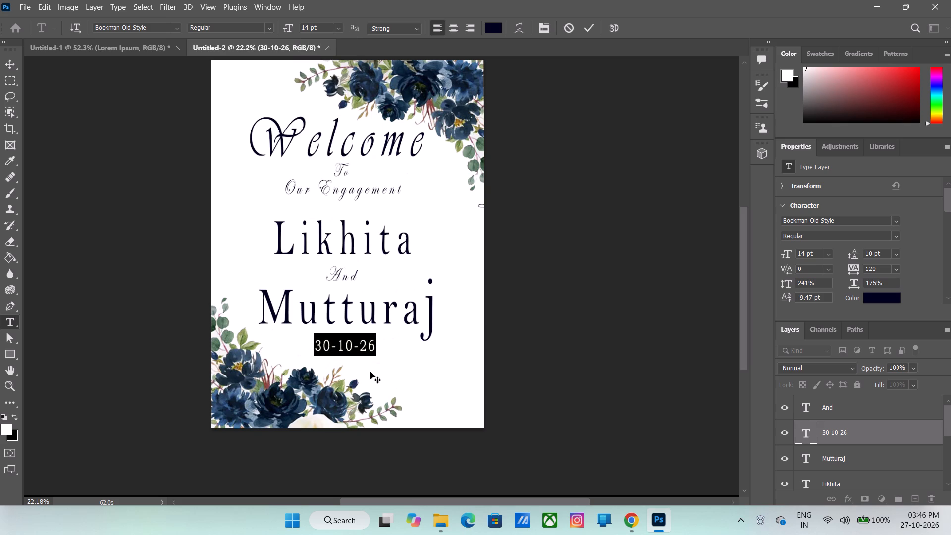
{"action": "left_click", "coordinate": [585, 31]}
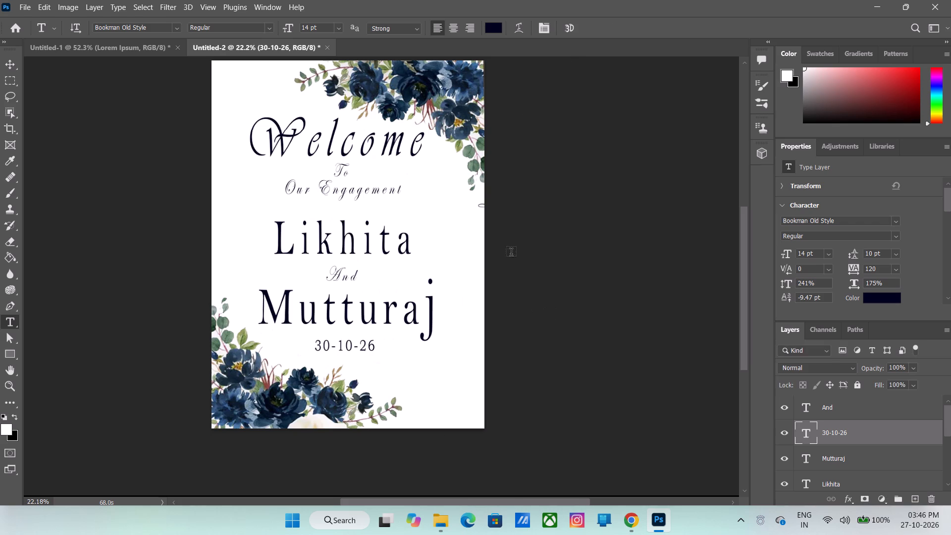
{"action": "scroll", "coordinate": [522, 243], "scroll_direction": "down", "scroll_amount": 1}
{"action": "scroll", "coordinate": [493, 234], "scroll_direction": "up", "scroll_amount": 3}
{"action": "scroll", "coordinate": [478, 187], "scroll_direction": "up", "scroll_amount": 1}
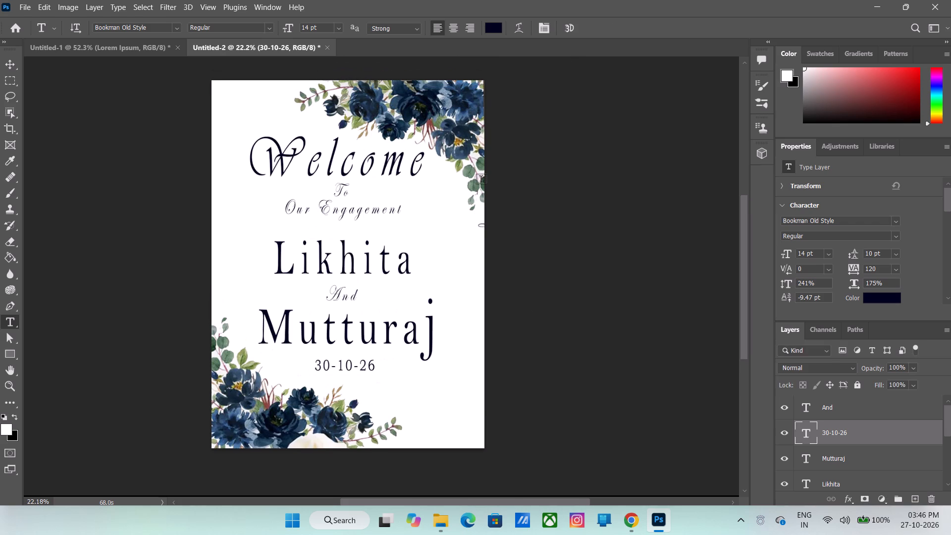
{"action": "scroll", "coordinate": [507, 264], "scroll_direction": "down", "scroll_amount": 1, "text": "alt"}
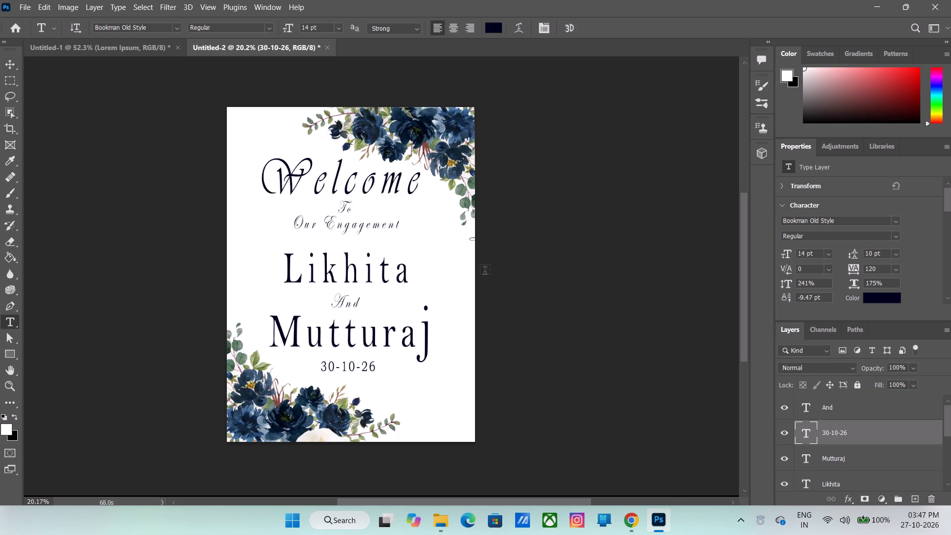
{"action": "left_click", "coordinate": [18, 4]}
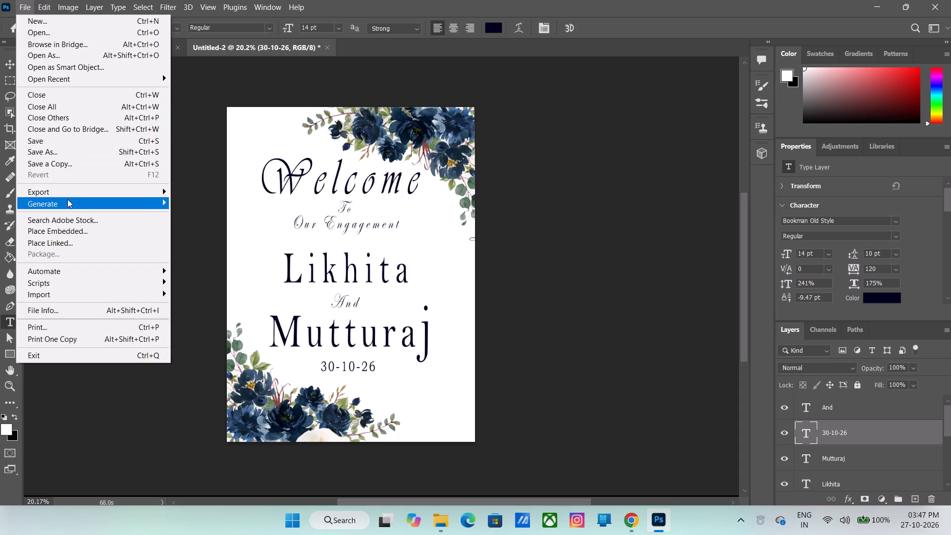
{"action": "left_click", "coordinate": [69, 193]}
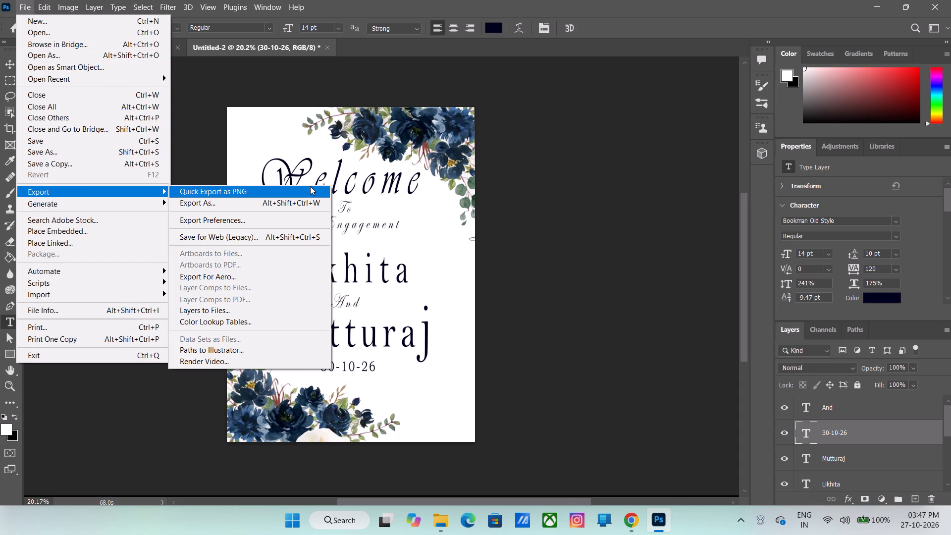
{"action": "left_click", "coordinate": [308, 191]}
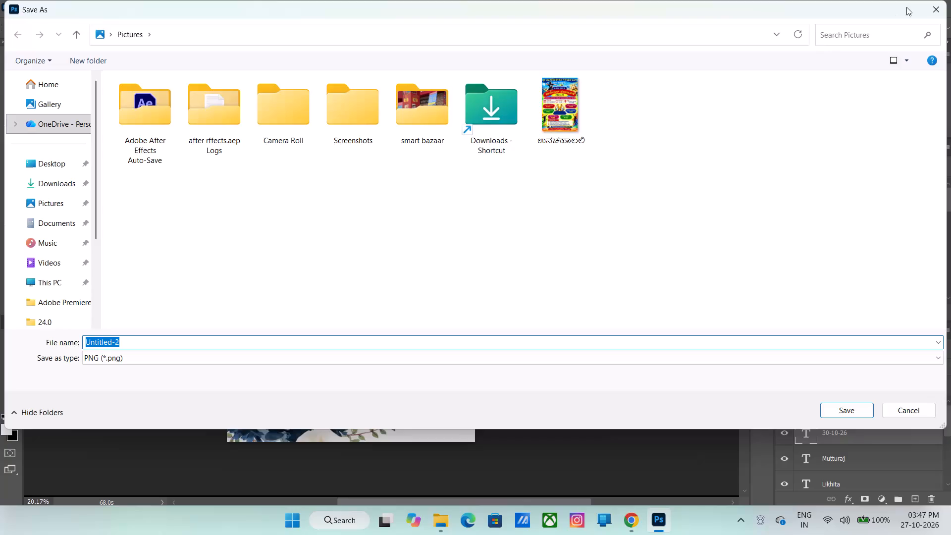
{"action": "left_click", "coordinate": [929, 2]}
Open the Export As settings for the finished welcome sign.
{"action": "left_click", "coordinate": [26, 4]}
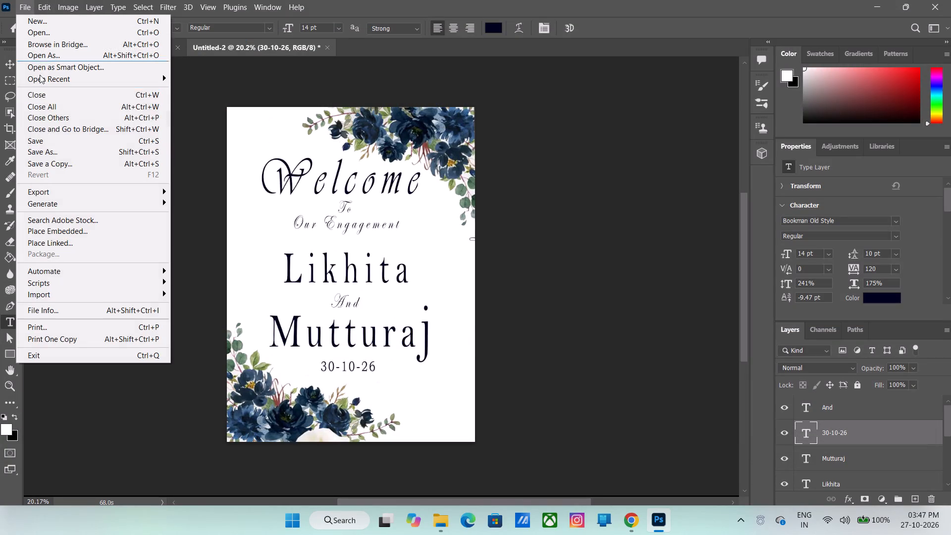
{"action": "left_click", "coordinate": [61, 188]}
{"action": "left_click", "coordinate": [189, 202]}
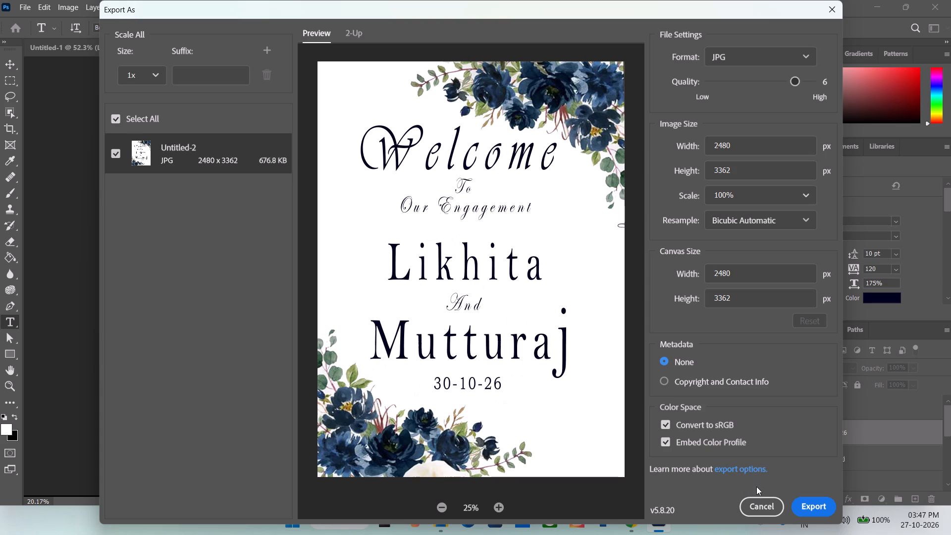
Export the welcome sign as a JPG and enter "engagement sig" as the file name.
{"action": "left_click", "coordinate": [823, 507]}
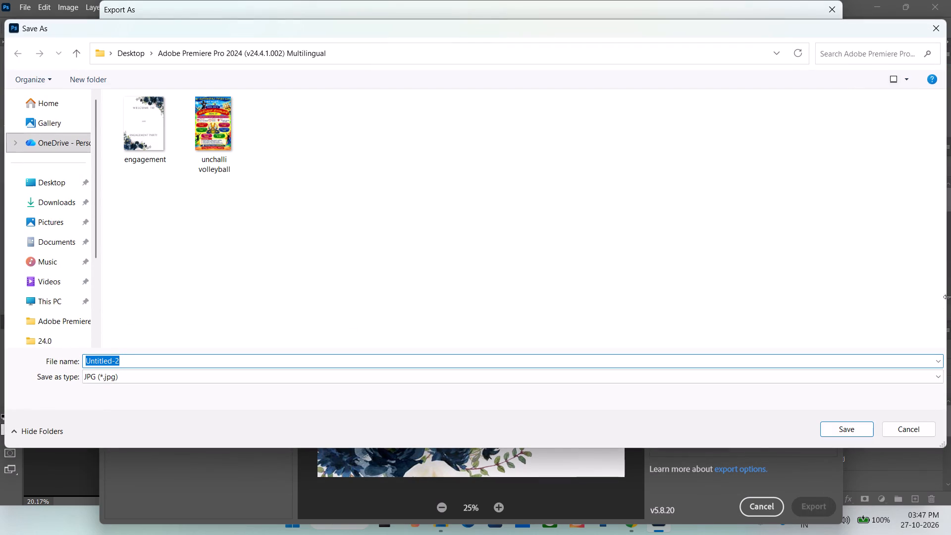
{"action": "key", "text": "BackSpace"}
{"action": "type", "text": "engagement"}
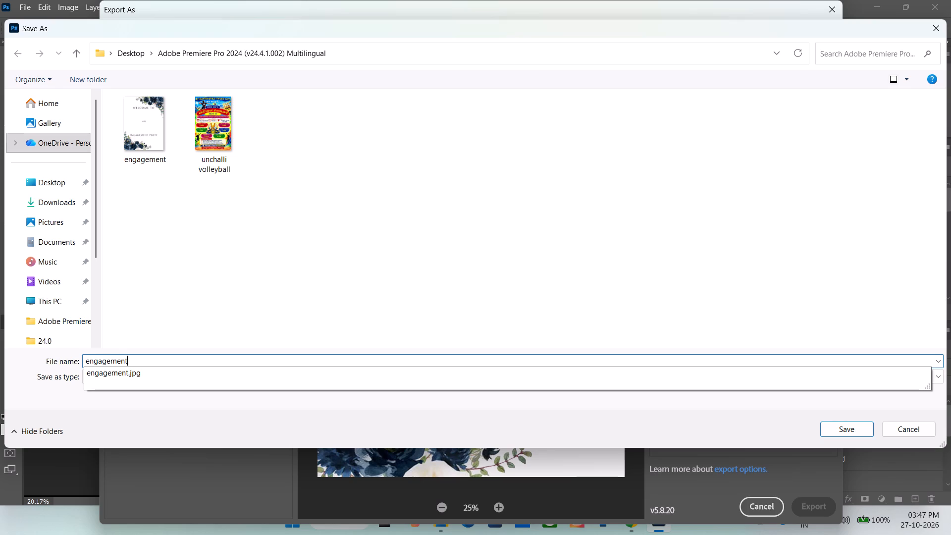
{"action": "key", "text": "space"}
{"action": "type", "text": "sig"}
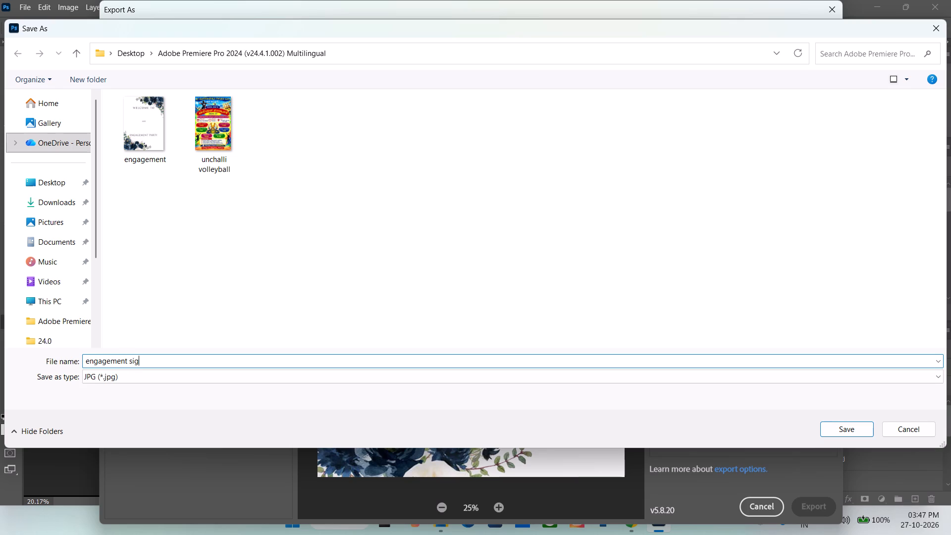
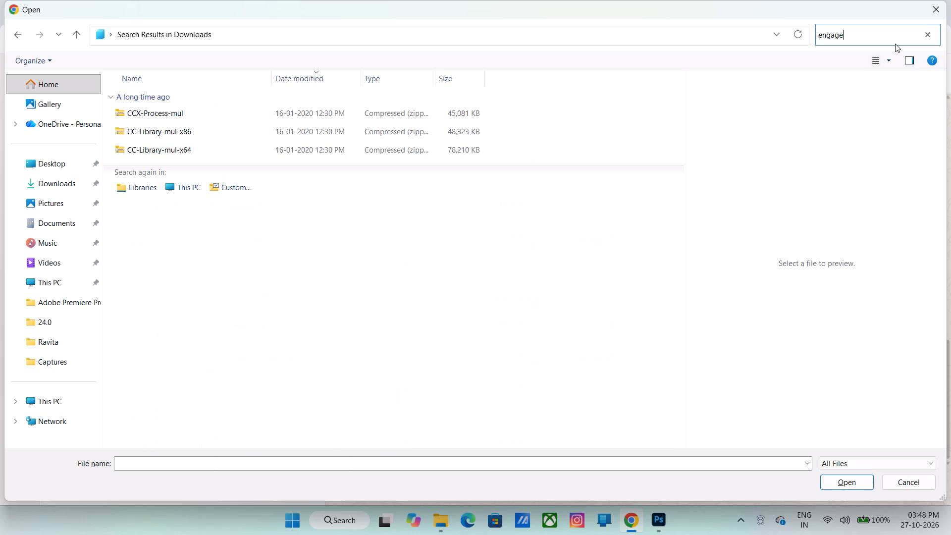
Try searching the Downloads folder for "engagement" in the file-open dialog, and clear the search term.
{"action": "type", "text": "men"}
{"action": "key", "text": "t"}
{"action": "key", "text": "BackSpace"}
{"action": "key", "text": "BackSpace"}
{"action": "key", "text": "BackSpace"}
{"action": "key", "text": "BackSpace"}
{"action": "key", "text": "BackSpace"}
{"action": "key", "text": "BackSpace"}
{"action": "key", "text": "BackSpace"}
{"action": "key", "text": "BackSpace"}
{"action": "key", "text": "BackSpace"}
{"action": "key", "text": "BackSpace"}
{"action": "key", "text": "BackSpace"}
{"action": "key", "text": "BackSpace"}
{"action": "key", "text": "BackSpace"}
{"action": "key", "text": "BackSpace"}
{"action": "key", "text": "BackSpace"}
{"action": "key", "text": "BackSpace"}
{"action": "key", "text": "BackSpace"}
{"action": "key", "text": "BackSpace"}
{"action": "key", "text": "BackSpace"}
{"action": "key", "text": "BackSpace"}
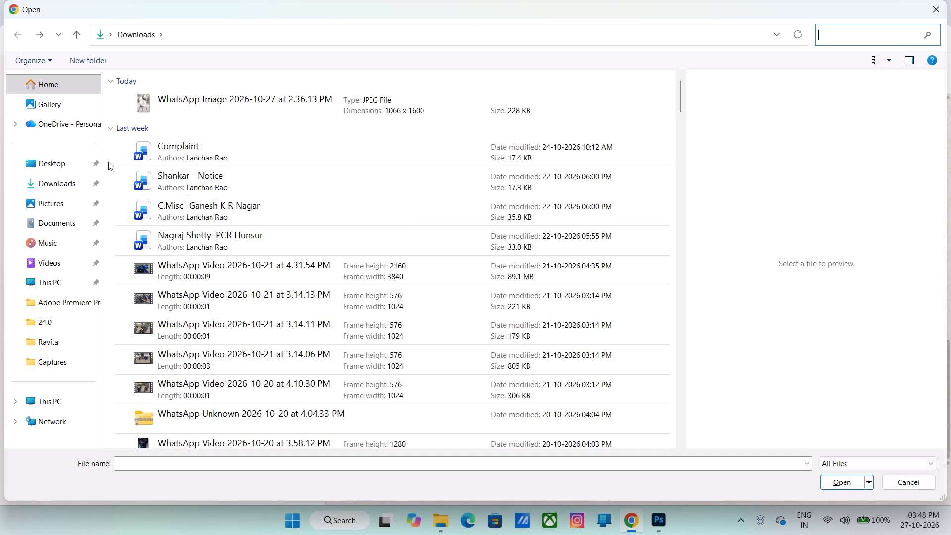
Look through the Desktop, Downloads, Pictures and Documents folders, including the Adobe folder inside Documents, for the file to open.
{"action": "left_click", "coordinate": [65, 177]}
{"action": "left_click", "coordinate": [63, 161]}
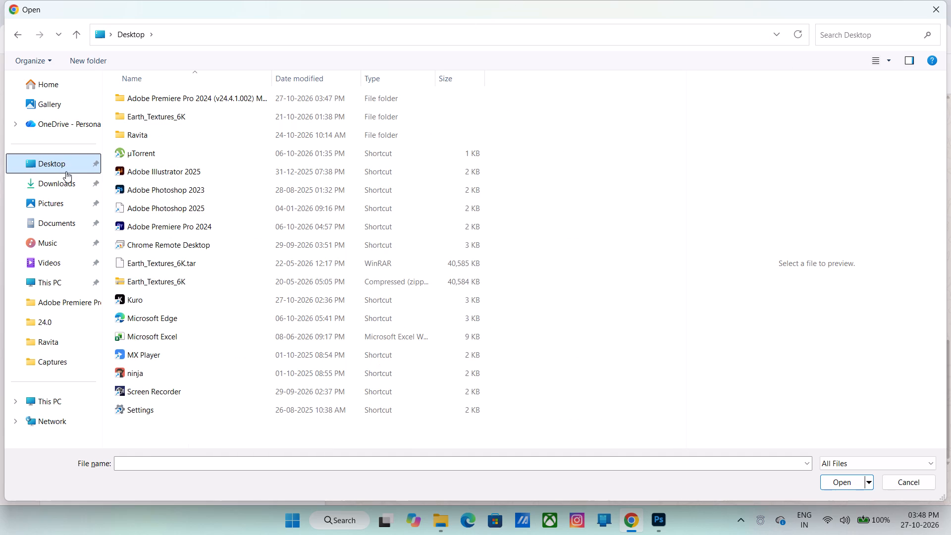
{"action": "left_click", "coordinate": [67, 176]}
{"action": "left_click", "coordinate": [65, 204]}
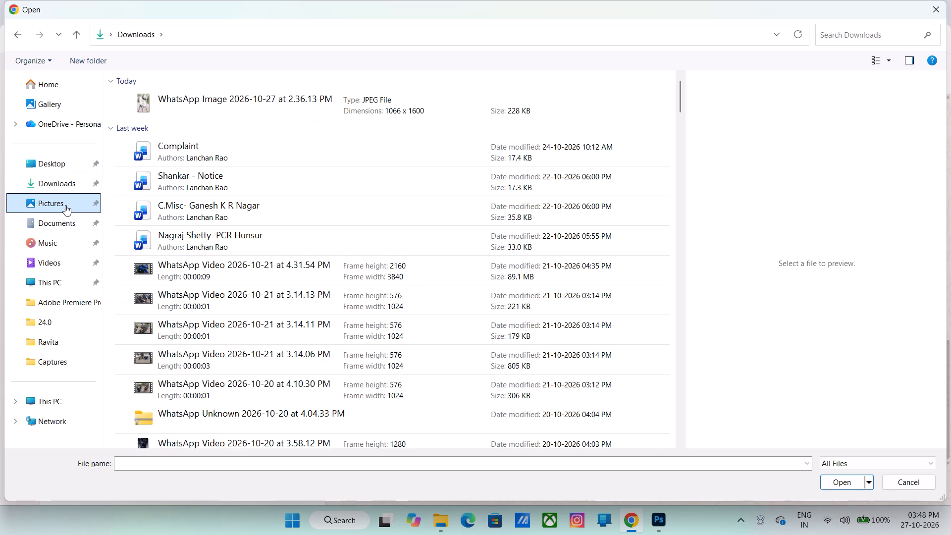
{"action": "left_click", "coordinate": [68, 222]}
{"action": "left_click", "coordinate": [65, 232]}
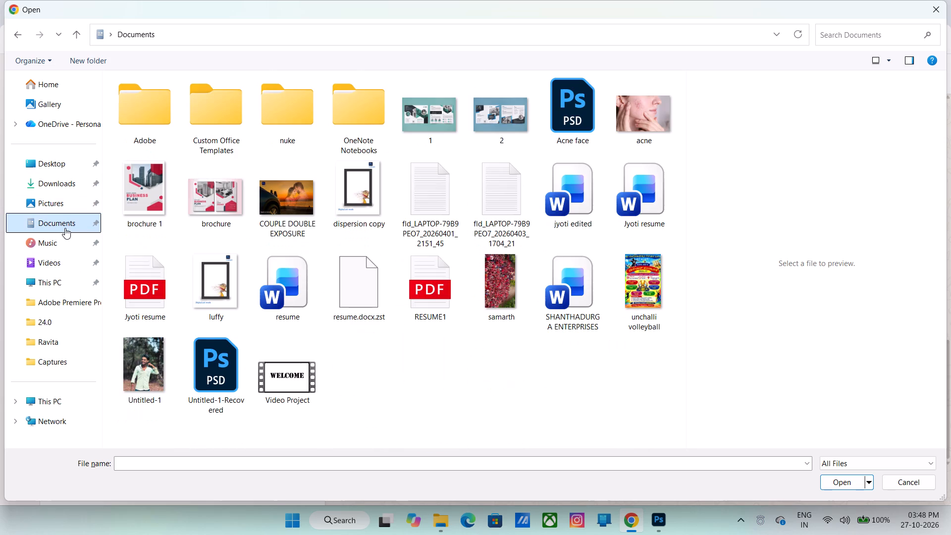
{"action": "double_click", "coordinate": [122, 127]}
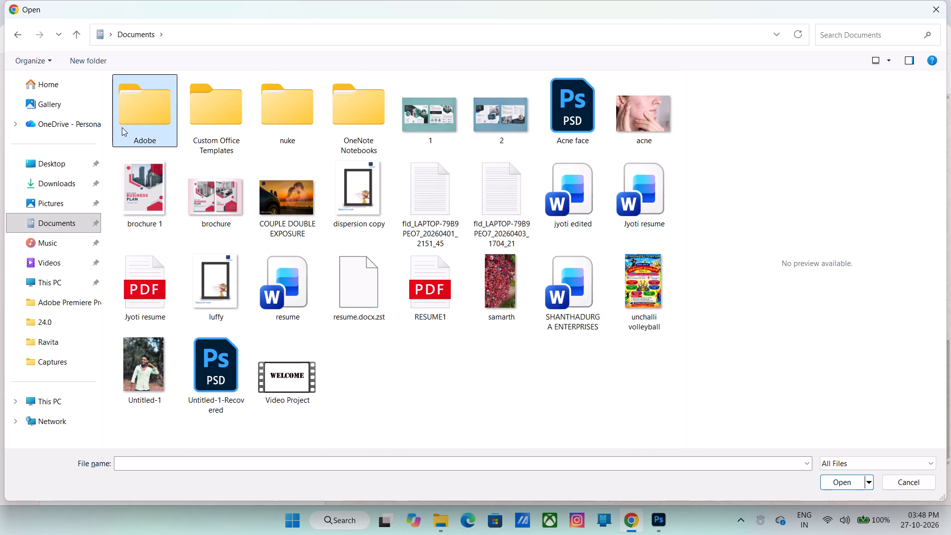
Check the Desktop folder again, and search Home for "eng" to find the exported welcome sign file.
{"action": "left_click", "coordinate": [11, 32]}
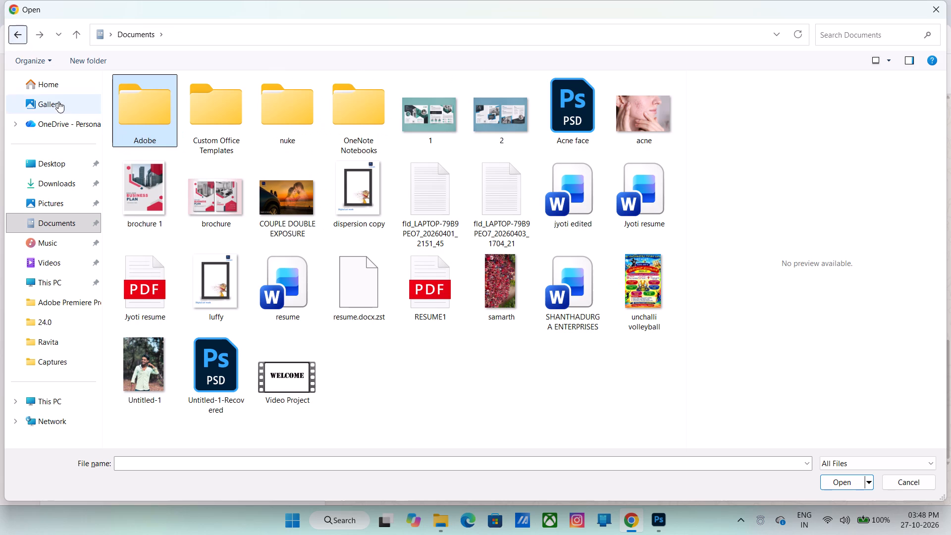
{"action": "left_click", "coordinate": [72, 157]}
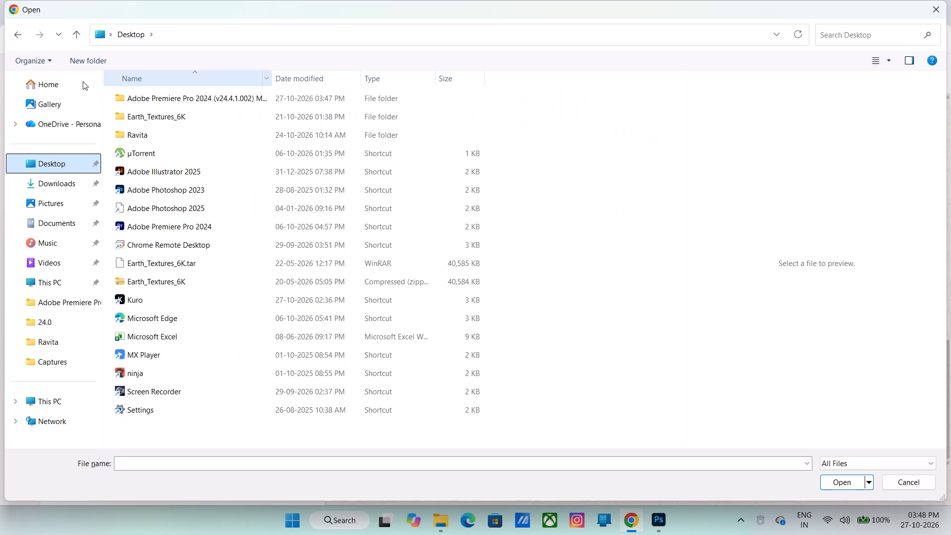
{"action": "left_click", "coordinate": [78, 83]}
{"action": "left_click", "coordinate": [50, 92]}
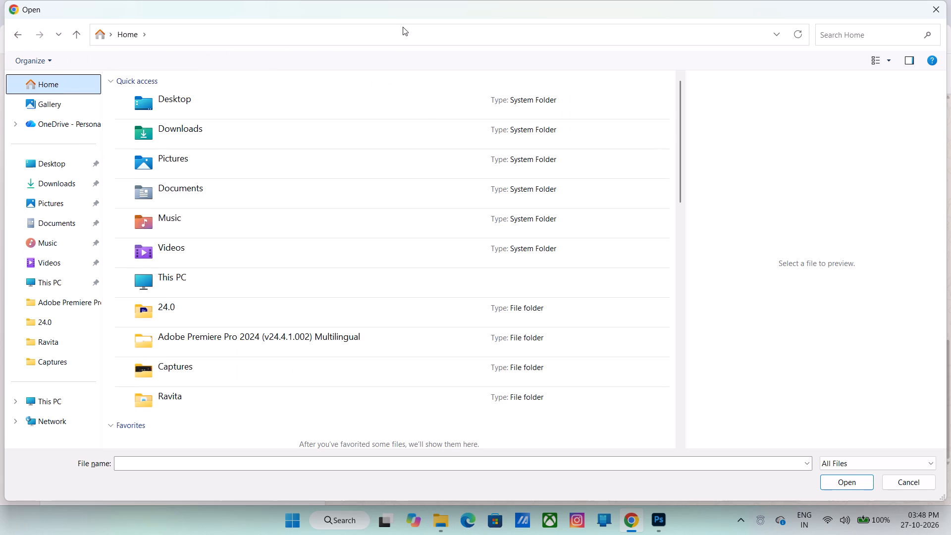
{"action": "left_click", "coordinate": [834, 32]}
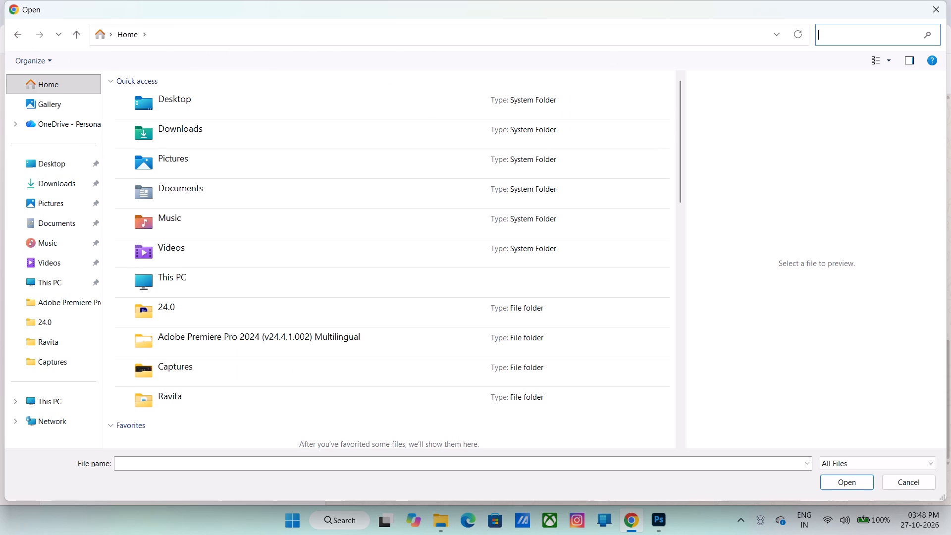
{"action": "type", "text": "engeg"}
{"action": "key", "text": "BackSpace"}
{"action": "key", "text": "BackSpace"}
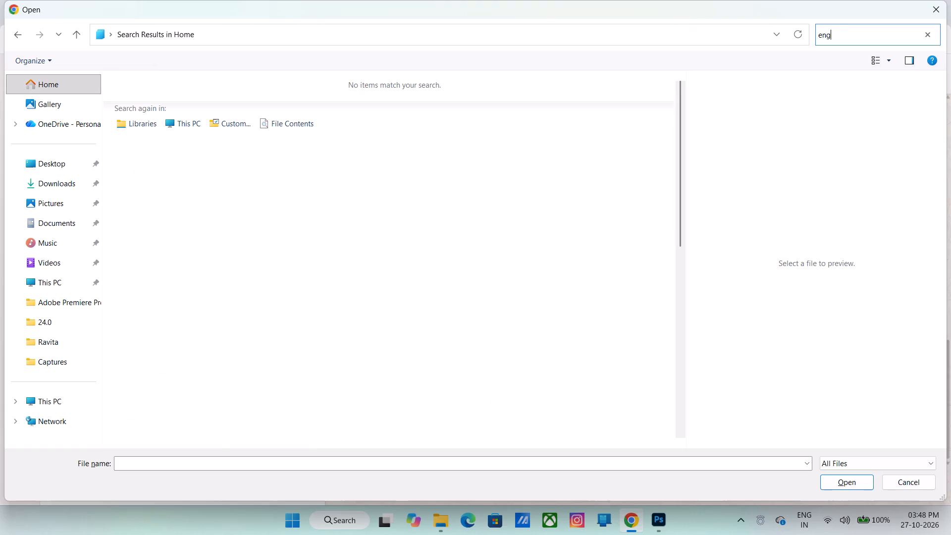